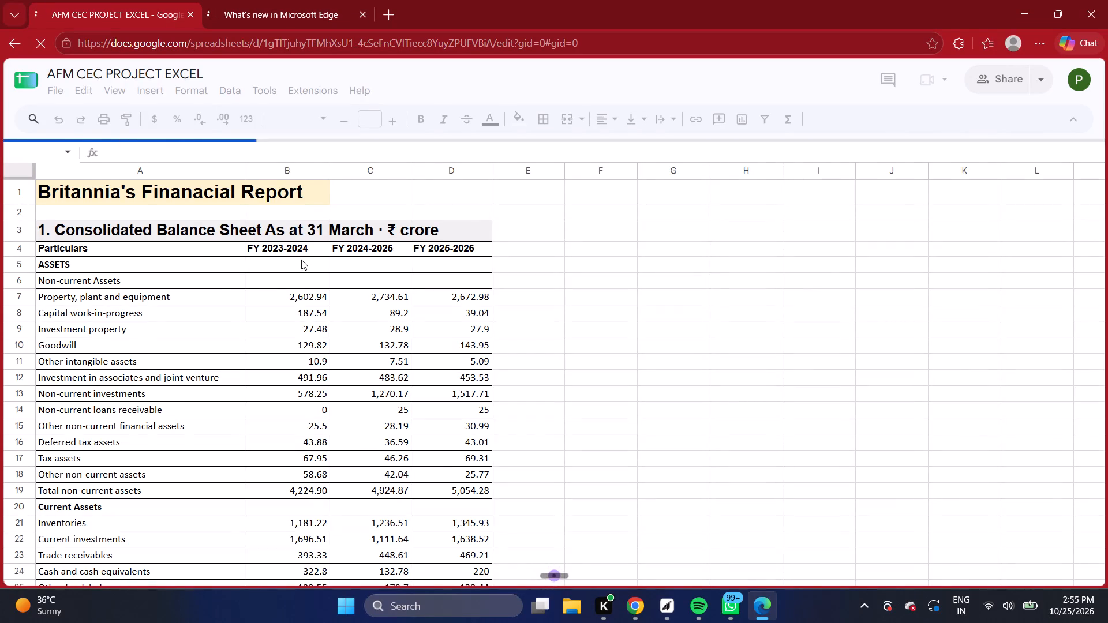
Look over Britannia's consolidated balance sheet on Sheet 1.
{"action": "left_click", "coordinate": [681, 260]}
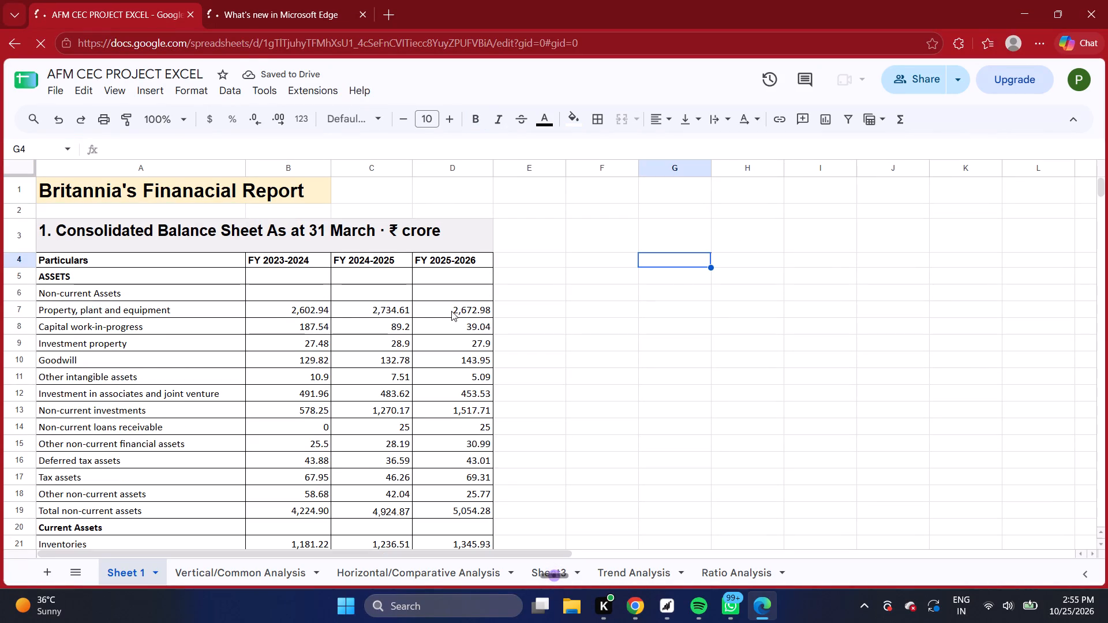
{"action": "scroll", "coordinate": [391, 446], "scroll_direction": "down", "scroll_amount": 2}
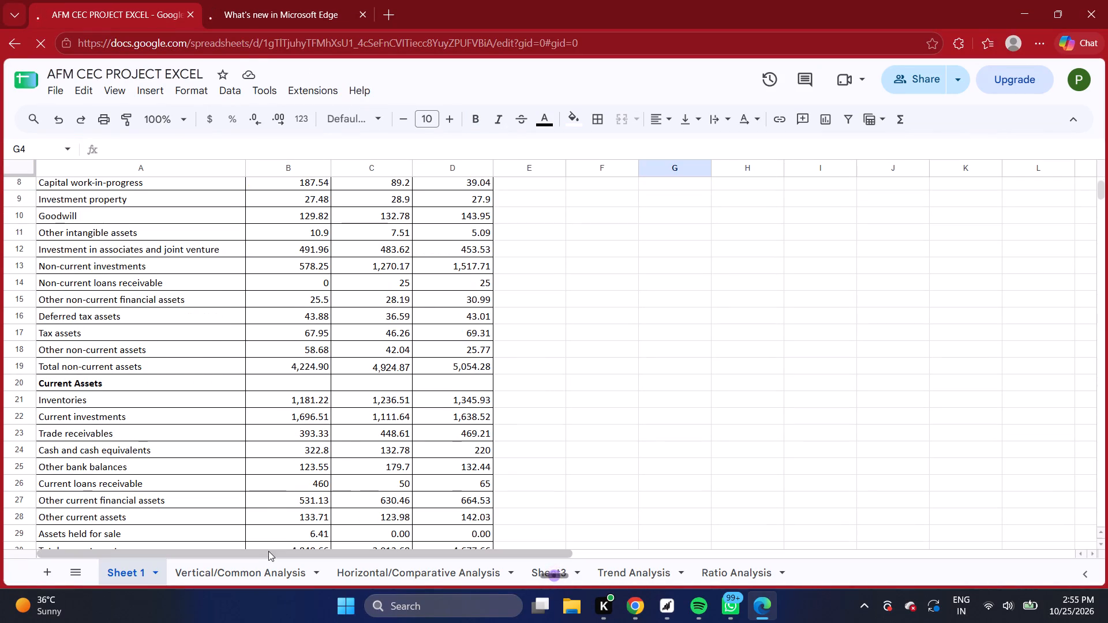
{"action": "left_click", "coordinate": [70, 575]}
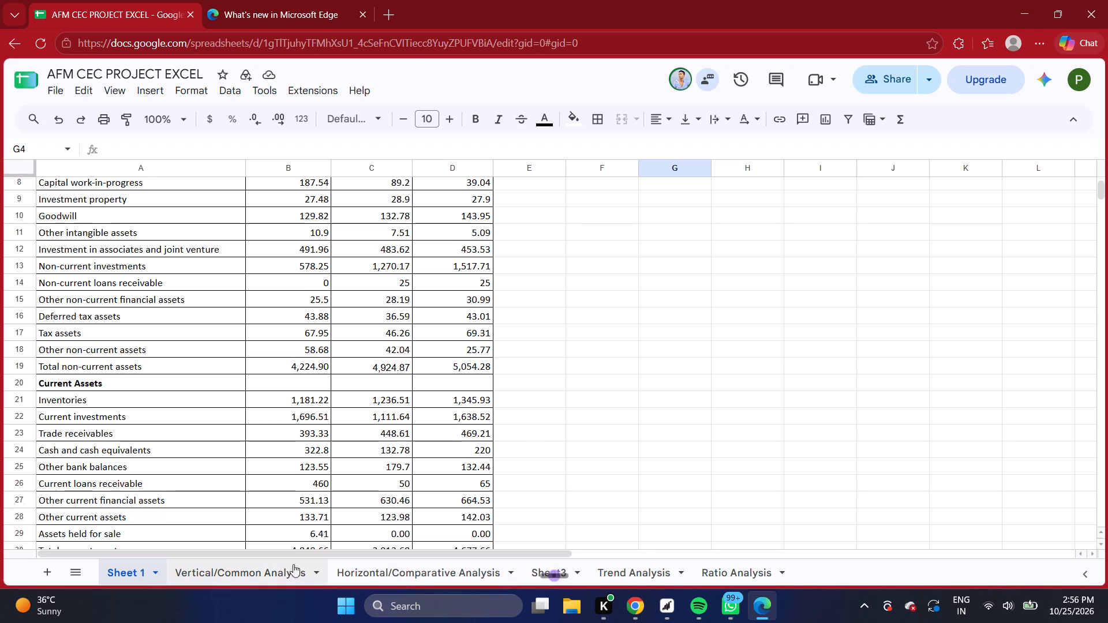
Open the Vertical/Common Analysis sheet and look over Britannia's balance sheet with its % Analysis columns.
{"action": "left_click", "coordinate": [243, 572]}
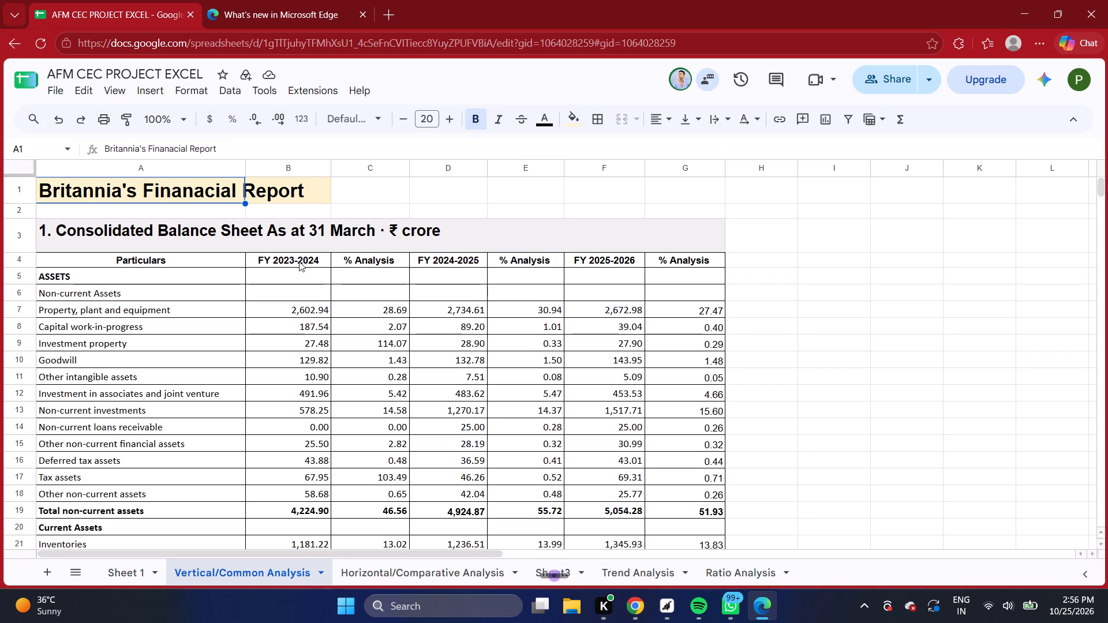
{"action": "left_click", "coordinate": [811, 254]}
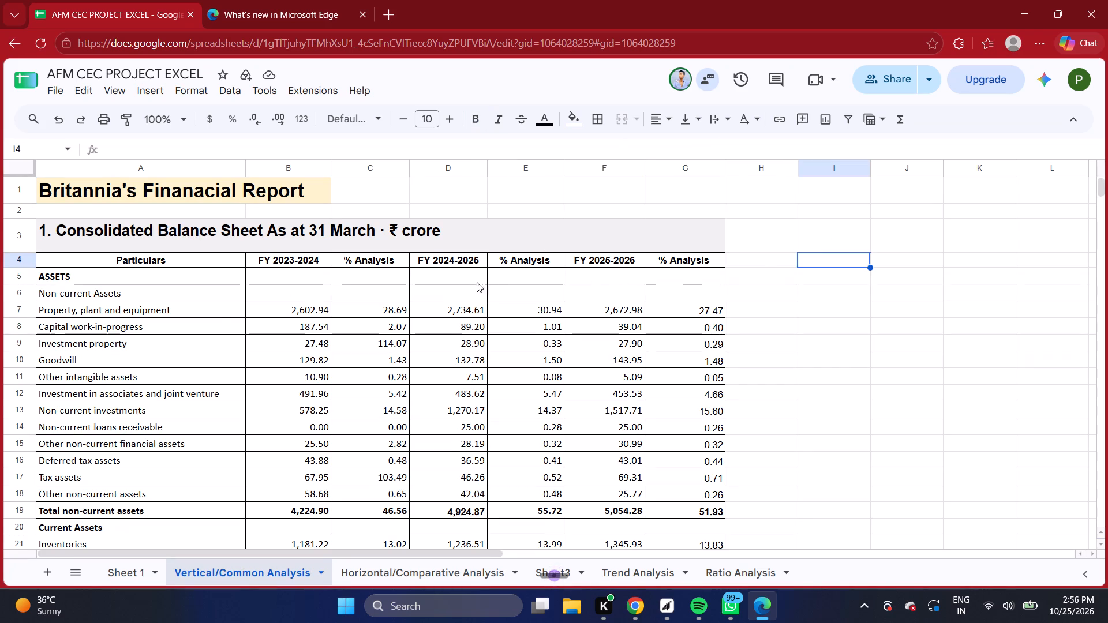
{"action": "scroll", "coordinate": [442, 302], "scroll_direction": "down", "scroll_amount": 4}
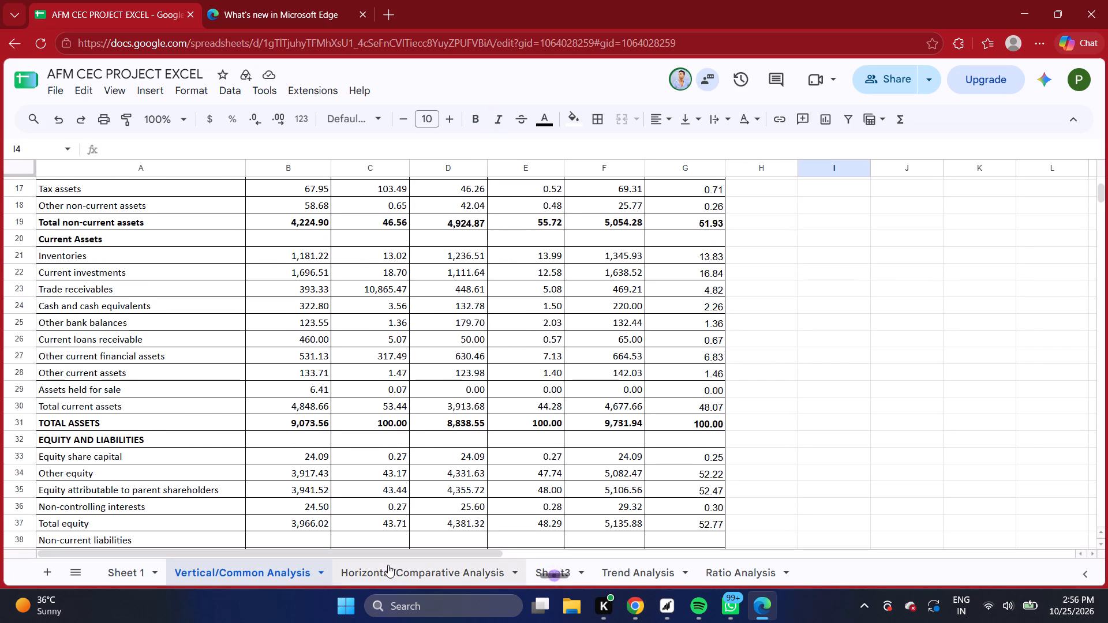
Examine Britannia's balance sheet and profit and loss statement on the Horizontal/Comparative Analysis sheet.
{"action": "left_click", "coordinate": [388, 565]}
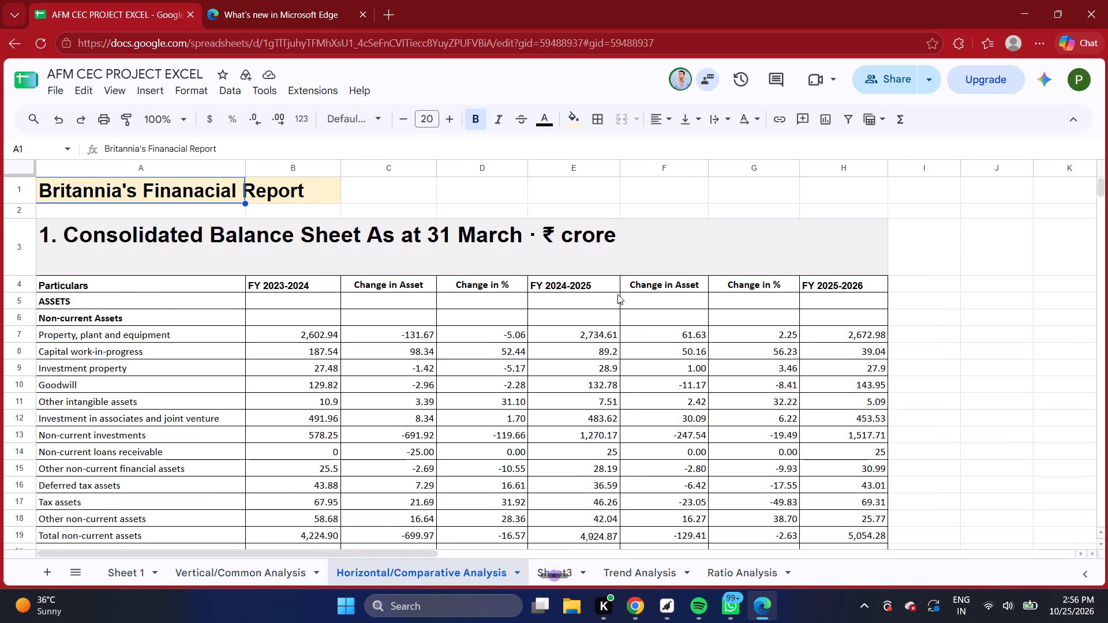
{"action": "scroll", "coordinate": [610, 293], "scroll_direction": "down", "scroll_amount": 1}
{"action": "scroll", "coordinate": [609, 298], "scroll_direction": "up", "scroll_amount": 1}
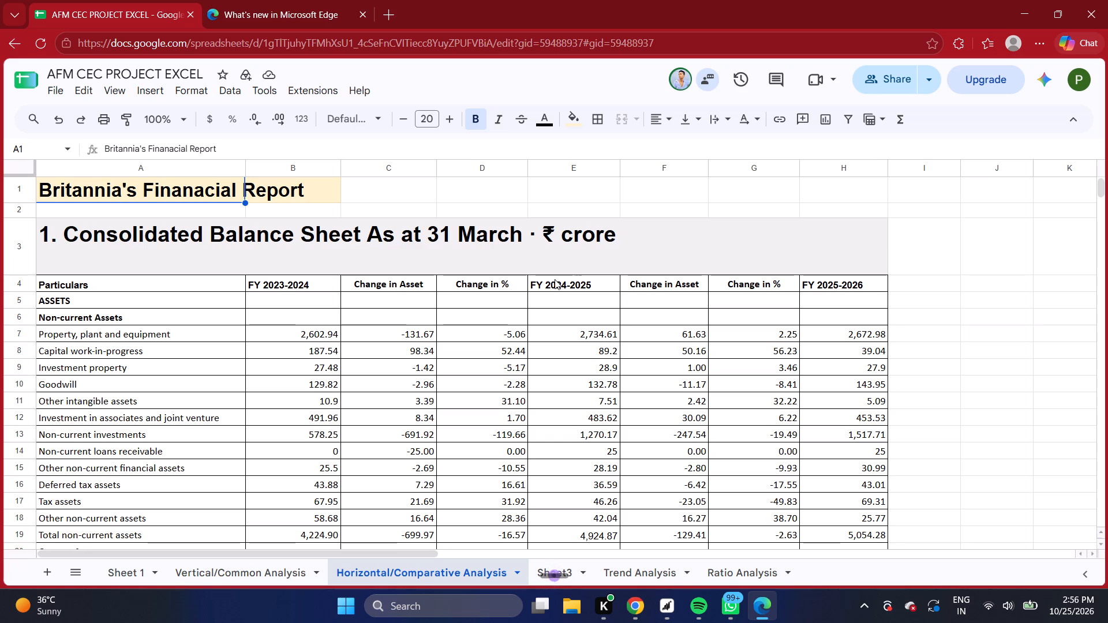
{"action": "scroll", "coordinate": [553, 272], "scroll_direction": "down", "scroll_amount": 13}
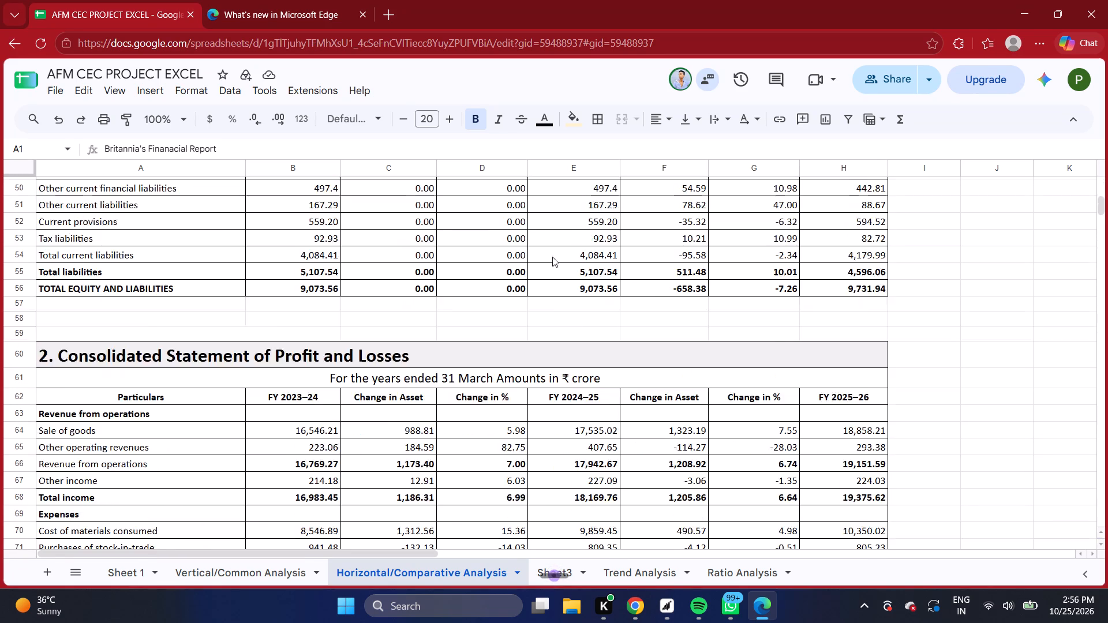
{"action": "scroll", "coordinate": [552, 255], "scroll_direction": "down", "scroll_amount": 2}
{"action": "scroll", "coordinate": [552, 252], "scroll_direction": "up", "scroll_amount": 1}
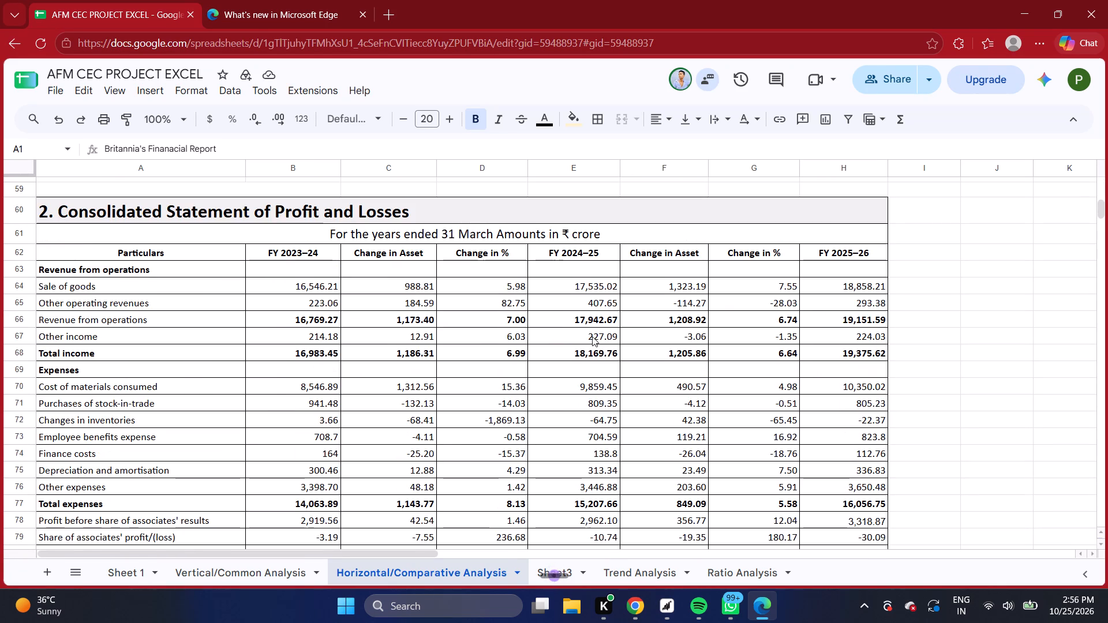
Examine the second company's balance sheet and profit and loss comparison further down the Horizontal/Comparative Analysis sheet.
{"action": "scroll", "coordinate": [579, 311], "scroll_direction": "down", "scroll_amount": 12}
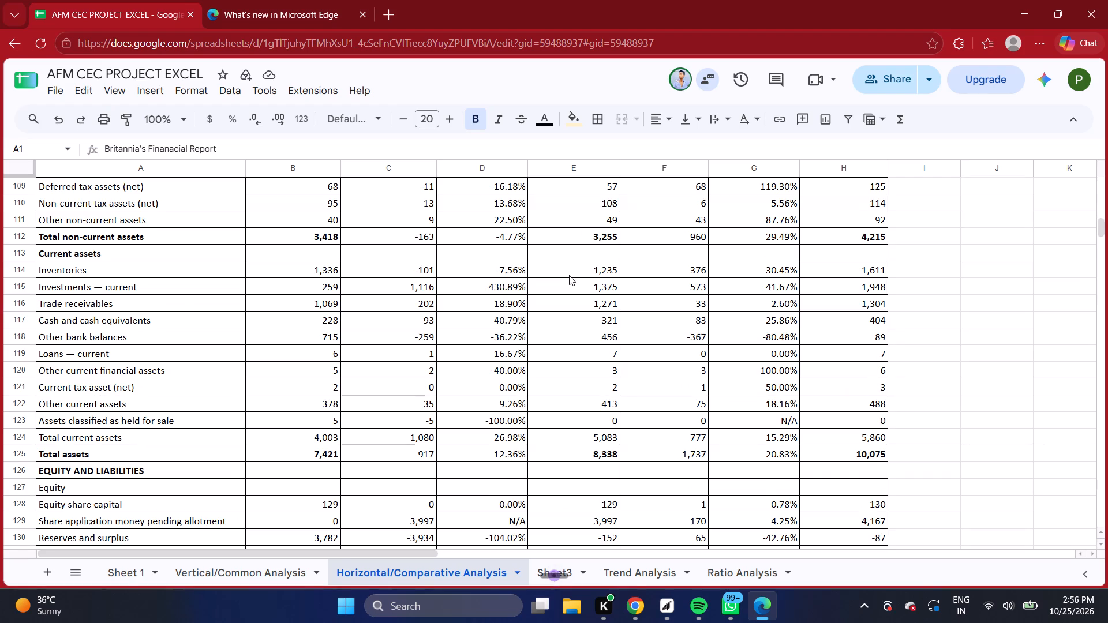
{"action": "scroll", "coordinate": [568, 273], "scroll_direction": "up", "scroll_amount": 4}
{"action": "scroll", "coordinate": [568, 272], "scroll_direction": "down", "scroll_amount": 1}
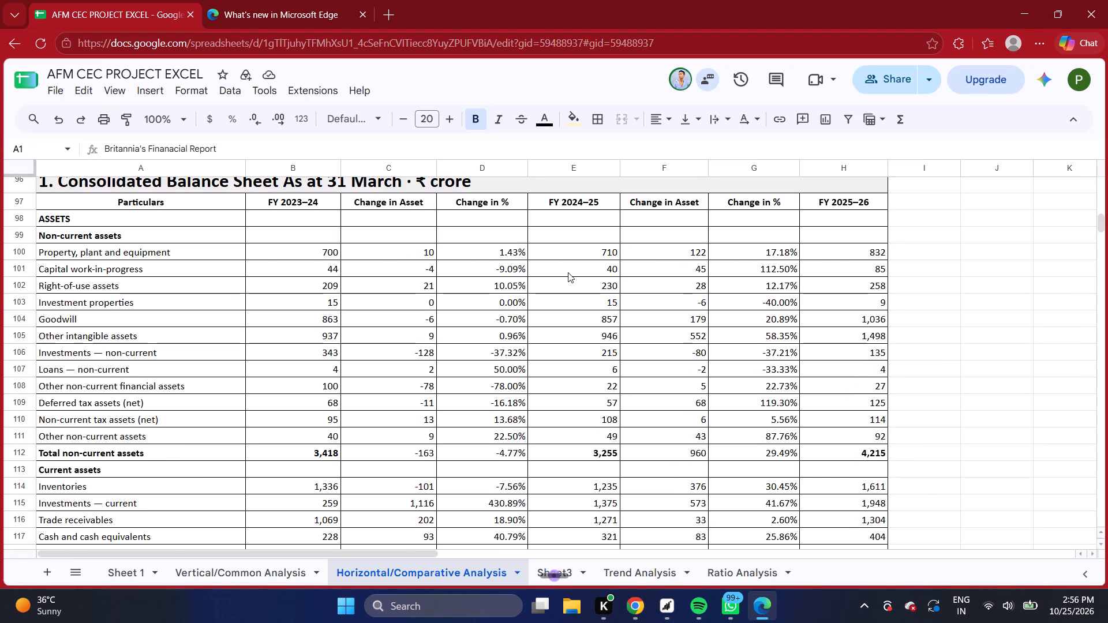
{"action": "scroll", "coordinate": [567, 264], "scroll_direction": "up", "scroll_amount": 2}
{"action": "scroll", "coordinate": [565, 256], "scroll_direction": "down", "scroll_amount": 2}
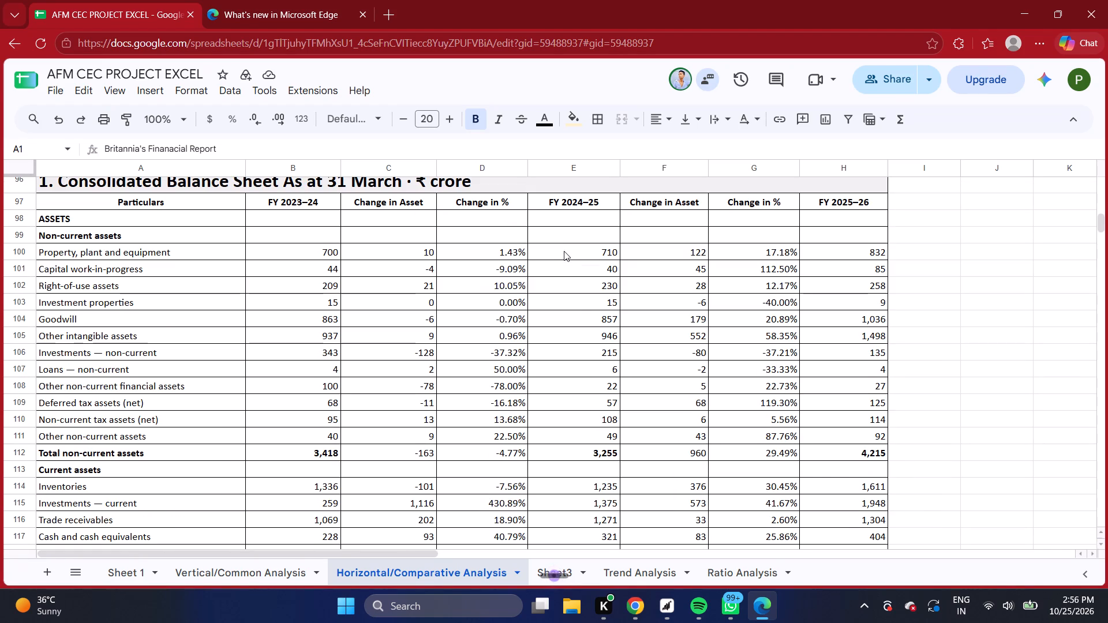
{"action": "scroll", "coordinate": [597, 302], "scroll_direction": "down", "scroll_amount": 8}
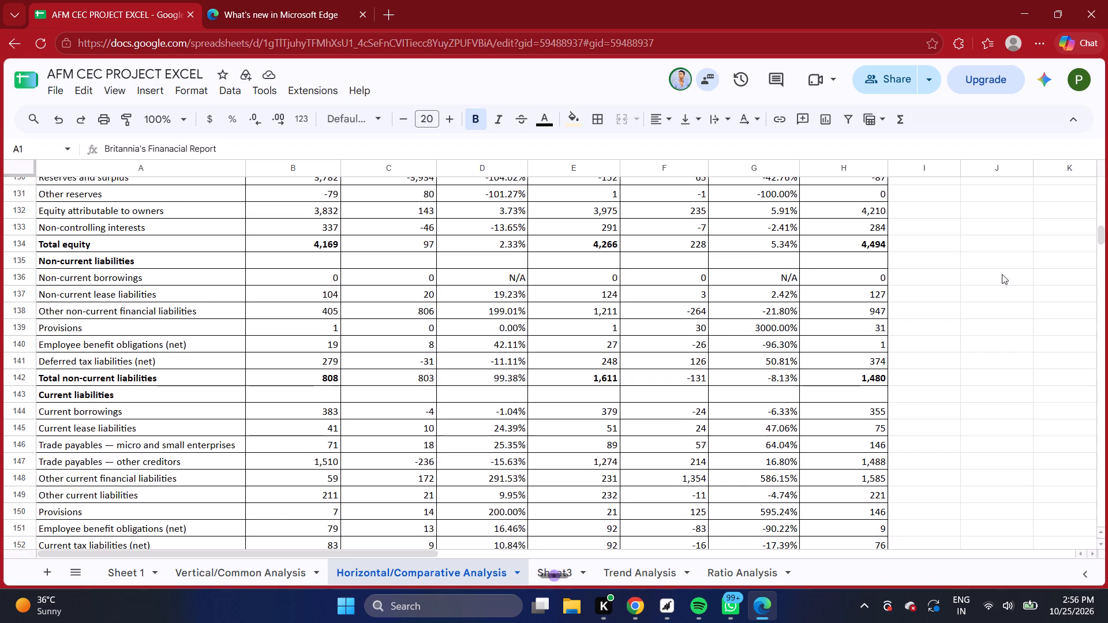
{"action": "scroll", "coordinate": [722, 328], "scroll_direction": "down", "scroll_amount": 14}
{"action": "left_click", "coordinate": [574, 369]}
{"action": "scroll", "coordinate": [571, 359], "scroll_direction": "up", "scroll_amount": 2}
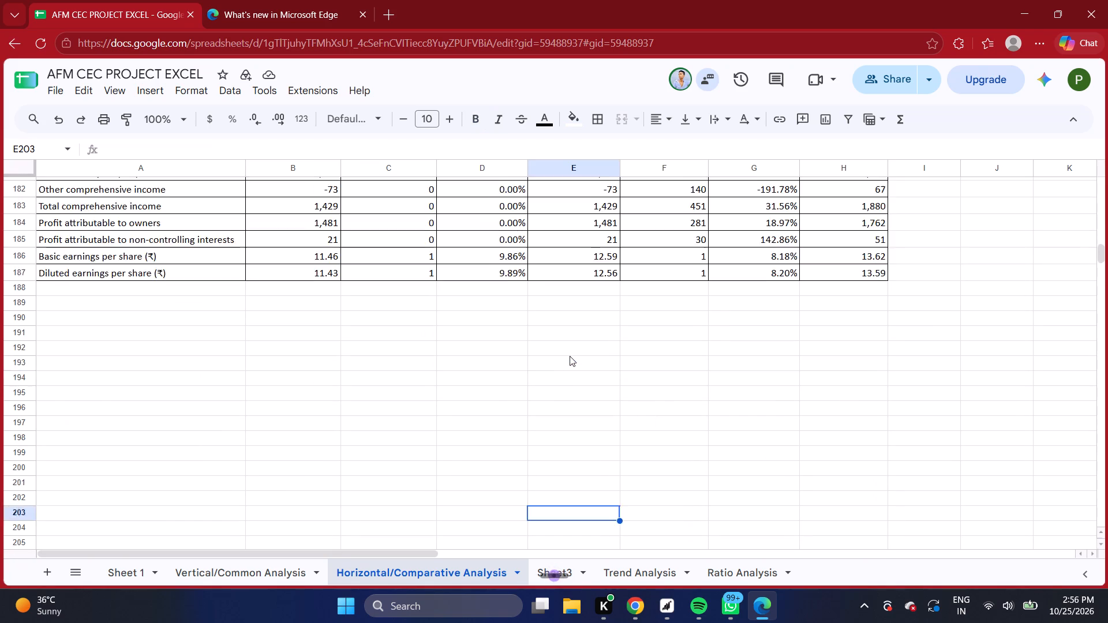
{"action": "scroll", "coordinate": [570, 356], "scroll_direction": "up", "scroll_amount": 10}
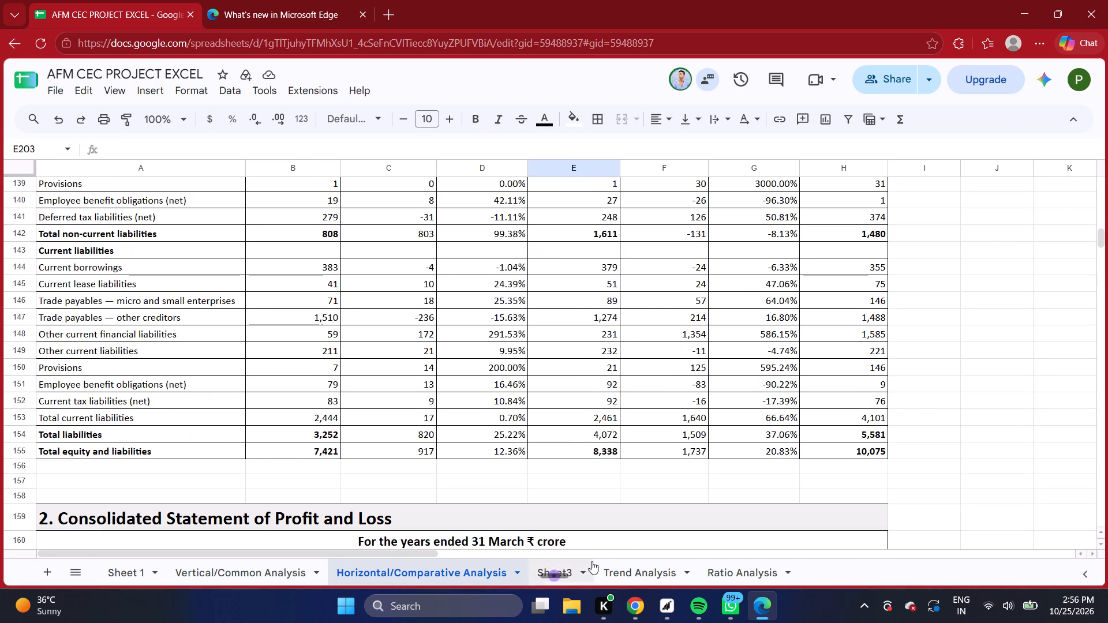
Open the Trend Analysis sheet to view Britannia's index figures.
{"action": "left_click", "coordinate": [644, 571]}
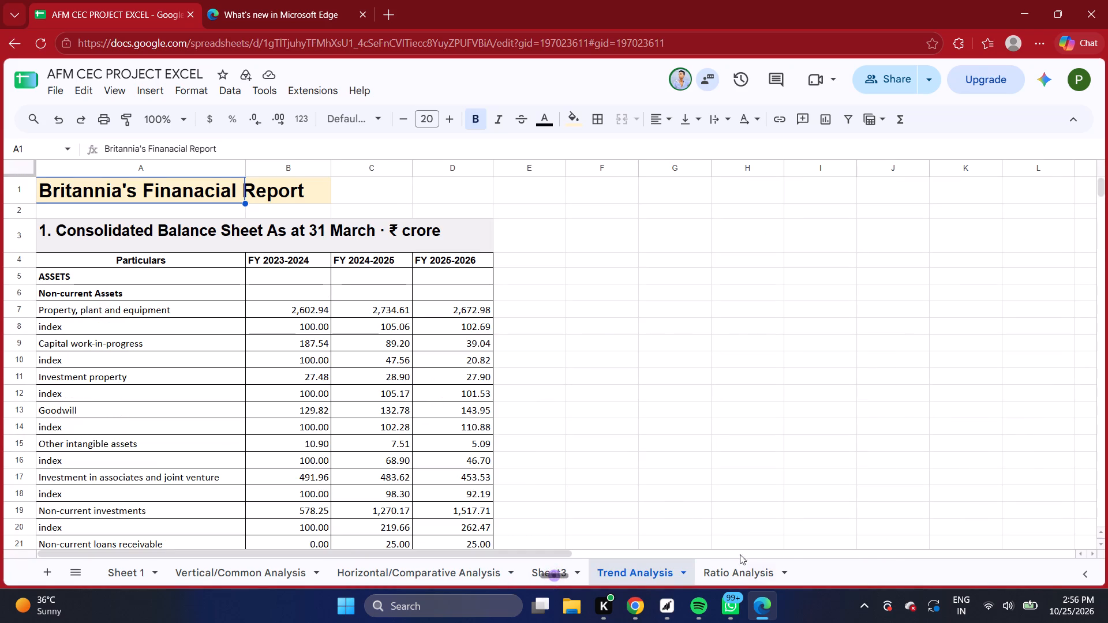
Read through the Ratio Analysis sheet, covering Britannia's ratio table, supporting calculations, interpretations of each ratio and overall financial analysis.
{"action": "left_click", "coordinate": [738, 568]}
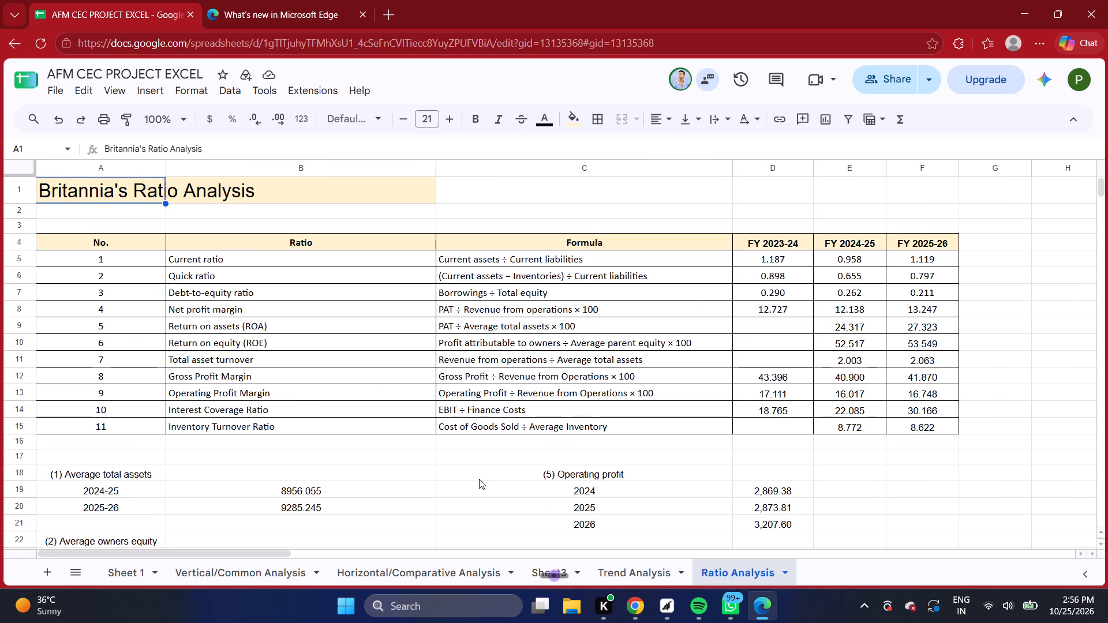
{"action": "scroll", "coordinate": [641, 379], "scroll_direction": "down", "scroll_amount": 6}
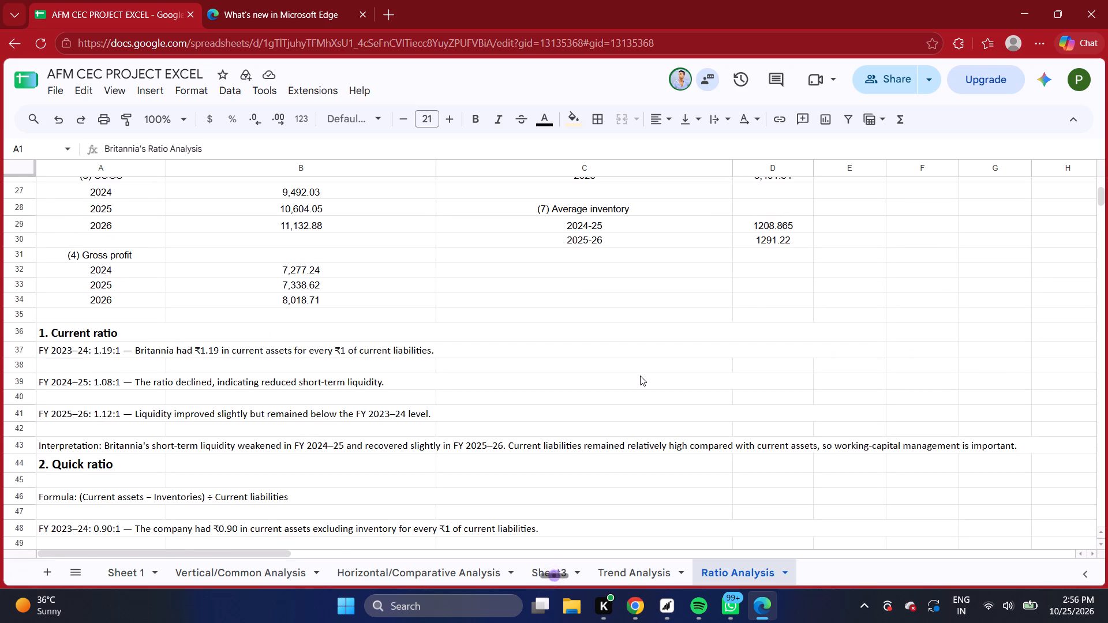
{"action": "scroll", "coordinate": [640, 376], "scroll_direction": "down", "scroll_amount": 2}
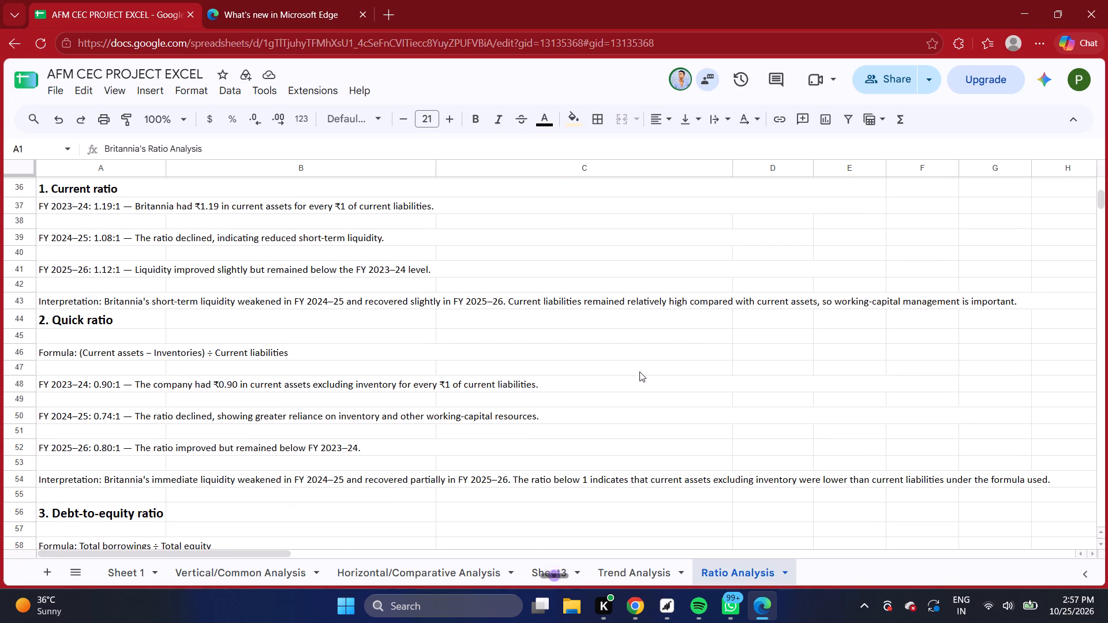
{"action": "scroll", "coordinate": [639, 370], "scroll_direction": "down", "scroll_amount": 14}
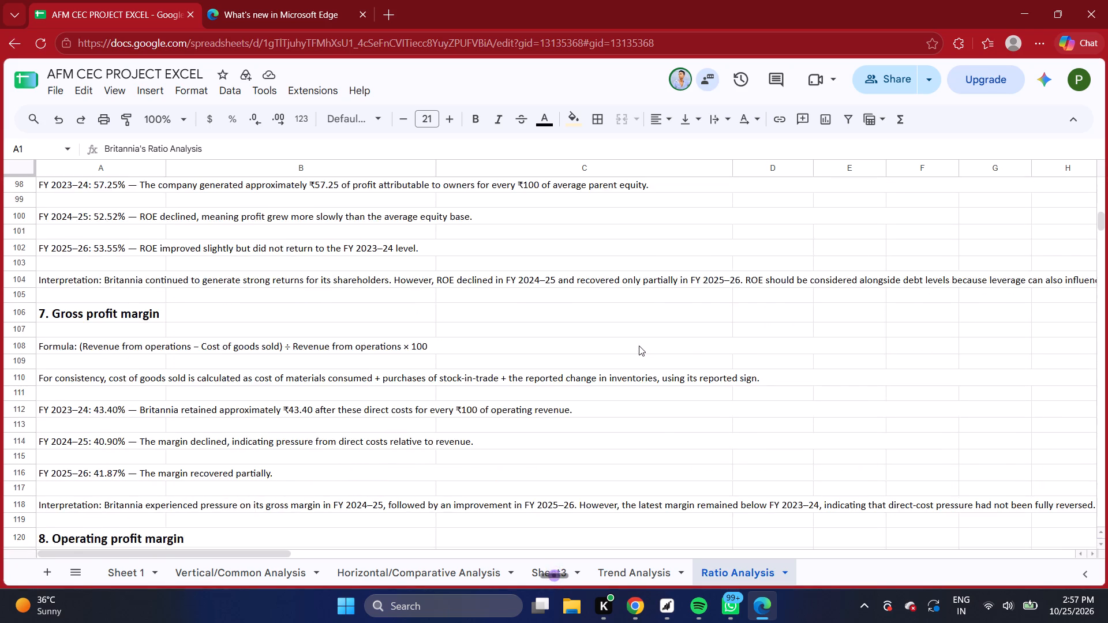
{"action": "scroll", "coordinate": [639, 346], "scroll_direction": "down", "scroll_amount": 11}
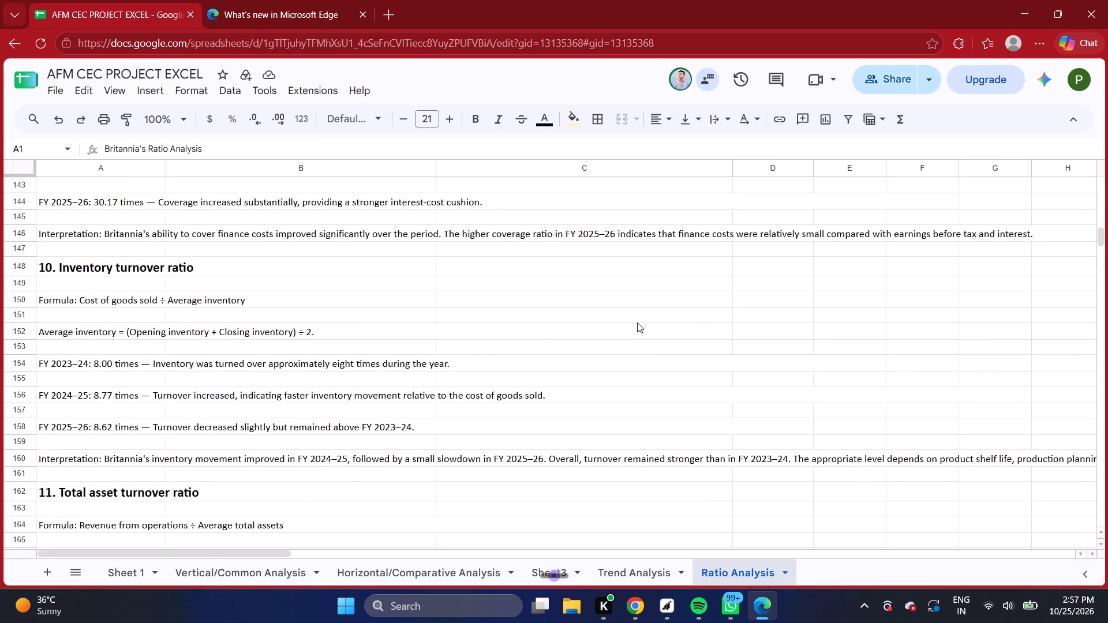
{"action": "scroll", "coordinate": [637, 322], "scroll_direction": "down", "scroll_amount": 9}
{"action": "scroll", "coordinate": [637, 315], "scroll_direction": "up", "scroll_amount": 6}
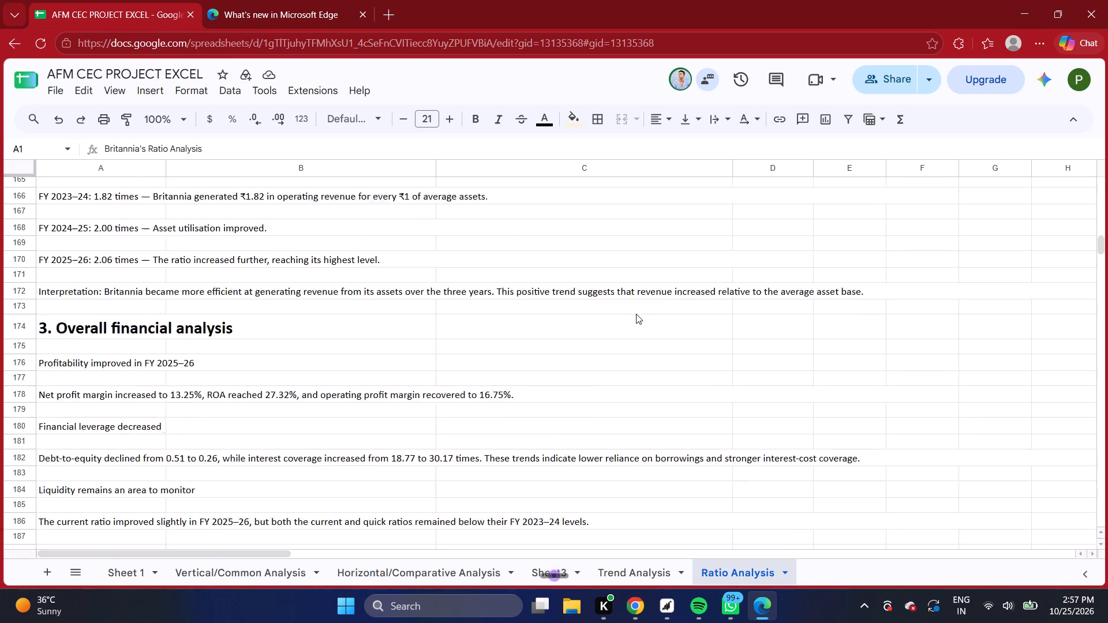
{"action": "scroll", "coordinate": [636, 314], "scroll_direction": "up", "scroll_amount": 20}
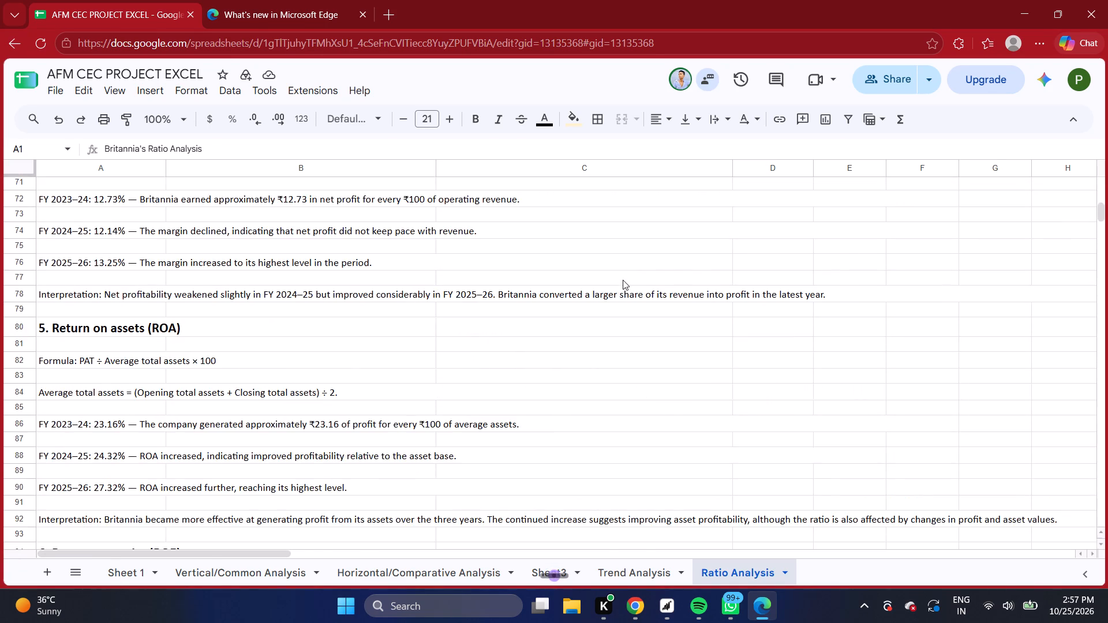
{"action": "scroll", "coordinate": [623, 280], "scroll_direction": "up", "scroll_amount": 20}
{"action": "scroll", "coordinate": [623, 280], "scroll_direction": "up", "scroll_amount": 3}
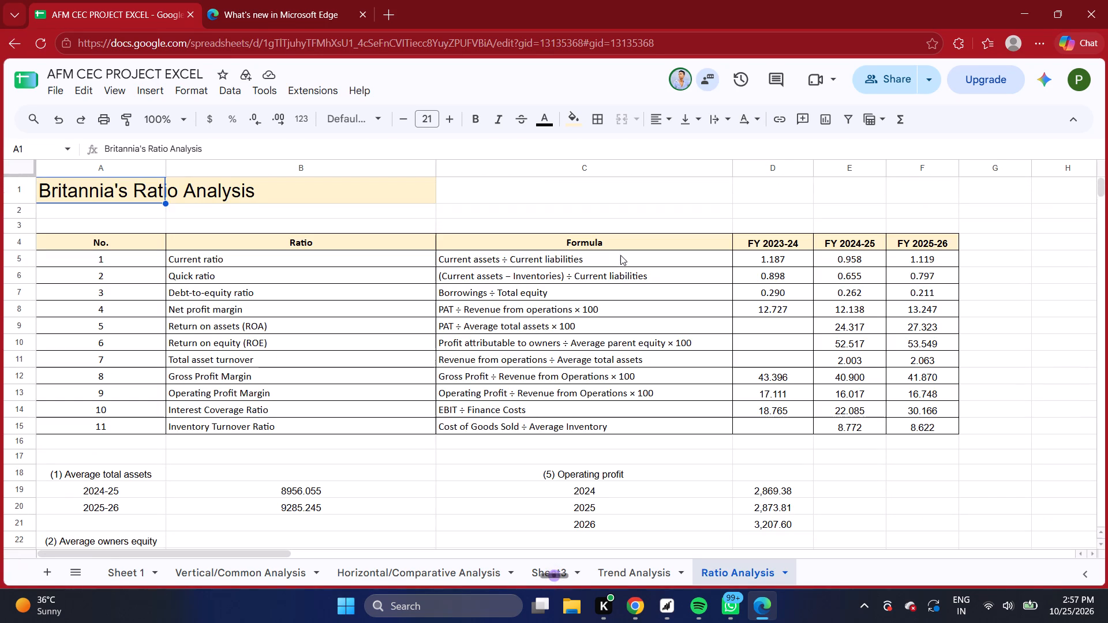
{"action": "scroll", "coordinate": [624, 268], "scroll_direction": "up", "scroll_amount": 1}
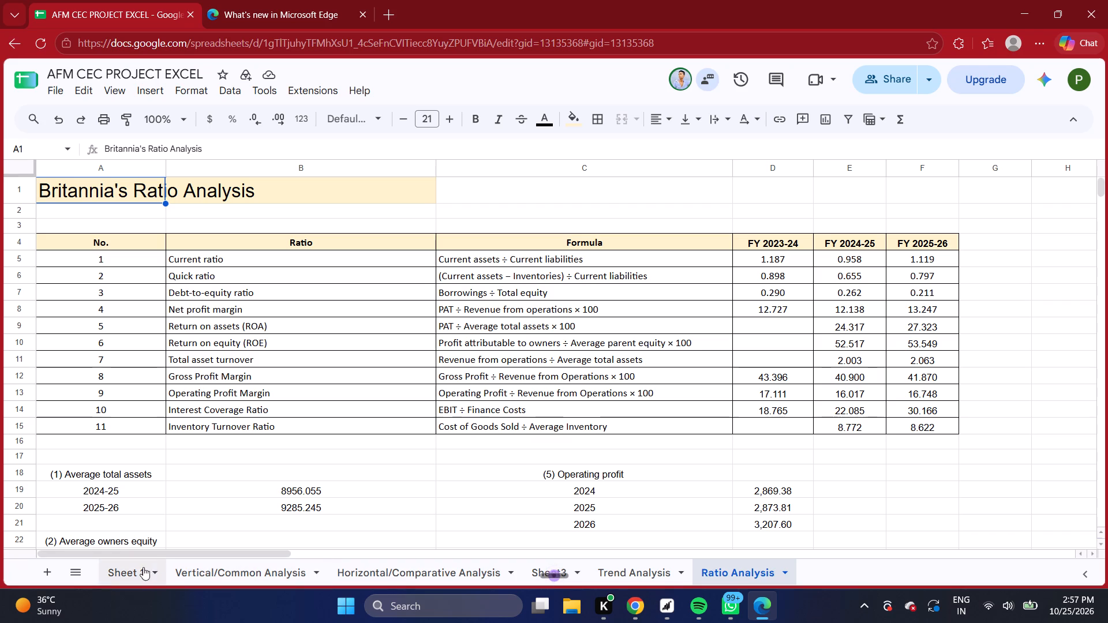
Return to the Vertical/Common Analysis sheet and examine the % Analysis of Britannia's balance sheet and profit and loss statement.
{"action": "left_click", "coordinate": [226, 575]}
{"action": "scroll", "coordinate": [309, 366], "scroll_direction": "up", "scroll_amount": 3}
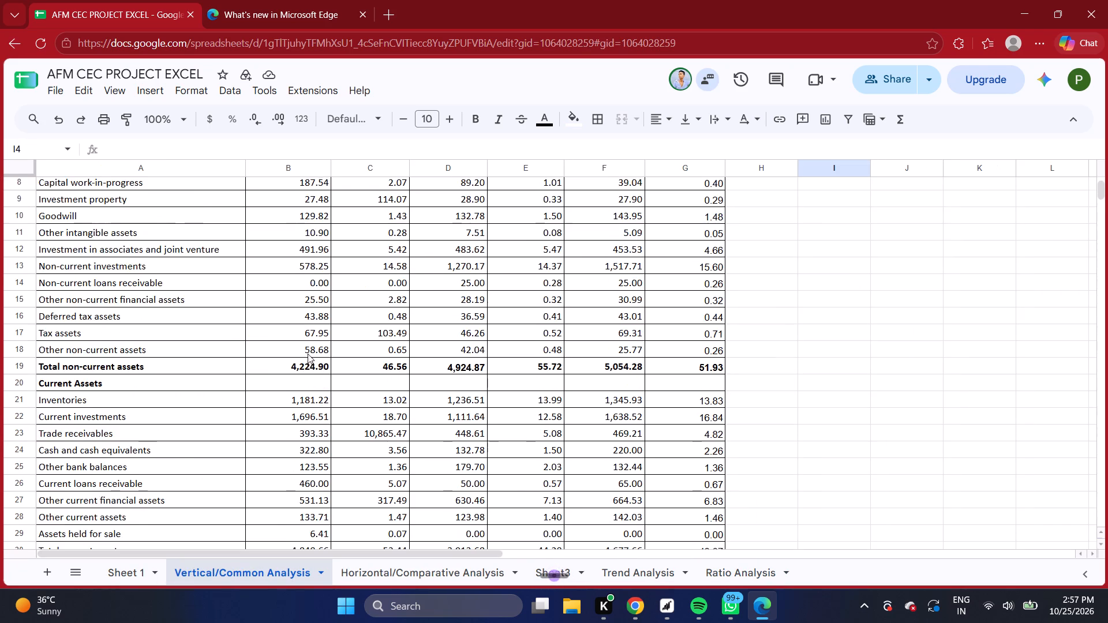
{"action": "scroll", "coordinate": [308, 354], "scroll_direction": "up", "scroll_amount": 7}
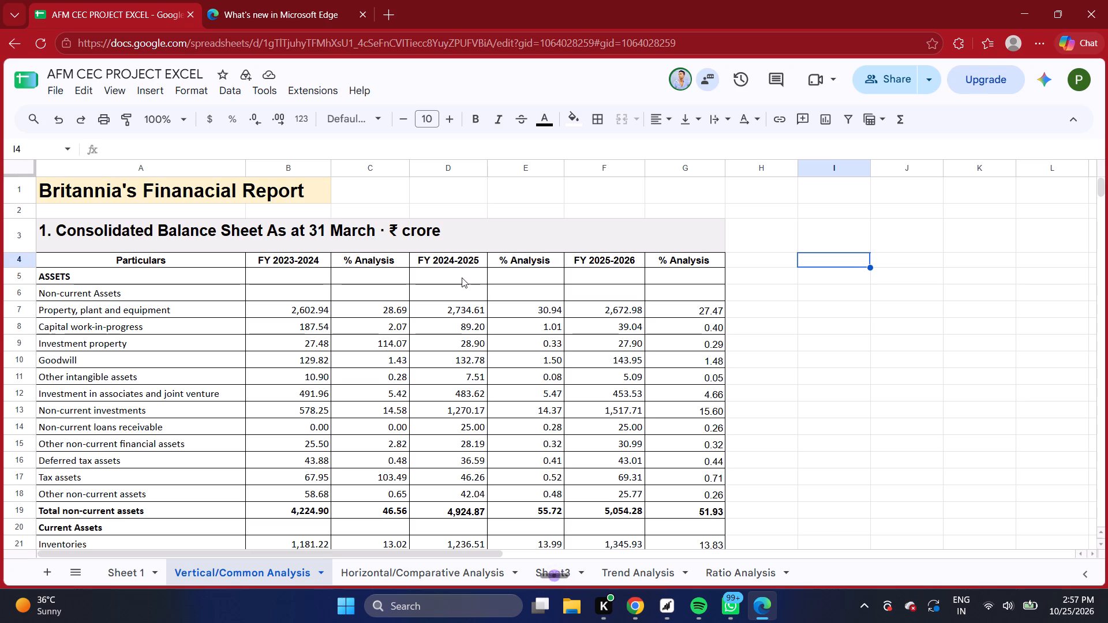
{"action": "scroll", "coordinate": [339, 471], "scroll_direction": "down", "scroll_amount": 7}
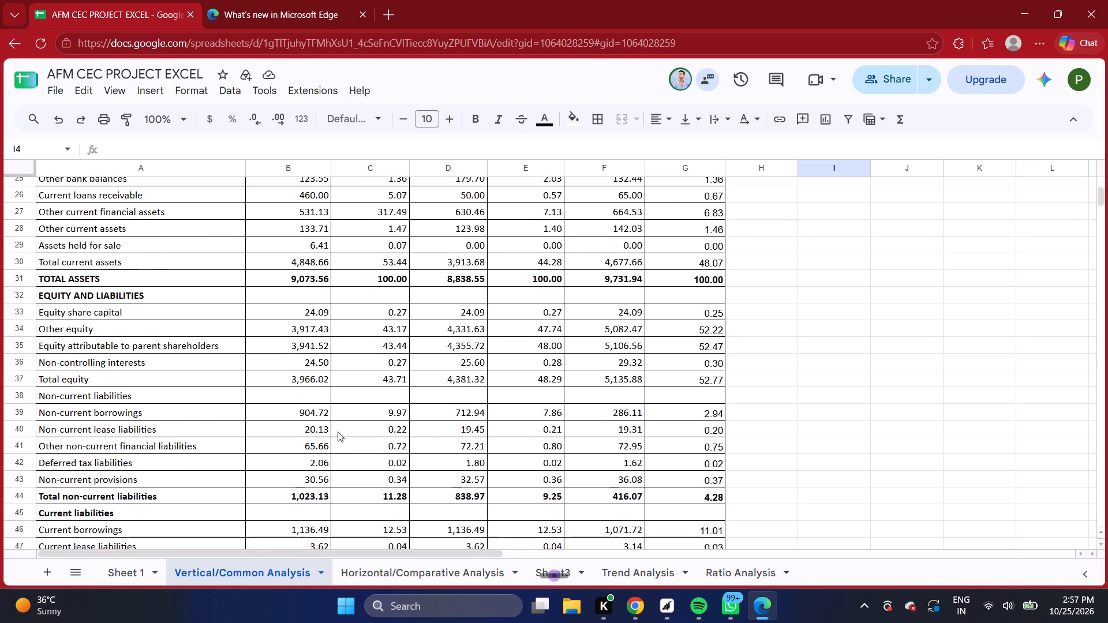
{"action": "scroll", "coordinate": [338, 431], "scroll_direction": "down", "scroll_amount": 6}
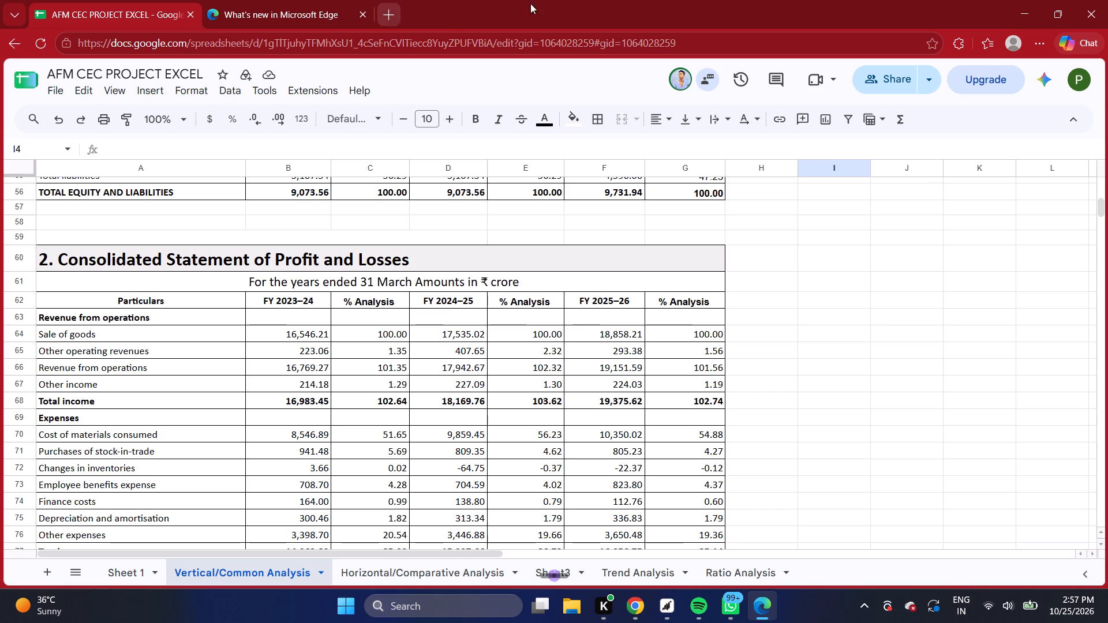
{"action": "left_click", "coordinate": [888, 322]}
{"action": "scroll", "coordinate": [789, 291], "scroll_direction": "down", "scroll_amount": 2}
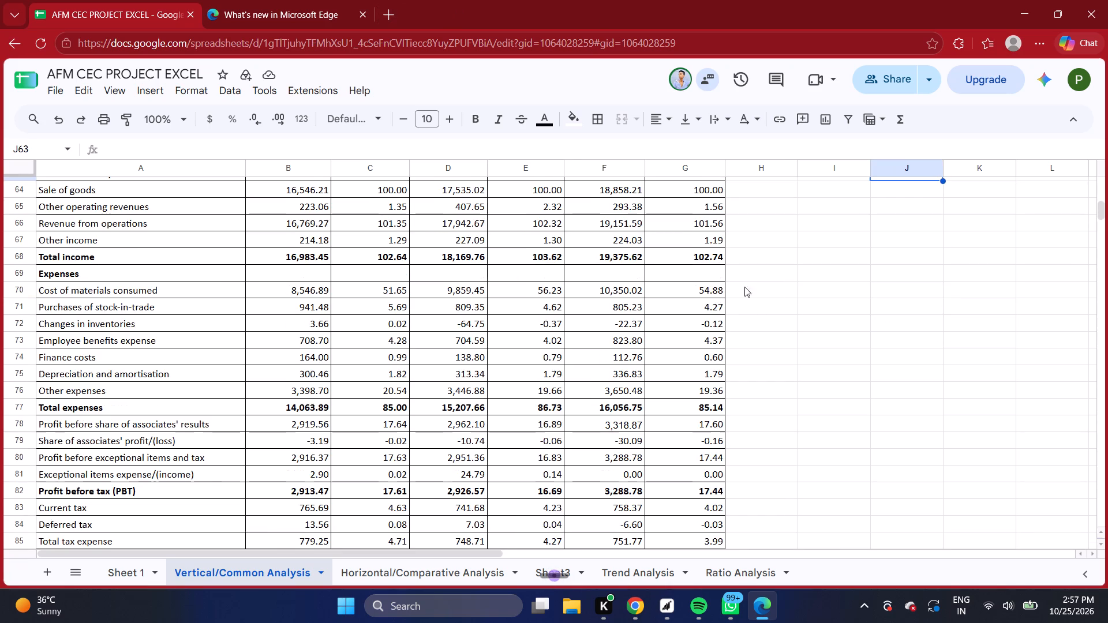
Examine Marico's financial report and its % Analysis columns on the Vertical/Common Analysis sheet, returning to Britannia's interpretation section above it.
{"action": "scroll", "coordinate": [440, 283], "scroll_direction": "down", "scroll_amount": 9}
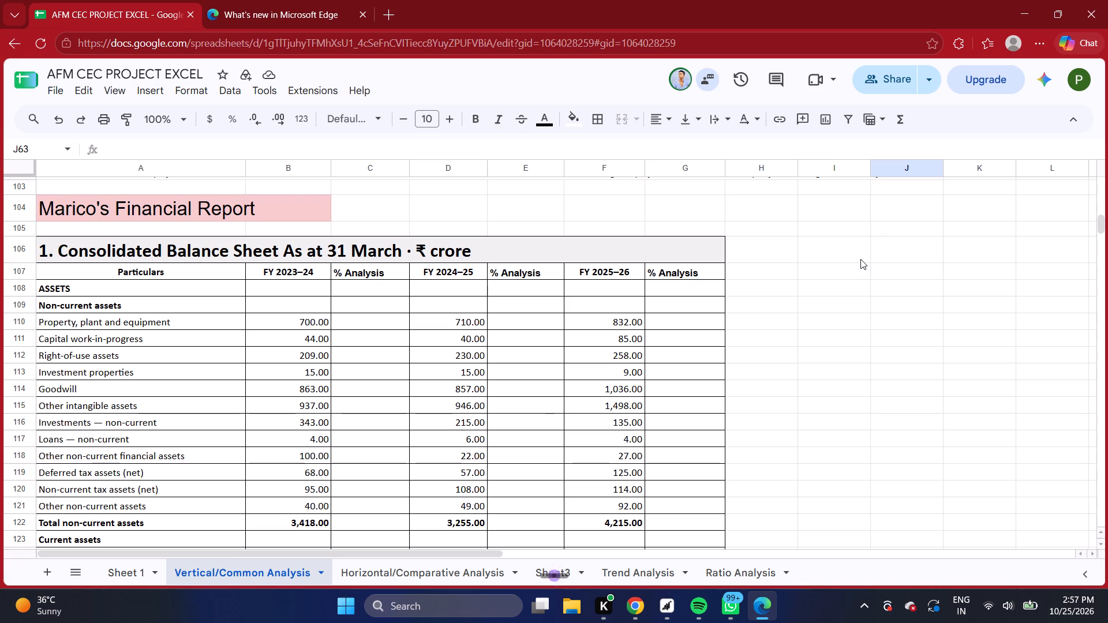
{"action": "scroll", "coordinate": [860, 259], "scroll_direction": "down", "scroll_amount": 18}
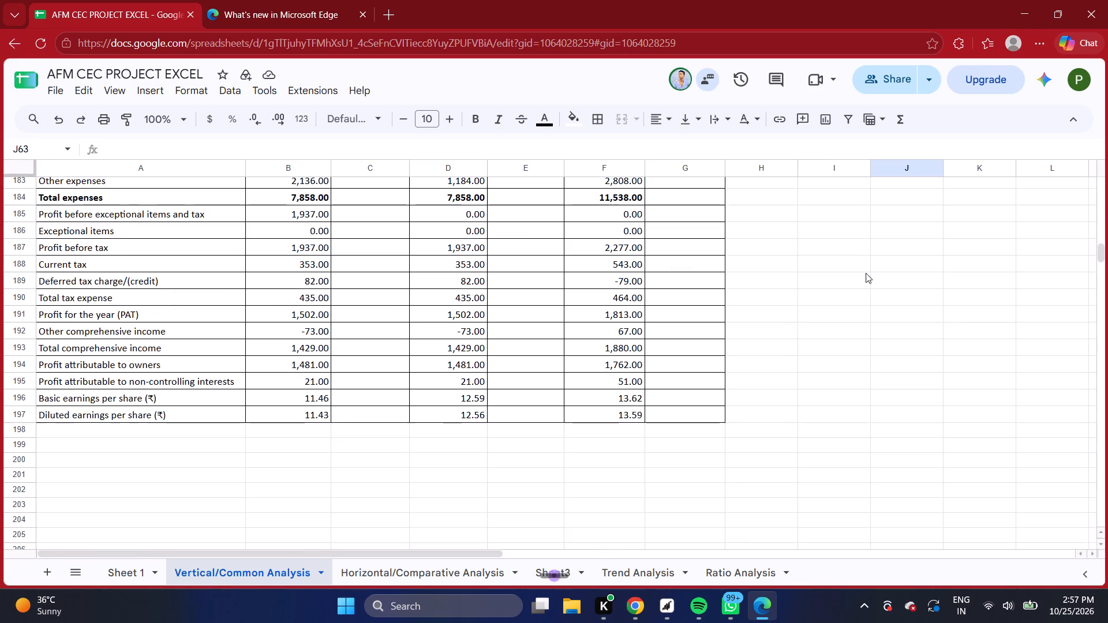
{"action": "scroll", "coordinate": [866, 273], "scroll_direction": "down", "scroll_amount": 4}
{"action": "scroll", "coordinate": [866, 273], "scroll_direction": "up", "scroll_amount": 14}
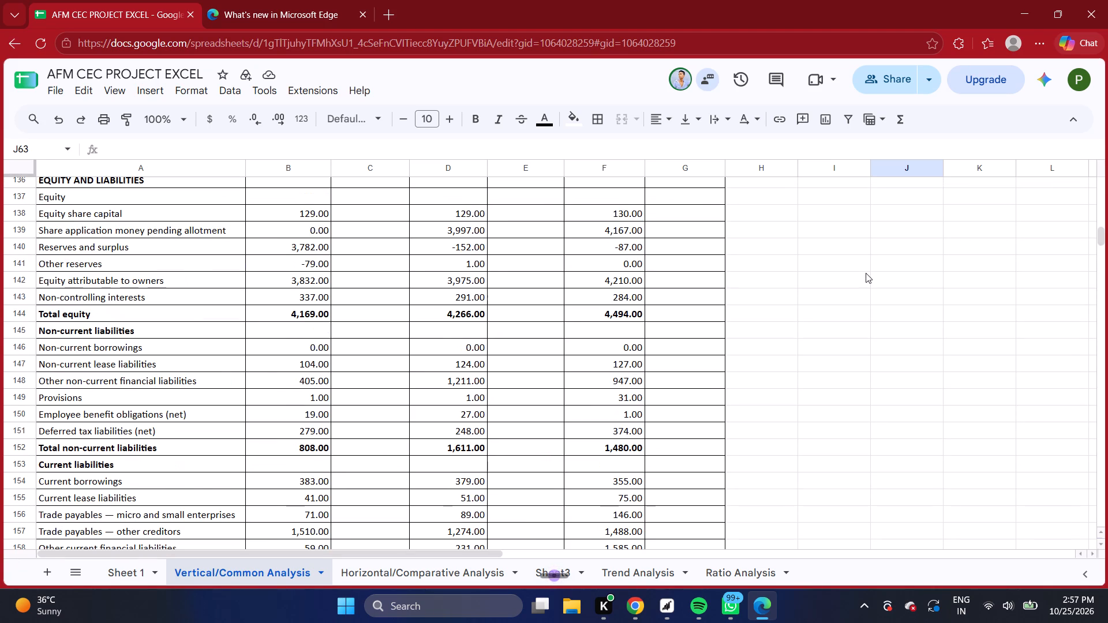
{"action": "scroll", "coordinate": [860, 259], "scroll_direction": "up", "scroll_amount": 10}
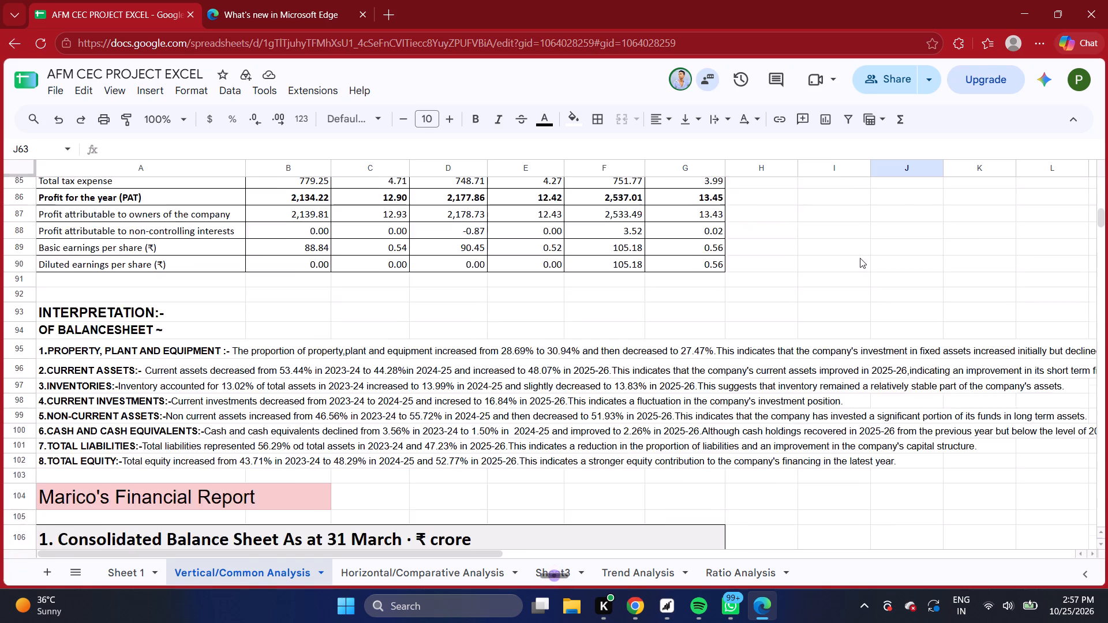
Re-examine Britannia's balance sheet and profit and loss % Analysis on the Vertical/Common Analysis sheet, continuing to Marico's balance sheet.
{"action": "scroll", "coordinate": [860, 258], "scroll_direction": "up", "scroll_amount": 4}
{"action": "scroll", "coordinate": [860, 258], "scroll_direction": "down", "scroll_amount": 3}
{"action": "scroll", "coordinate": [854, 394], "scroll_direction": "up", "scroll_amount": 5}
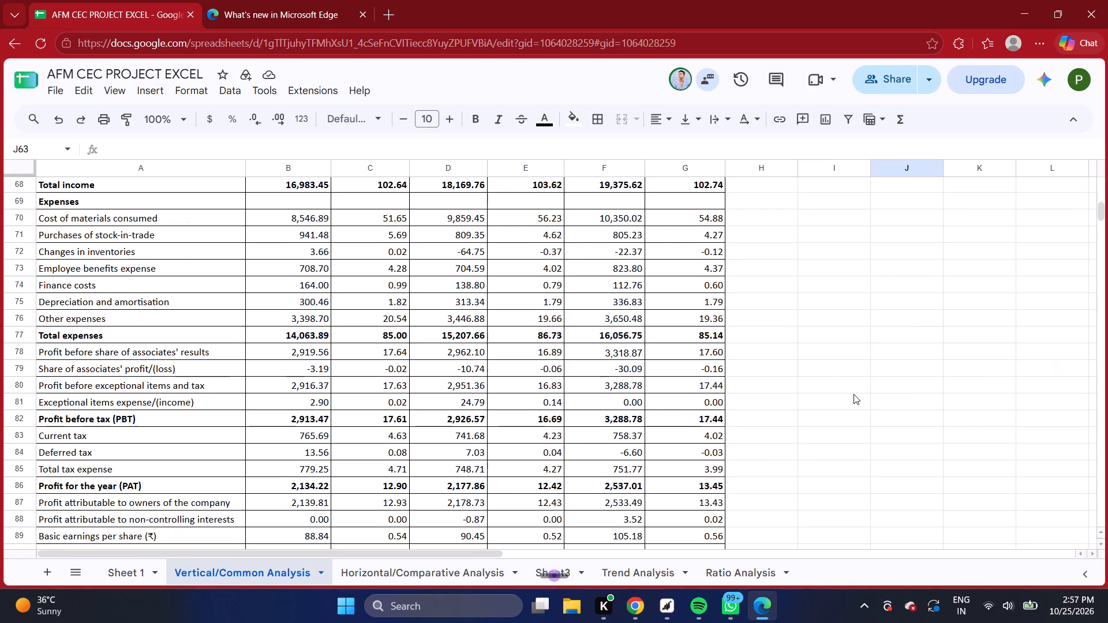
{"action": "scroll", "coordinate": [854, 394], "scroll_direction": "up", "scroll_amount": 20}
{"action": "scroll", "coordinate": [854, 394], "scroll_direction": "up", "scroll_amount": 3}
{"action": "scroll", "coordinate": [854, 394], "scroll_direction": "down", "scroll_amount": 7}
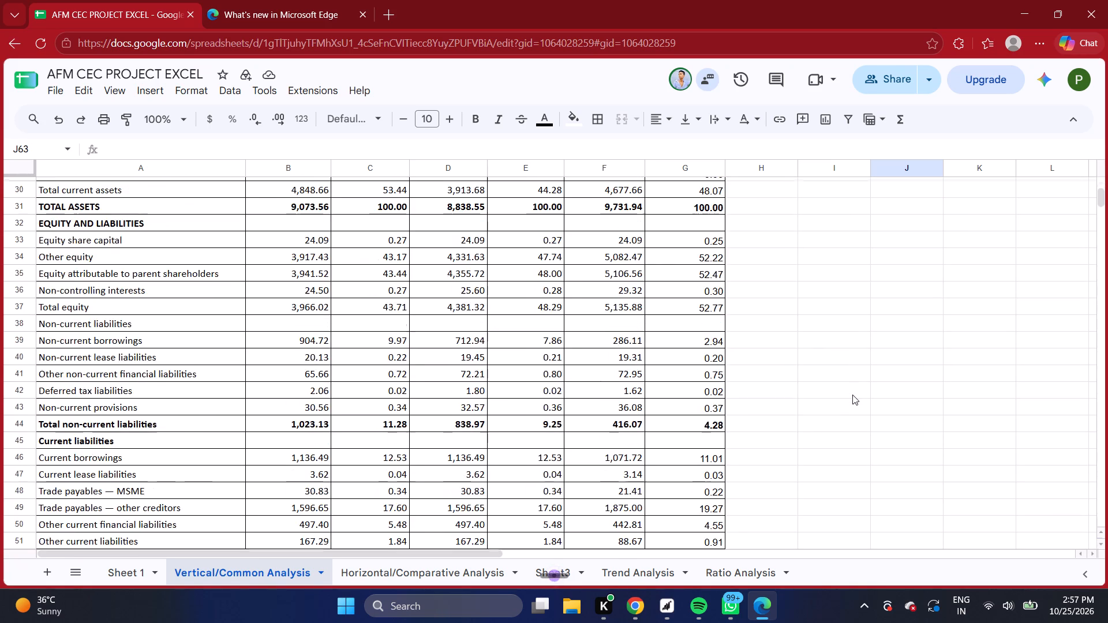
{"action": "scroll", "coordinate": [852, 395], "scroll_direction": "down", "scroll_amount": 10}
{"action": "scroll", "coordinate": [830, 376], "scroll_direction": "up", "scroll_amount": 3}
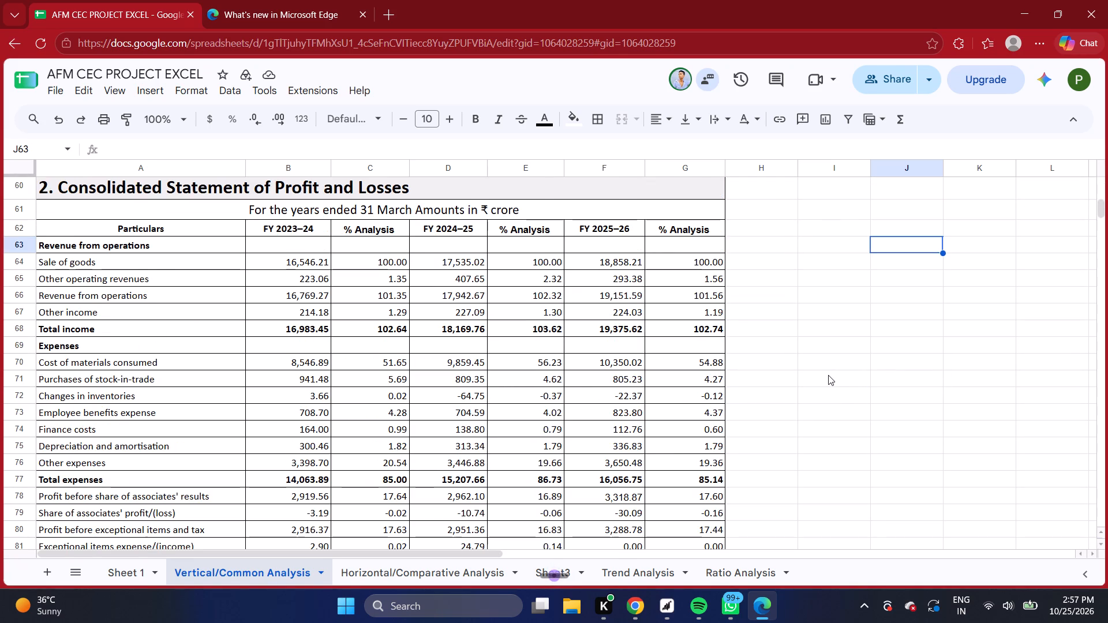
{"action": "scroll", "coordinate": [828, 375], "scroll_direction": "down", "scroll_amount": 12}
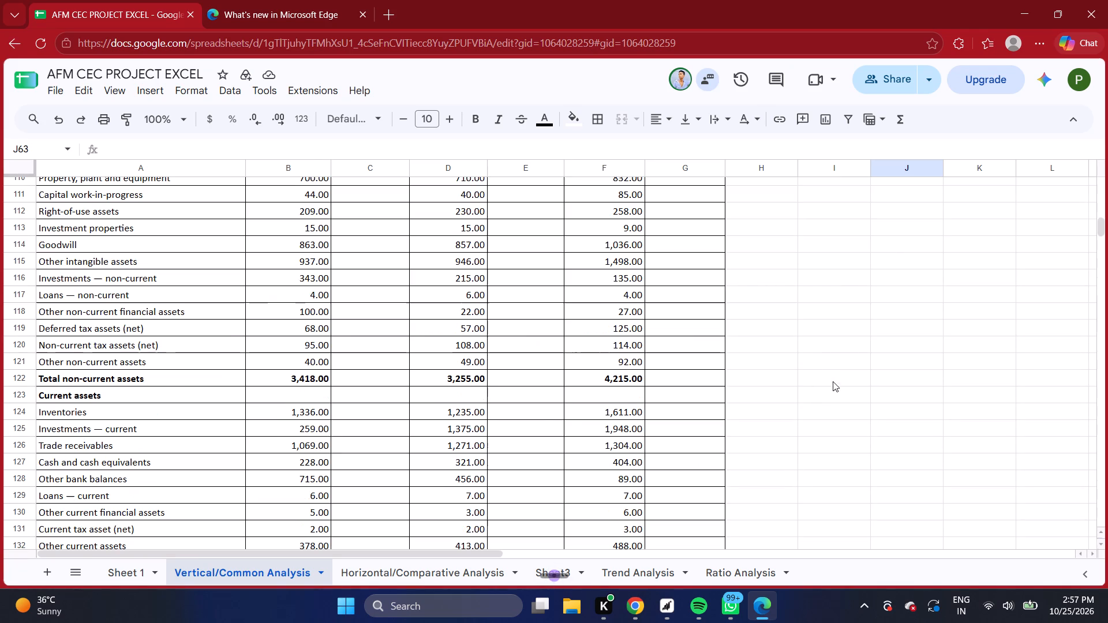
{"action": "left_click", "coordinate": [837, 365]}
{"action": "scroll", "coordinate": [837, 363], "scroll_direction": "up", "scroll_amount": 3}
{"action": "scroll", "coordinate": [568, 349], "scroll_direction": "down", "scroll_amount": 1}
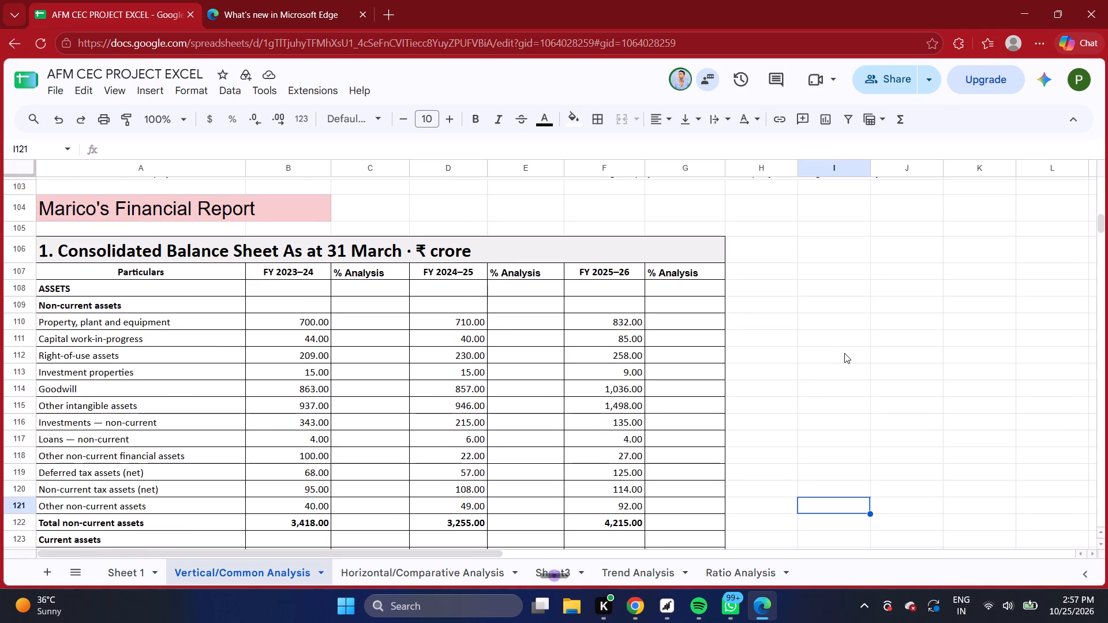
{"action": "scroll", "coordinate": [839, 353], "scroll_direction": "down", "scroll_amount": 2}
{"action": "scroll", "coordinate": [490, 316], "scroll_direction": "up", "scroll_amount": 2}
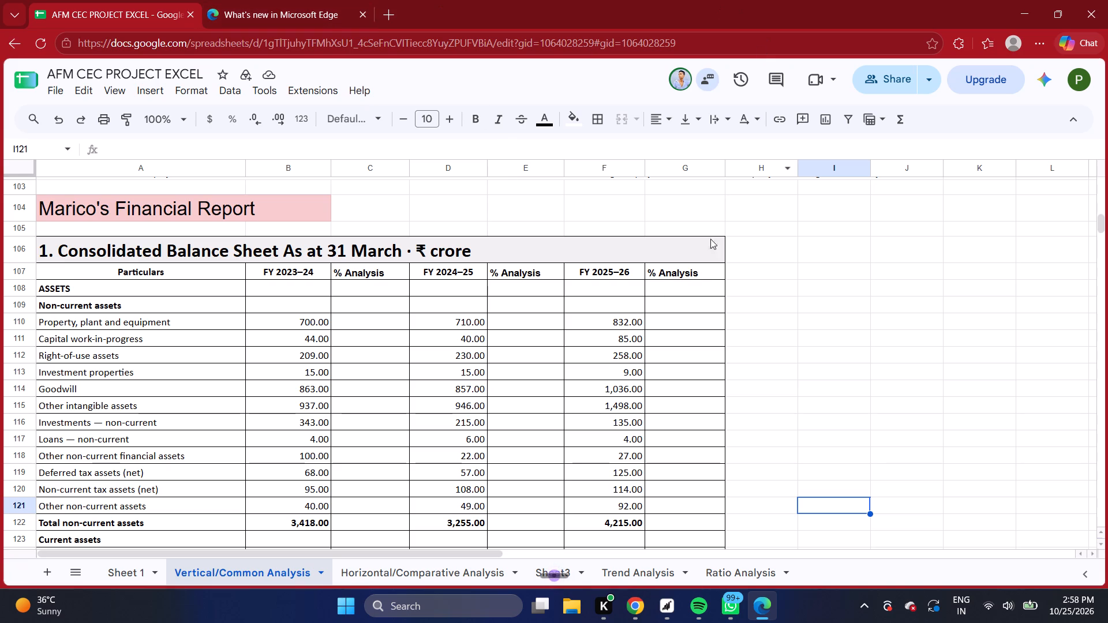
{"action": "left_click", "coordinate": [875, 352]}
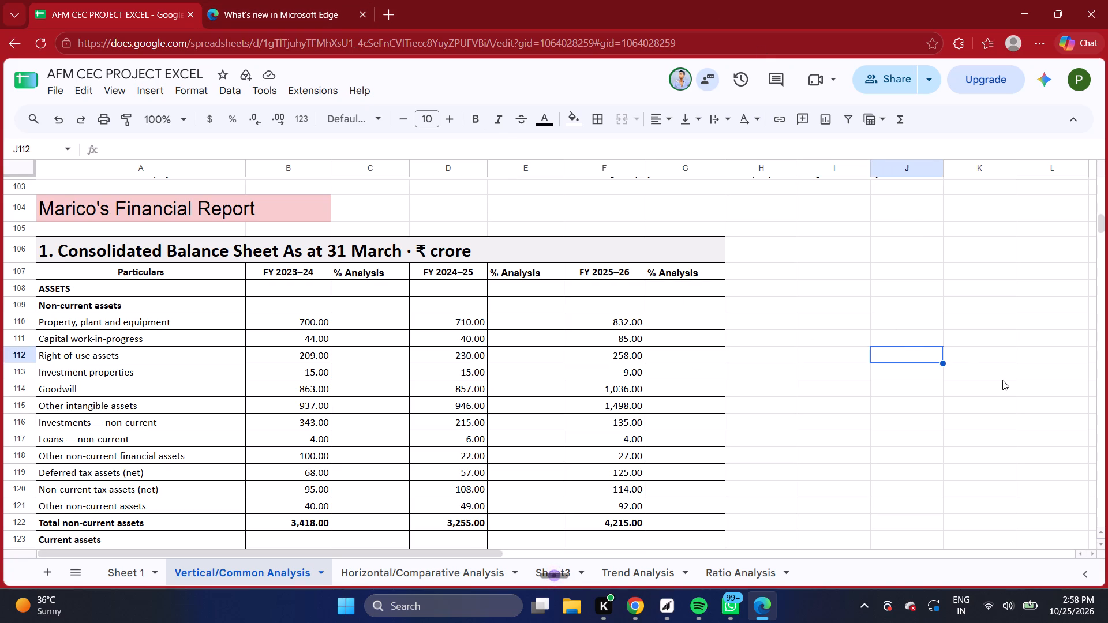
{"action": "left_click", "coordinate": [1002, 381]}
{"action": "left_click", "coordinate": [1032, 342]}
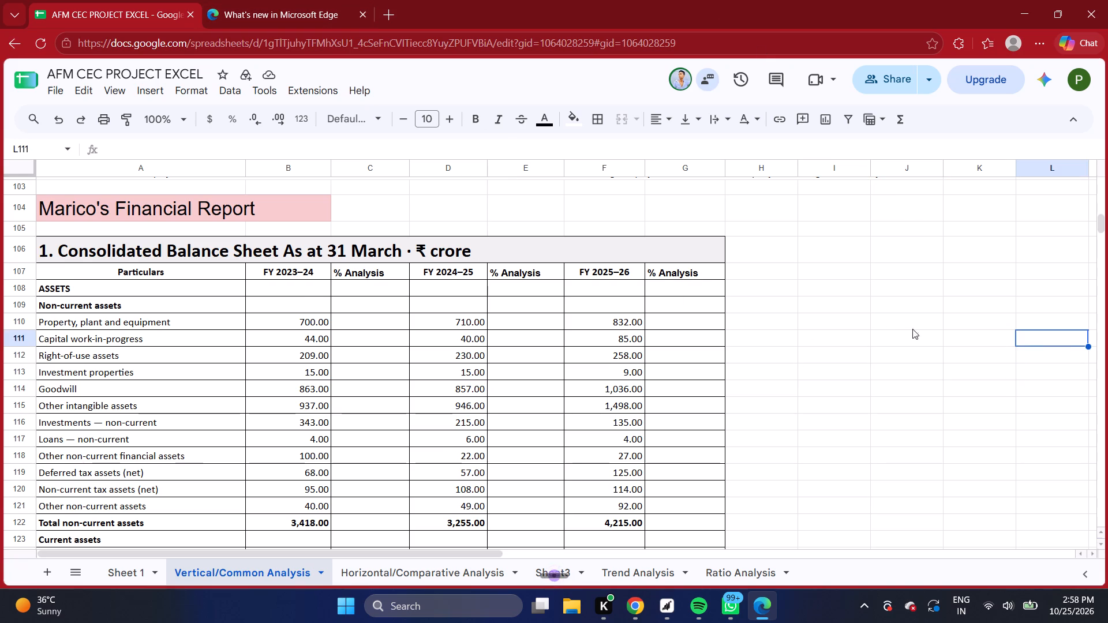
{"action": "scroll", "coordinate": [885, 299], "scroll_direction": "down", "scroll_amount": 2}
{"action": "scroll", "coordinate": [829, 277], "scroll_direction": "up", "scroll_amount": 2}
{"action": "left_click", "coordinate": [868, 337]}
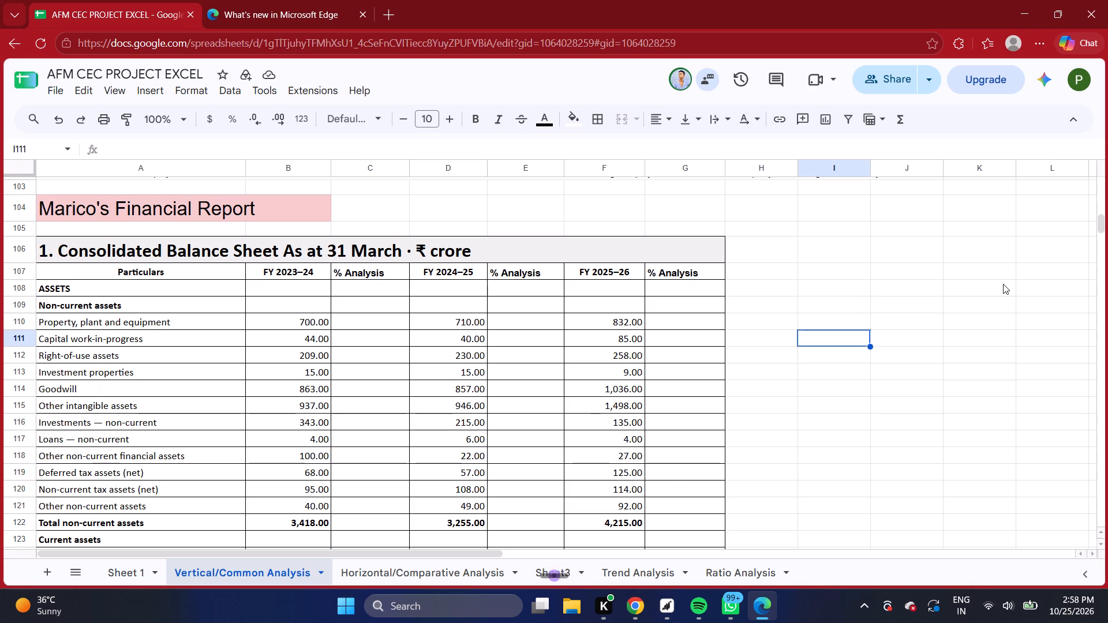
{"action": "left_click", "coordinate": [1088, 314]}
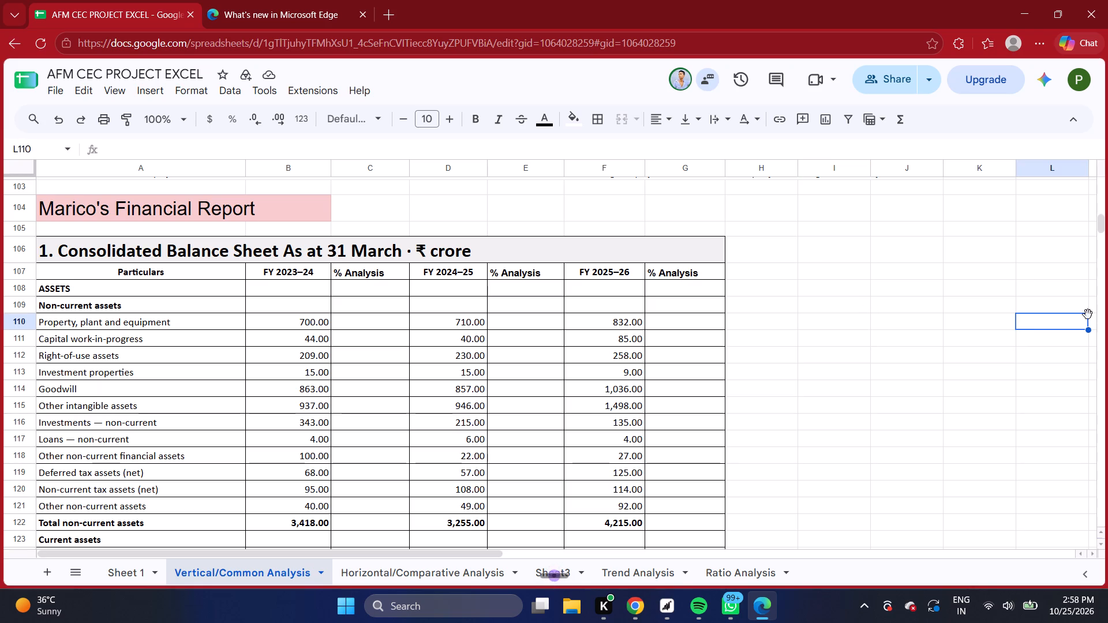
Examine Marico's balance sheet and profit and loss statement with their % Analysis columns, then return to the start of Britannia's report.
{"action": "scroll", "coordinate": [420, 277], "scroll_direction": "down", "scroll_amount": 1}
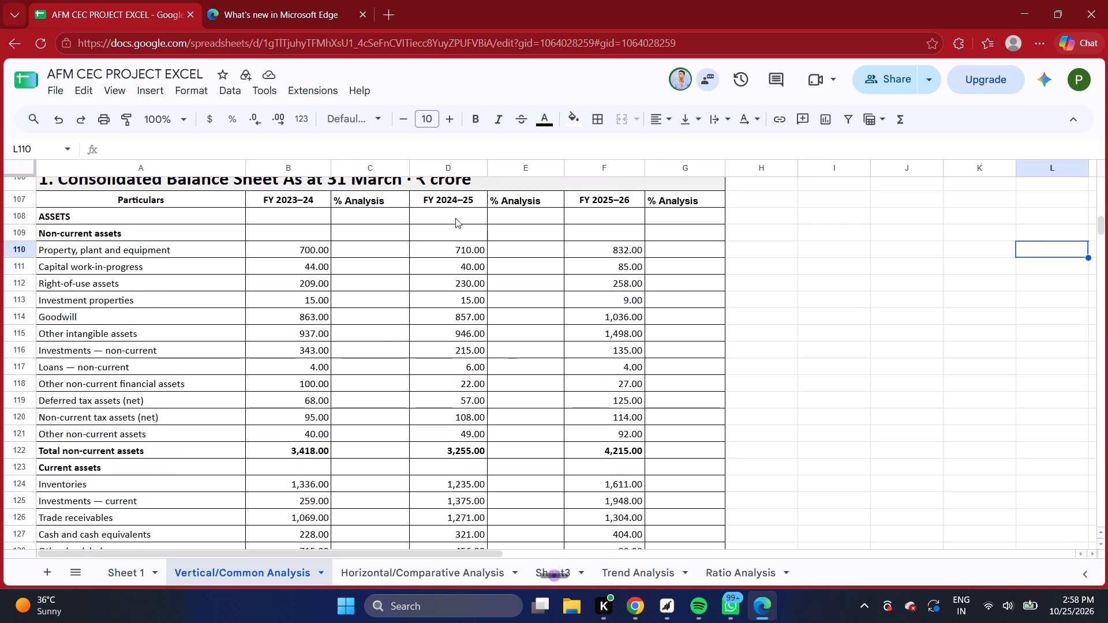
{"action": "scroll", "coordinate": [450, 224], "scroll_direction": "down", "scroll_amount": 1}
{"action": "scroll", "coordinate": [406, 292], "scroll_direction": "down", "scroll_amount": 7}
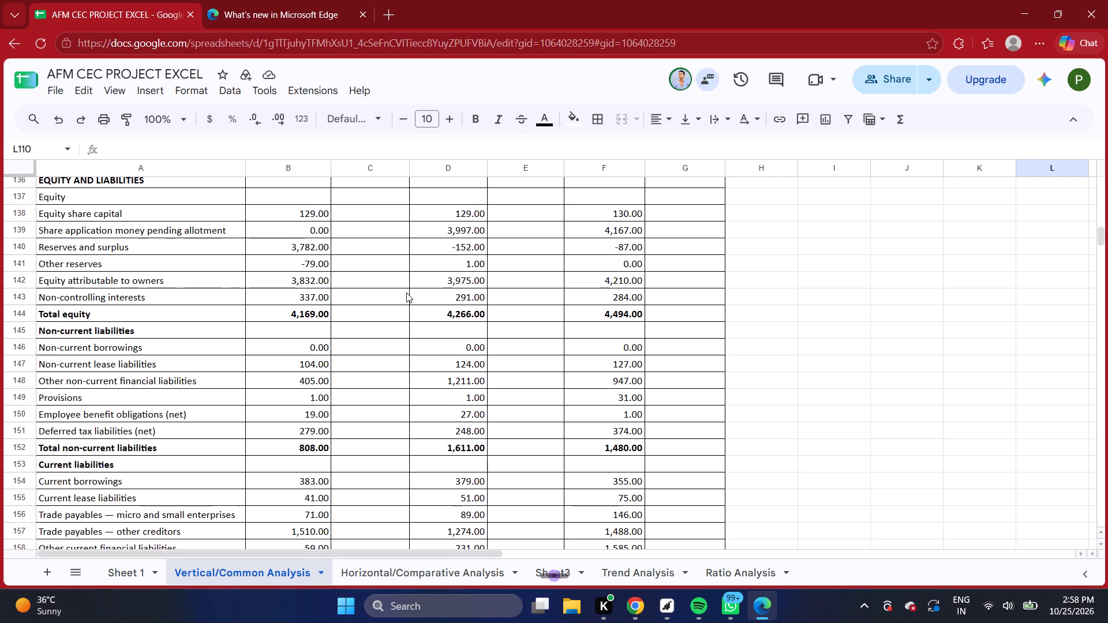
{"action": "scroll", "coordinate": [406, 292], "scroll_direction": "down", "scroll_amount": 7}
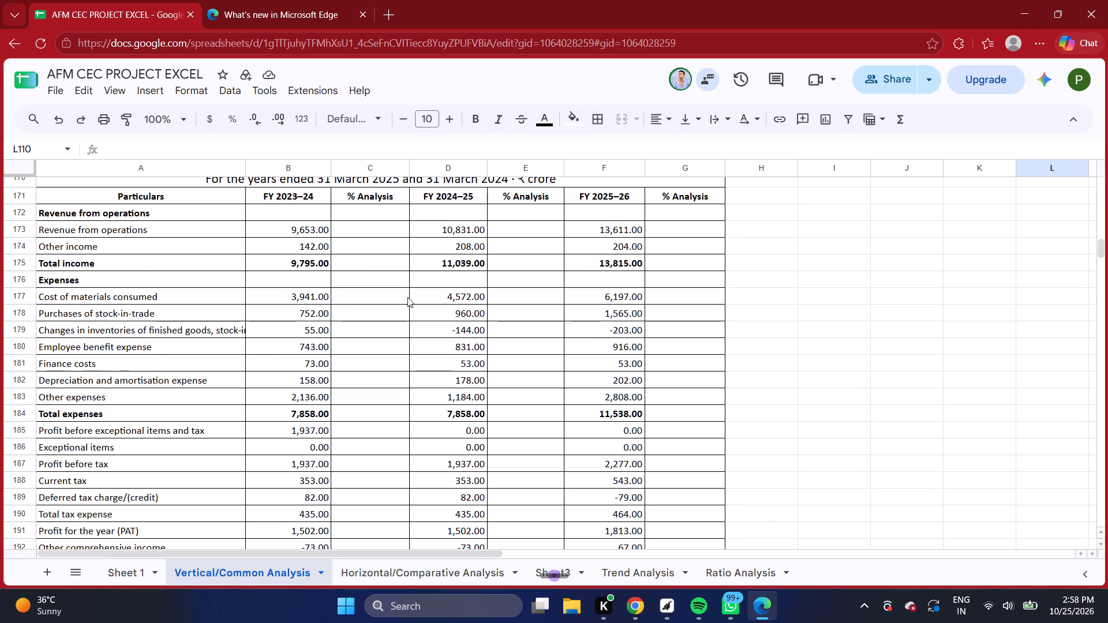
{"action": "scroll", "coordinate": [464, 335], "scroll_direction": "down", "scroll_amount": 1}
{"action": "scroll", "coordinate": [520, 354], "scroll_direction": "down", "scroll_amount": 3}
{"action": "left_click", "coordinate": [915, 366]}
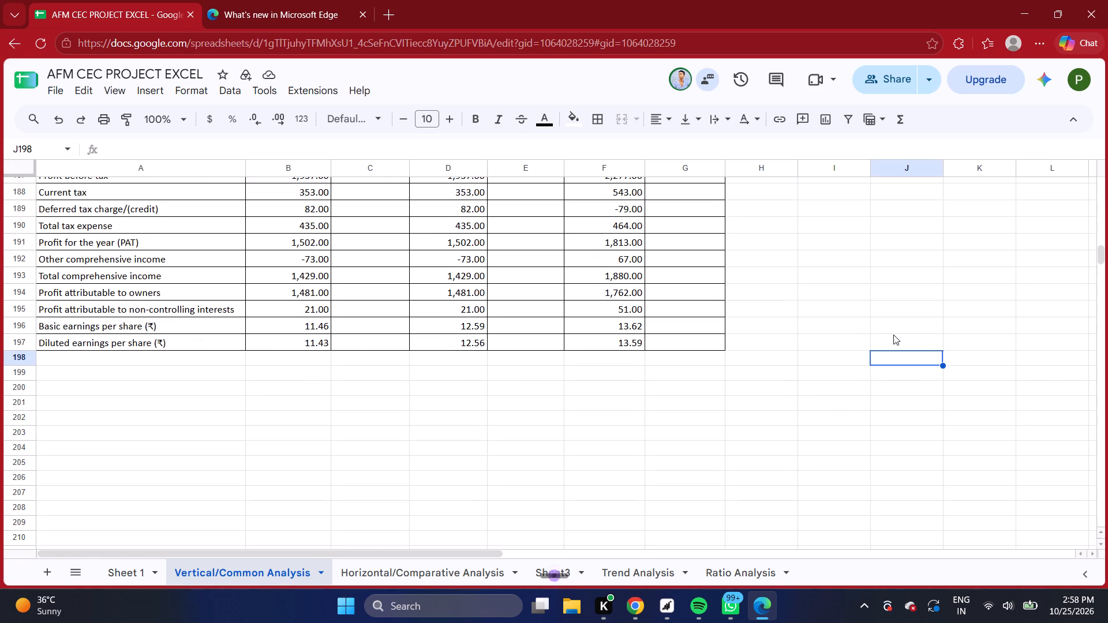
{"action": "scroll", "coordinate": [886, 336], "scroll_direction": "up", "scroll_amount": 8}
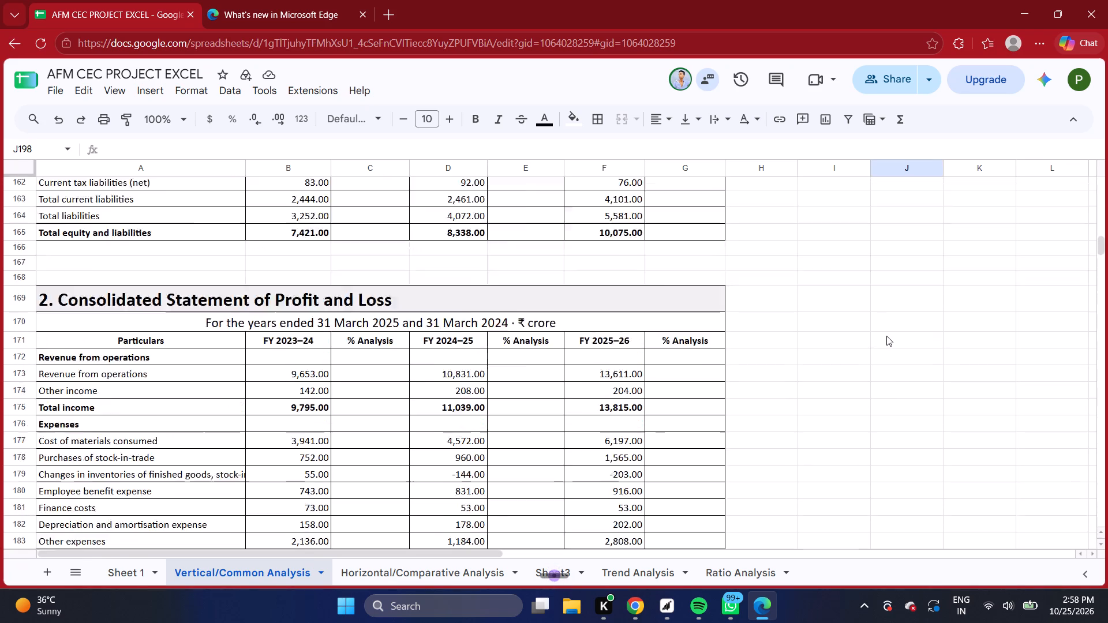
{"action": "scroll", "coordinate": [886, 336], "scroll_direction": "up", "scroll_amount": 7}
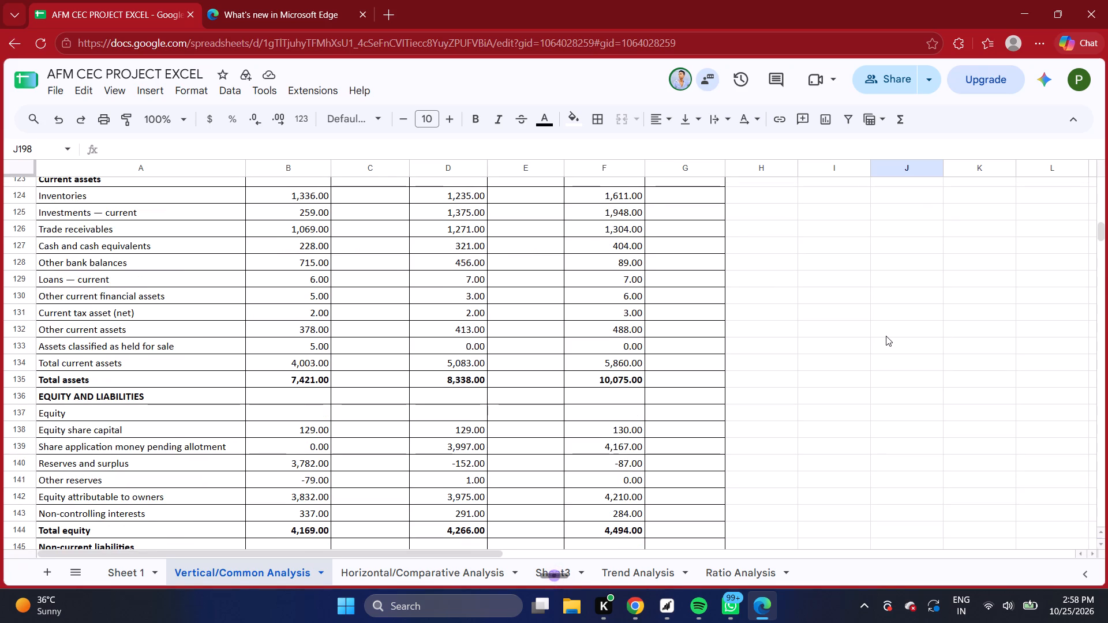
{"action": "scroll", "coordinate": [788, 351], "scroll_direction": "up", "scroll_amount": 20}
{"action": "scroll", "coordinate": [788, 351], "scroll_direction": "up", "scroll_amount": 11}
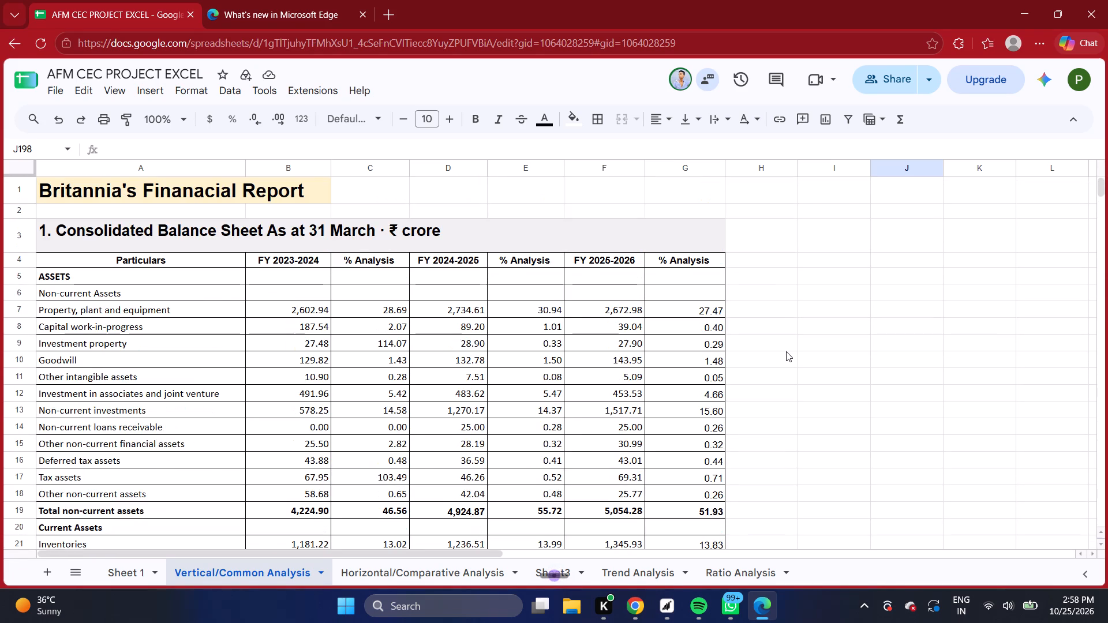
{"action": "scroll", "coordinate": [786, 351], "scroll_direction": "up", "scroll_amount": 7}
{"action": "scroll", "coordinate": [785, 352], "scroll_direction": "down", "scroll_amount": 3}
{"action": "scroll", "coordinate": [784, 352], "scroll_direction": "up", "scroll_amount": 5}
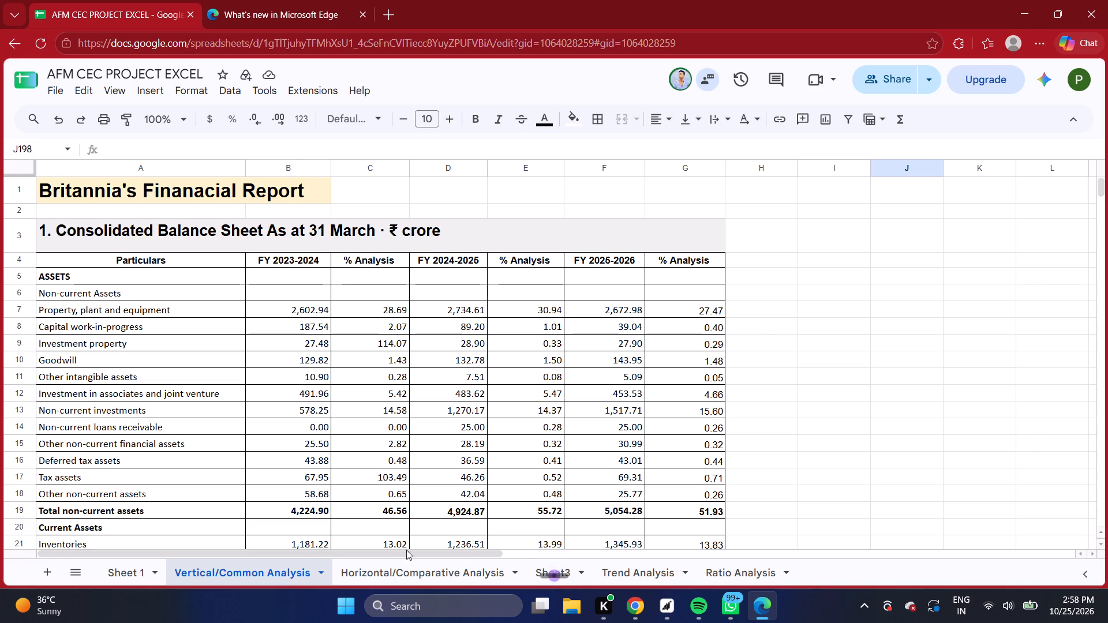
Examine Marico's and Britannia's change columns on the Horizontal/Comparative Analysis sheet, comparing the layout with the Vertical/Common Analysis sheet.
{"action": "left_click", "coordinate": [409, 571]}
{"action": "scroll", "coordinate": [566, 432], "scroll_direction": "up", "scroll_amount": 2}
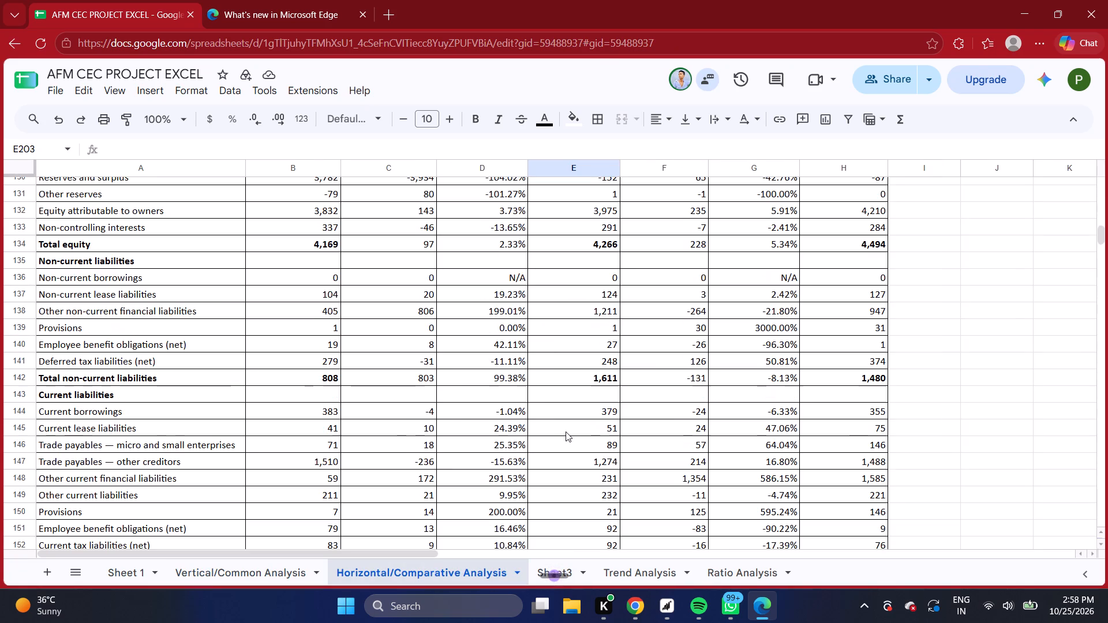
{"action": "scroll", "coordinate": [566, 431], "scroll_direction": "up", "scroll_amount": 13}
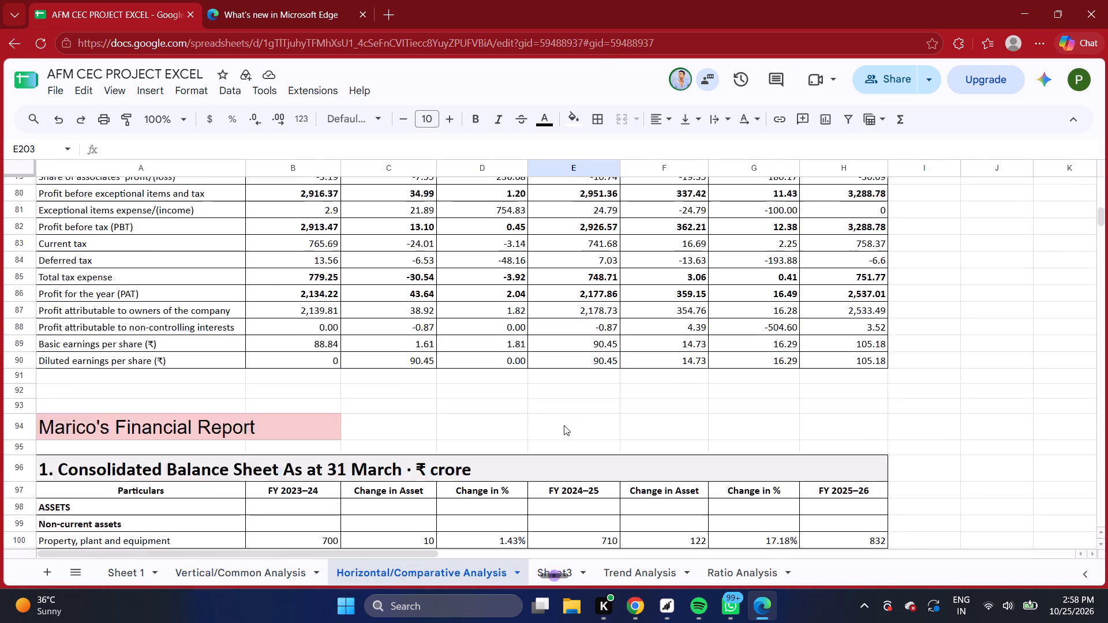
{"action": "scroll", "coordinate": [564, 425], "scroll_direction": "down", "scroll_amount": 5}
{"action": "left_click", "coordinate": [300, 576]}
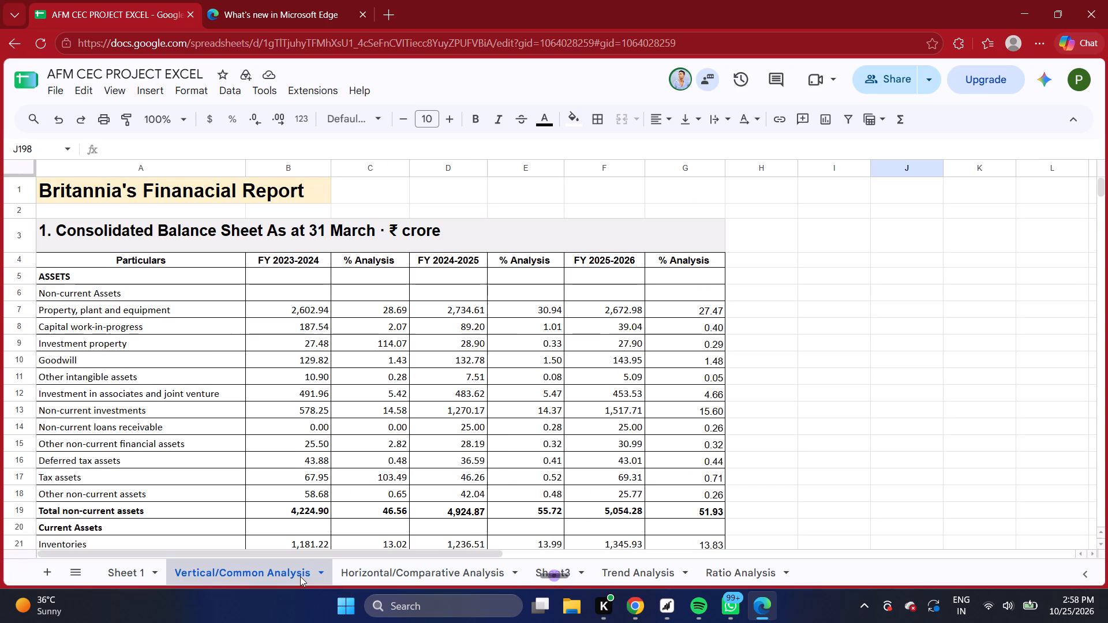
{"action": "left_click", "coordinate": [401, 561]}
{"action": "left_click", "coordinate": [292, 577]}
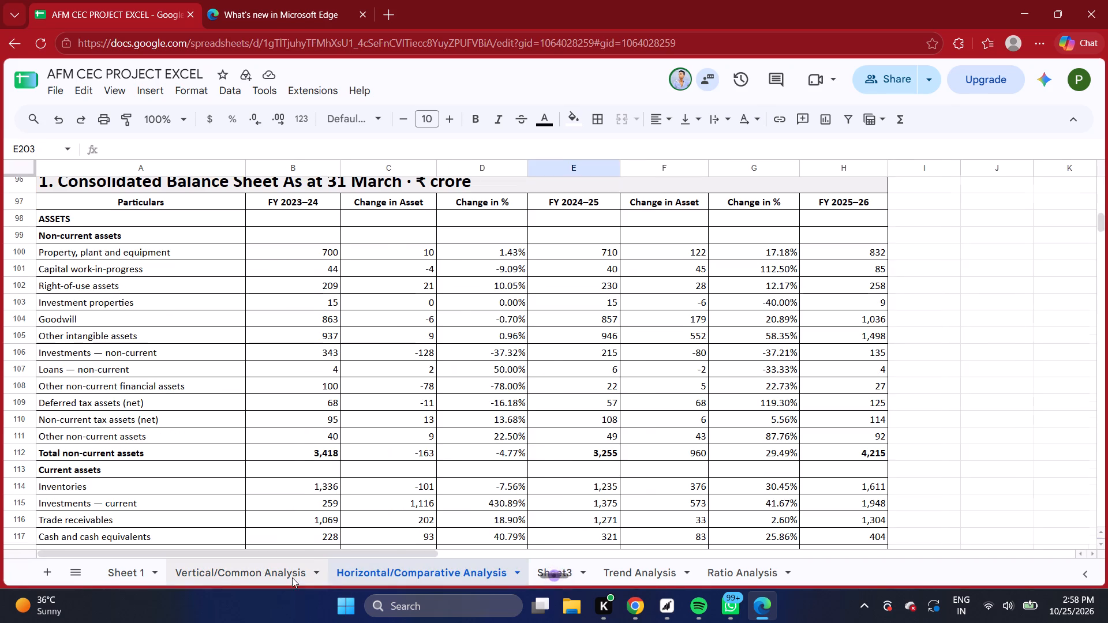
{"action": "scroll", "coordinate": [499, 354], "scroll_direction": "down", "scroll_amount": 2}
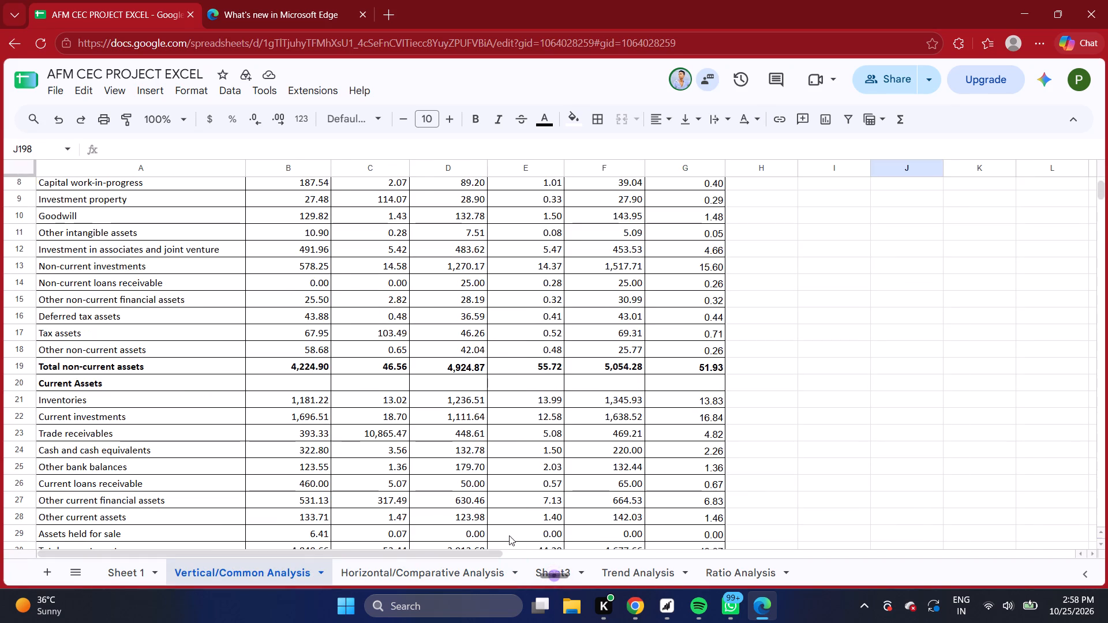
{"action": "left_click", "coordinate": [453, 583]}
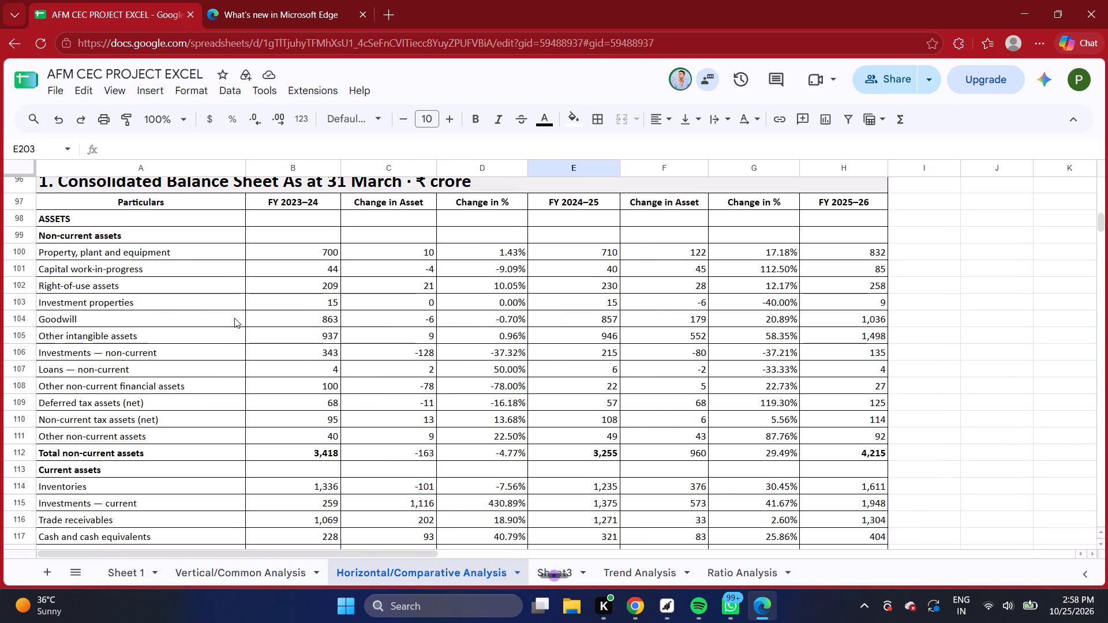
{"action": "scroll", "coordinate": [235, 310], "scroll_direction": "down", "scroll_amount": 2}
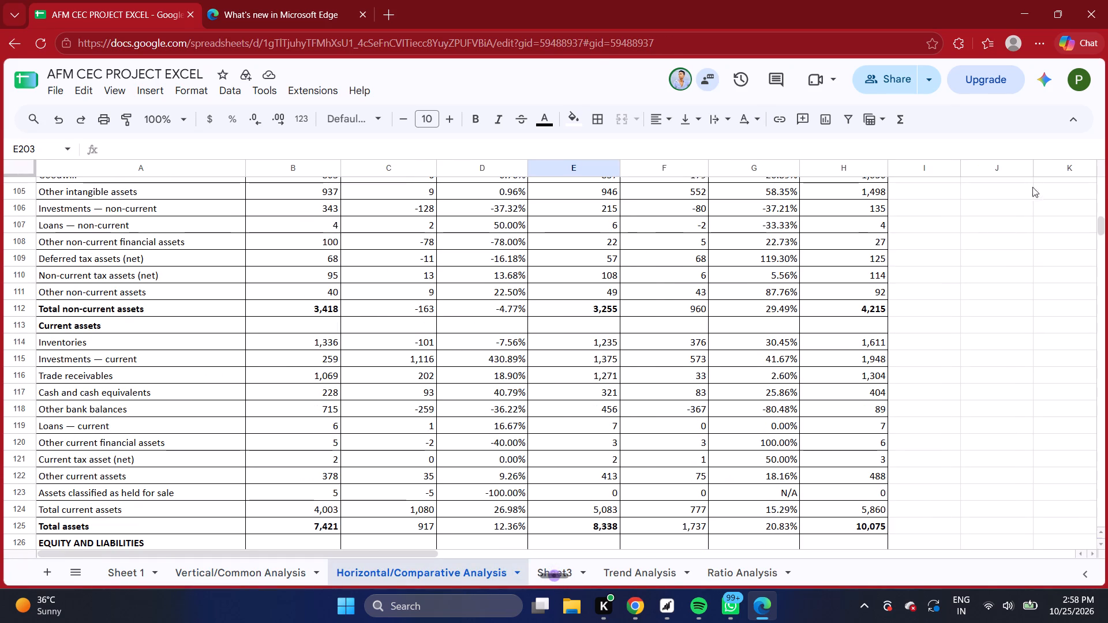
{"action": "scroll", "coordinate": [731, 316], "scroll_direction": "up", "scroll_amount": 4}
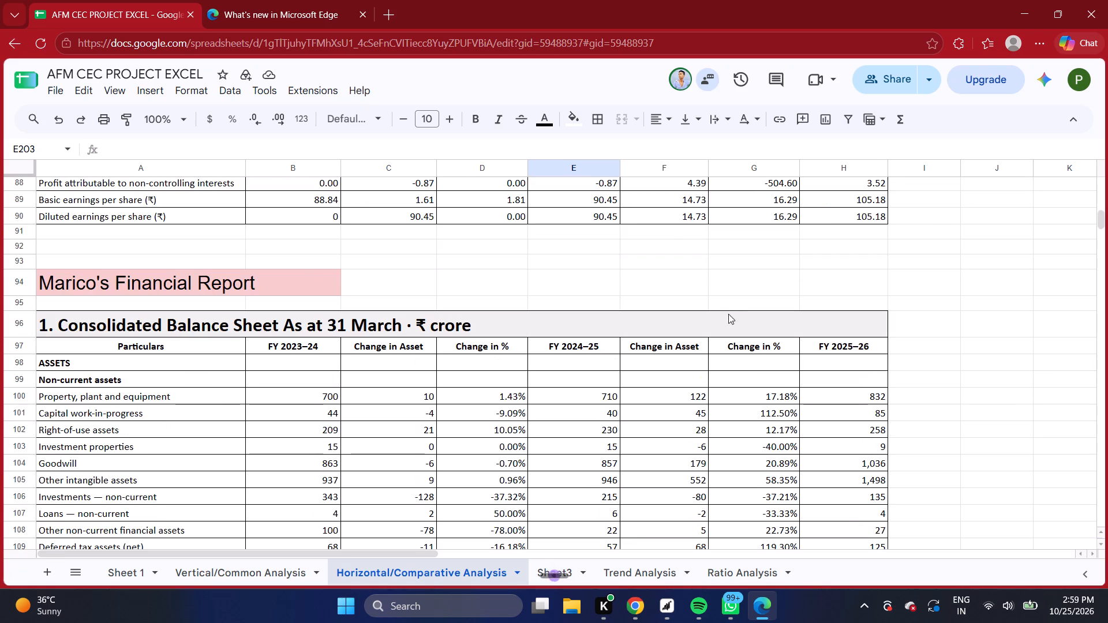
{"action": "scroll", "coordinate": [728, 319], "scroll_direction": "up", "scroll_amount": 18}
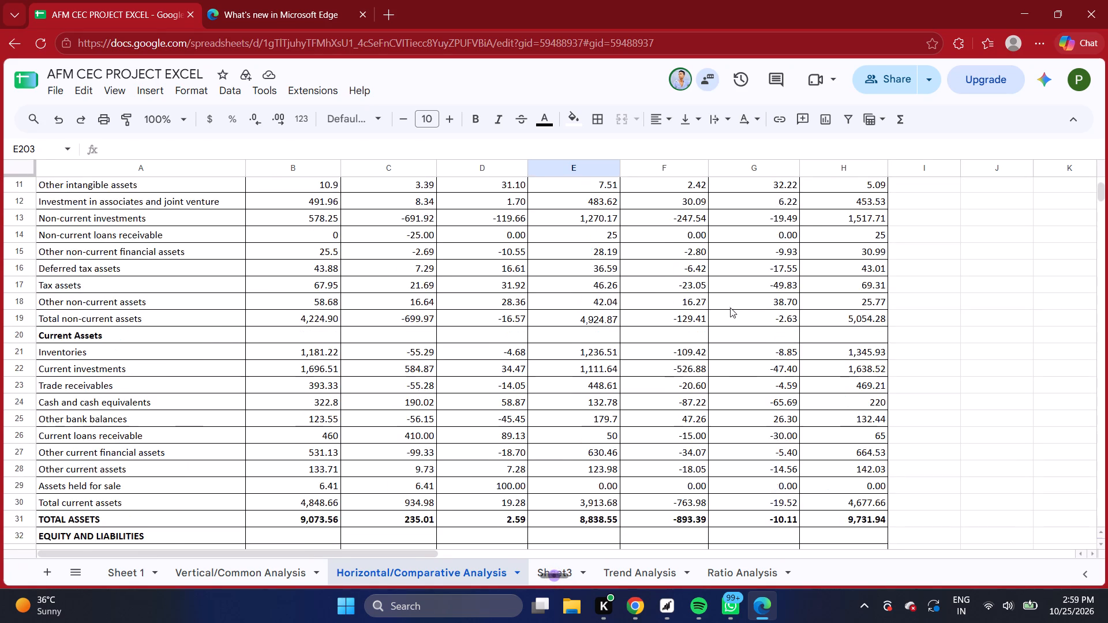
{"action": "scroll", "coordinate": [730, 307], "scroll_direction": "up", "scroll_amount": 6}
{"action": "left_click", "coordinate": [1024, 273]}
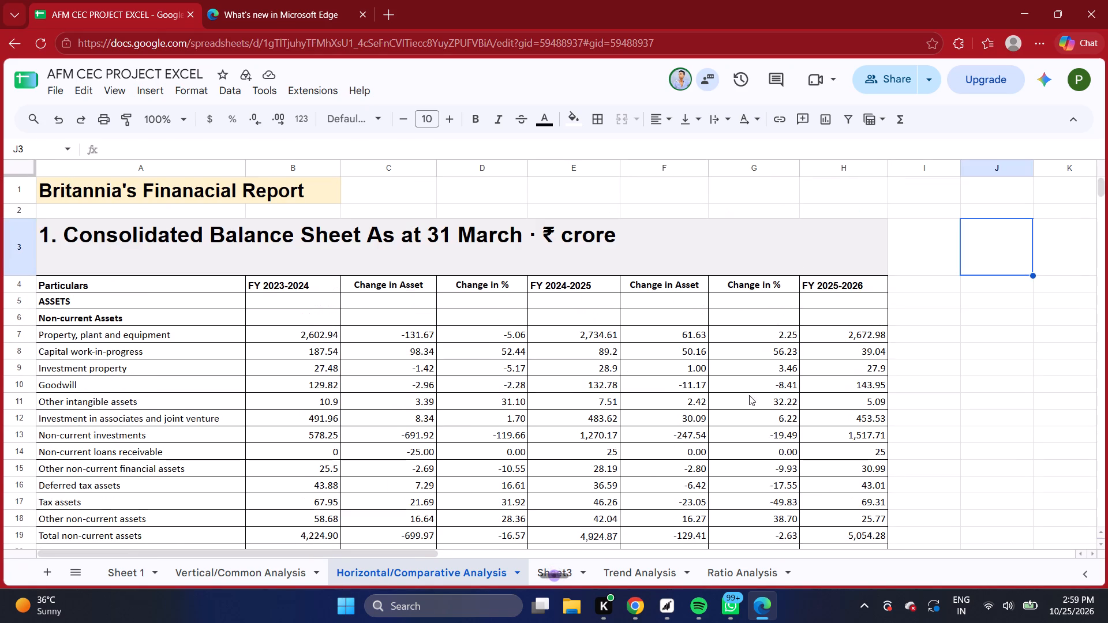
Return to the Vertical/Common Analysis sheet and review Britannia's profit and loss statement, Marico's balance sheet and Britannia's balance sheet interpretation.
{"action": "left_click", "coordinate": [295, 564]}
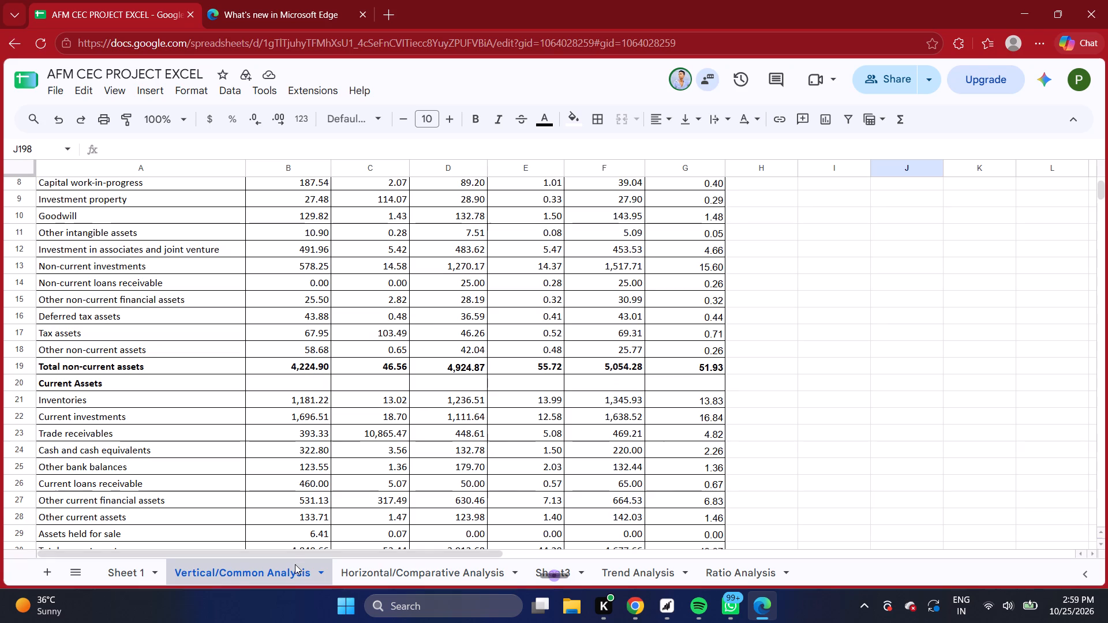
{"action": "scroll", "coordinate": [414, 295], "scroll_direction": "down", "scroll_amount": 13}
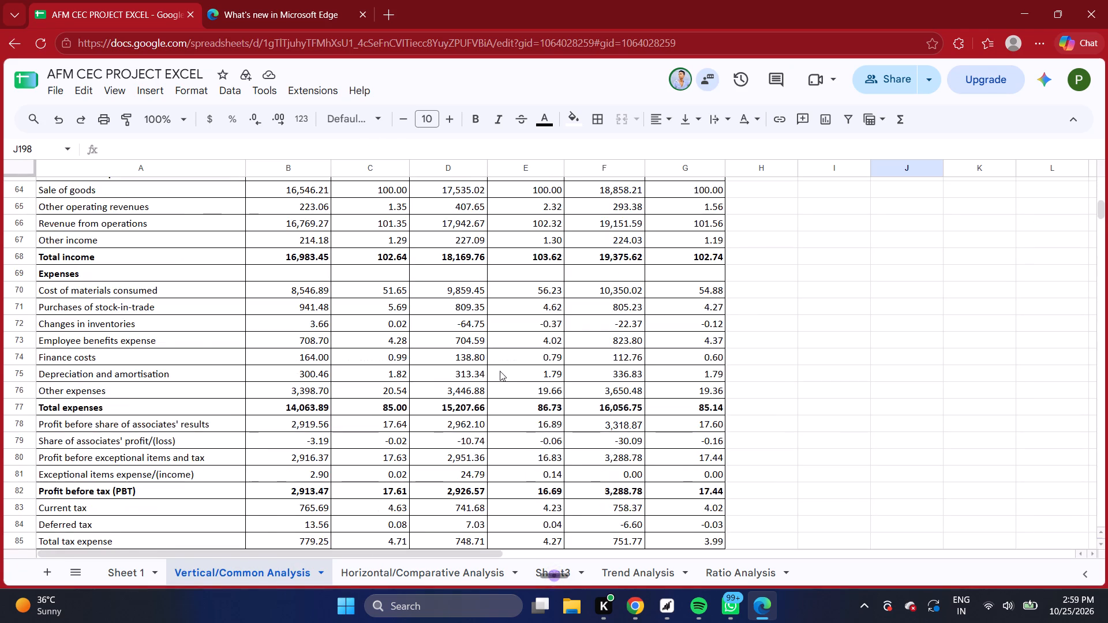
{"action": "scroll", "coordinate": [500, 371], "scroll_direction": "down", "scroll_amount": 10}
{"action": "scroll", "coordinate": [569, 358], "scroll_direction": "down", "scroll_amount": 1}
{"action": "scroll", "coordinate": [646, 369], "scroll_direction": "down", "scroll_amount": 2}
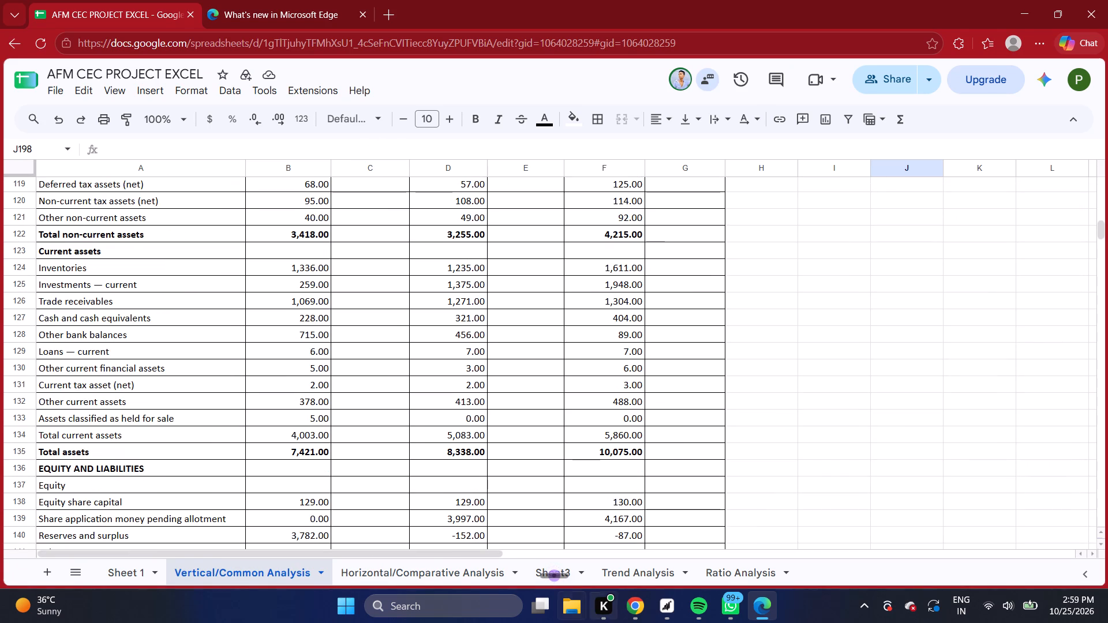
{"action": "left_click", "coordinate": [789, 346]}
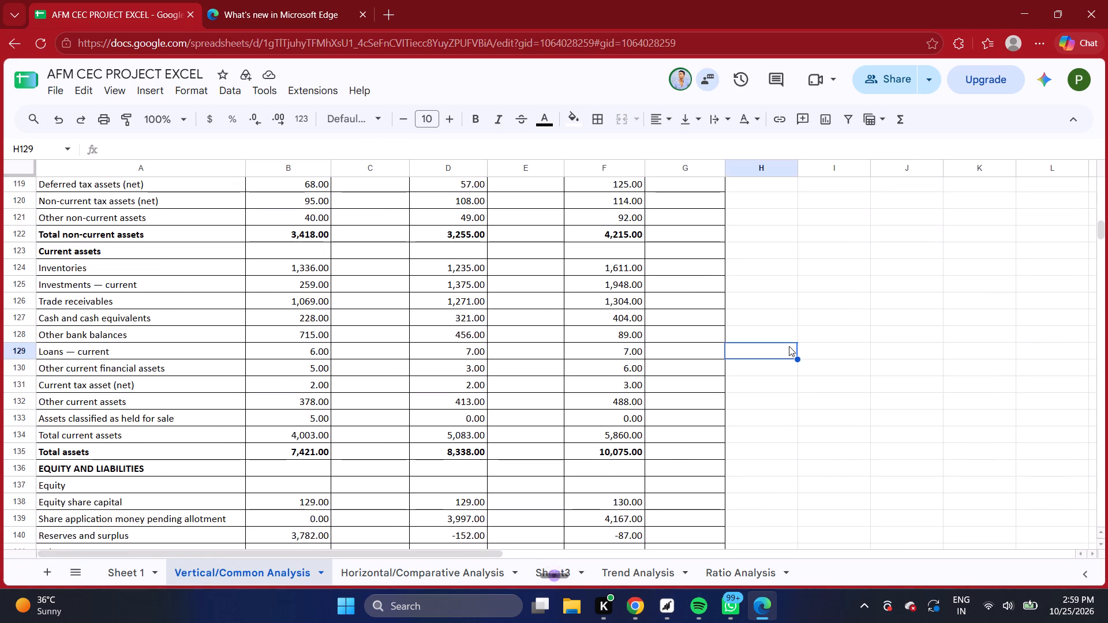
{"action": "left_click", "coordinate": [941, 405]}
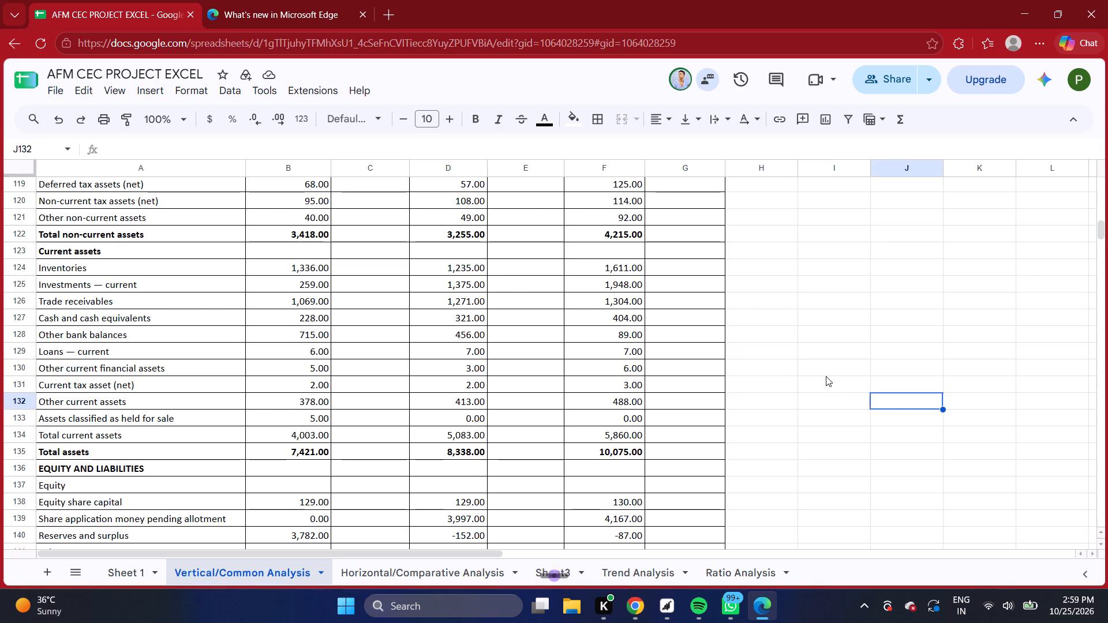
{"action": "scroll", "coordinate": [826, 376], "scroll_direction": "up", "scroll_amount": 10}
{"action": "scroll", "coordinate": [826, 376], "scroll_direction": "down", "scroll_amount": 3}
{"action": "scroll", "coordinate": [826, 376], "scroll_direction": "up", "scroll_amount": 2}
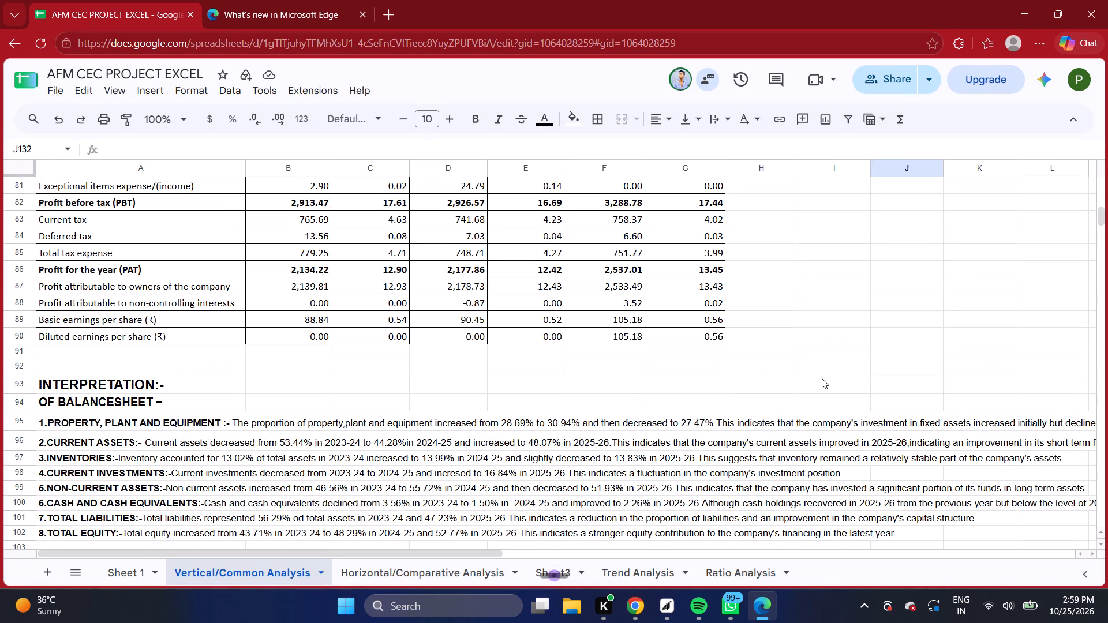
Examine Marico's balance sheet and profit and loss statement, including the % Analysis columns, on the Vertical/Common Analysis sheet.
{"action": "scroll", "coordinate": [782, 395], "scroll_direction": "down", "scroll_amount": 9}
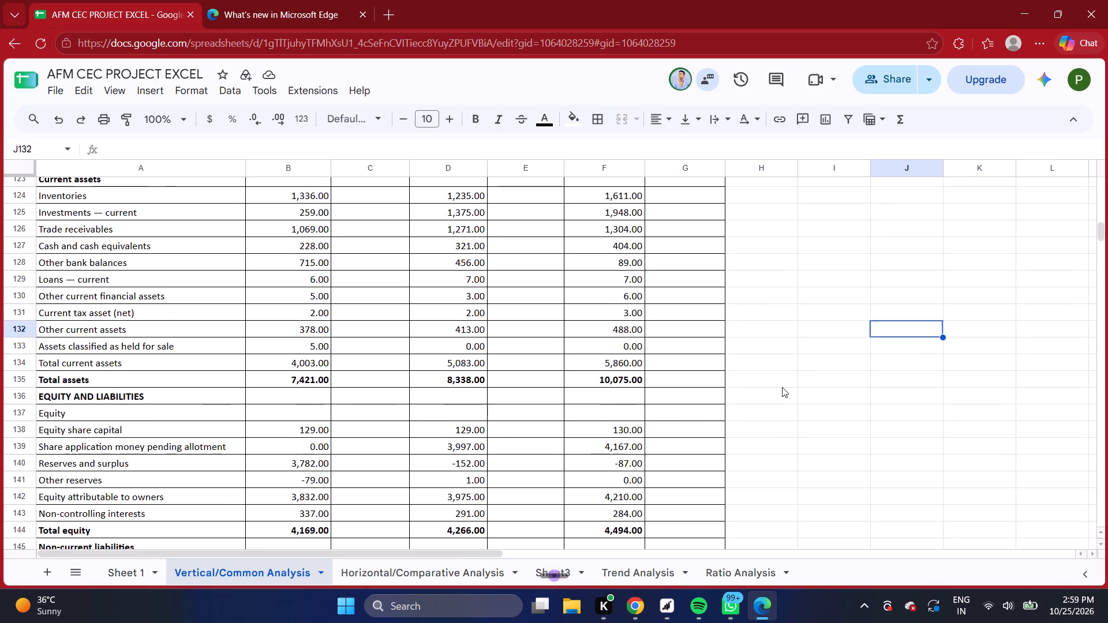
{"action": "scroll", "coordinate": [782, 387], "scroll_direction": "down", "scroll_amount": 12}
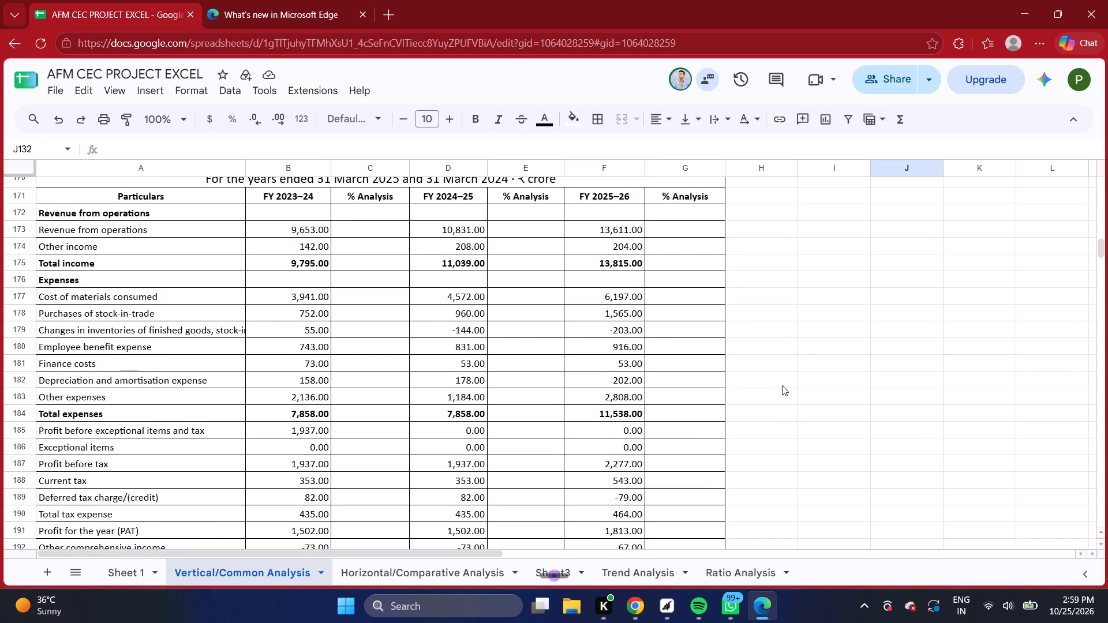
{"action": "scroll", "coordinate": [782, 385], "scroll_direction": "up", "scroll_amount": 2}
{"action": "scroll", "coordinate": [782, 376], "scroll_direction": "down", "scroll_amount": 2}
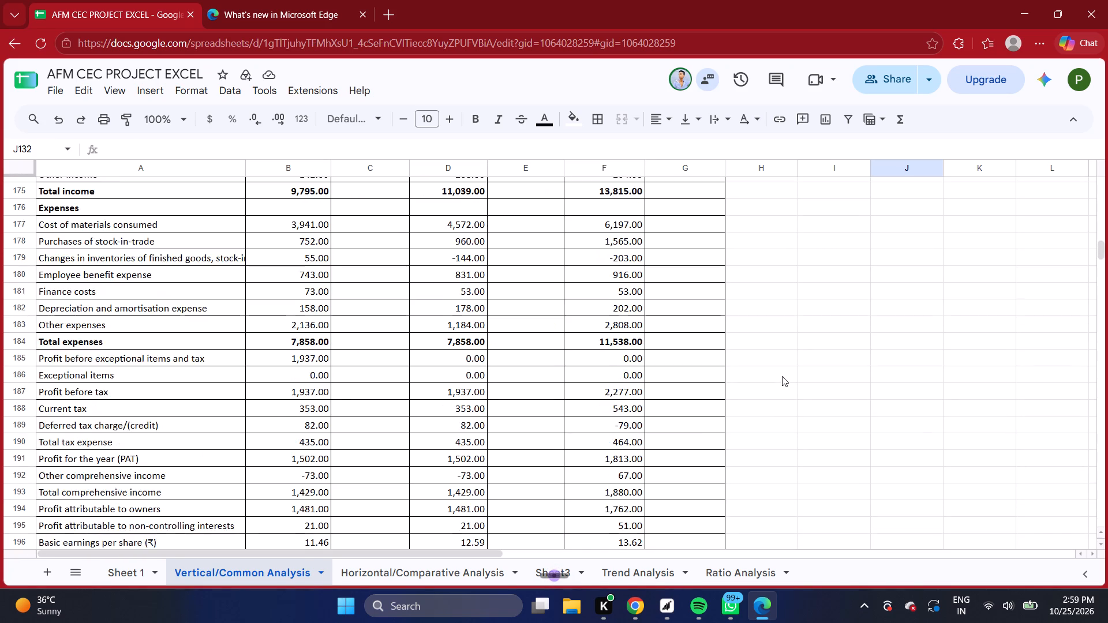
{"action": "scroll", "coordinate": [782, 376], "scroll_direction": "down", "scroll_amount": 8}
{"action": "scroll", "coordinate": [782, 373], "scroll_direction": "up", "scroll_amount": 13}
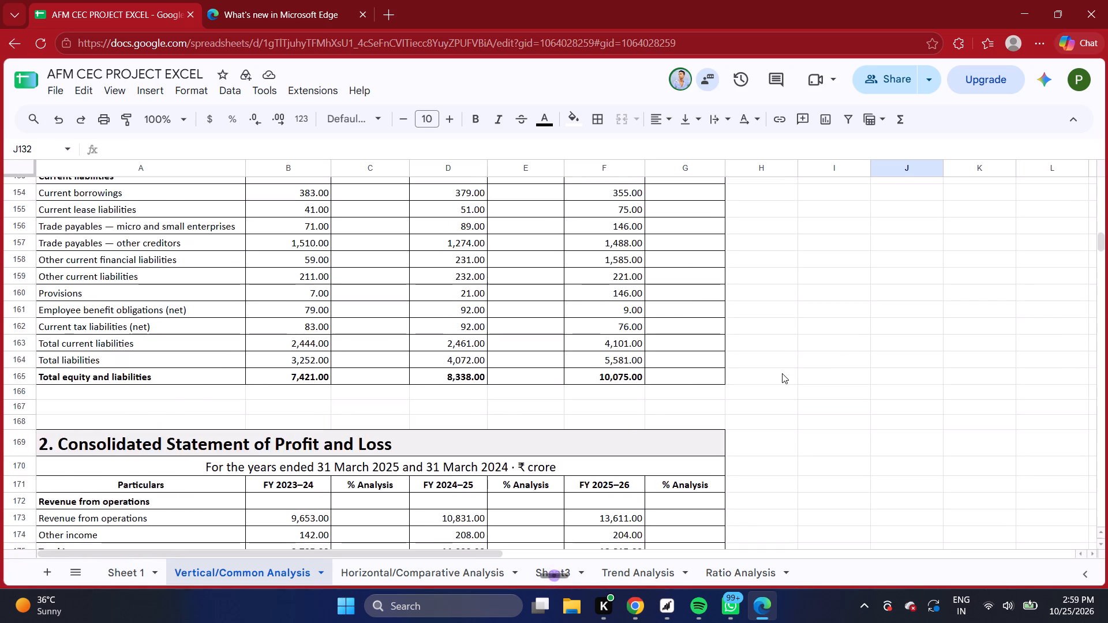
{"action": "scroll", "coordinate": [782, 373], "scroll_direction": "up", "scroll_amount": 17}
{"action": "scroll", "coordinate": [782, 373], "scroll_direction": "down", "scroll_amount": 4}
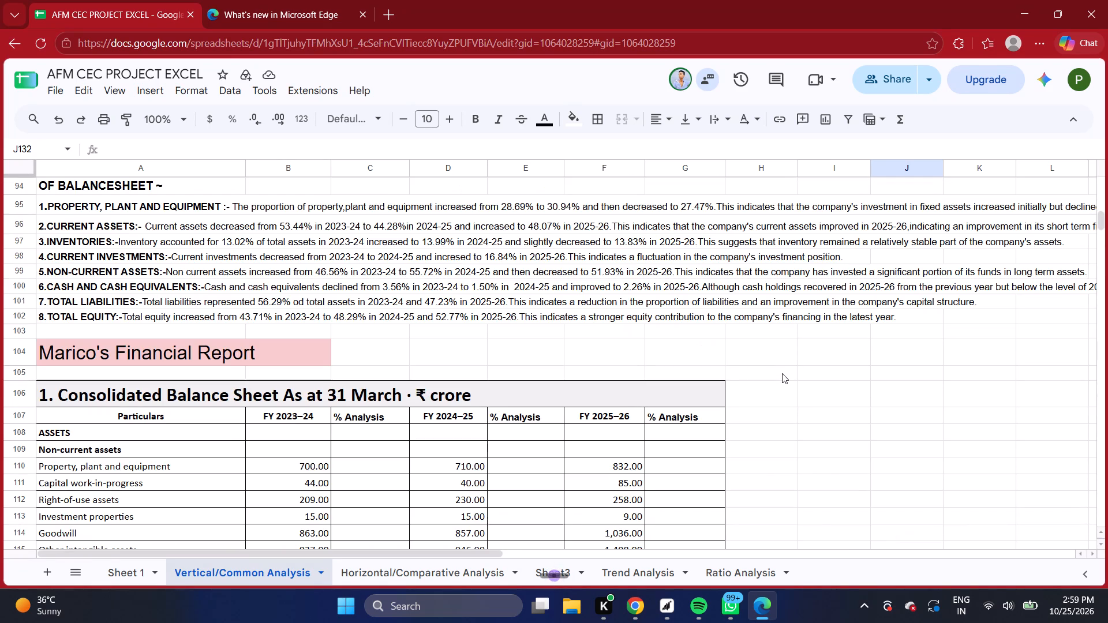
Review the end of Britannia's profit and loss statement and the balance sheet interpretation above Marico's Financial Report.
{"action": "scroll", "coordinate": [779, 377], "scroll_direction": "down", "scroll_amount": 3}
{"action": "scroll", "coordinate": [590, 343], "scroll_direction": "up", "scroll_amount": 7}
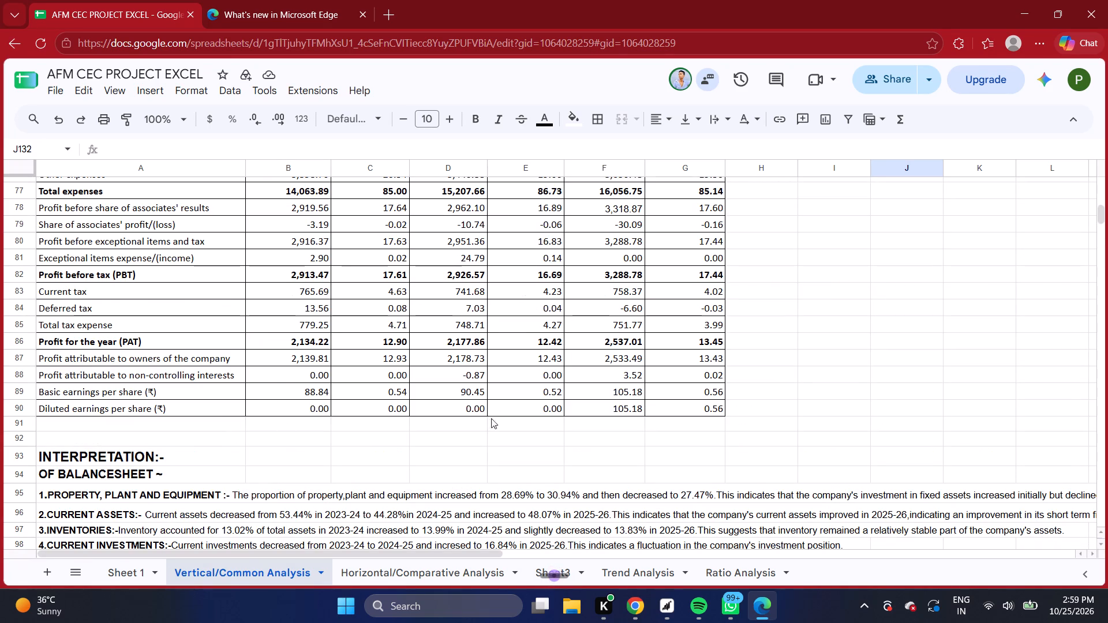
{"action": "scroll", "coordinate": [745, 336], "scroll_direction": "down", "scroll_amount": 4}
{"action": "scroll", "coordinate": [745, 336], "scroll_direction": "up", "scroll_amount": 2}
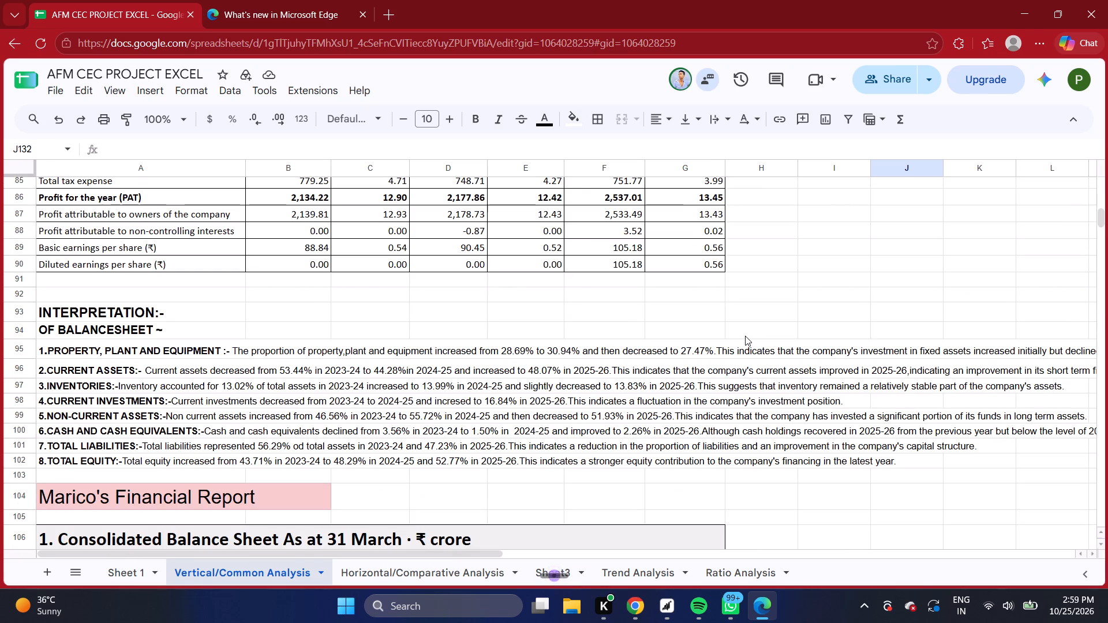
{"action": "scroll", "coordinate": [706, 277], "scroll_direction": "down", "scroll_amount": 2}
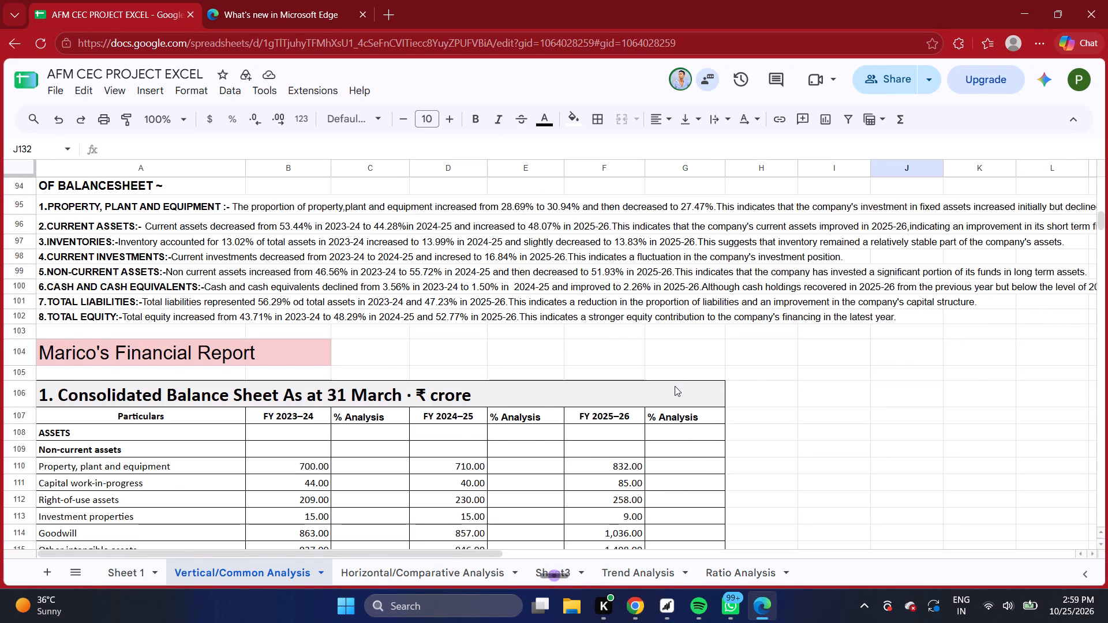
Return to Britannia's balance sheet and inspect the FY 2025-2026 % Analysis formula for Property, plant and equipment.
{"action": "scroll", "coordinate": [673, 353], "scroll_direction": "up", "scroll_amount": 6}
{"action": "scroll", "coordinate": [680, 273], "scroll_direction": "up", "scroll_amount": 5}
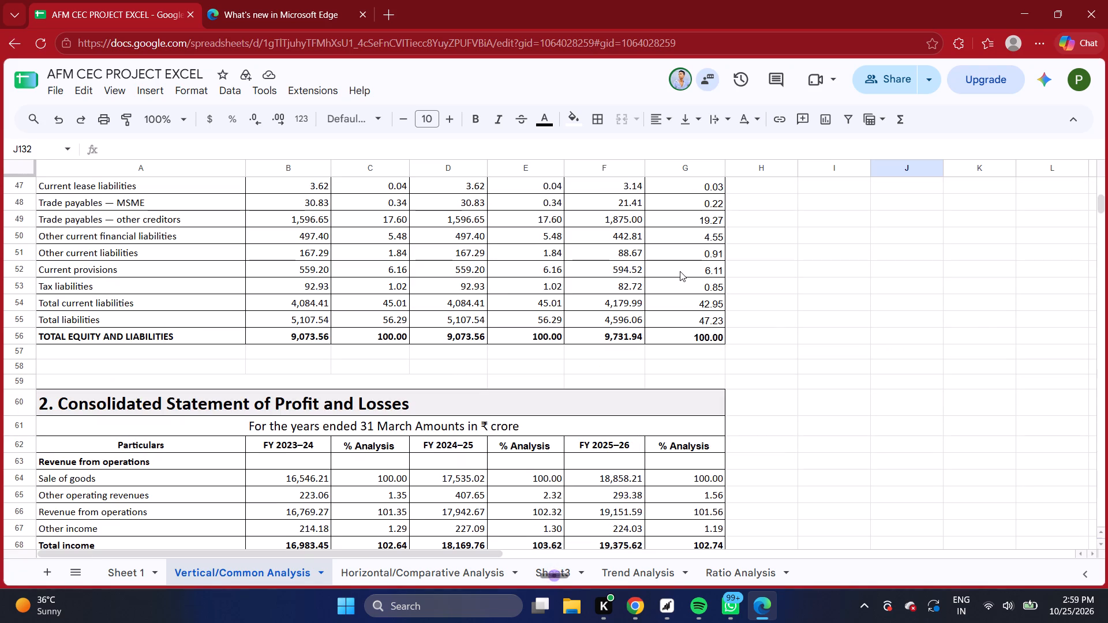
{"action": "scroll", "coordinate": [680, 271], "scroll_direction": "up", "scroll_amount": 9}
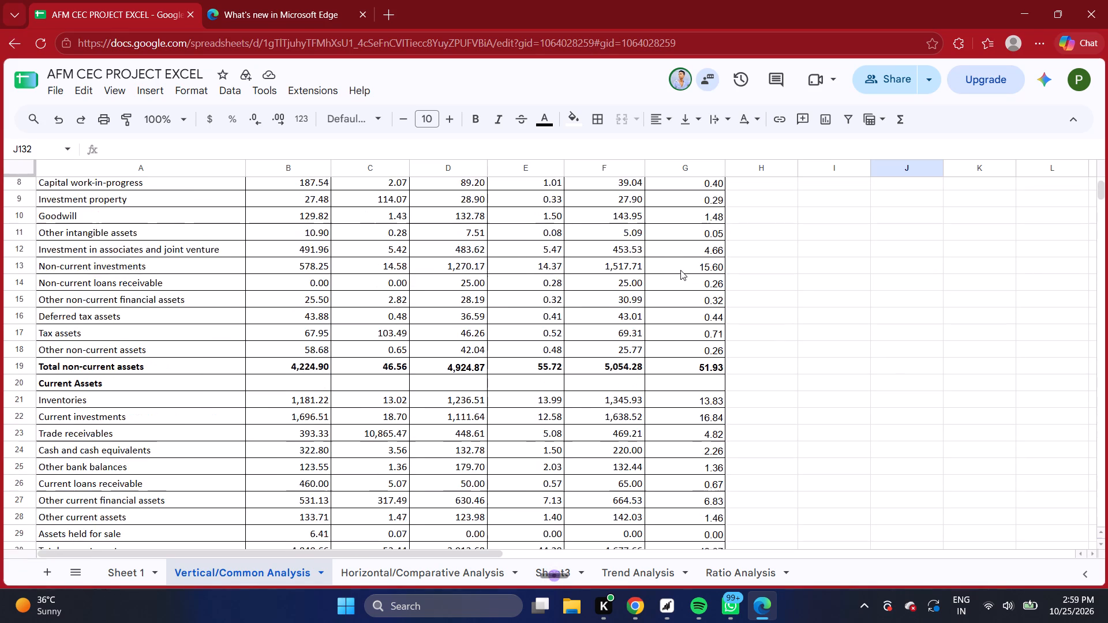
{"action": "scroll", "coordinate": [680, 270], "scroll_direction": "up", "scroll_amount": 5}
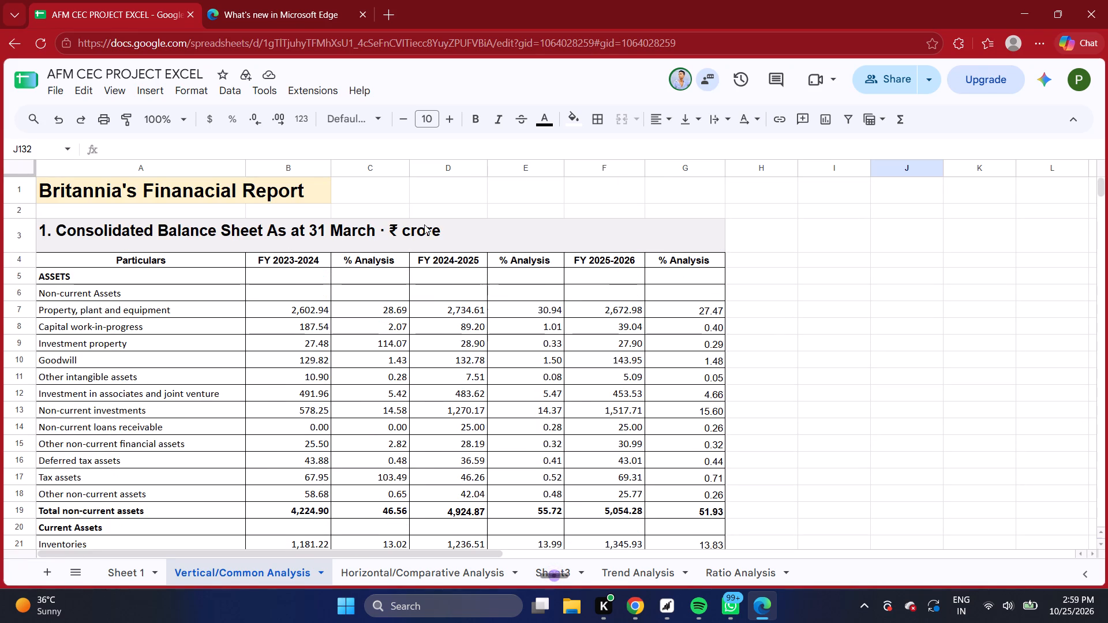
{"action": "left_click", "coordinate": [699, 310]}
{"action": "left_click", "coordinate": [779, 312]}
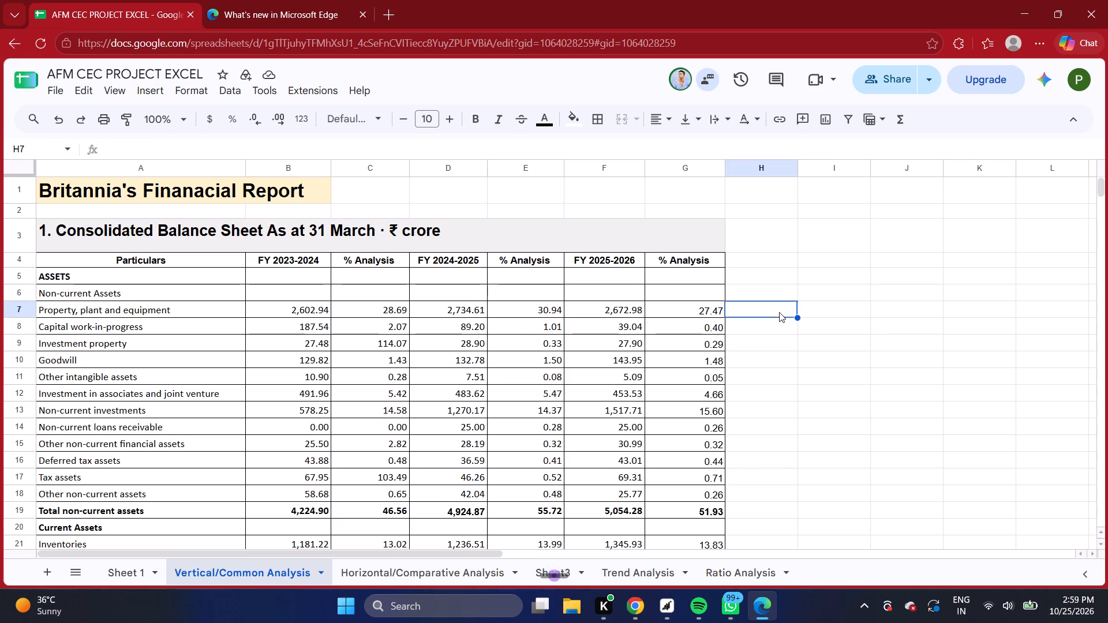
{"action": "left_click", "coordinate": [706, 310]}
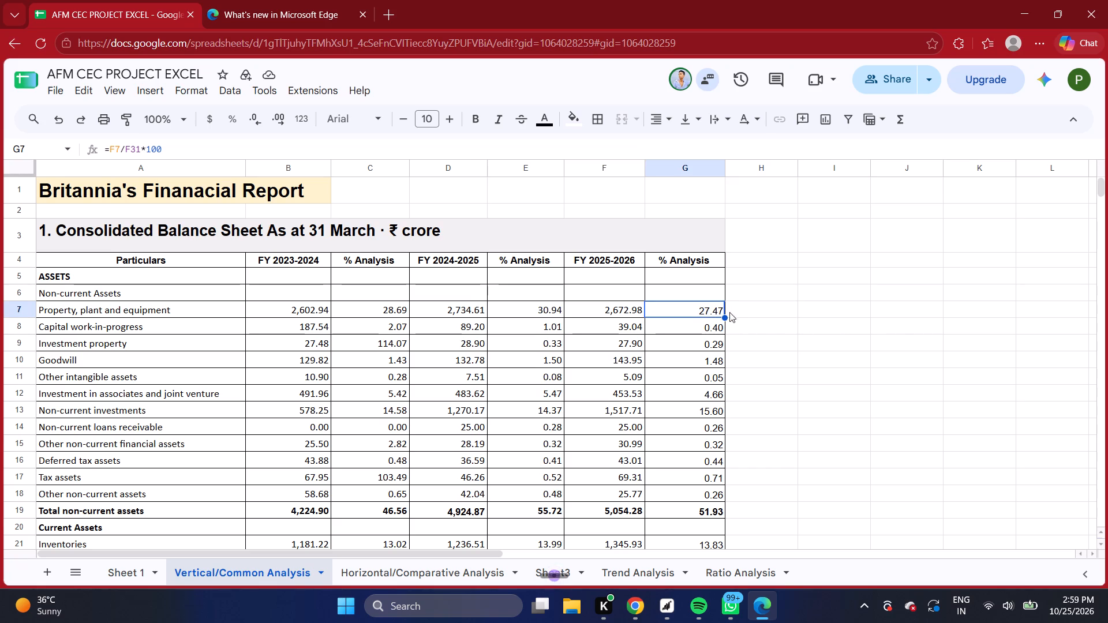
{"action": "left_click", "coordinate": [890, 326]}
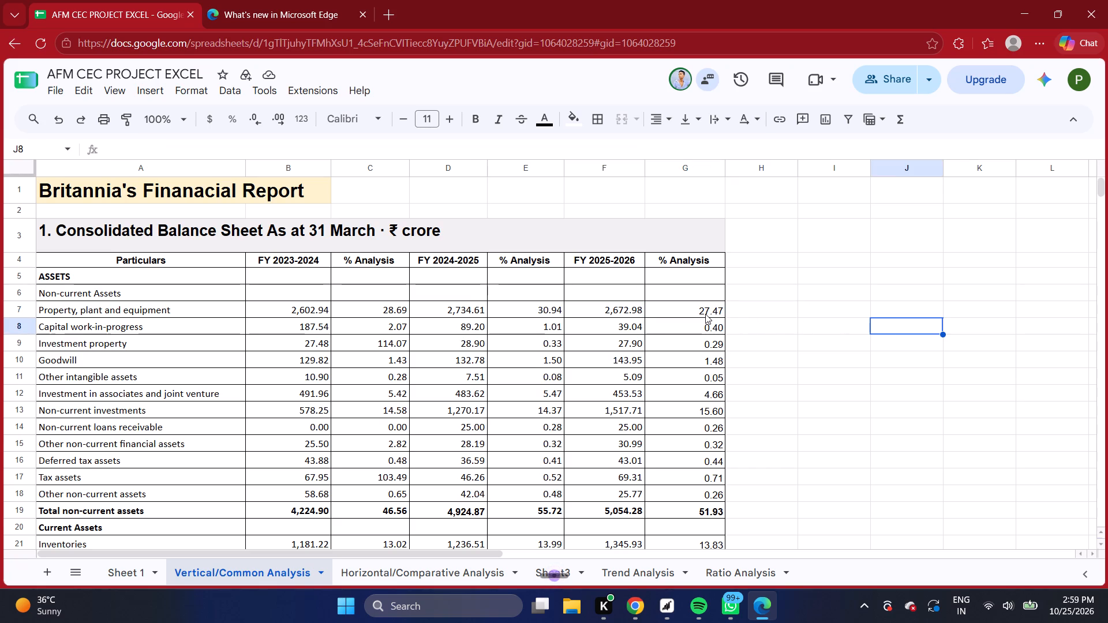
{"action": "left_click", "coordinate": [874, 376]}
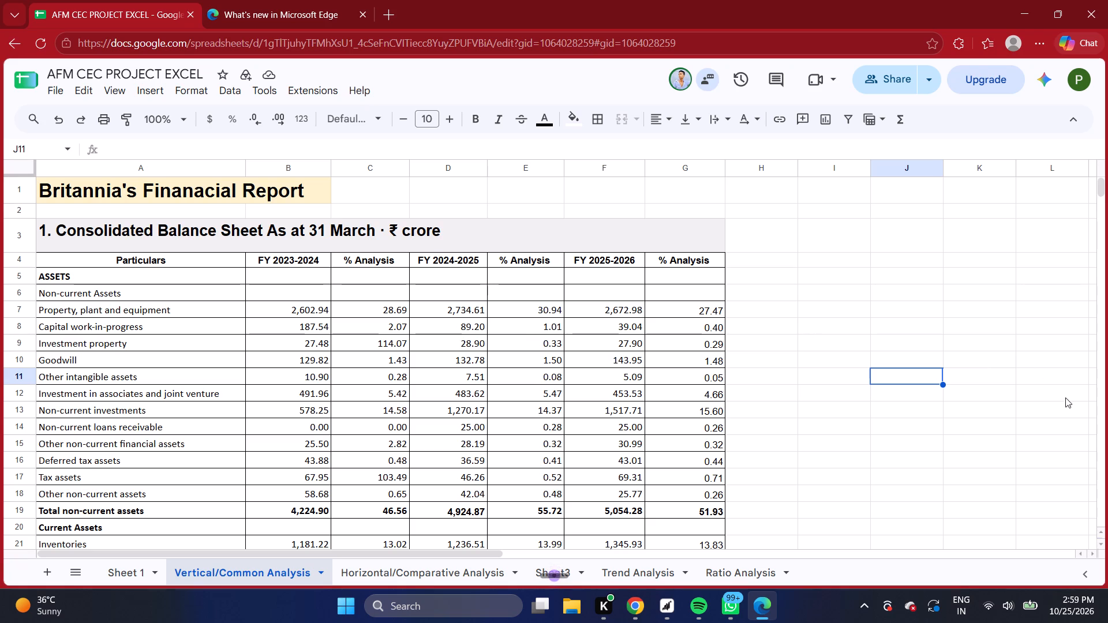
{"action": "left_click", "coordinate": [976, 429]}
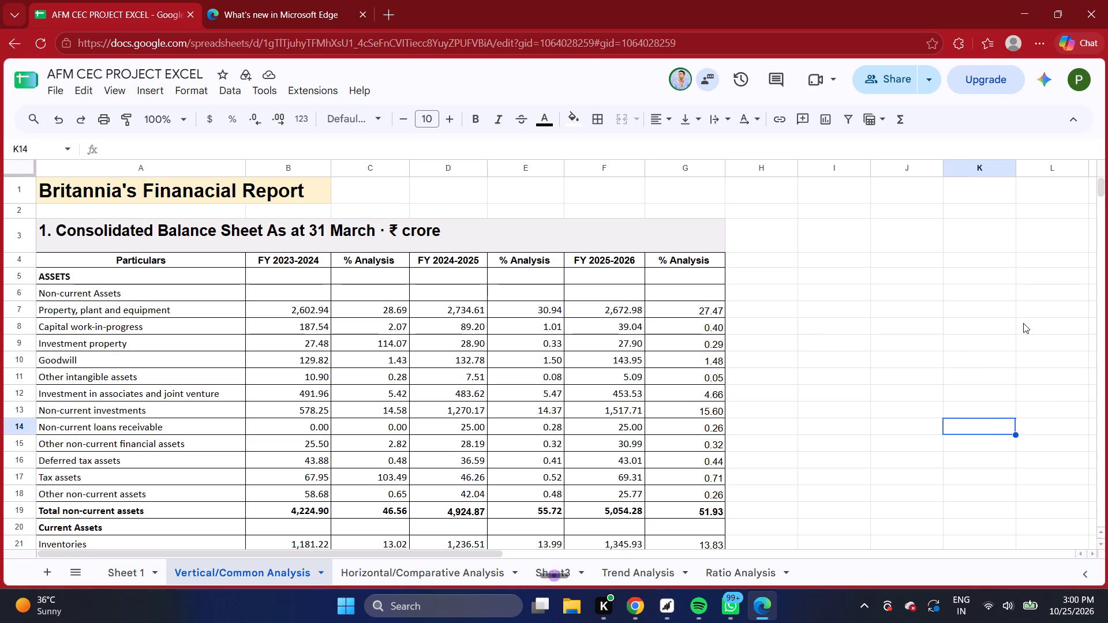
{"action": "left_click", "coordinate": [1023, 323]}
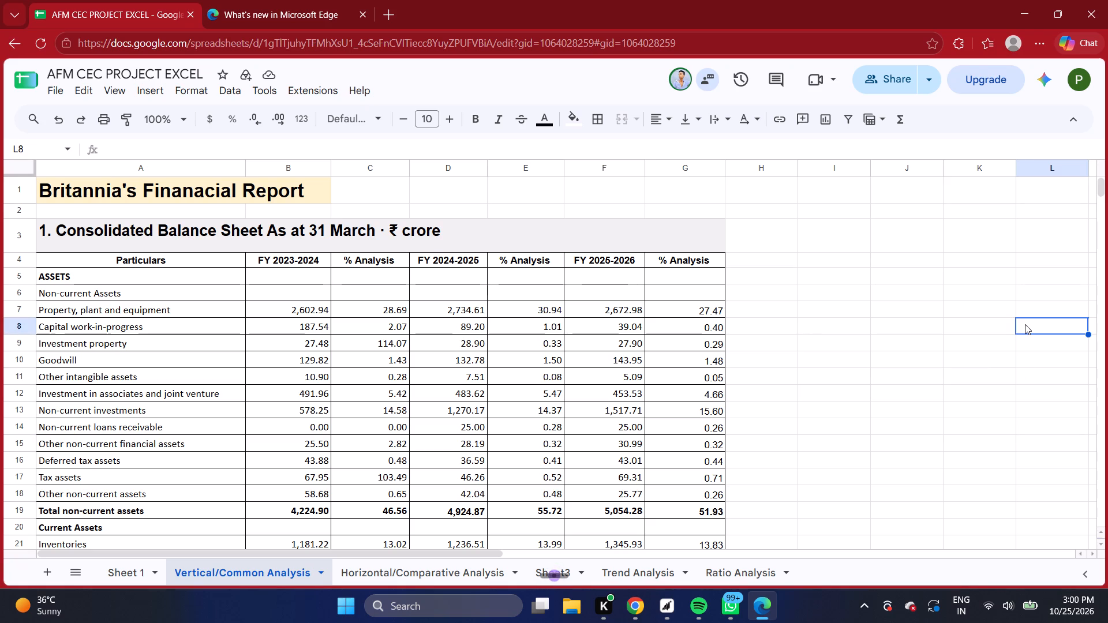
Jump to the collaborator's position on the Trend Analysis sheet, view their profile card and examine Marico's balance sheet trend figures.
{"action": "left_click", "coordinate": [681, 77]}
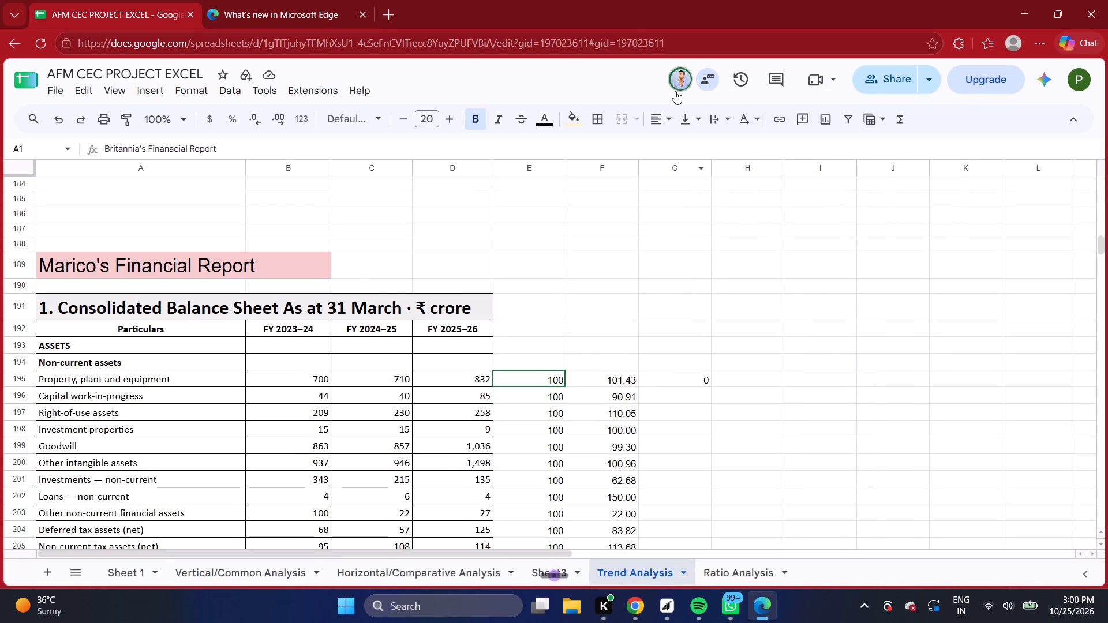
{"action": "left_click", "coordinate": [675, 80]}
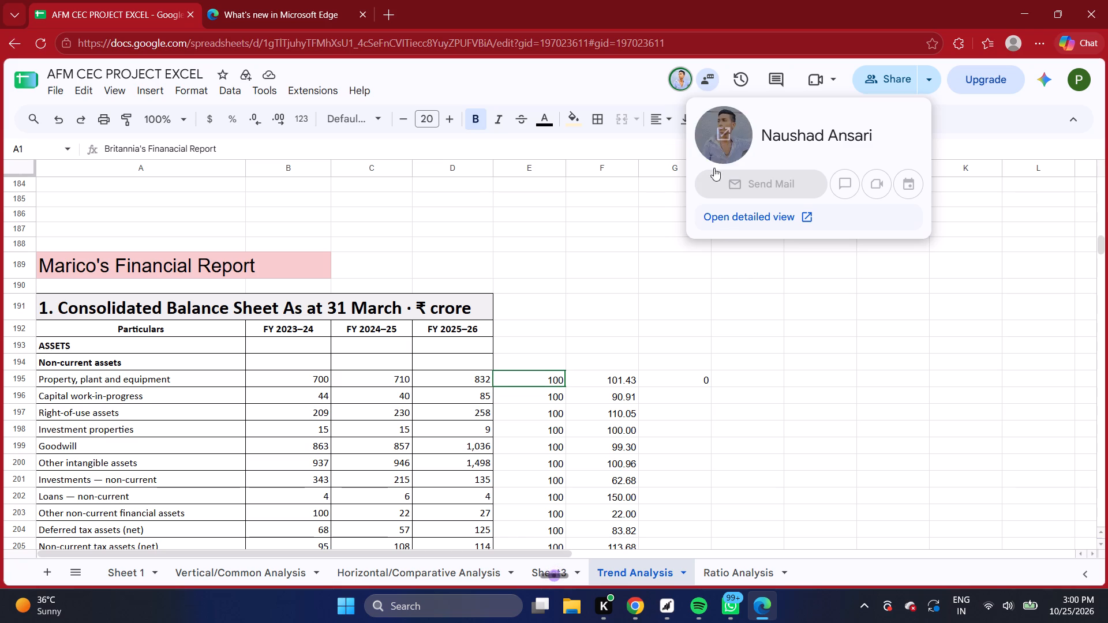
{"action": "left_click", "coordinate": [726, 317]}
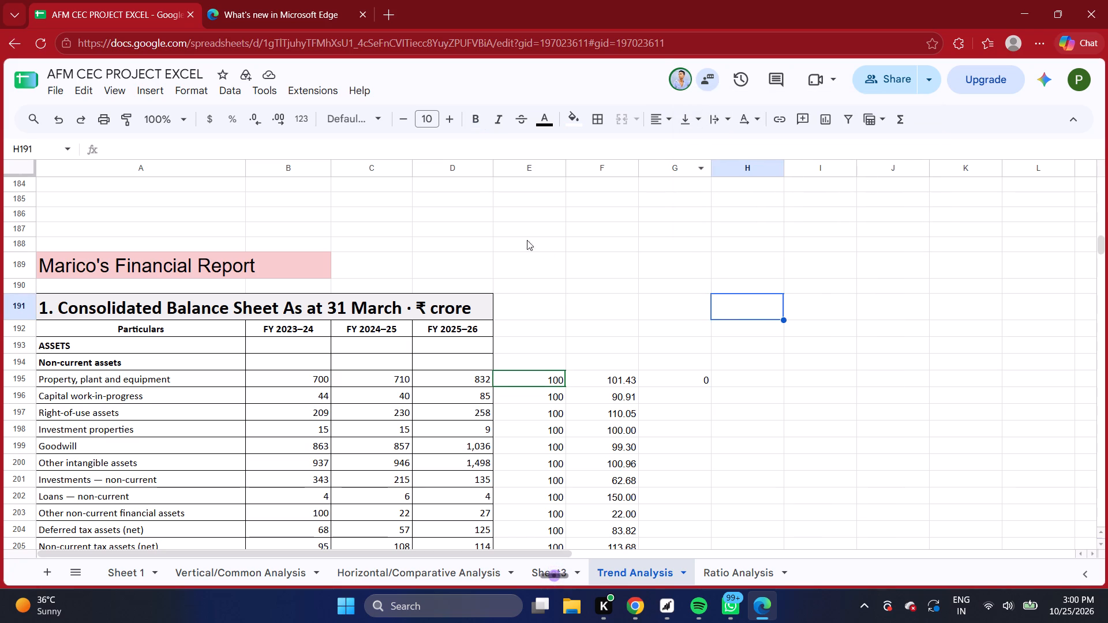
{"action": "scroll", "coordinate": [641, 346], "scroll_direction": "down", "scroll_amount": 2}
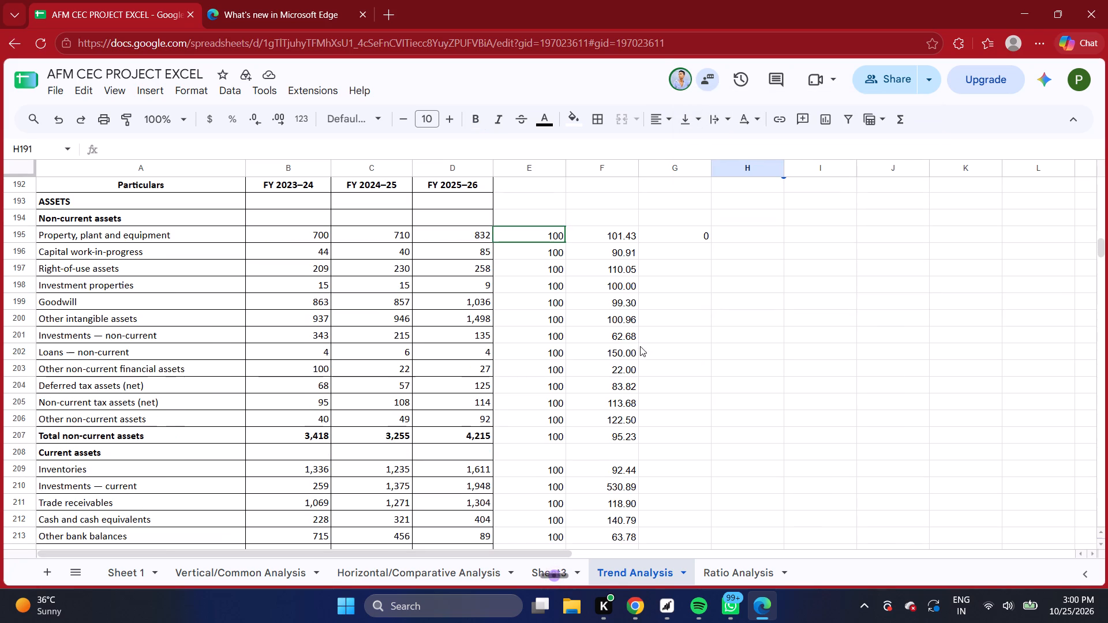
{"action": "scroll", "coordinate": [574, 324], "scroll_direction": "up", "scroll_amount": 2}
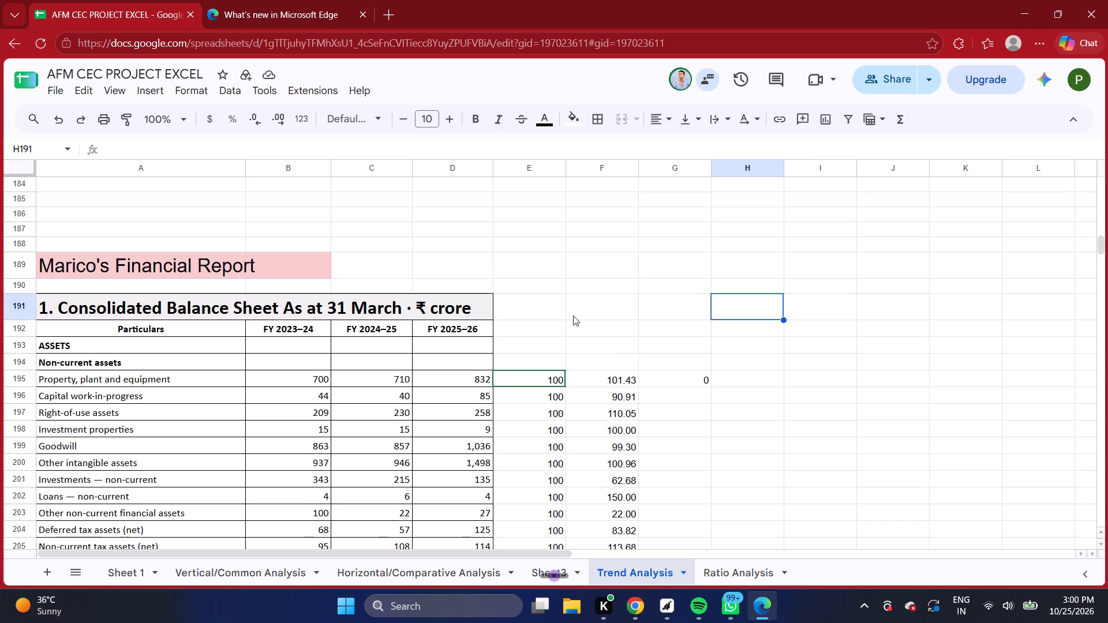
{"action": "scroll", "coordinate": [572, 313], "scroll_direction": "up", "scroll_amount": 1}
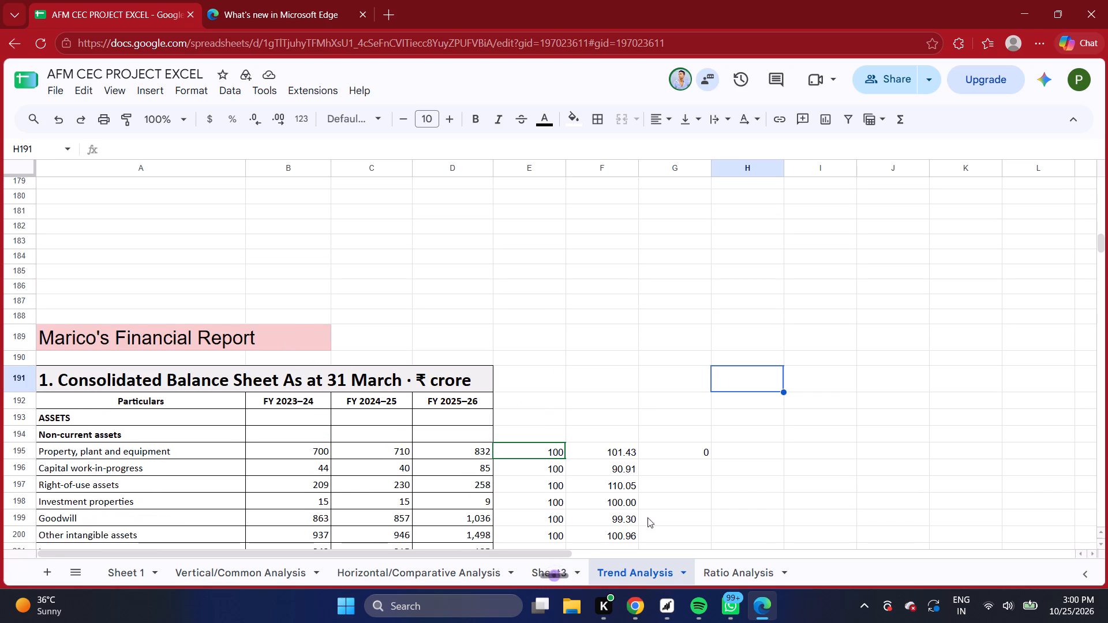
{"action": "scroll", "coordinate": [535, 381], "scroll_direction": "down", "scroll_amount": 3}
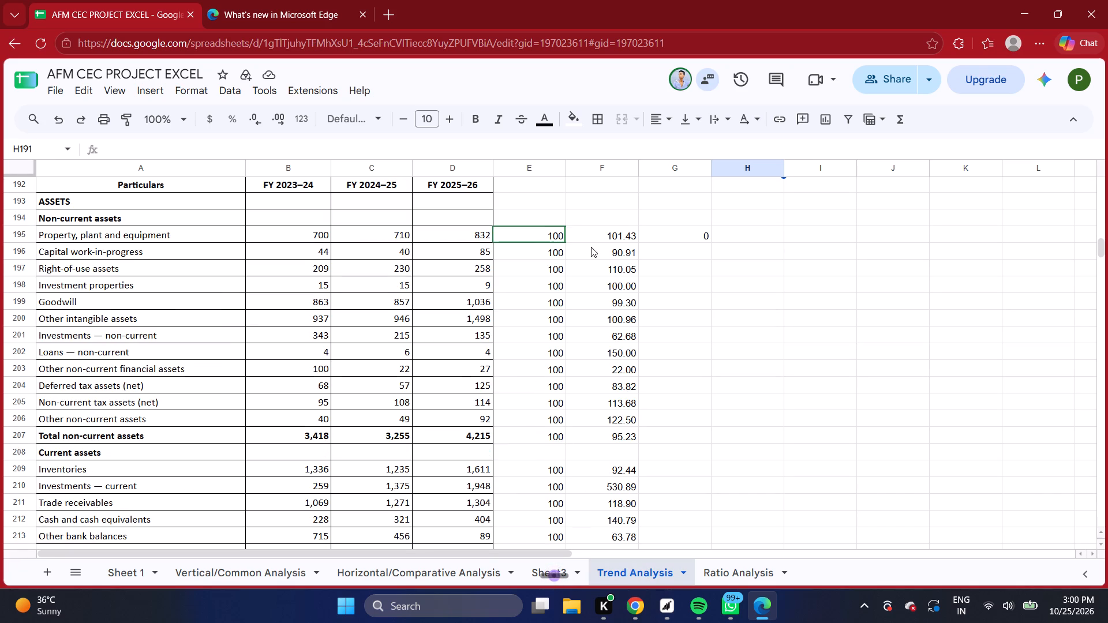
{"action": "scroll", "coordinate": [607, 249], "scroll_direction": "up", "scroll_amount": 2}
{"action": "scroll", "coordinate": [590, 315], "scroll_direction": "down", "scroll_amount": 2}
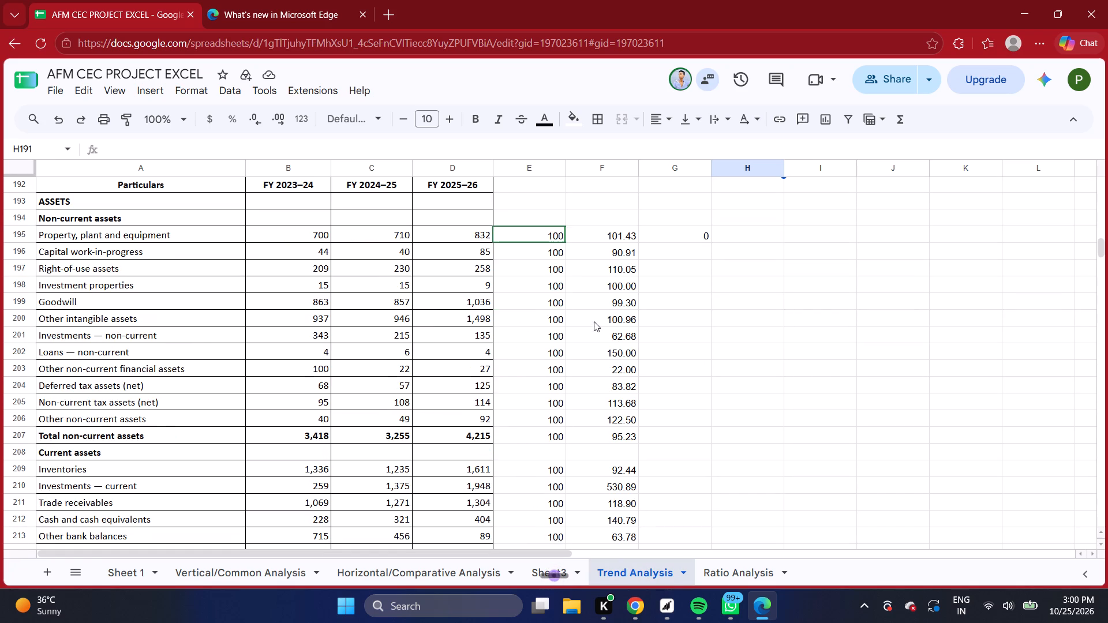
{"action": "left_click", "coordinate": [879, 298]}
Review the index rows in Britannia's balance sheet and profit and loss statement on the Trend Analysis sheet.
{"action": "scroll", "coordinate": [818, 270], "scroll_direction": "up", "scroll_amount": 1}
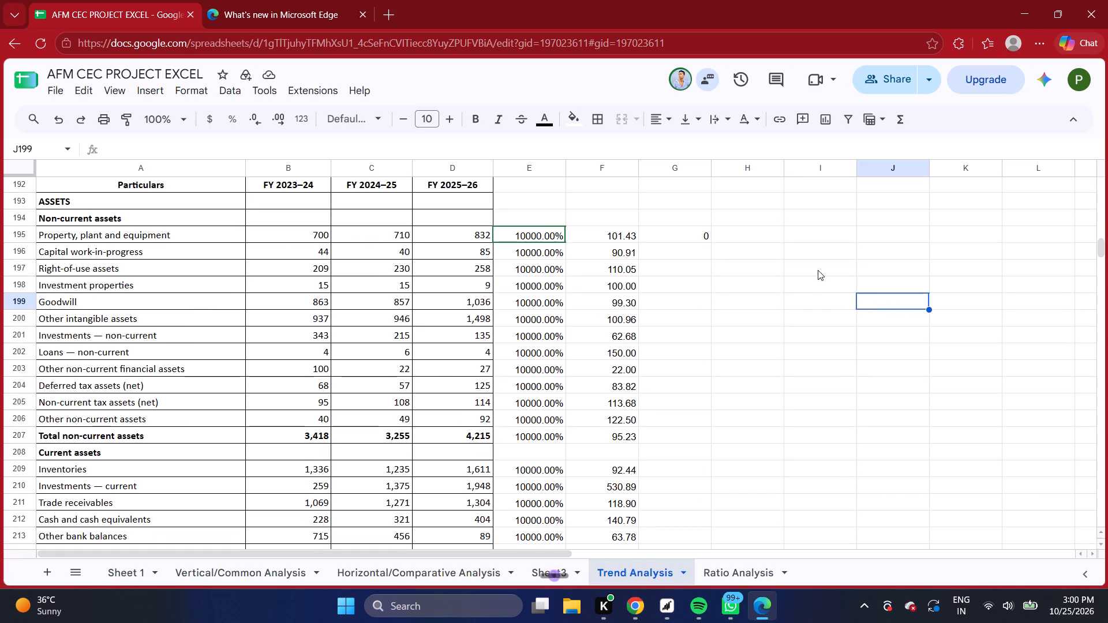
{"action": "scroll", "coordinate": [818, 270], "scroll_direction": "up", "scroll_amount": 3}
{"action": "scroll", "coordinate": [851, 295], "scroll_direction": "up", "scroll_amount": 20}
{"action": "scroll", "coordinate": [851, 295], "scroll_direction": "up", "scroll_amount": 5}
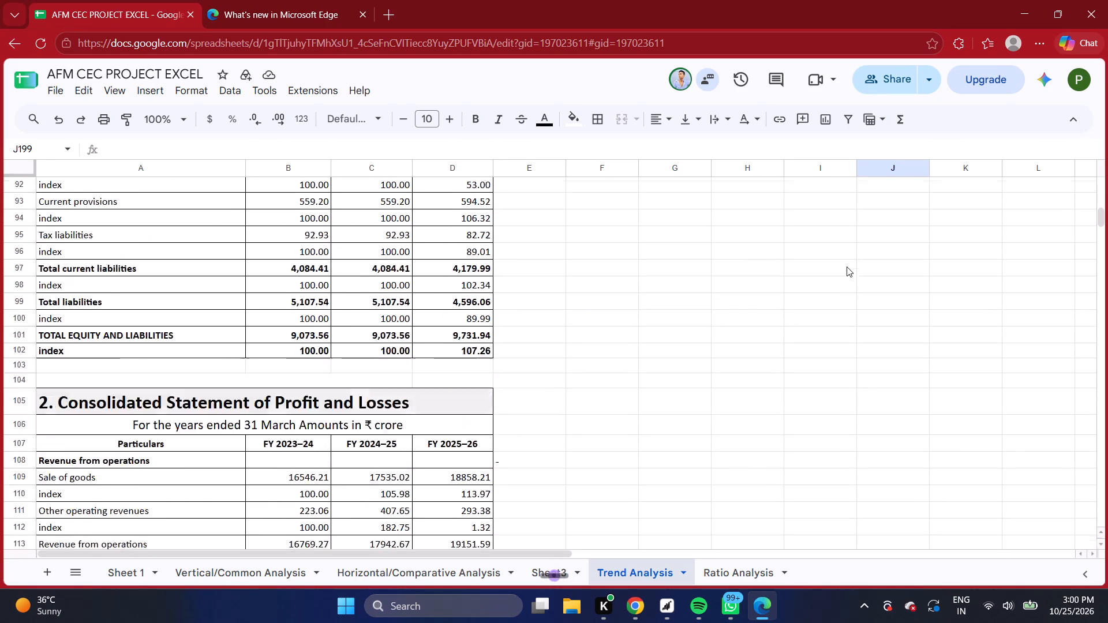
{"action": "scroll", "coordinate": [847, 267], "scroll_direction": "up", "scroll_amount": 20}
{"action": "scroll", "coordinate": [847, 267], "scroll_direction": "up", "scroll_amount": 4}
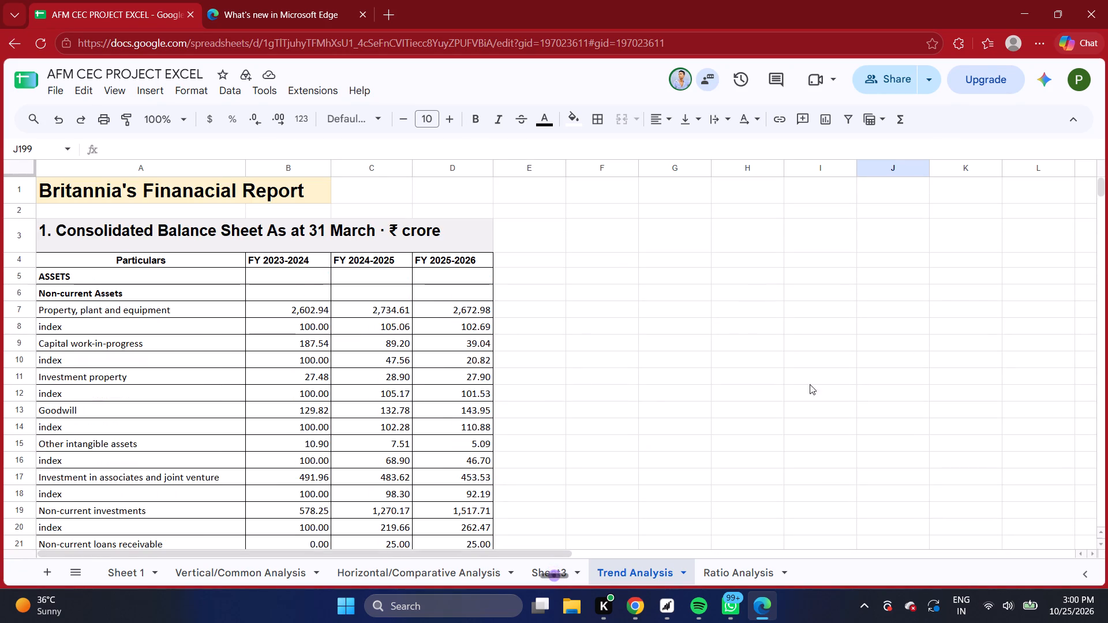
{"action": "scroll", "coordinate": [813, 349], "scroll_direction": "down", "scroll_amount": 8}
{"action": "scroll", "coordinate": [815, 343], "scroll_direction": "down", "scroll_amount": 13}
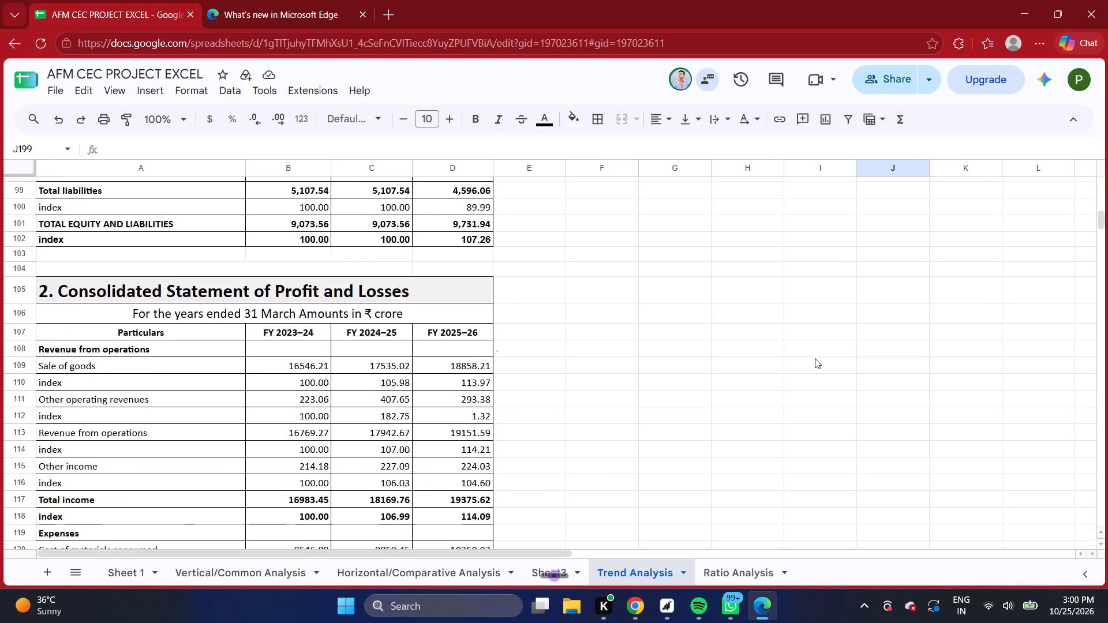
{"action": "scroll", "coordinate": [815, 358], "scroll_direction": "down", "scroll_amount": 18}
Re-examine the trend columns beside Marico's balance sheet, covering assets, equity and non-current liabilities.
{"action": "scroll", "coordinate": [817, 331], "scroll_direction": "down", "scroll_amount": 6}
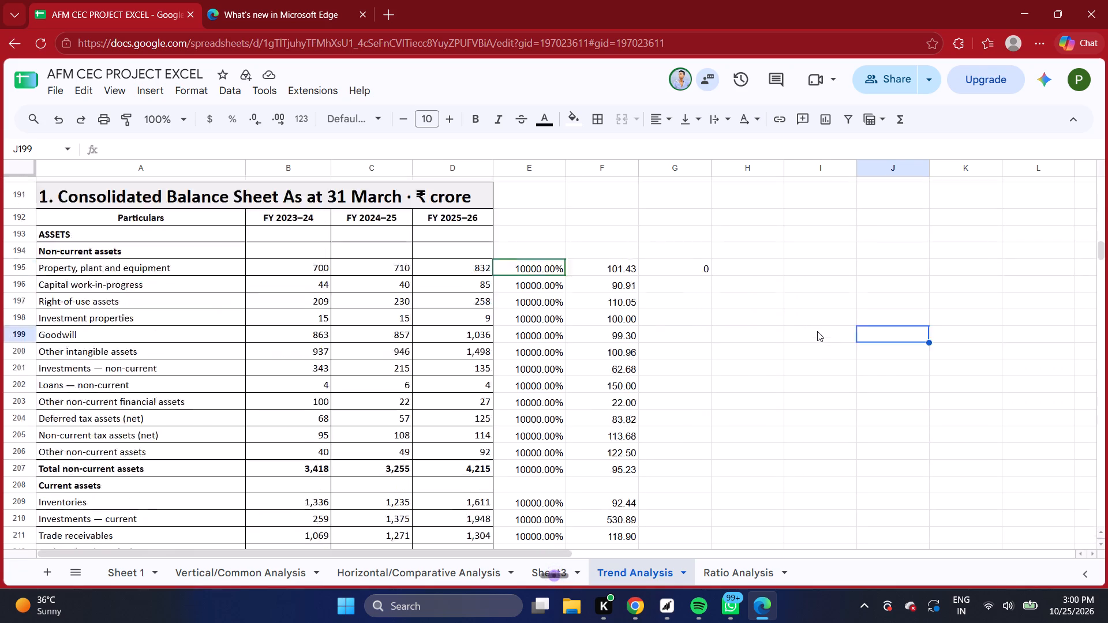
{"action": "scroll", "coordinate": [752, 328], "scroll_direction": "down", "scroll_amount": 5}
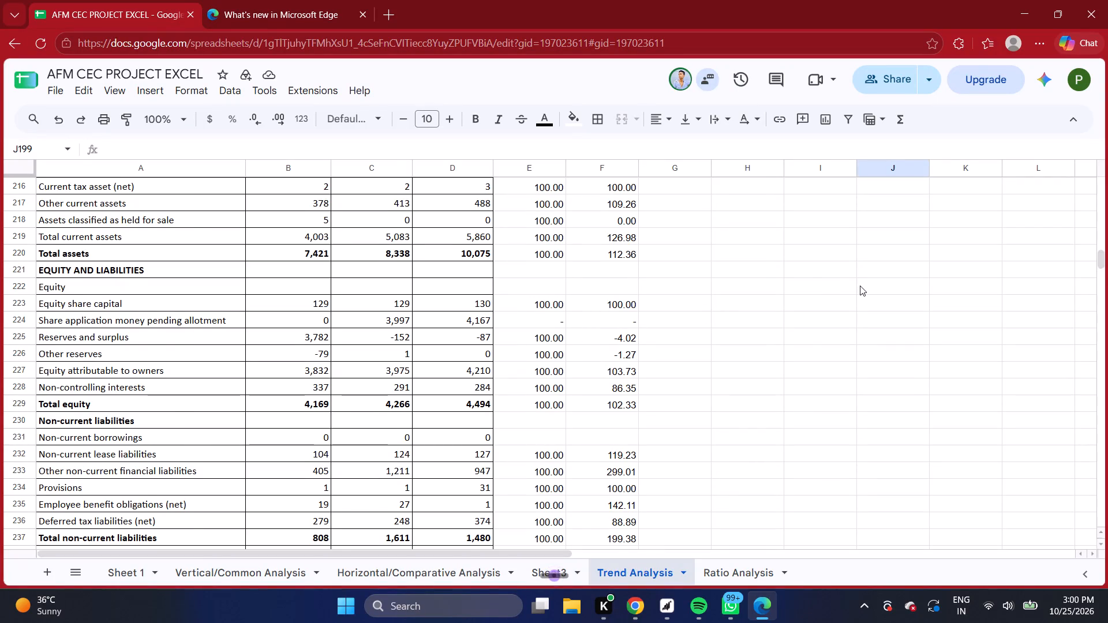
{"action": "scroll", "coordinate": [860, 286], "scroll_direction": "up", "scroll_amount": 11}
{"action": "scroll", "coordinate": [860, 286], "scroll_direction": "down", "scroll_amount": 6}
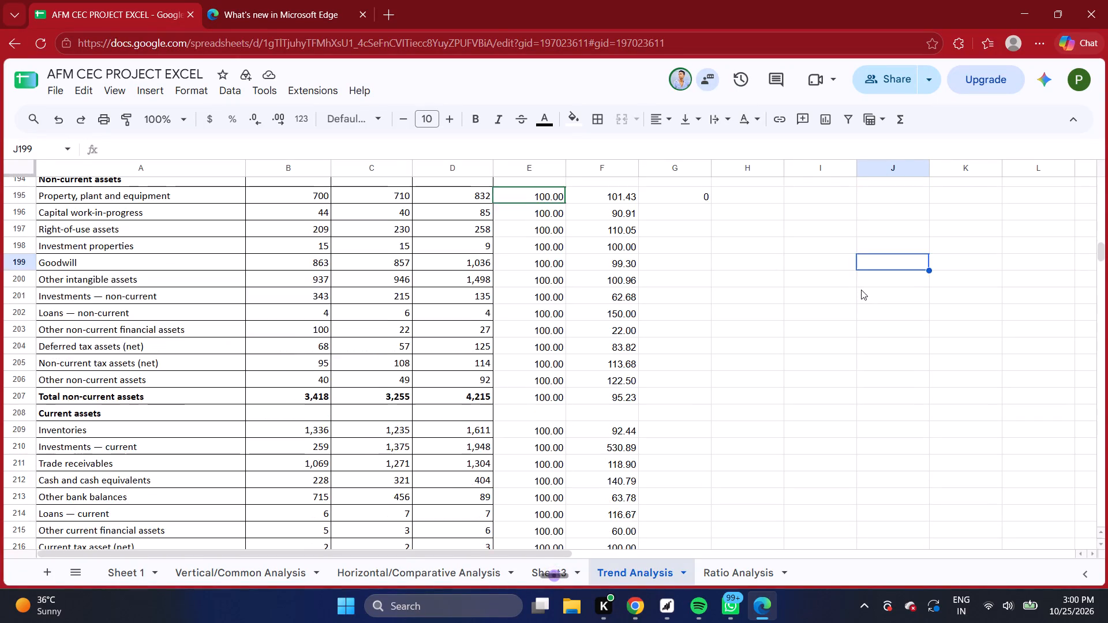
{"action": "scroll", "coordinate": [861, 290], "scroll_direction": "down", "scroll_amount": 5}
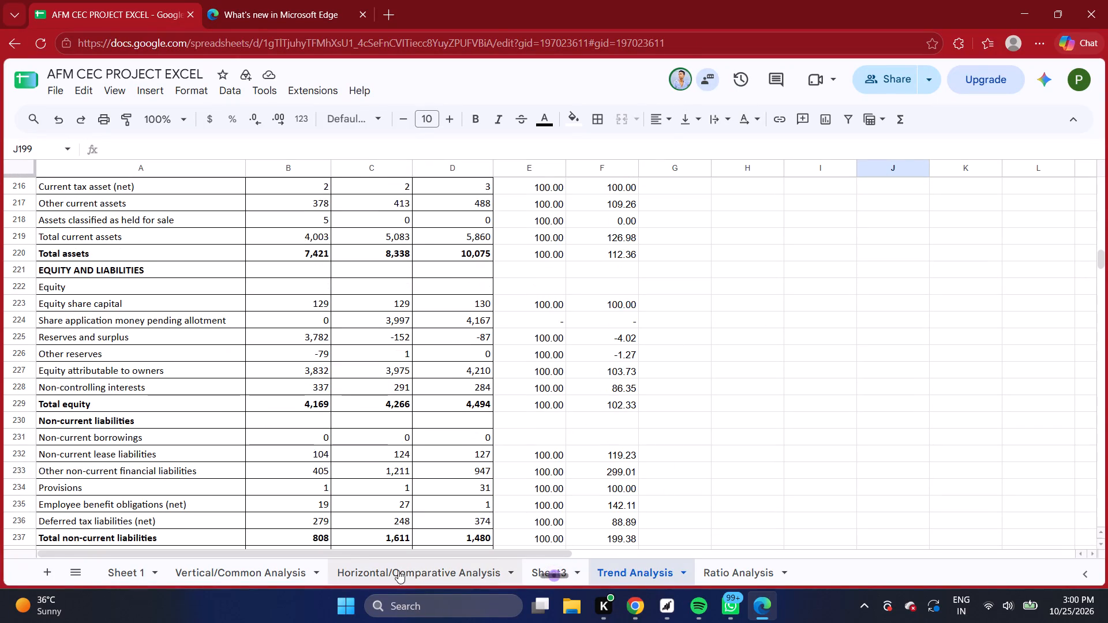
Return to Britannia's balance sheet on the Vertical/Common Analysis sheet.
{"action": "left_click", "coordinate": [284, 564]}
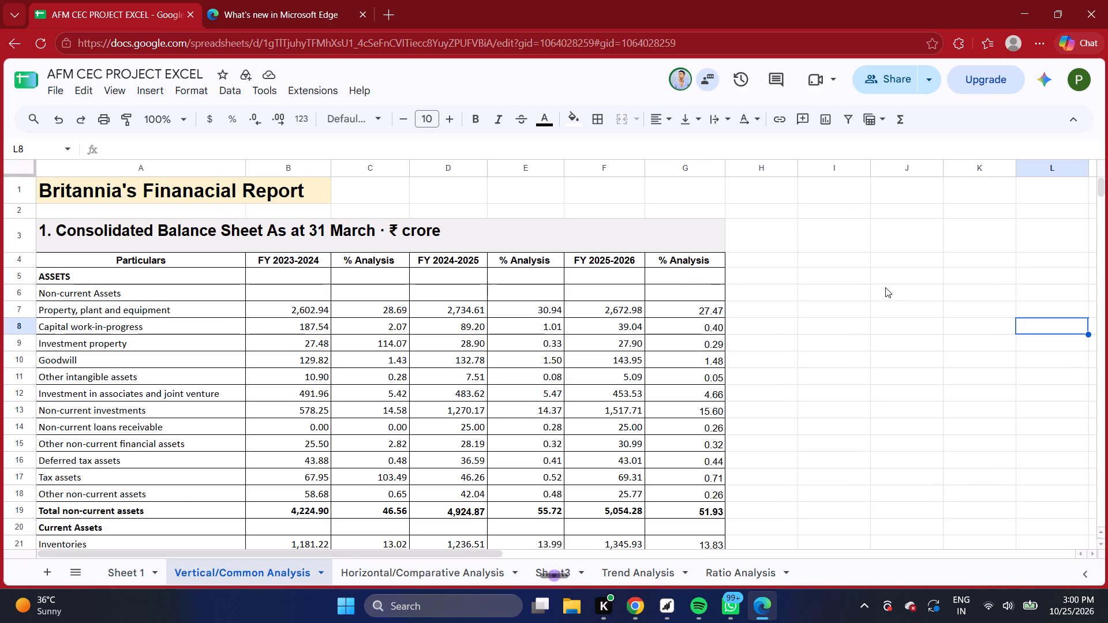
{"action": "left_click", "coordinate": [882, 287]}
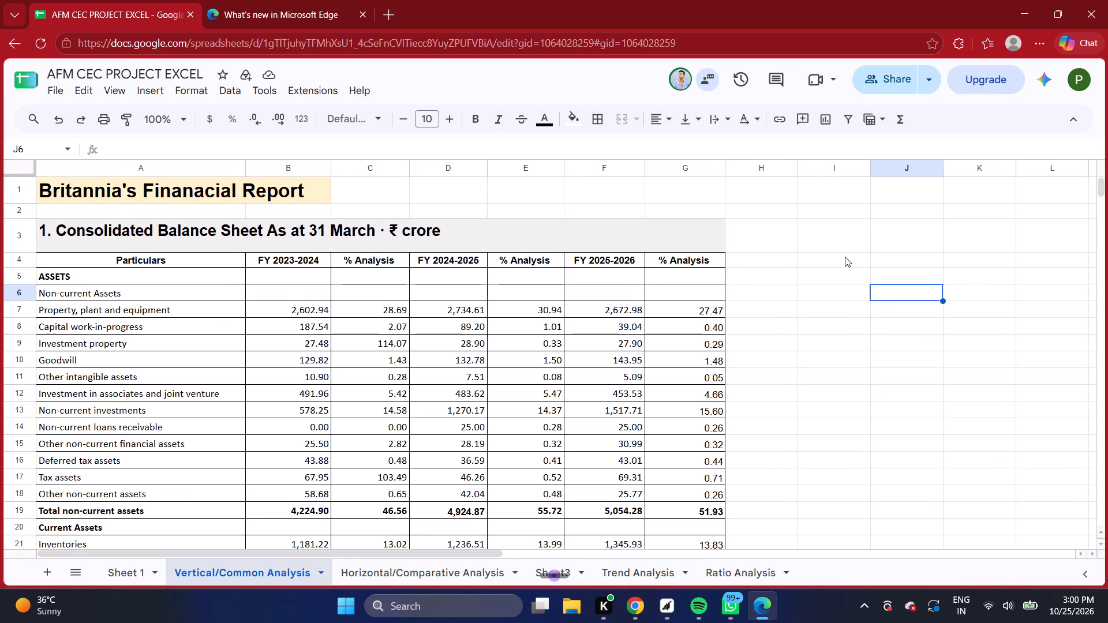
Switch to the Trend Analysis sheet and re-examine Marico's balance sheet trend columns, from non-current assets through total equity and liabilities.
{"action": "scroll", "coordinate": [848, 250], "scroll_direction": "down", "scroll_amount": 1}
{"action": "left_click", "coordinate": [654, 566]}
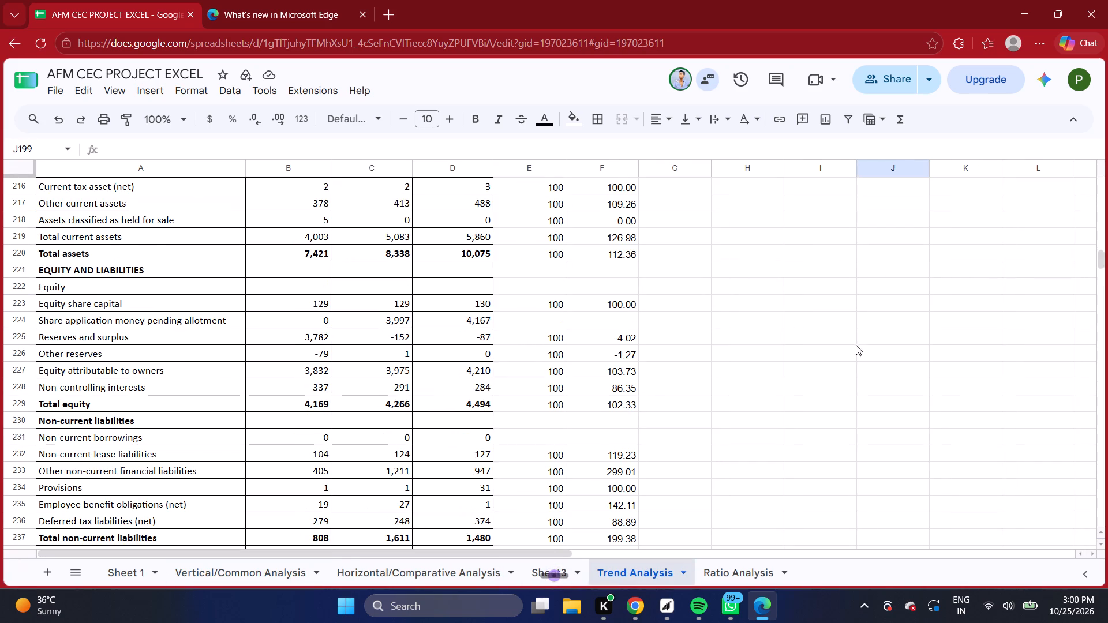
{"action": "scroll", "coordinate": [778, 356], "scroll_direction": "down", "scroll_amount": 6}
{"action": "scroll", "coordinate": [781, 344], "scroll_direction": "up", "scroll_amount": 1}
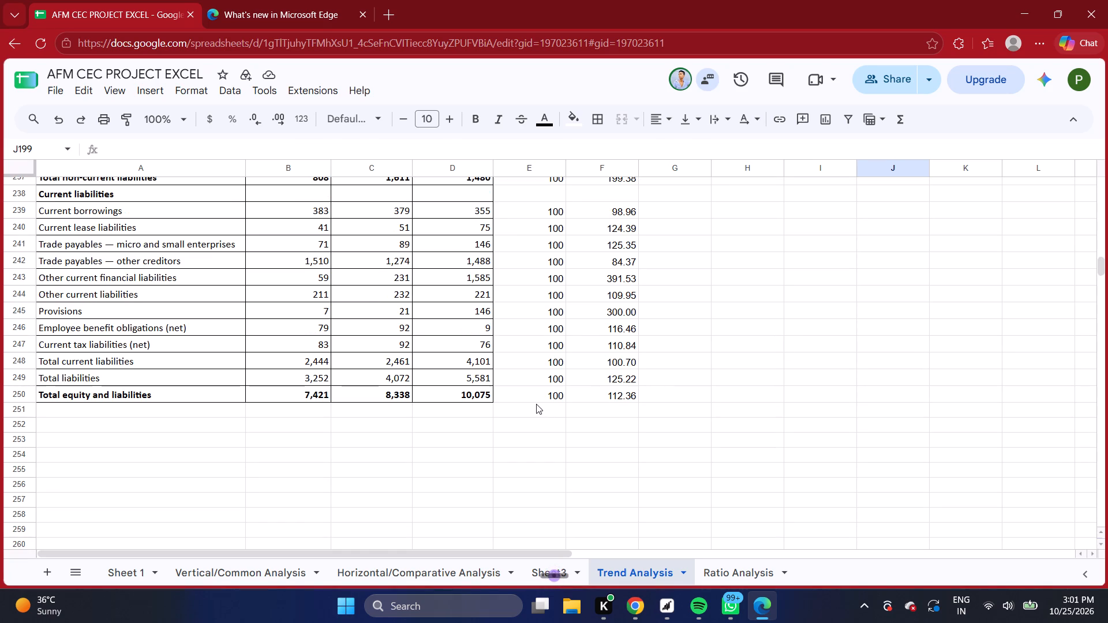
{"action": "scroll", "coordinate": [538, 370], "scroll_direction": "up", "scroll_amount": 16}
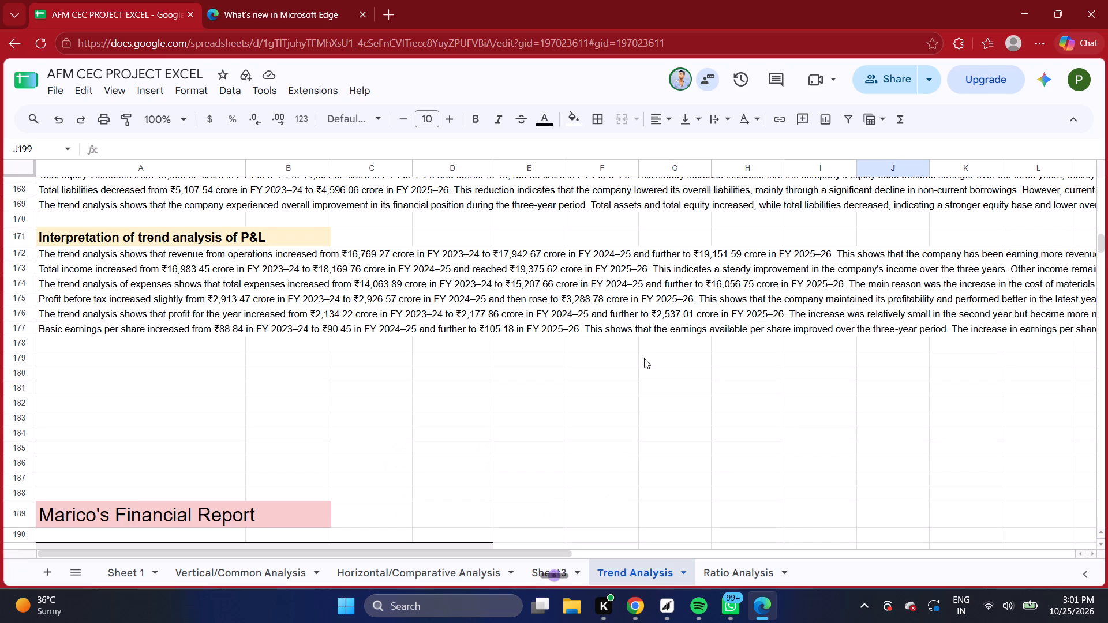
{"action": "scroll", "coordinate": [644, 358], "scroll_direction": "down", "scroll_amount": 6}
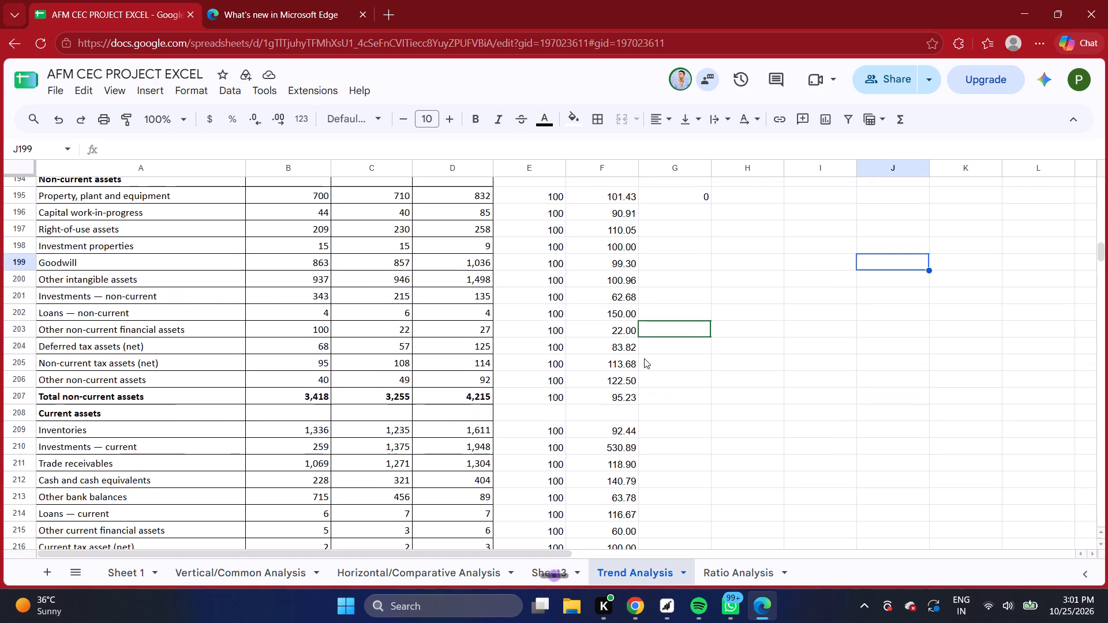
{"action": "scroll", "coordinate": [646, 355], "scroll_direction": "up", "scroll_amount": 2}
{"action": "scroll", "coordinate": [619, 446], "scroll_direction": "down", "scroll_amount": 1}
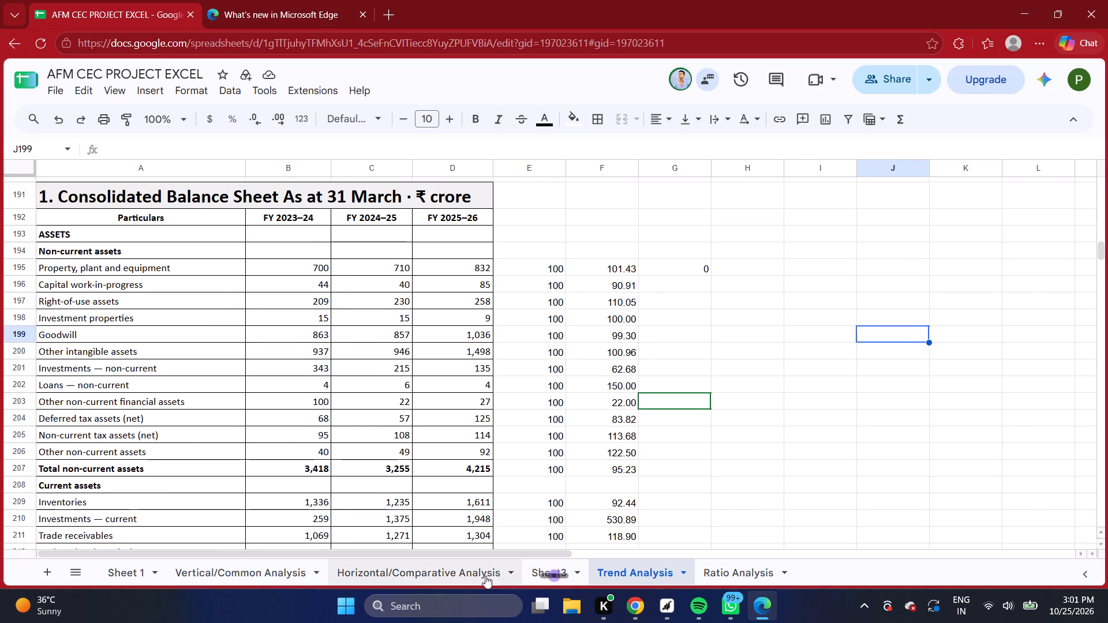
Return to the Vertical/Common Analysis sheet and look over the % Analysis columns in Britannia's balance sheet.
{"action": "left_click", "coordinate": [418, 573]}
{"action": "left_click", "coordinate": [236, 575]}
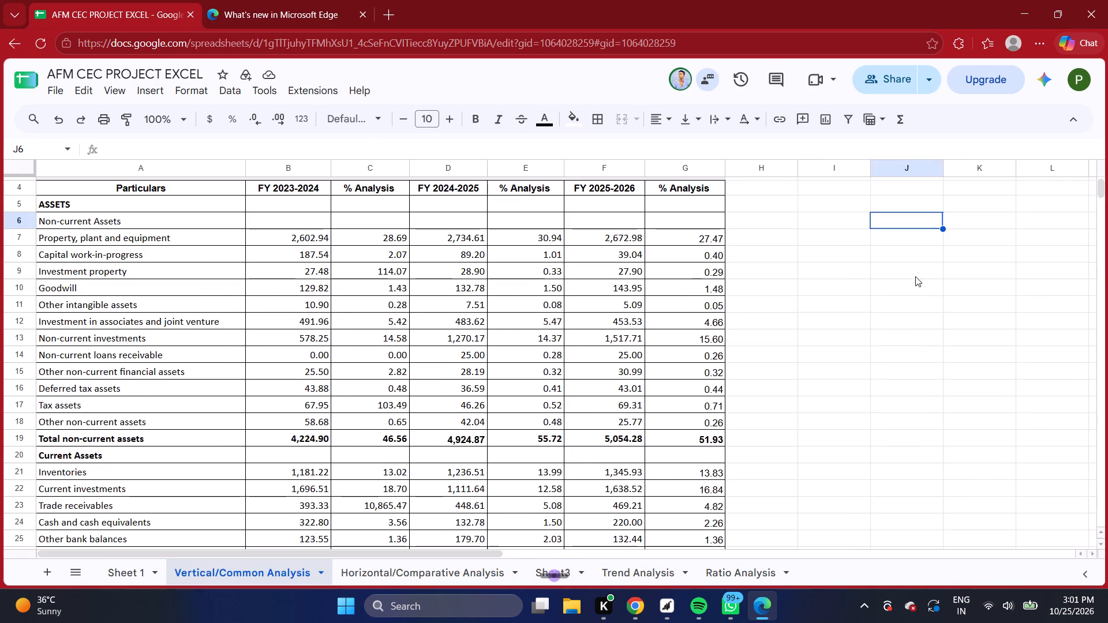
{"action": "left_click", "coordinate": [902, 283]}
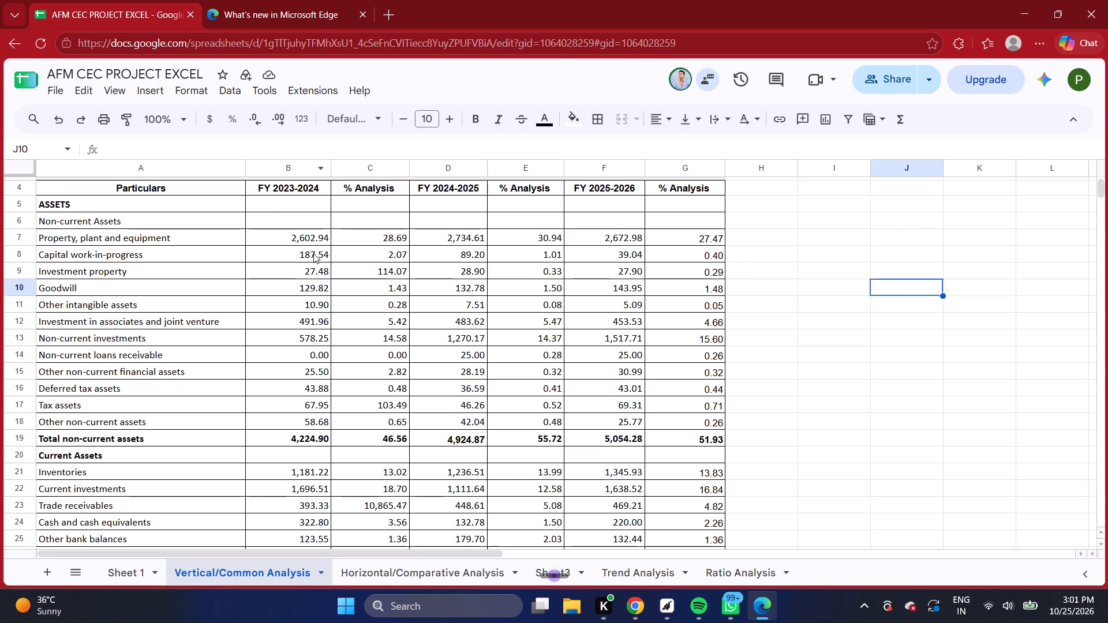
{"action": "left_click", "coordinate": [1001, 339]}
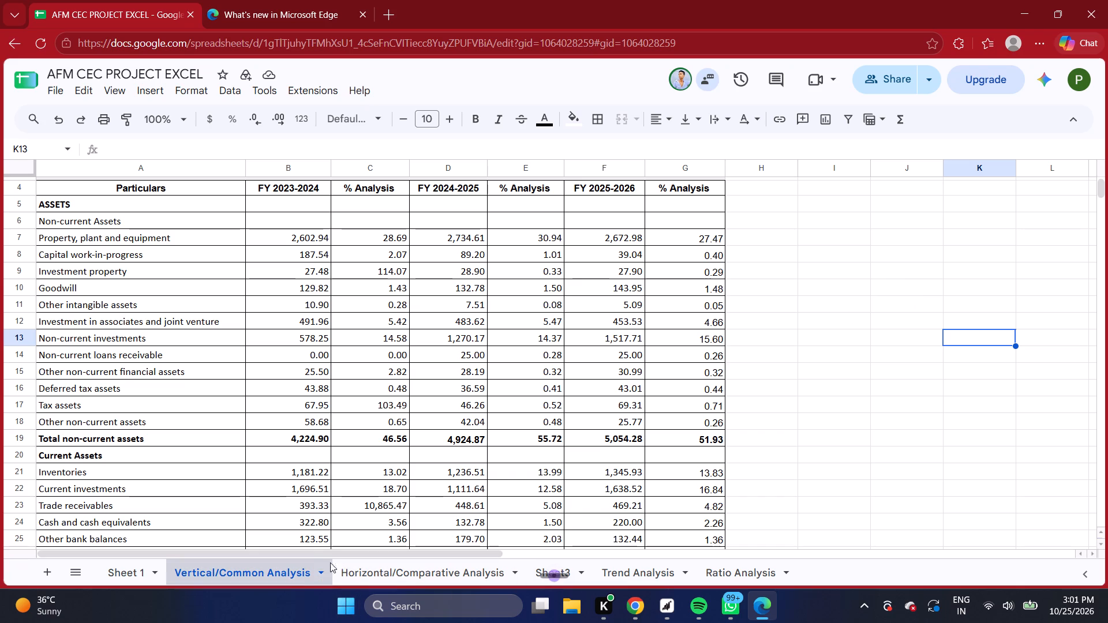
{"action": "left_click", "coordinate": [309, 572]}
Review Britannia's profit and loss % Analysis and its balance sheet interpretation, continuing to the start of Marico's Financial Report.
{"action": "scroll", "coordinate": [972, 254], "scroll_direction": "up", "scroll_amount": 1}
{"action": "scroll", "coordinate": [936, 280], "scroll_direction": "down", "scroll_amount": 1}
{"action": "scroll", "coordinate": [761, 322], "scroll_direction": "down", "scroll_amount": 9}
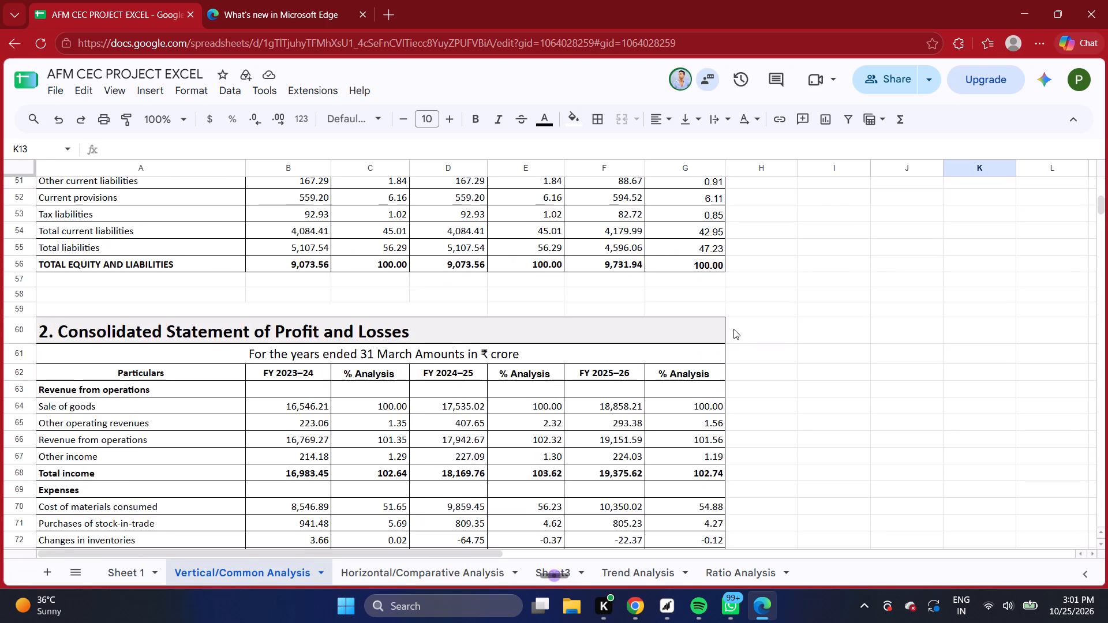
{"action": "scroll", "coordinate": [733, 329], "scroll_direction": "down", "scroll_amount": 14}
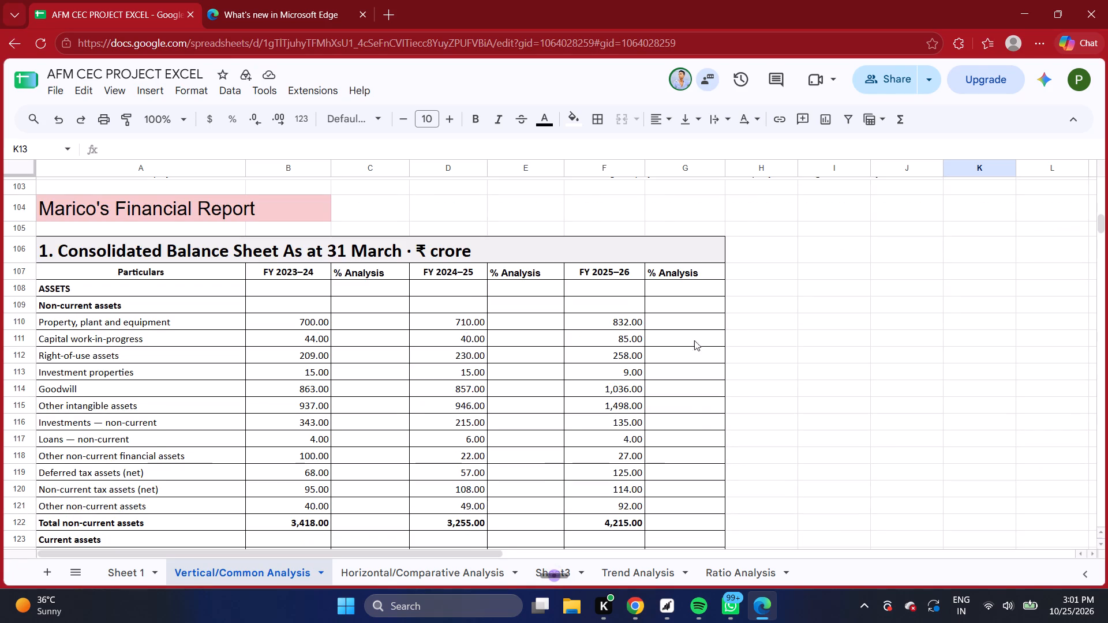
{"action": "scroll", "coordinate": [694, 303], "scroll_direction": "up", "scroll_amount": 8}
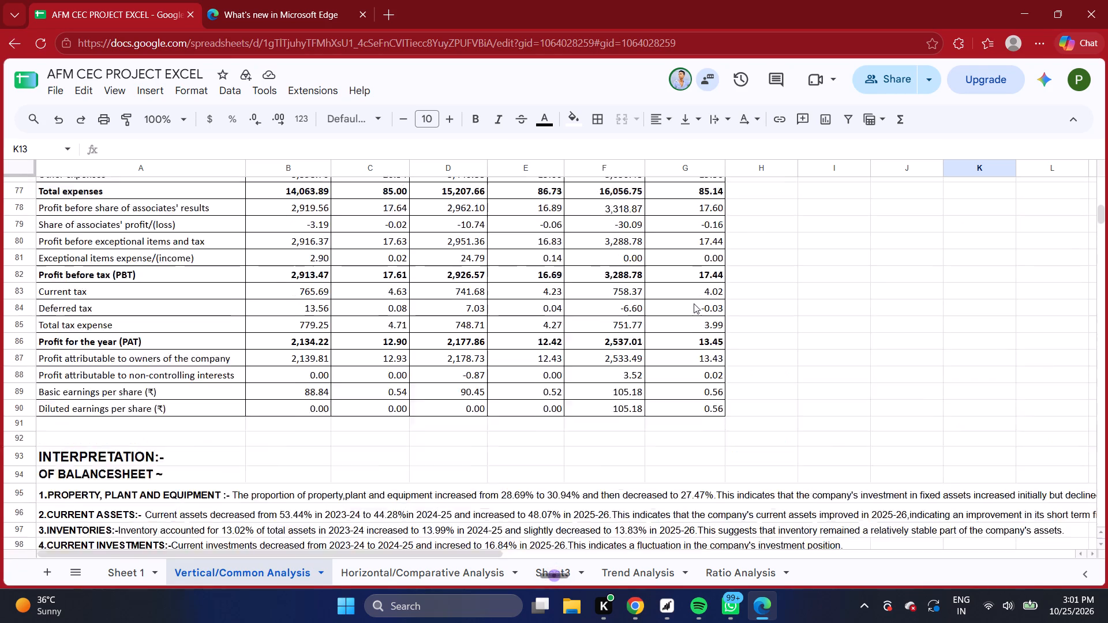
{"action": "scroll", "coordinate": [694, 303], "scroll_direction": "up", "scroll_amount": 7}
{"action": "scroll", "coordinate": [694, 303], "scroll_direction": "down", "scroll_amount": 4}
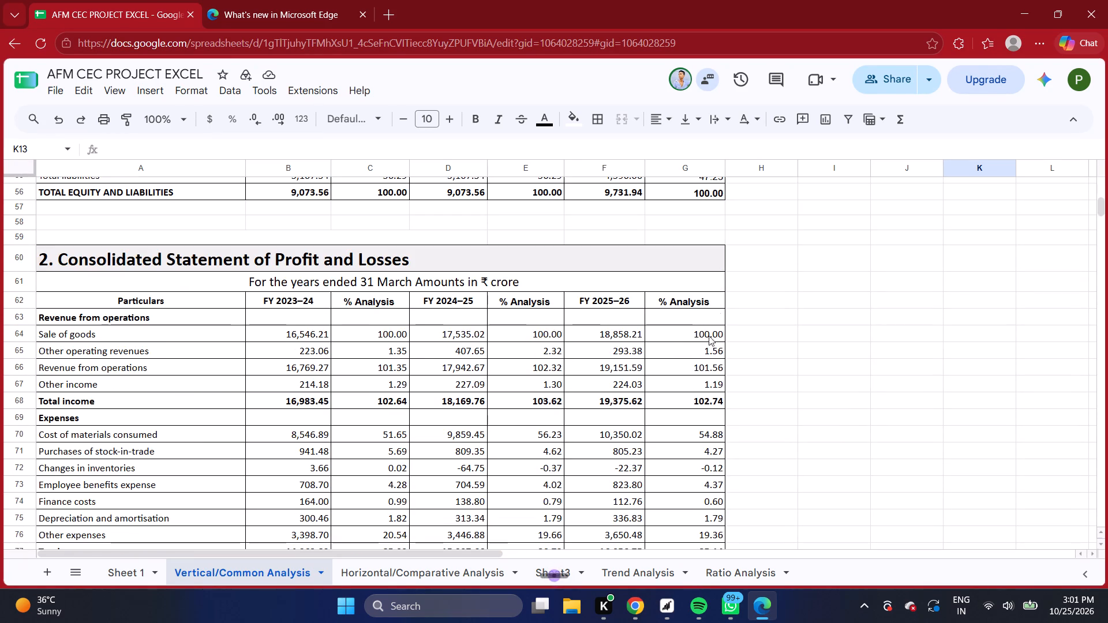
{"action": "scroll", "coordinate": [702, 355], "scroll_direction": "down", "scroll_amount": 12}
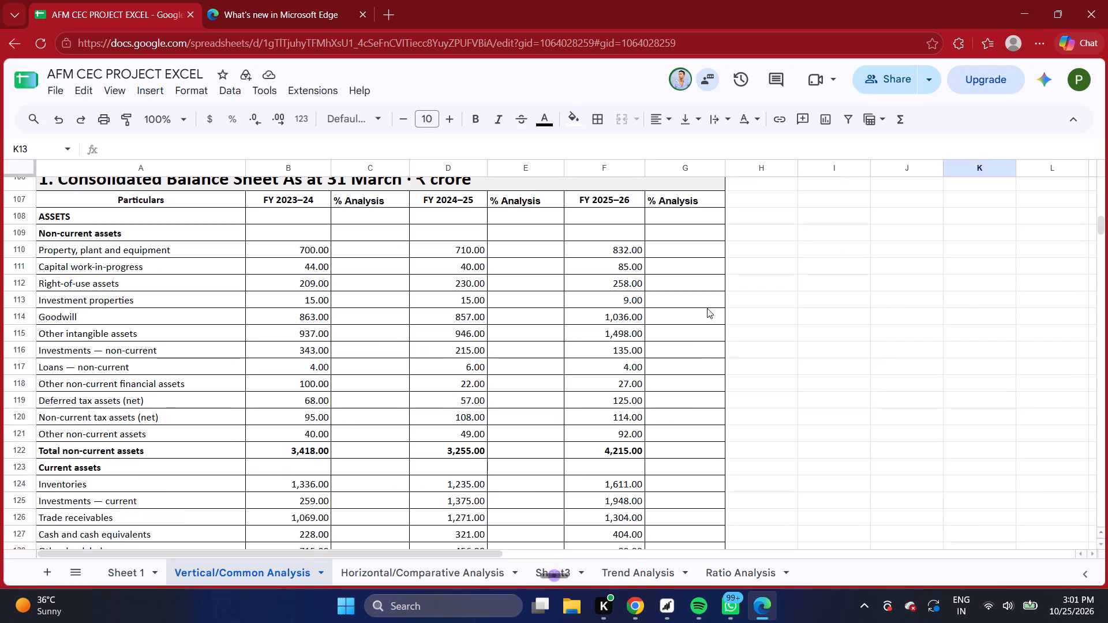
Examine the % Analysis columns in Marico's consolidated balance sheet and statement of profit and loss on the Vertical/Common Analysis sheet.
{"action": "scroll", "coordinate": [724, 298], "scroll_direction": "up", "scroll_amount": 2}
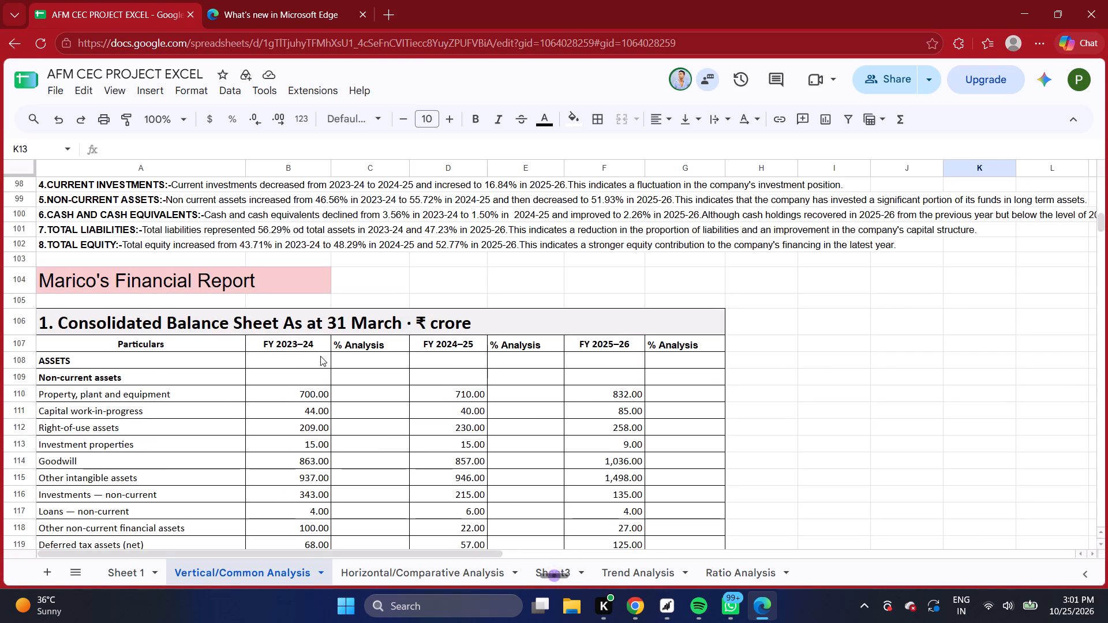
{"action": "left_click", "coordinate": [363, 366]}
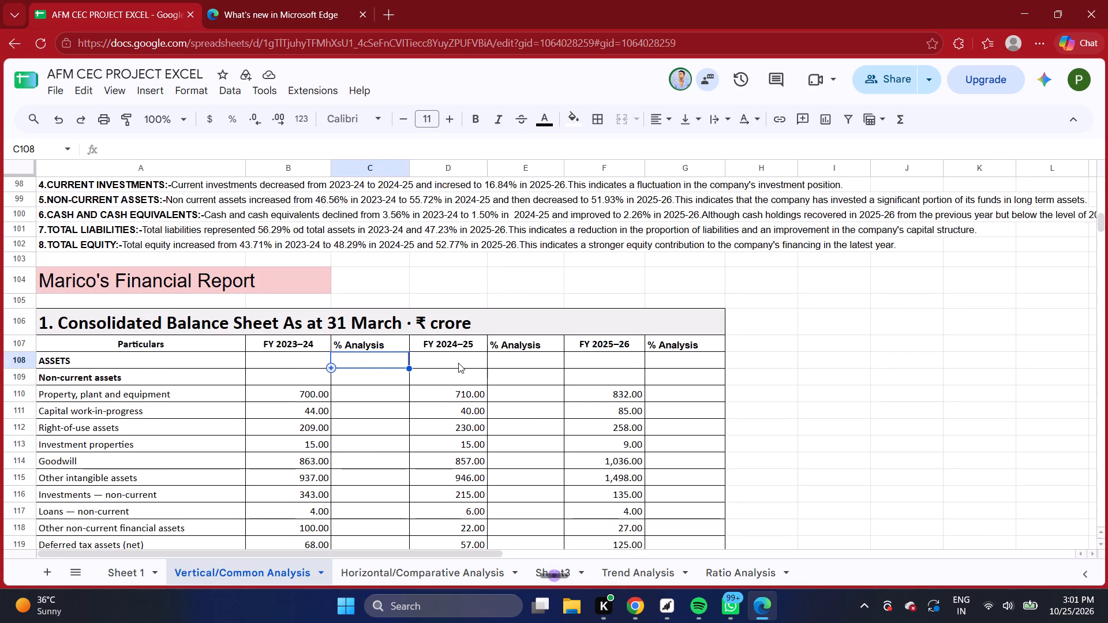
{"action": "left_click", "coordinate": [466, 353]}
{"action": "left_click", "coordinate": [507, 358]}
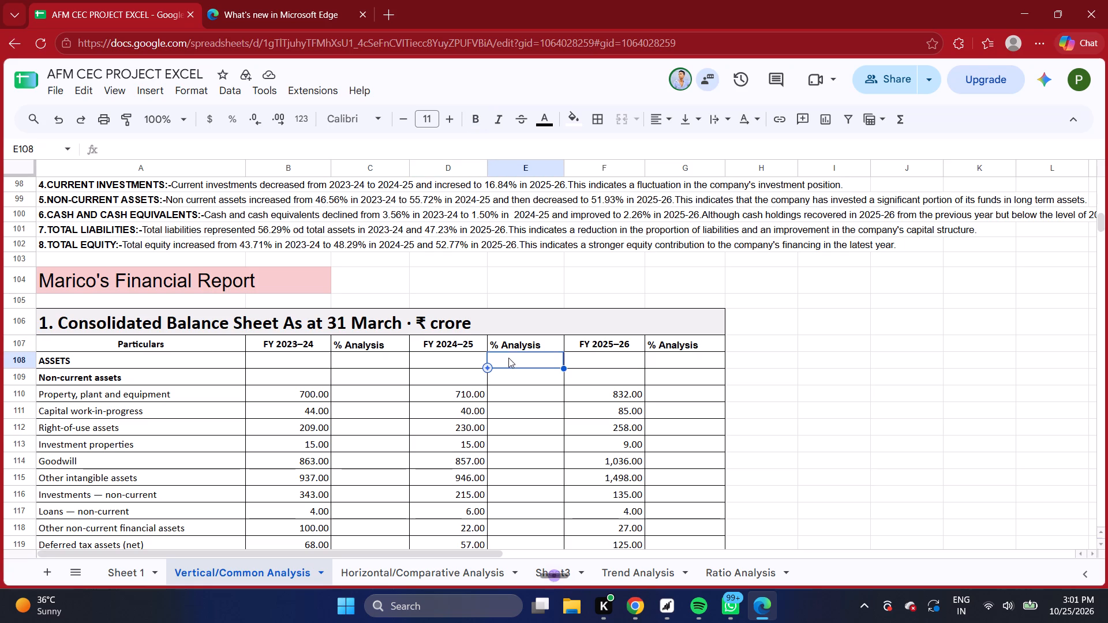
{"action": "scroll", "coordinate": [855, 326], "scroll_direction": "down", "scroll_amount": 2}
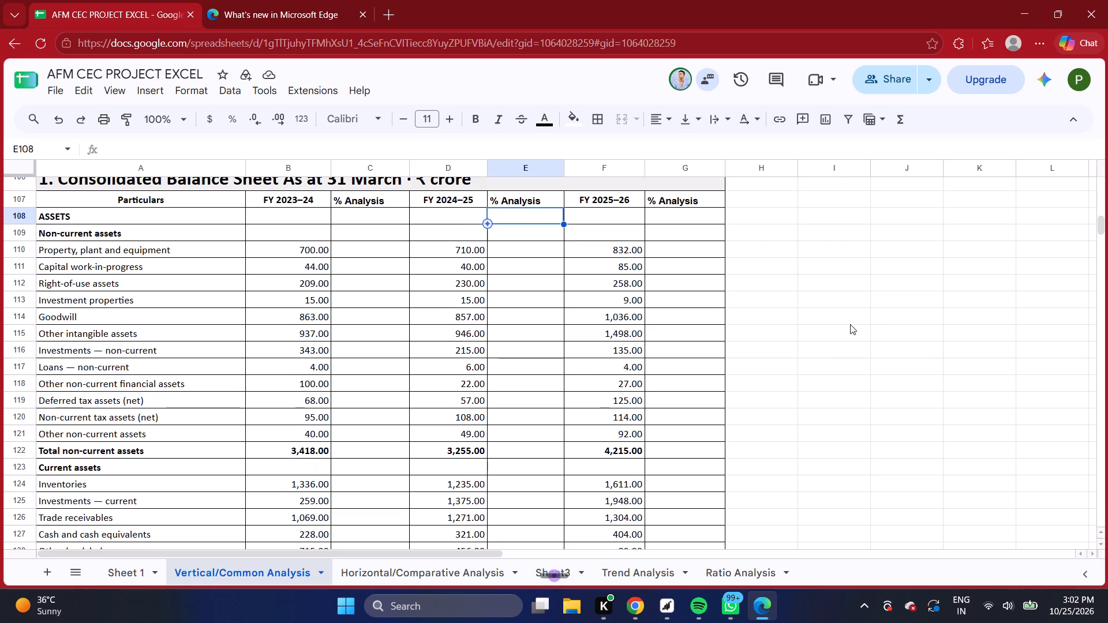
{"action": "scroll", "coordinate": [847, 321], "scroll_direction": "down", "scroll_amount": 14}
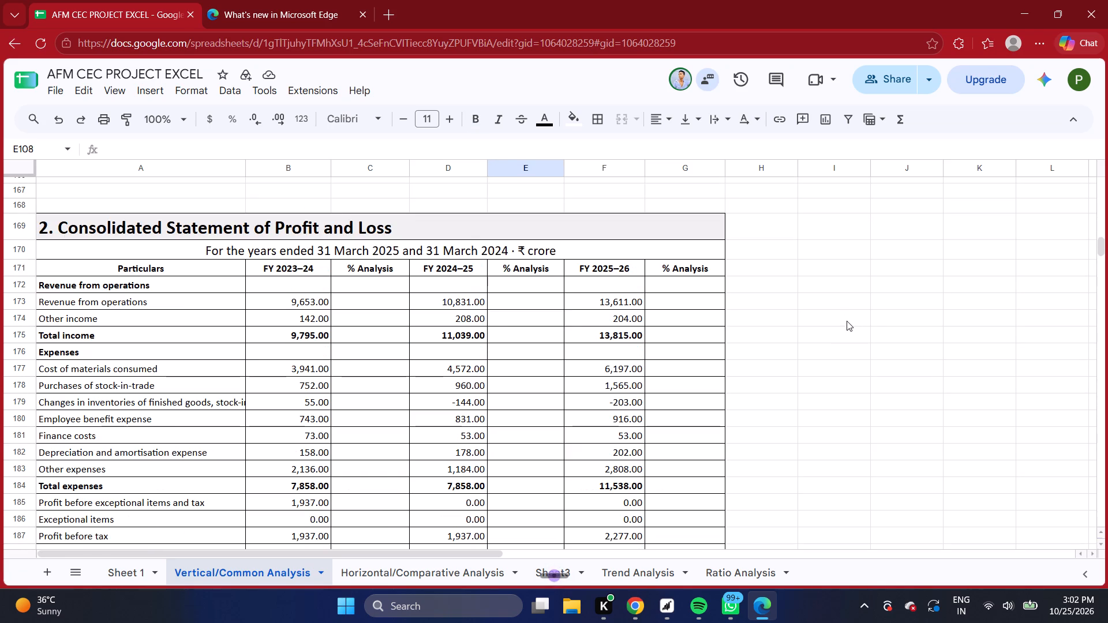
{"action": "scroll", "coordinate": [847, 321], "scroll_direction": "down", "scroll_amount": 5}
{"action": "scroll", "coordinate": [847, 321], "scroll_direction": "up", "scroll_amount": 9}
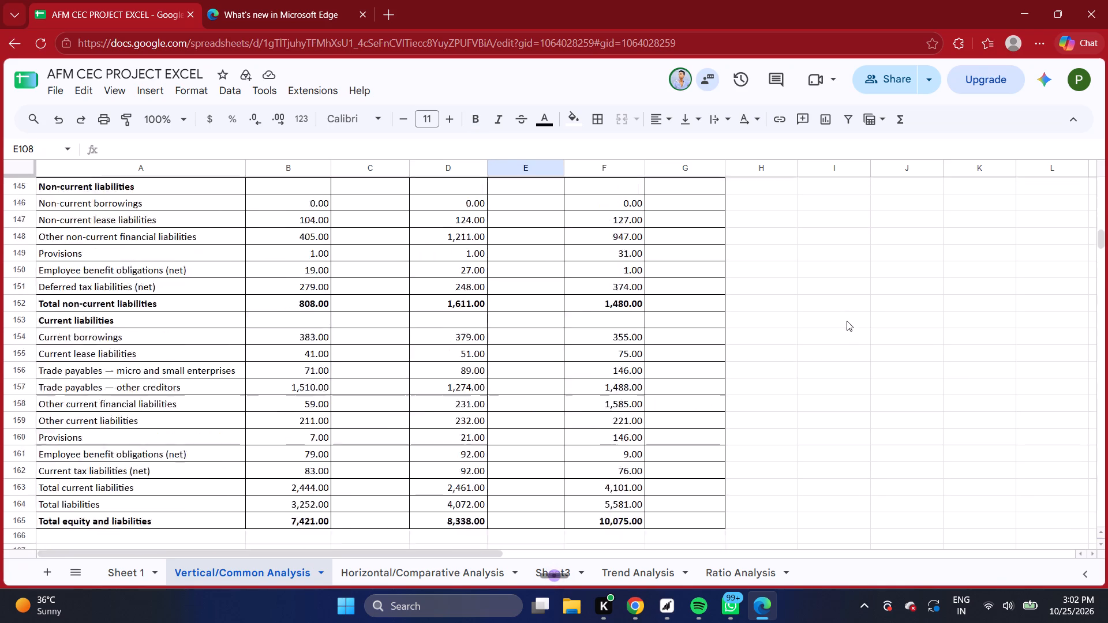
{"action": "scroll", "coordinate": [847, 321], "scroll_direction": "up", "scroll_amount": 13}
{"action": "scroll", "coordinate": [847, 321], "scroll_direction": "down", "scroll_amount": 1}
{"action": "scroll", "coordinate": [847, 321], "scroll_direction": "up", "scroll_amount": 2}
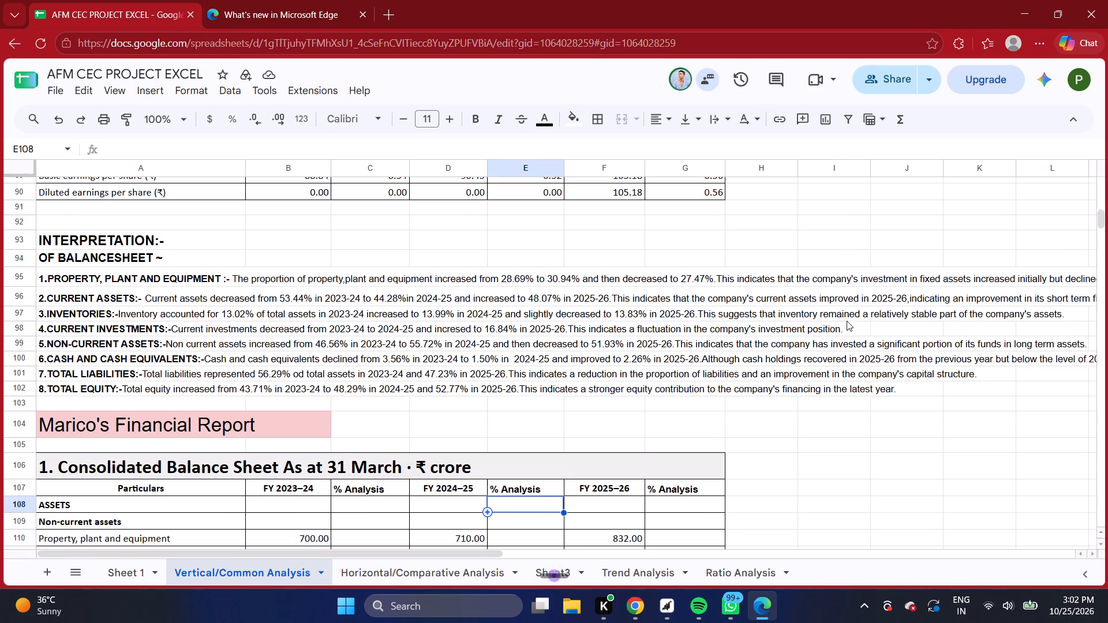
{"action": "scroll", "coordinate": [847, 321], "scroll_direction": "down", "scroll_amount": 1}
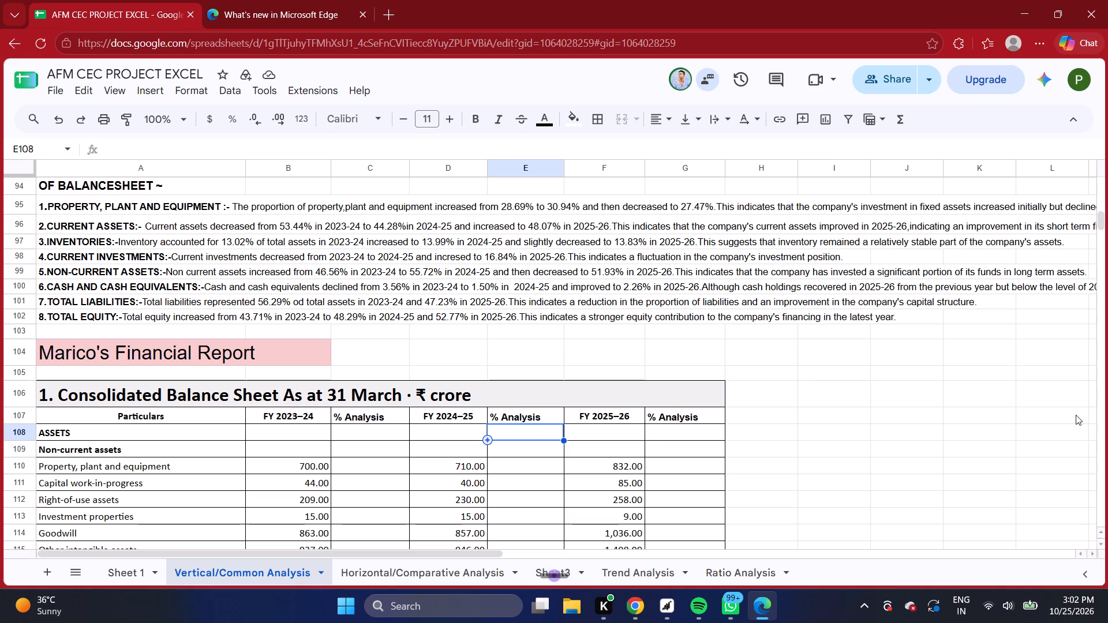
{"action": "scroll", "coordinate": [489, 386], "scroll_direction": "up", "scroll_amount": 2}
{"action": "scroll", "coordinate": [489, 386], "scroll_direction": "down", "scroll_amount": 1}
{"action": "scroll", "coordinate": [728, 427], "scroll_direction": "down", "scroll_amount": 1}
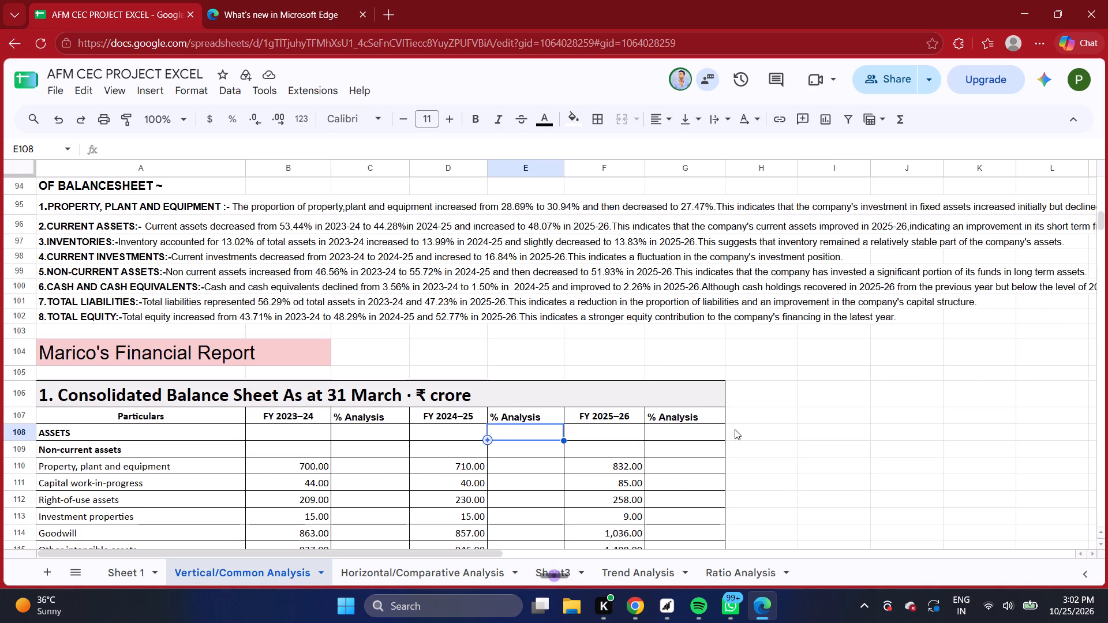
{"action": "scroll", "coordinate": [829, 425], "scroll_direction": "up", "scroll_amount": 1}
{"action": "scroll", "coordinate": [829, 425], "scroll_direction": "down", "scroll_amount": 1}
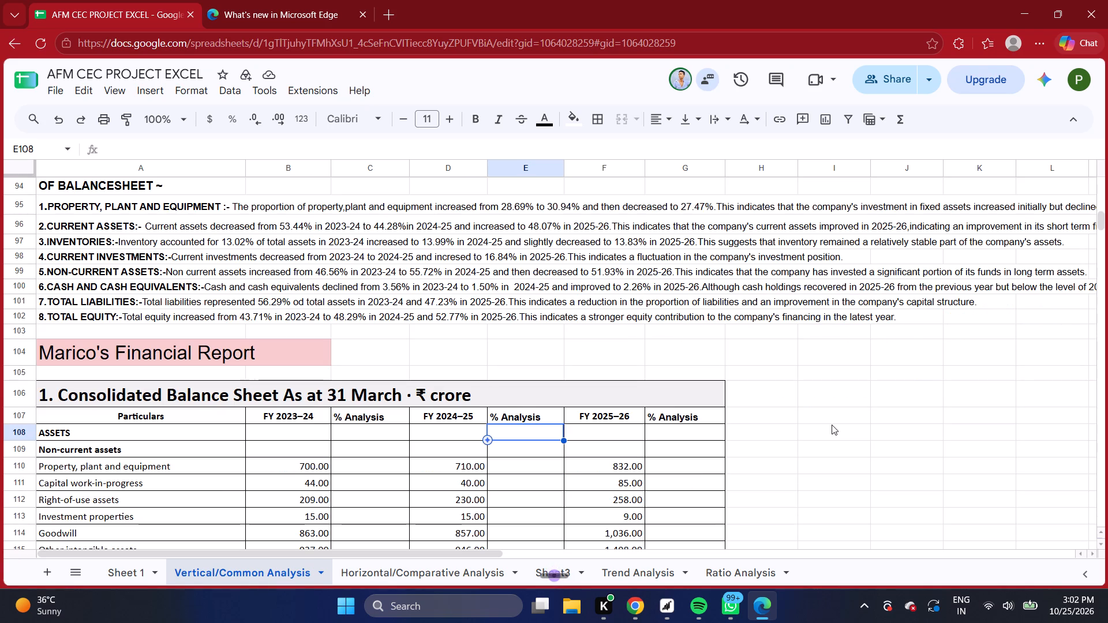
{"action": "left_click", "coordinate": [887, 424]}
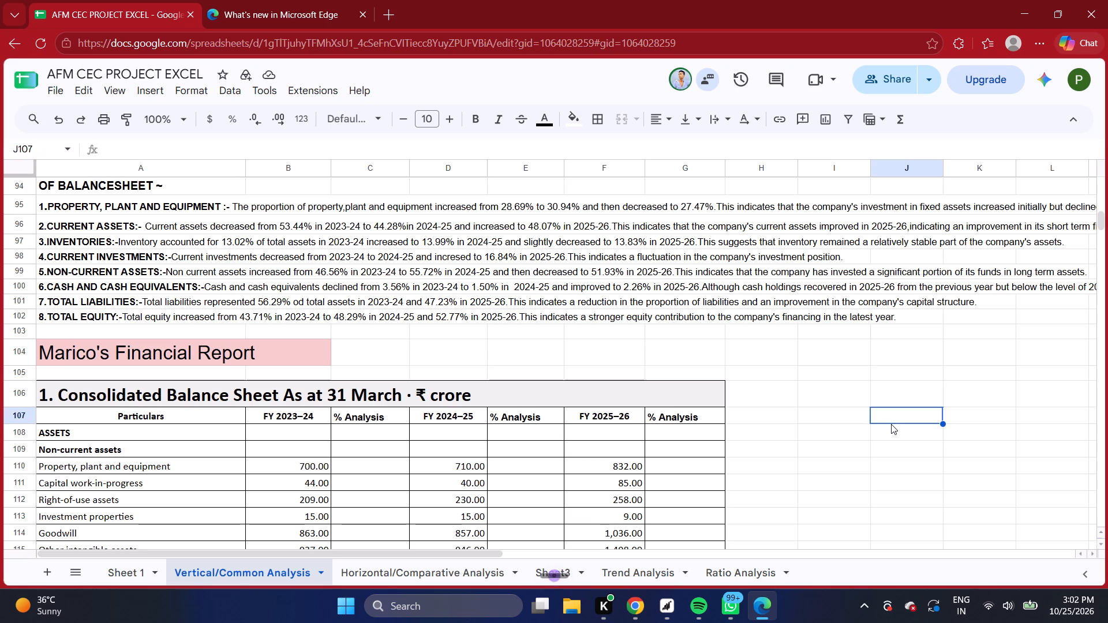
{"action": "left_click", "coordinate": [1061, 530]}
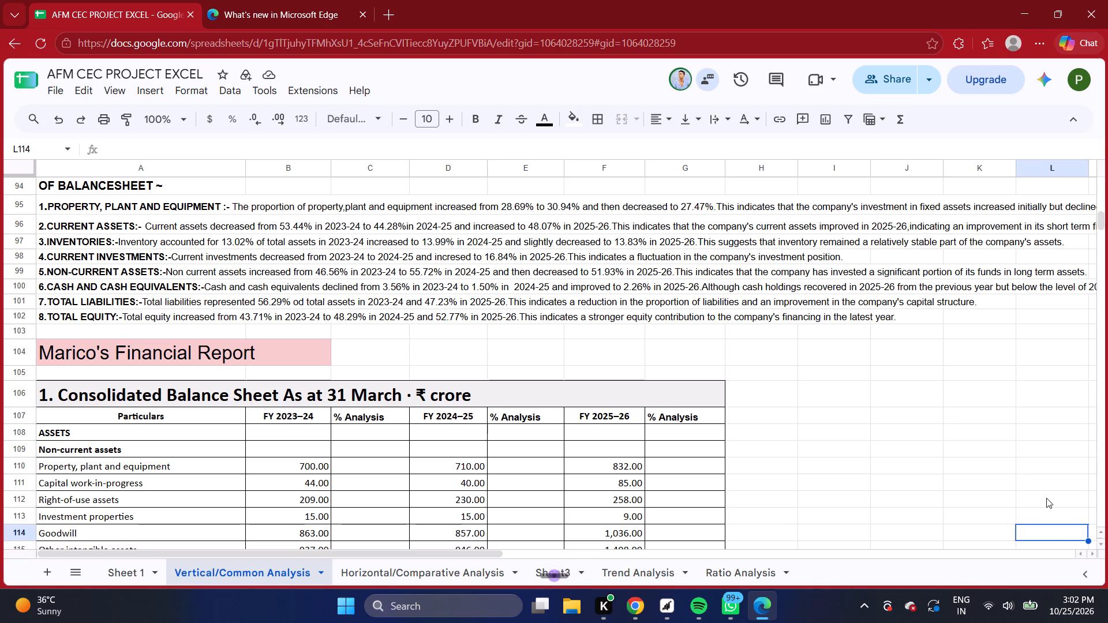
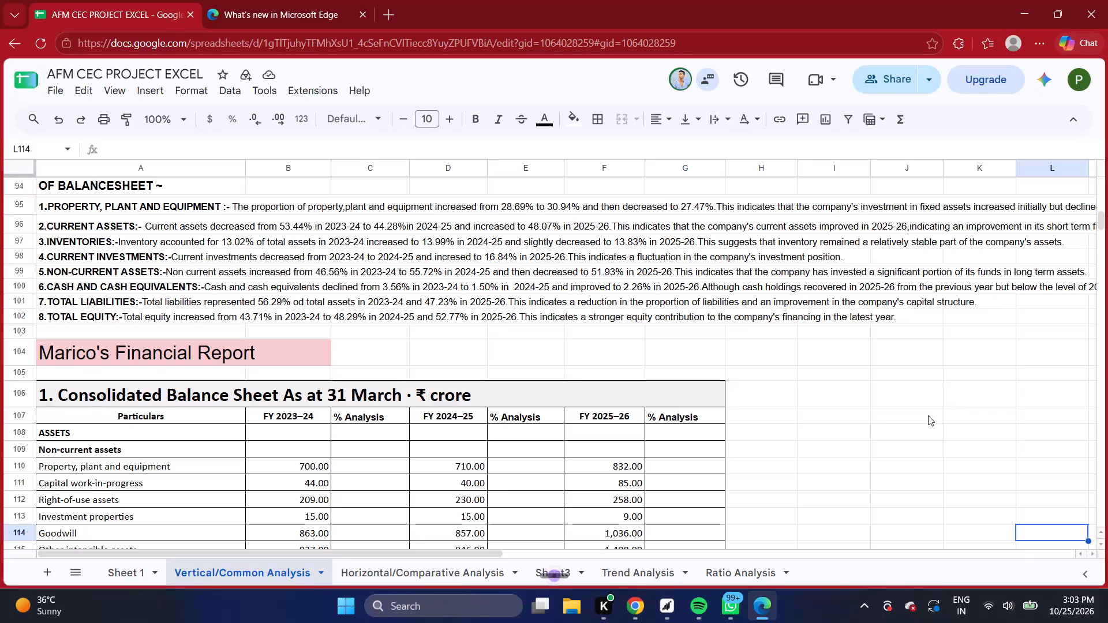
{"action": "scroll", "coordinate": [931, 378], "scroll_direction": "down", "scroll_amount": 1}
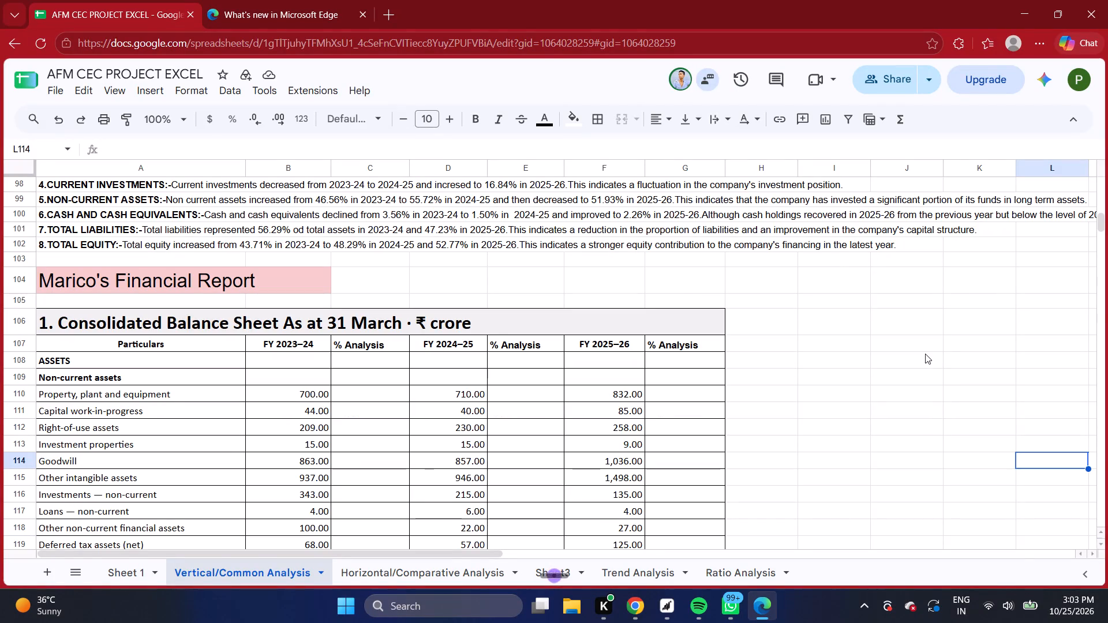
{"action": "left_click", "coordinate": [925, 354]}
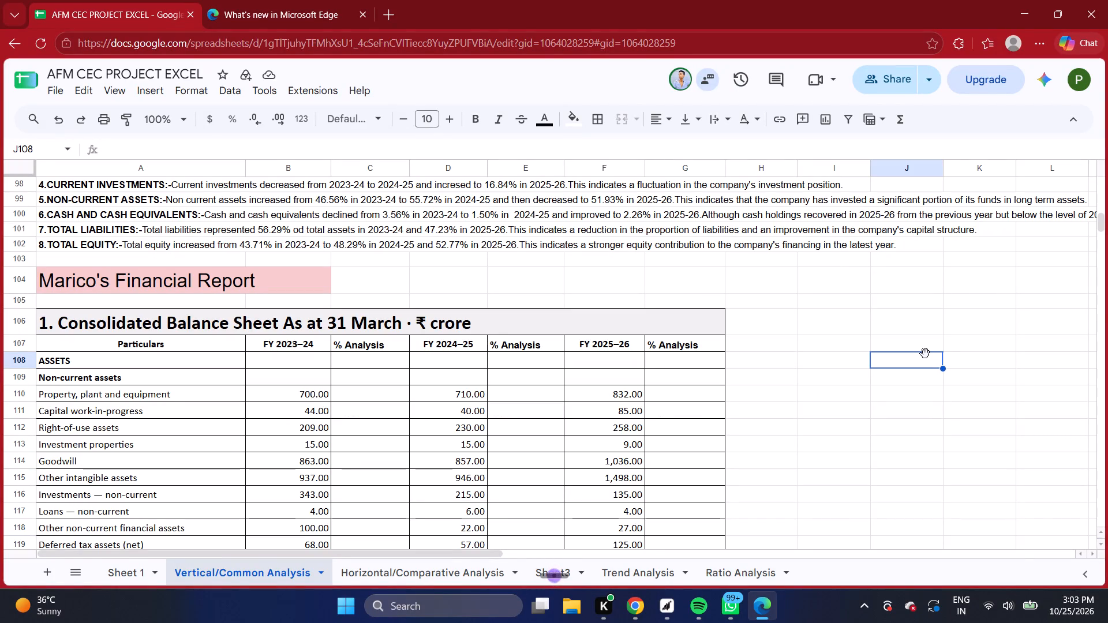
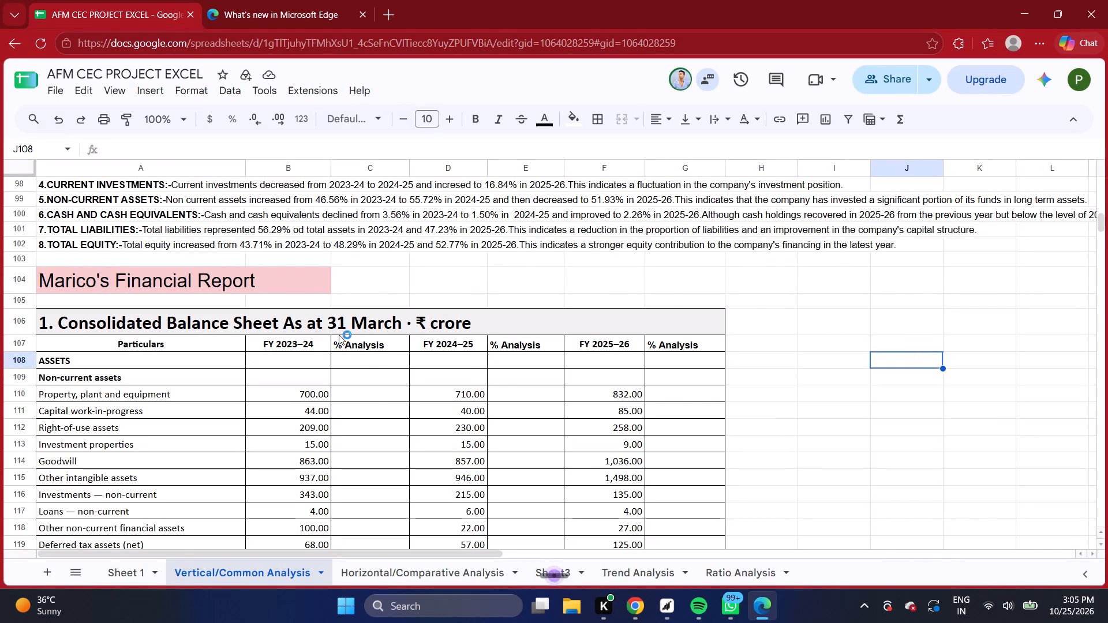
Examine Marico's consolidated balance sheet, from assets through total equity and liabilities, including its three yearly % Analysis columns.
{"action": "scroll", "coordinate": [339, 335], "scroll_direction": "up", "scroll_amount": 2}
{"action": "scroll", "coordinate": [339, 335], "scroll_direction": "down", "scroll_amount": 1}
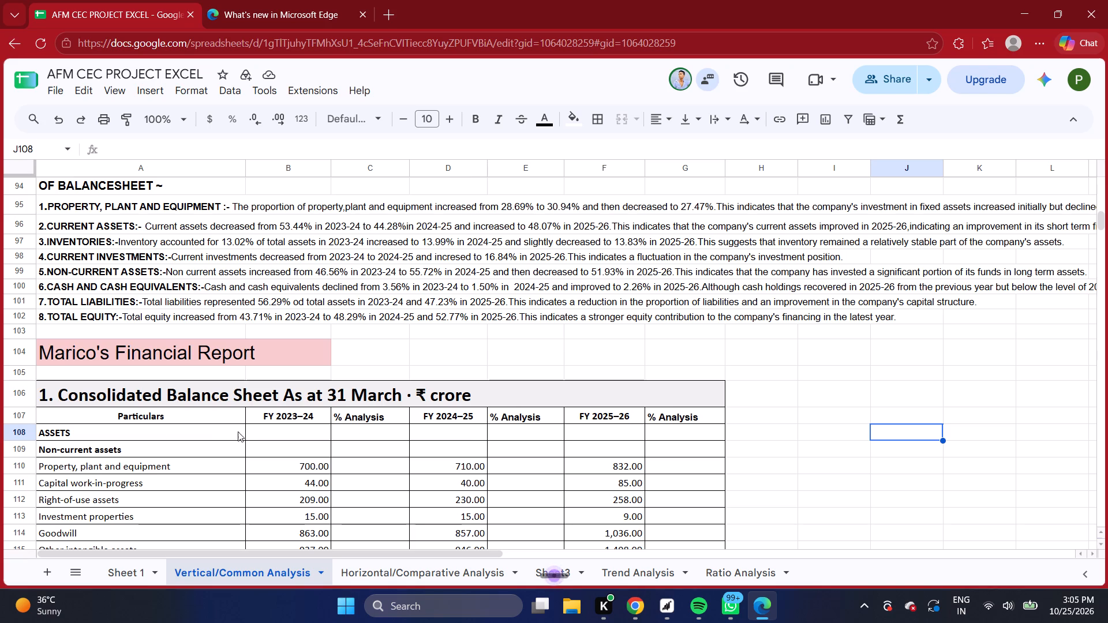
{"action": "scroll", "coordinate": [331, 437], "scroll_direction": "down", "scroll_amount": 5}
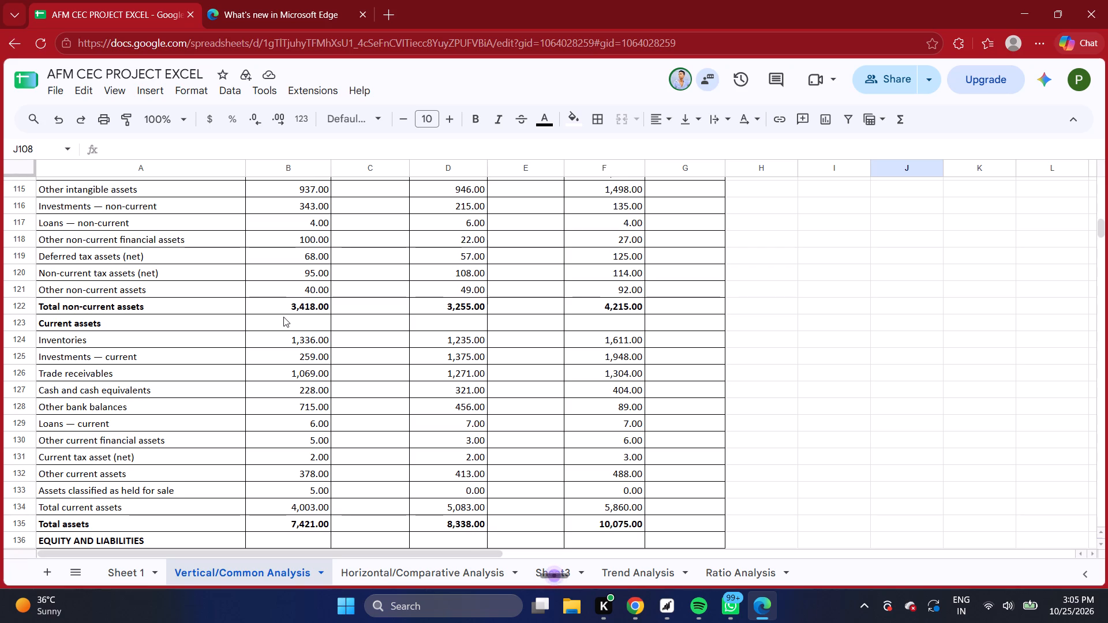
{"action": "scroll", "coordinate": [283, 317], "scroll_direction": "down", "scroll_amount": 8}
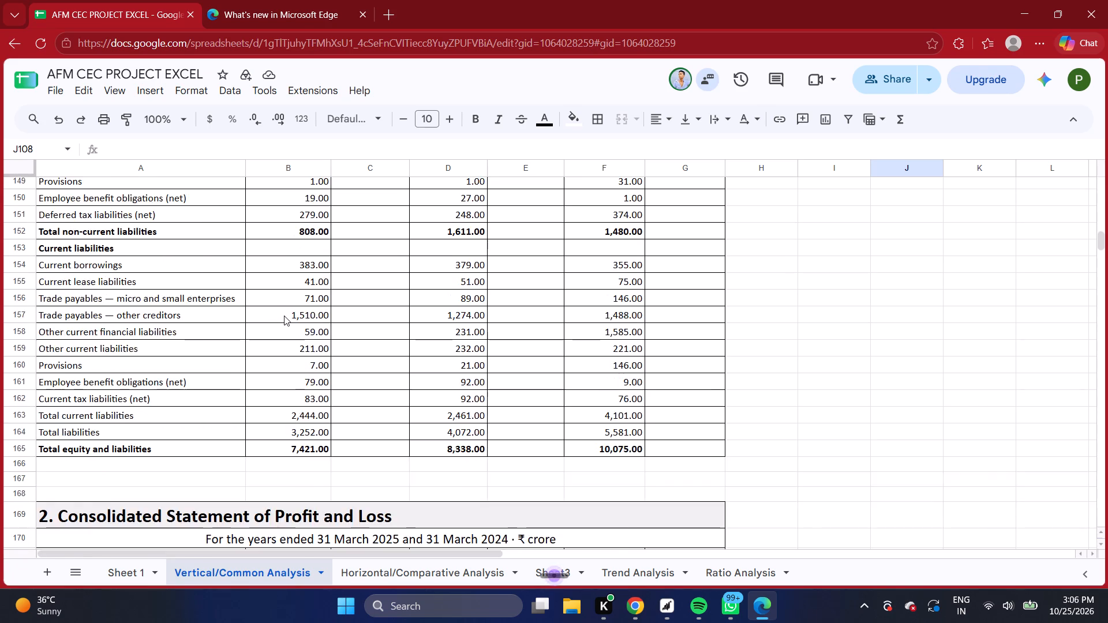
{"action": "scroll", "coordinate": [284, 316], "scroll_direction": "down", "scroll_amount": 2}
{"action": "scroll", "coordinate": [285, 315], "scroll_direction": "up", "scroll_amount": 2}
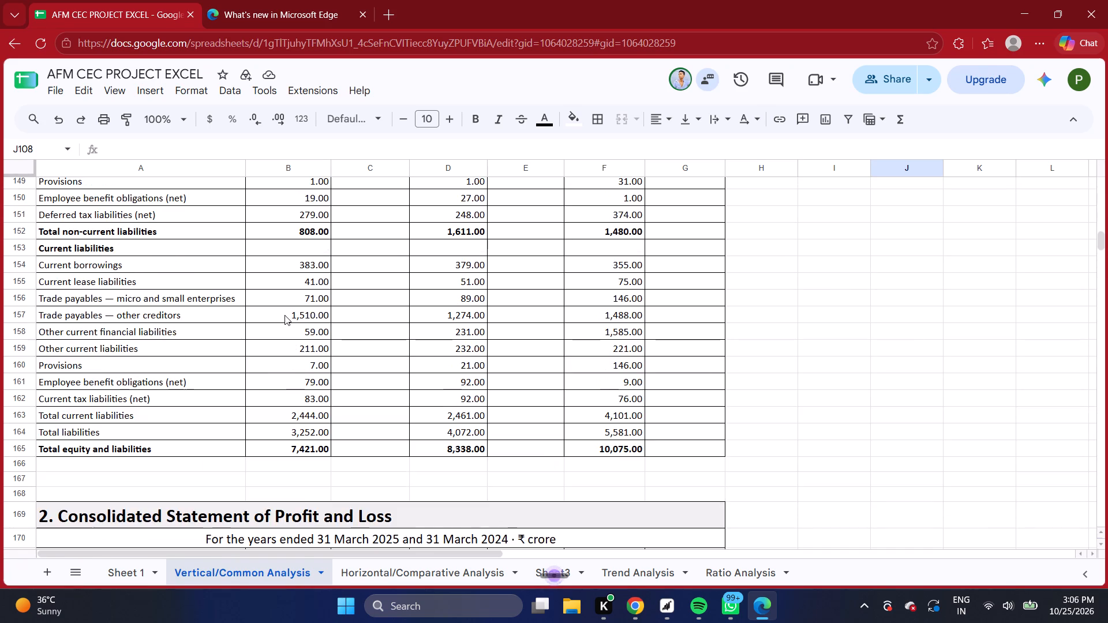
{"action": "scroll", "coordinate": [285, 315], "scroll_direction": "up", "scroll_amount": 10}
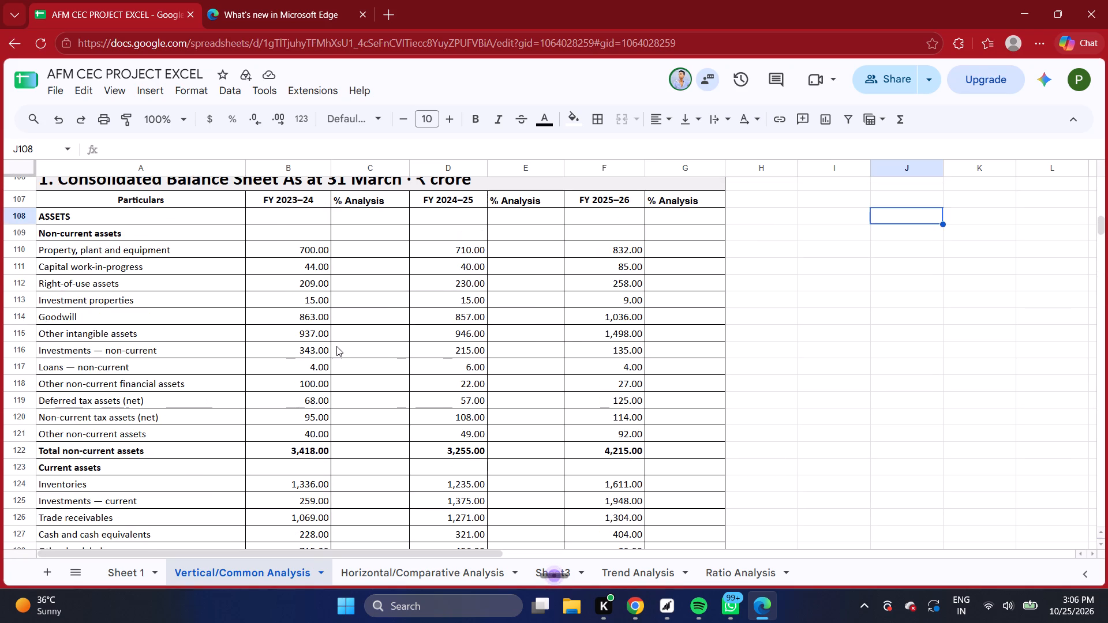
{"action": "scroll", "coordinate": [337, 342], "scroll_direction": "up", "scroll_amount": 2}
{"action": "scroll", "coordinate": [337, 342], "scroll_direction": "down", "scroll_amount": 2}
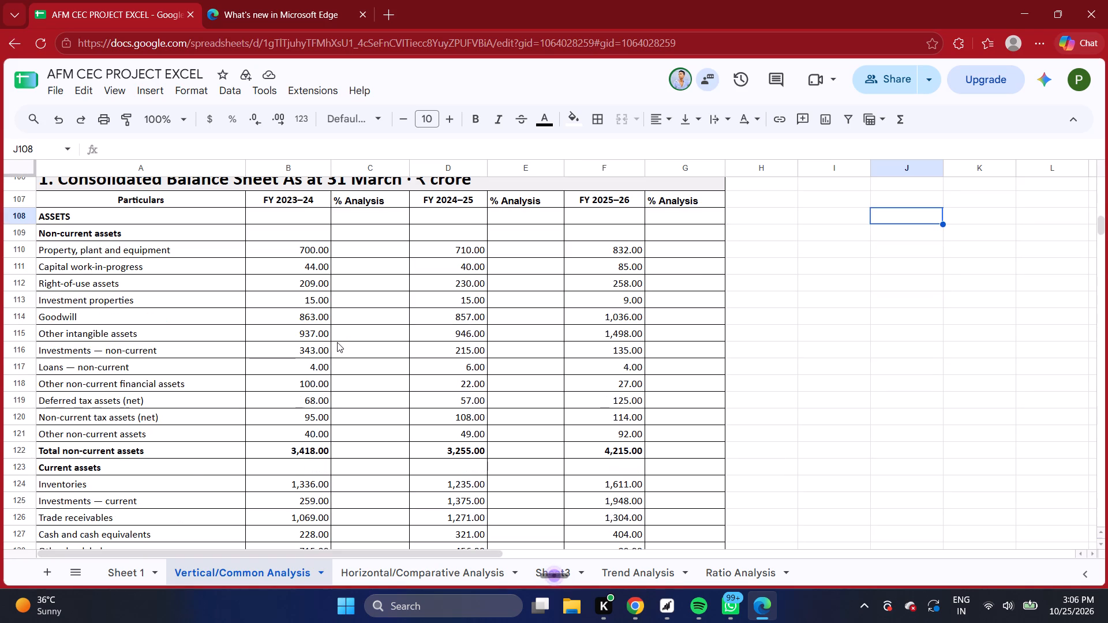
{"action": "scroll", "coordinate": [337, 342], "scroll_direction": "down", "scroll_amount": 1}
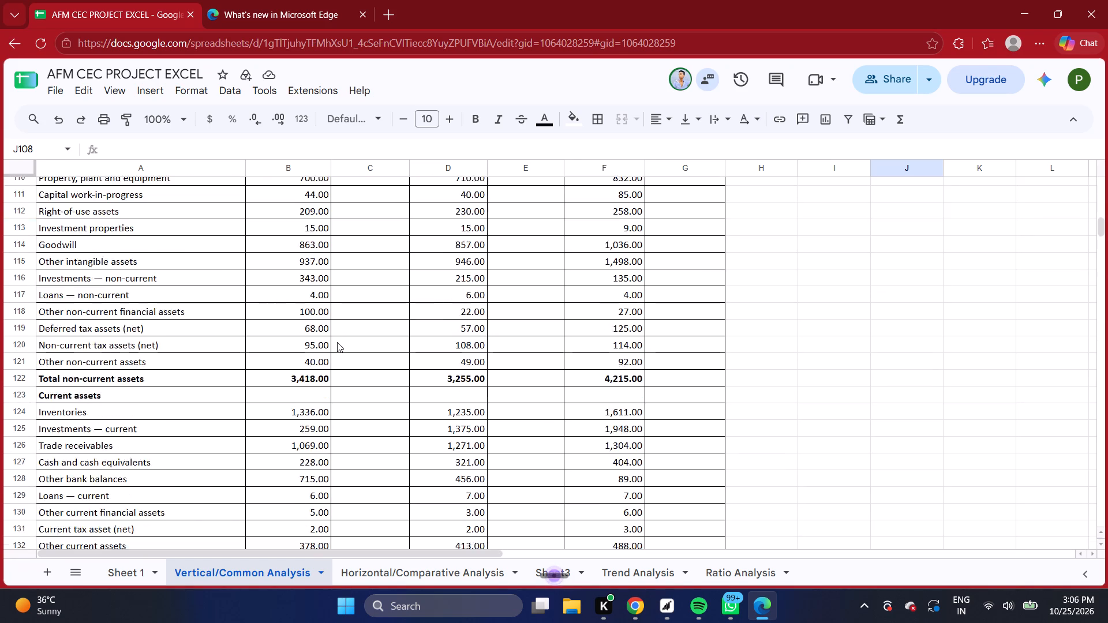
{"action": "scroll", "coordinate": [337, 342], "scroll_direction": "down", "scroll_amount": 6}
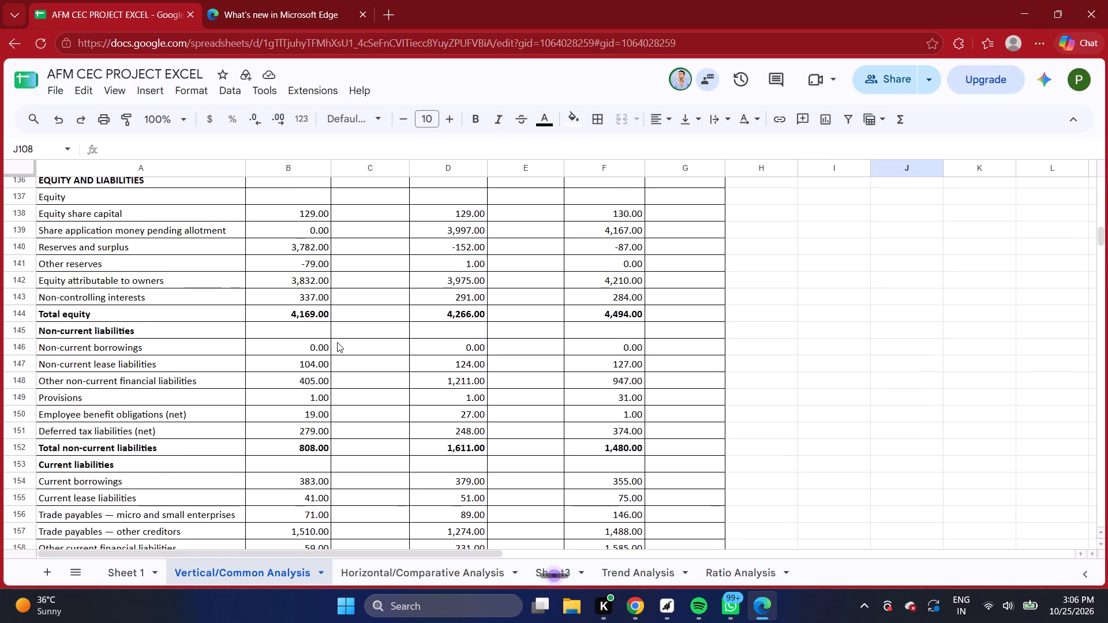
{"action": "scroll", "coordinate": [337, 342], "scroll_direction": "down", "scroll_amount": 3}
{"action": "scroll", "coordinate": [469, 377], "scroll_direction": "up", "scroll_amount": 6}
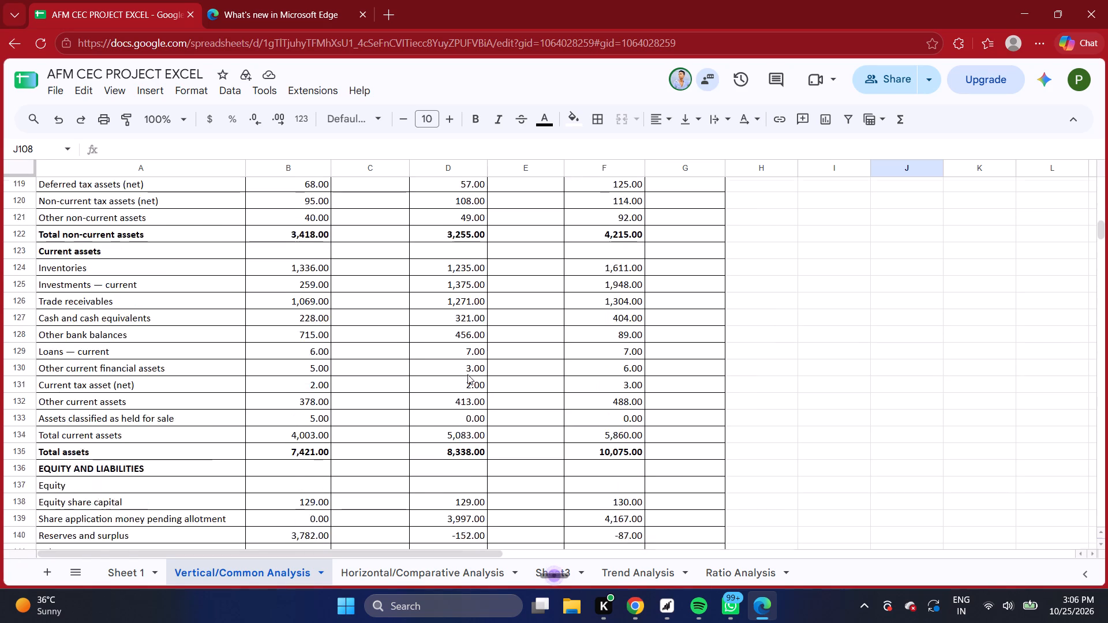
{"action": "scroll", "coordinate": [467, 374], "scroll_direction": "up", "scroll_amount": 5}
{"action": "scroll", "coordinate": [467, 374], "scroll_direction": "down", "scroll_amount": 1}
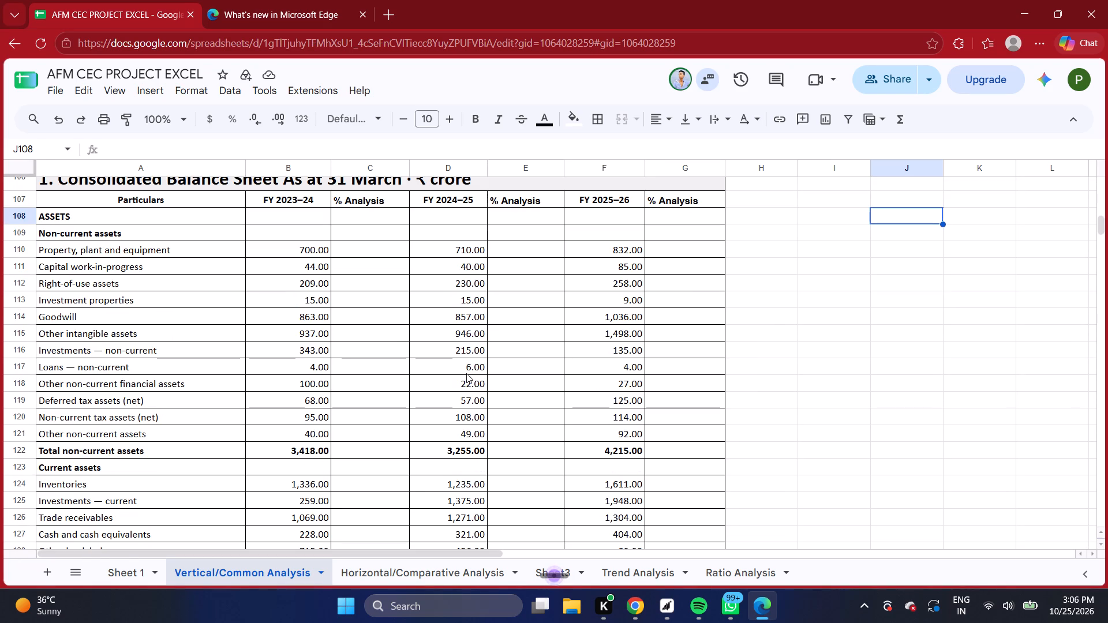
{"action": "scroll", "coordinate": [459, 373], "scroll_direction": "up", "scroll_amount": 1}
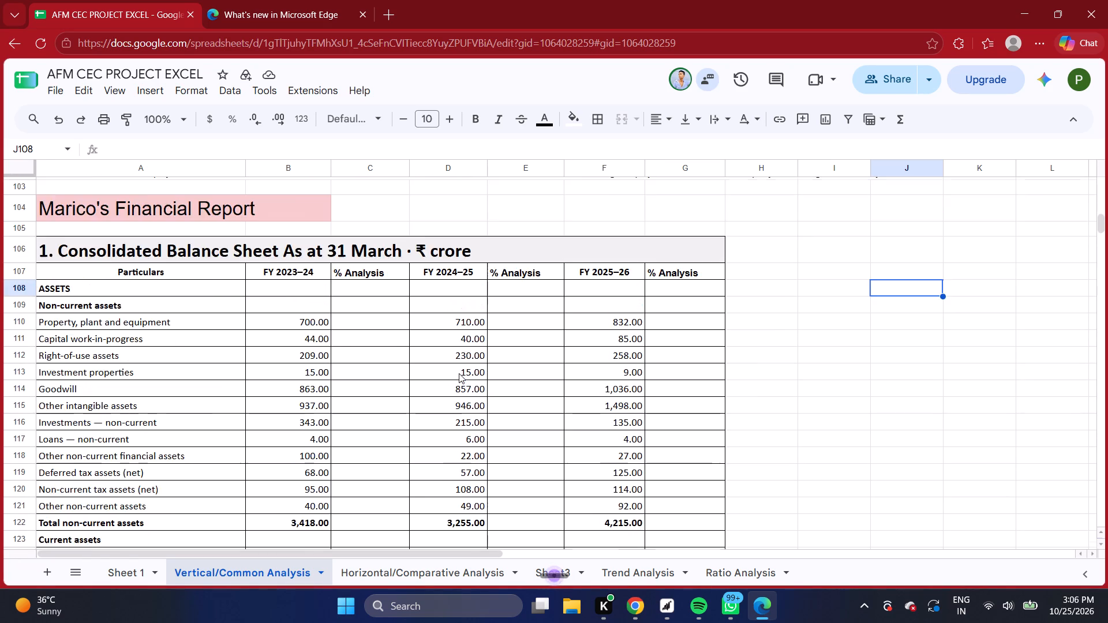
{"action": "scroll", "coordinate": [459, 373], "scroll_direction": "up", "scroll_amount": 2}
{"action": "scroll", "coordinate": [459, 373], "scroll_direction": "down", "scroll_amount": 3}
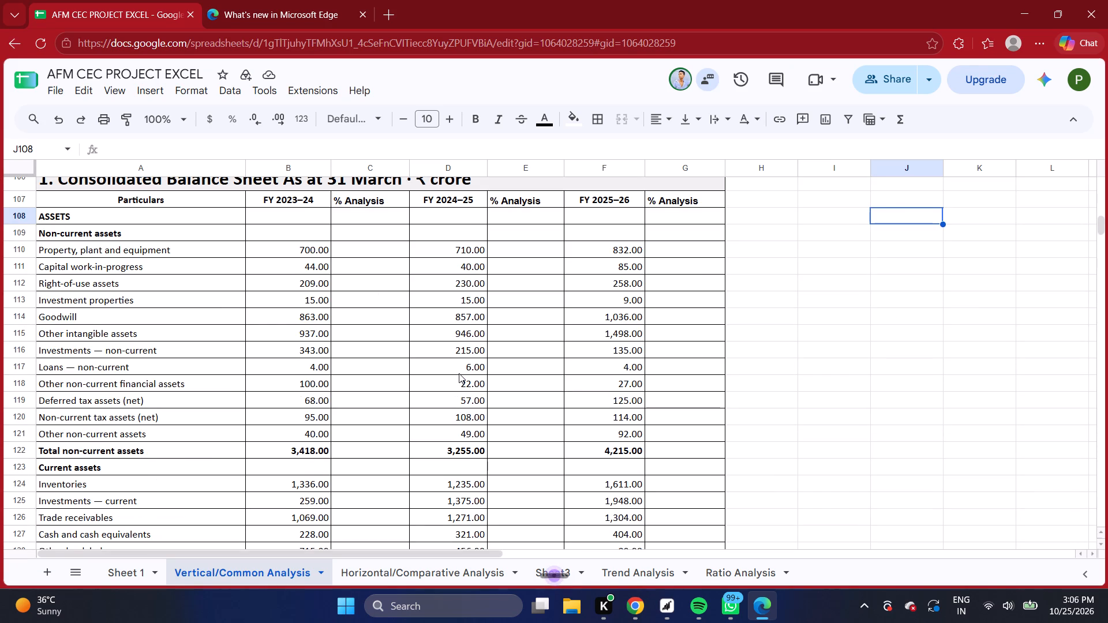
{"action": "scroll", "coordinate": [459, 373], "scroll_direction": "up", "scroll_amount": 1}
{"action": "scroll", "coordinate": [459, 373], "scroll_direction": "down", "scroll_amount": 1}
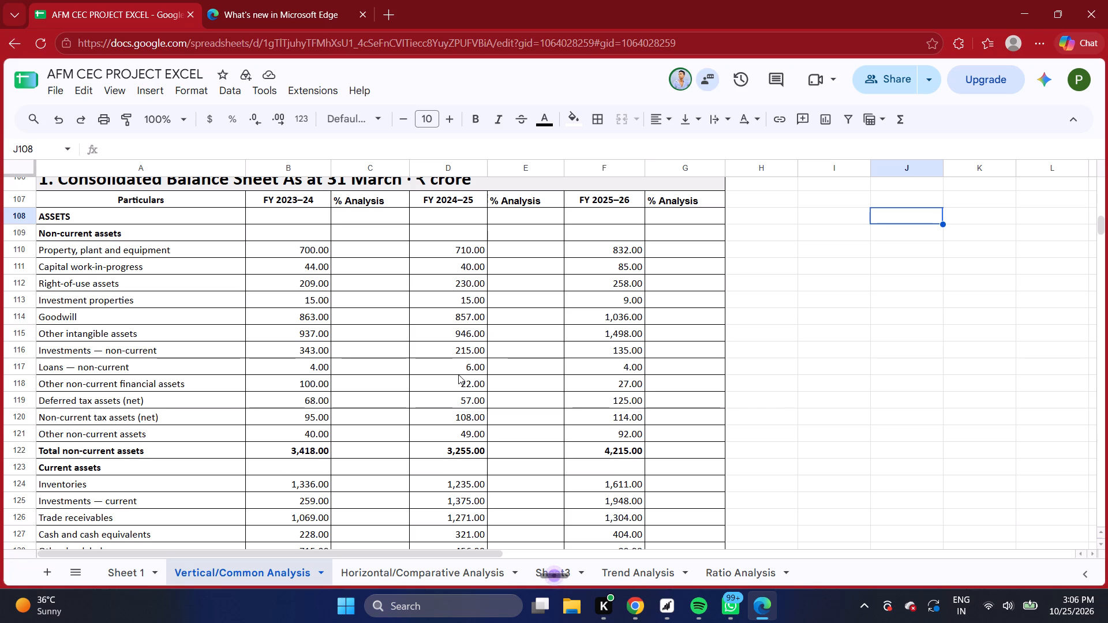
{"action": "scroll", "coordinate": [458, 374], "scroll_direction": "down", "scroll_amount": 8}
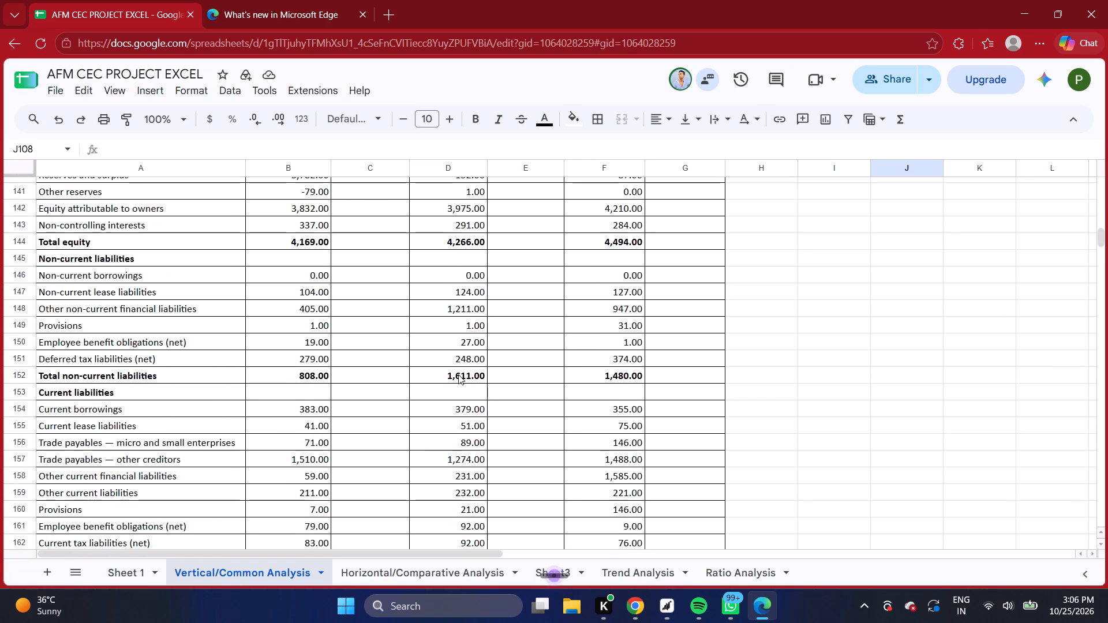
{"action": "scroll", "coordinate": [458, 395], "scroll_direction": "up", "scroll_amount": 8}
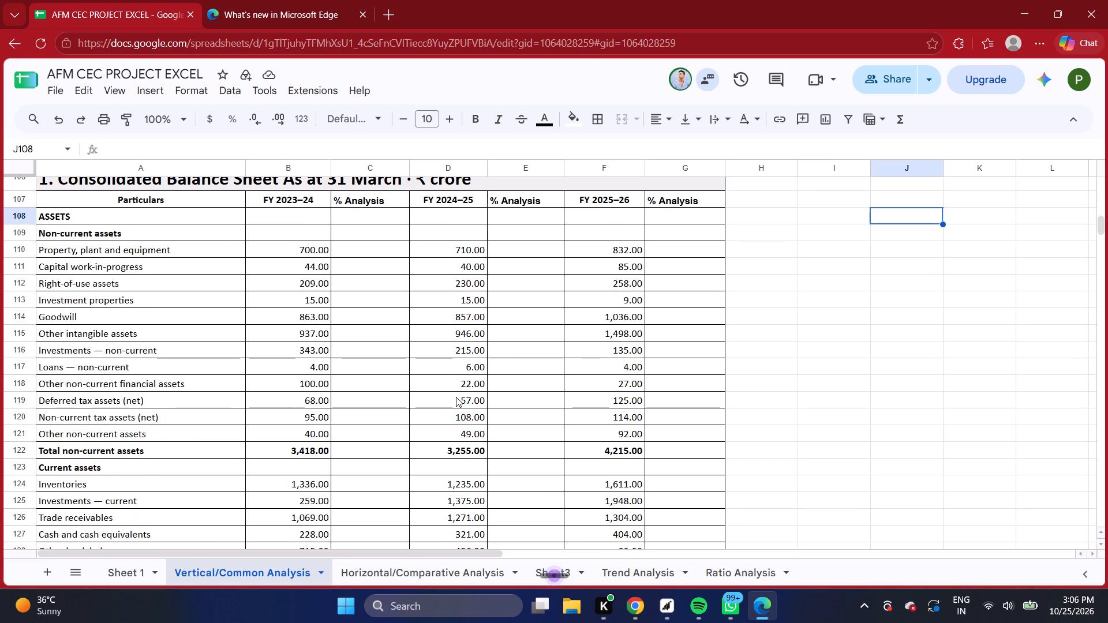
{"action": "scroll", "coordinate": [456, 397], "scroll_direction": "down", "scroll_amount": 7}
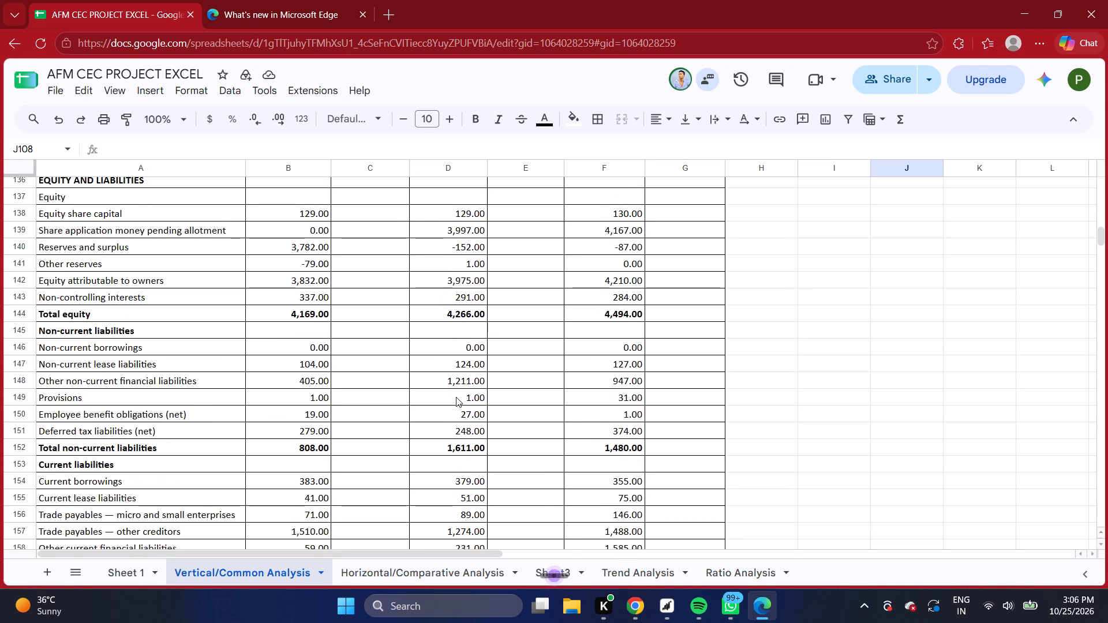
{"action": "scroll", "coordinate": [456, 397], "scroll_direction": "up", "scroll_amount": 3}
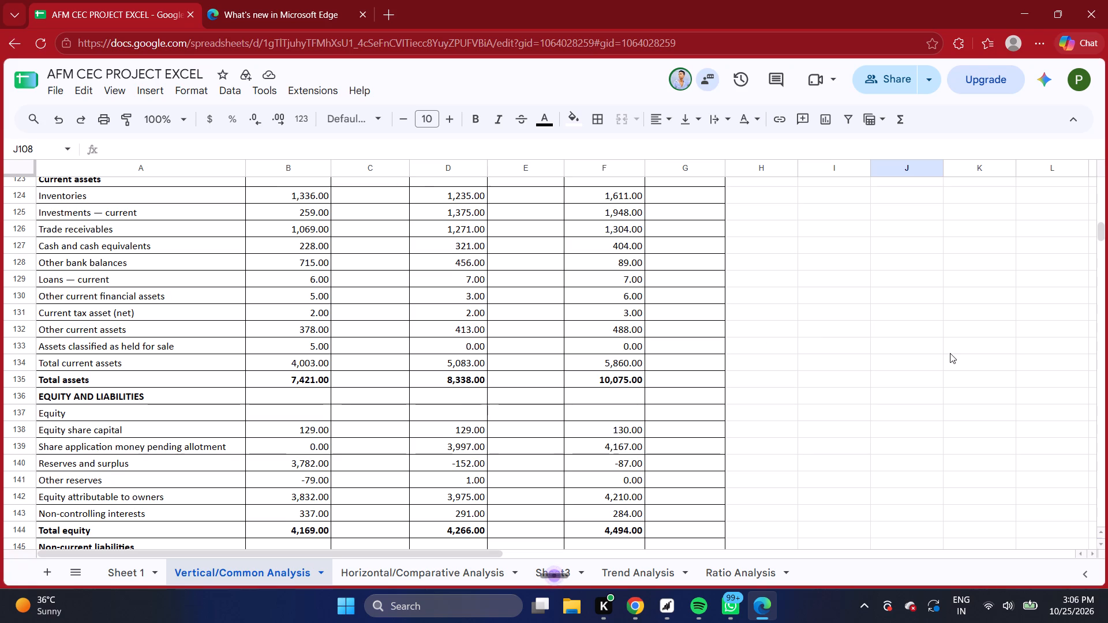
{"action": "scroll", "coordinate": [949, 361], "scroll_direction": "down", "scroll_amount": 3}
{"action": "scroll", "coordinate": [949, 365], "scroll_direction": "up", "scroll_amount": 3}
{"action": "scroll", "coordinate": [875, 364], "scroll_direction": "down", "scroll_amount": 6}
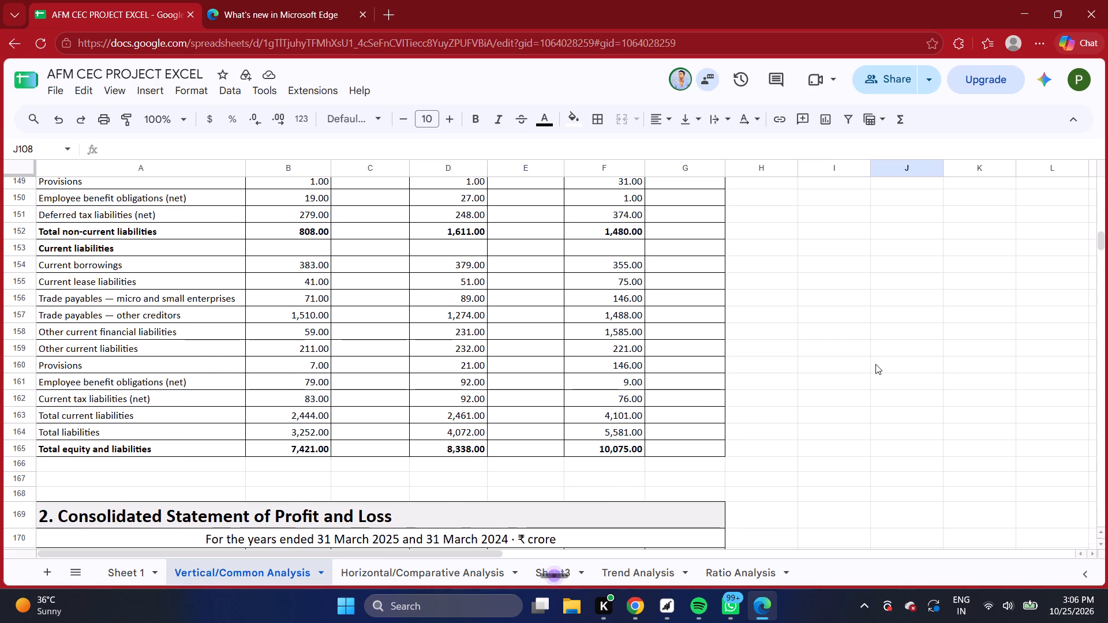
{"action": "scroll", "coordinate": [875, 364], "scroll_direction": "up", "scroll_amount": 1}
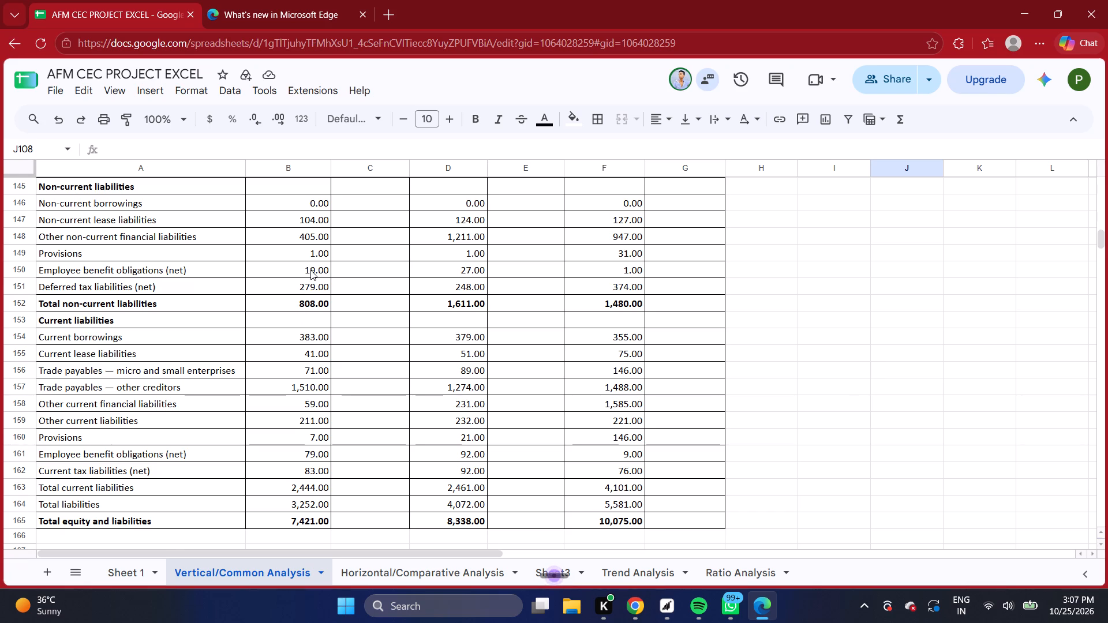
{"action": "scroll", "coordinate": [311, 269], "scroll_direction": "up", "scroll_amount": 5}
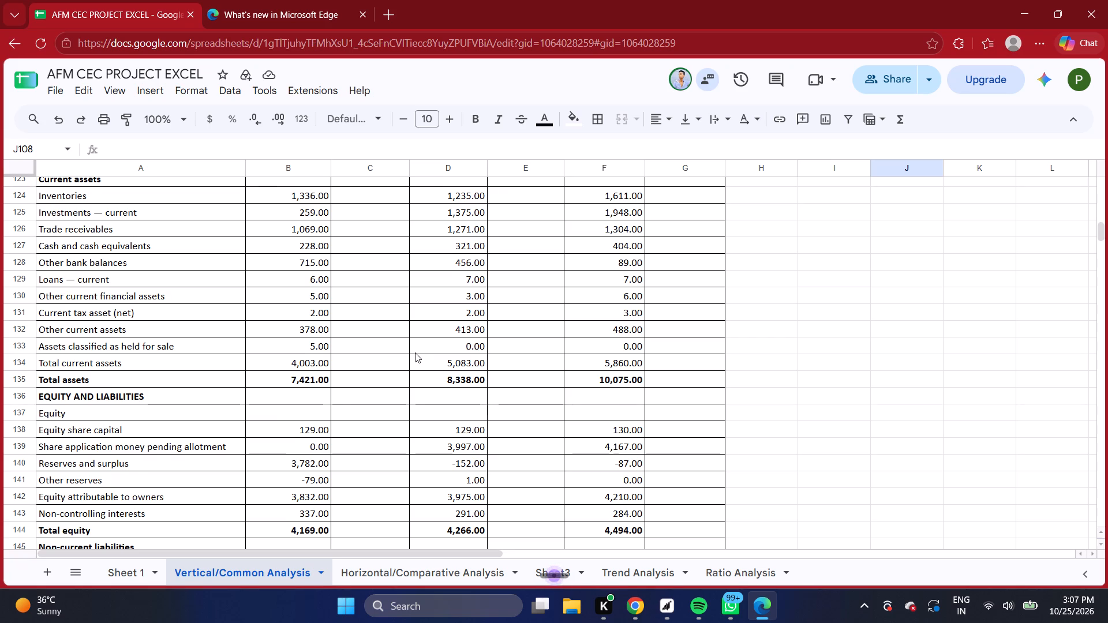
Enter the formula =IF(B110='','',B110/$B$135*100) in C110, the FY 2023–24 % Analysis cell for Marico's property, plant and equipment.
{"action": "scroll", "coordinate": [415, 352], "scroll_direction": "up", "scroll_amount": 6}
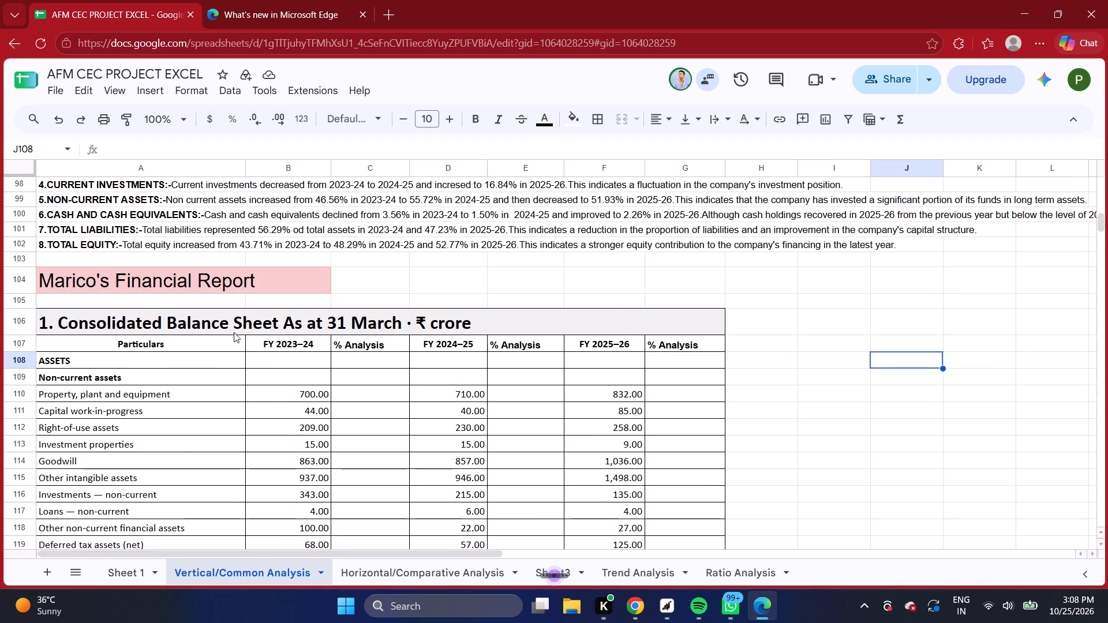
{"action": "scroll", "coordinate": [250, 329], "scroll_direction": "down", "scroll_amount": 1}
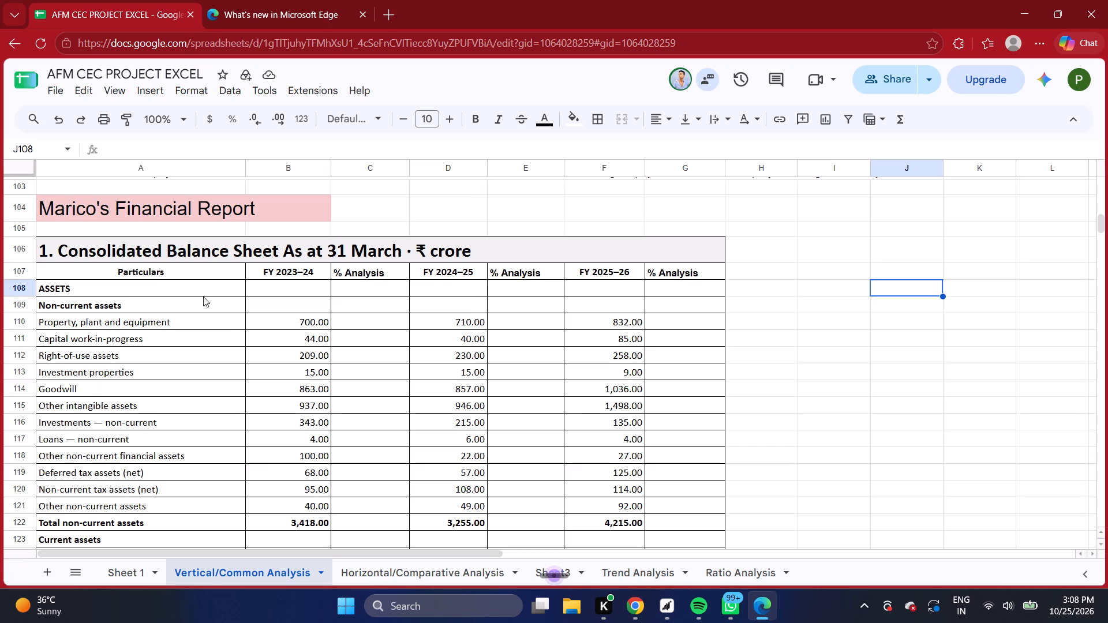
{"action": "left_click", "coordinate": [365, 322]}
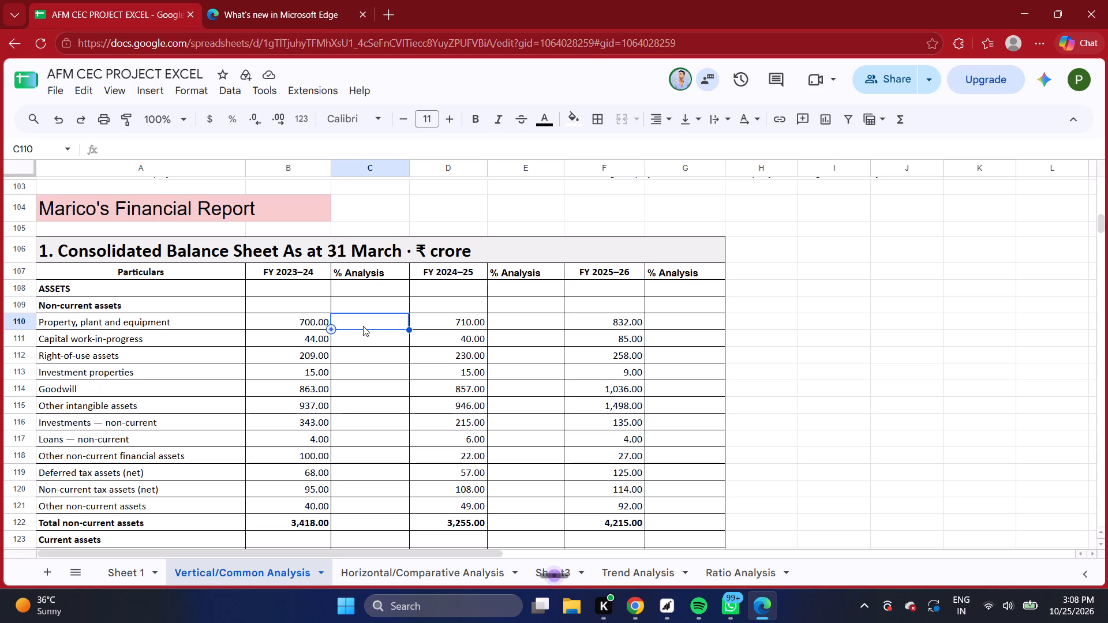
{"action": "key", "text": "equal"}
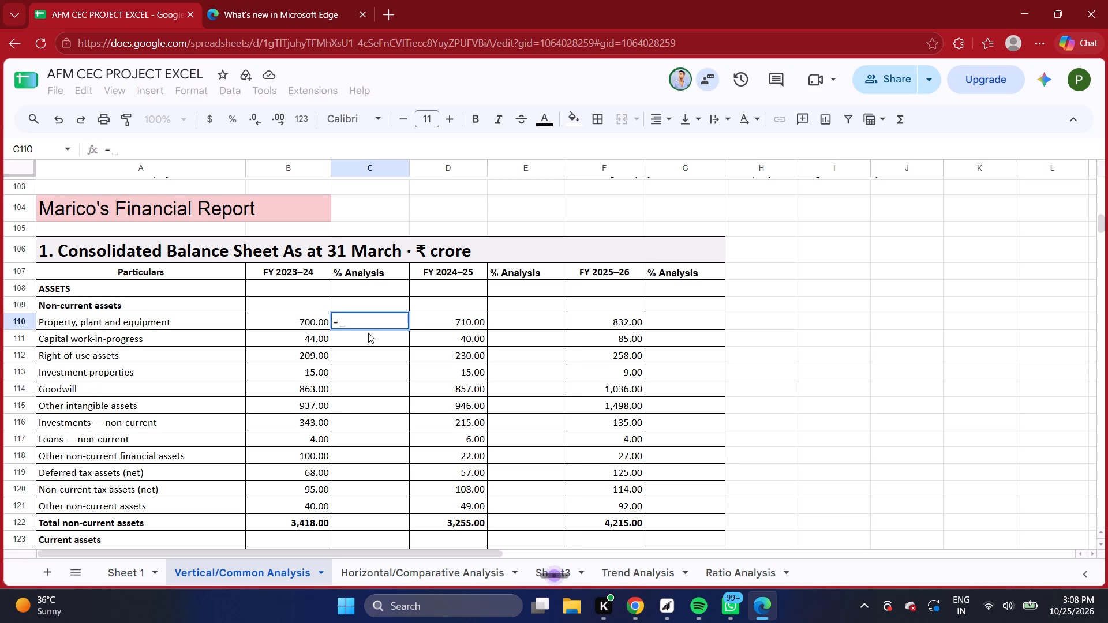
{"action": "type", "text": "if"}
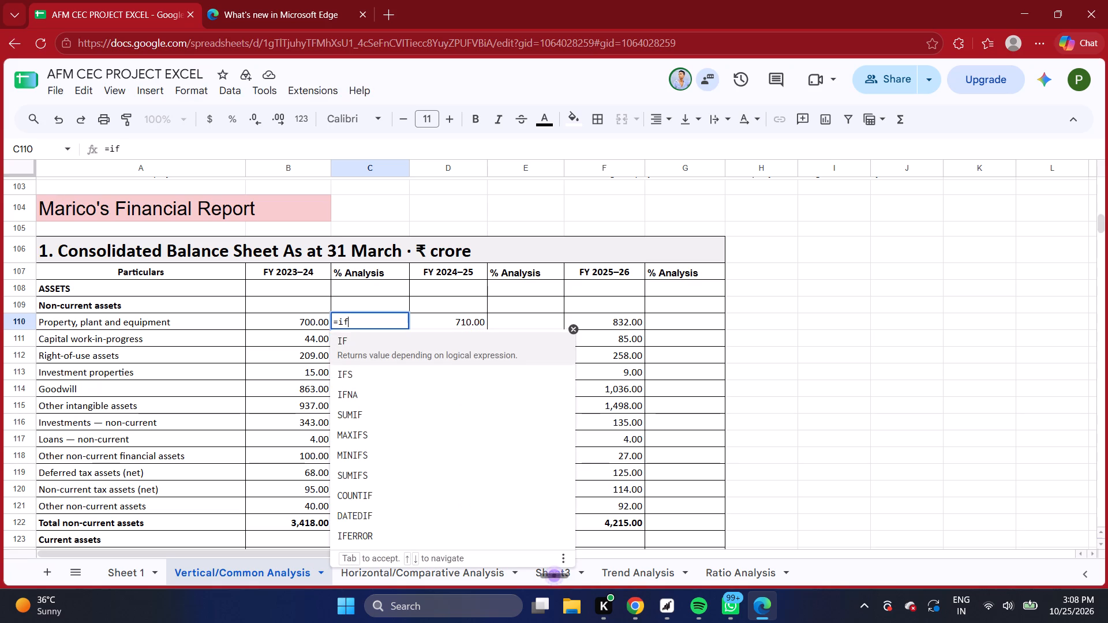
{"action": "key", "text": "shift+parenleft"}
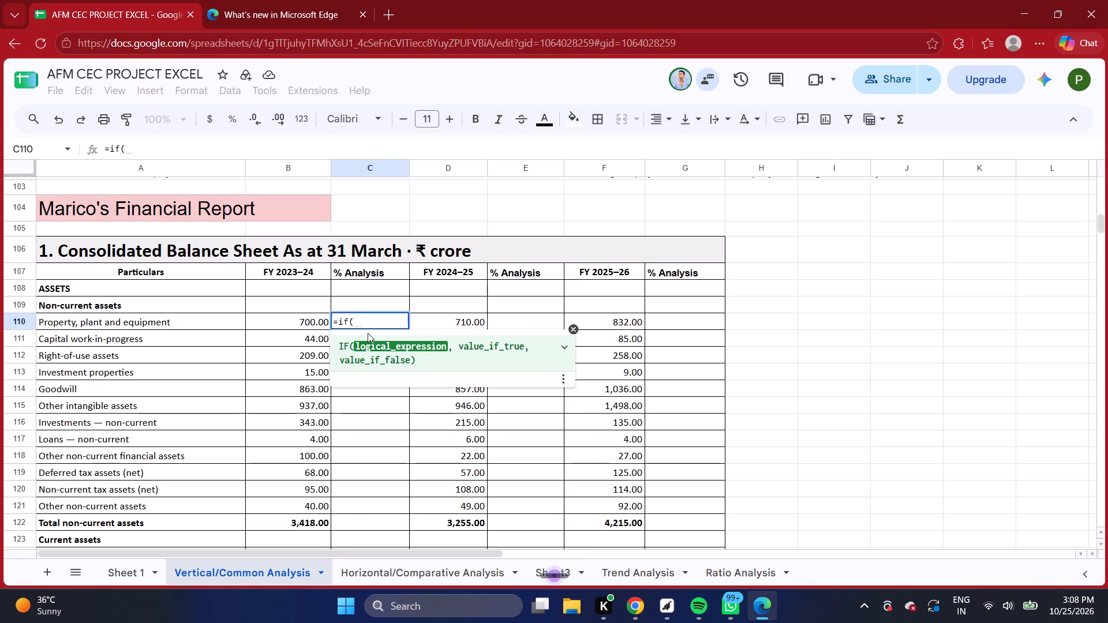
{"action": "type", "text": "b10"}
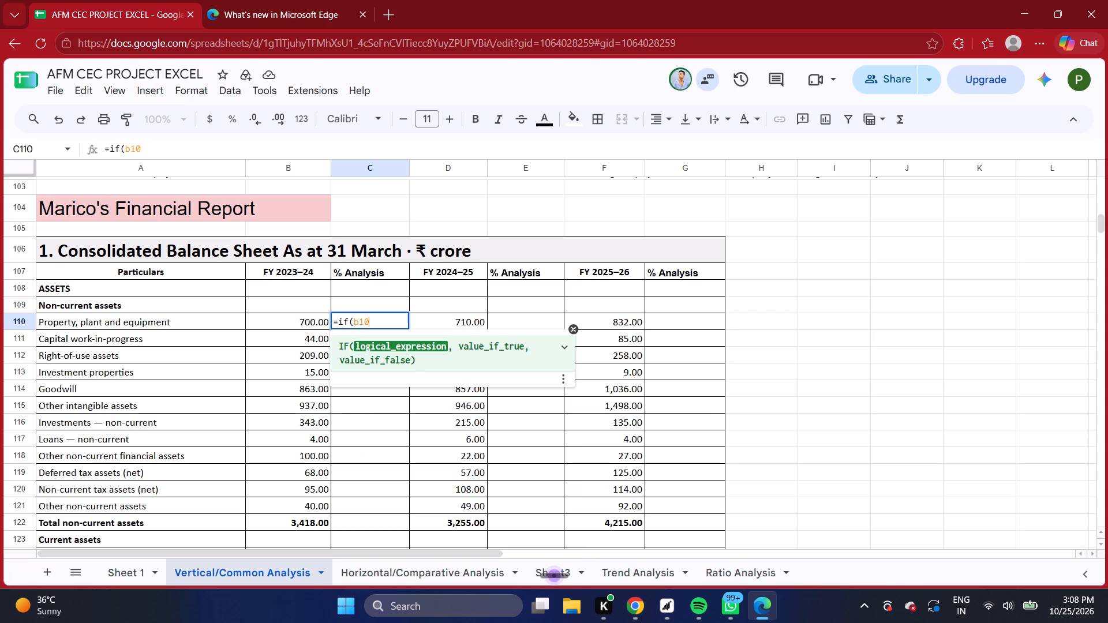
{"action": "key", "text": "BackSpace"}
{"action": "key", "text": "BackSpace"}
{"action": "key", "text": "BackSpace"}
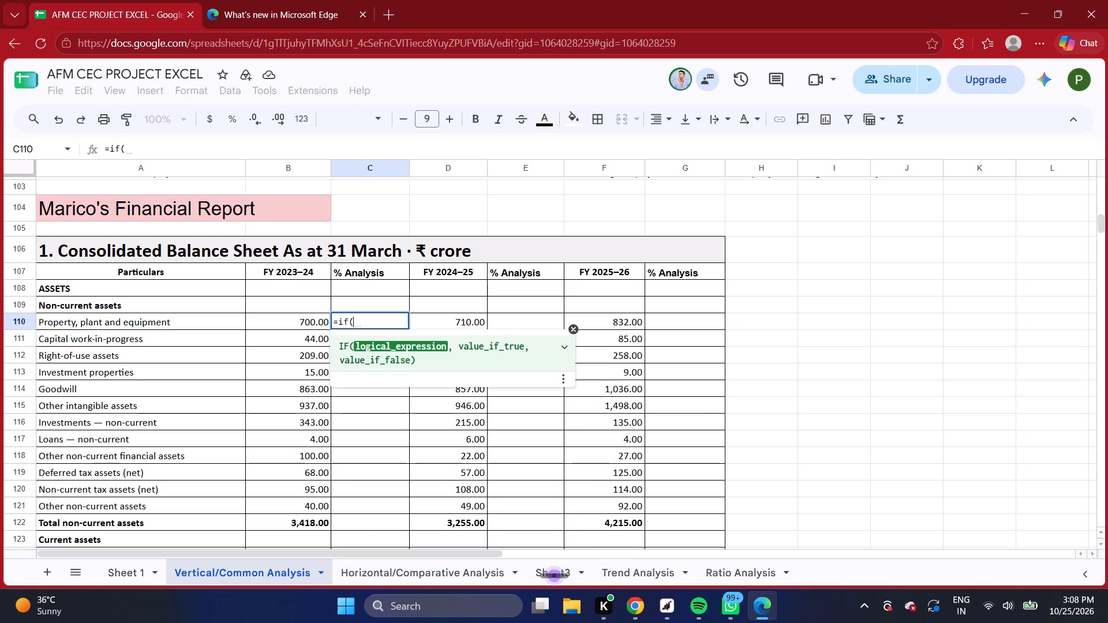
{"action": "key", "text": "BackSpace"}
{"action": "key", "text": "BackSpace"}
{"action": "key", "text": "BackSpace"}
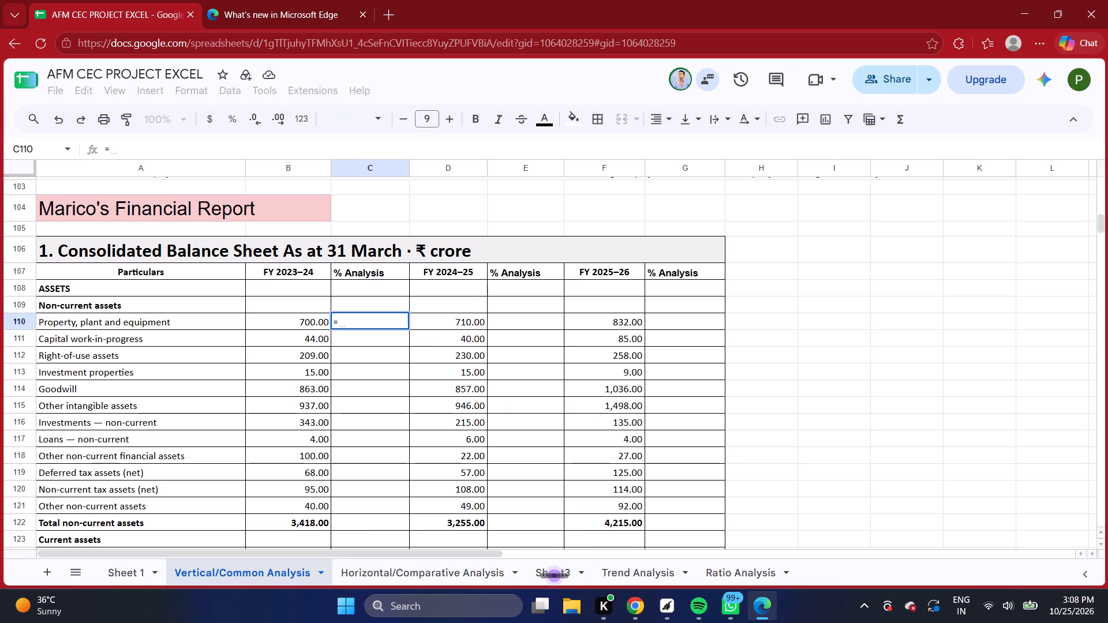
{"action": "type", "text": "IF"}
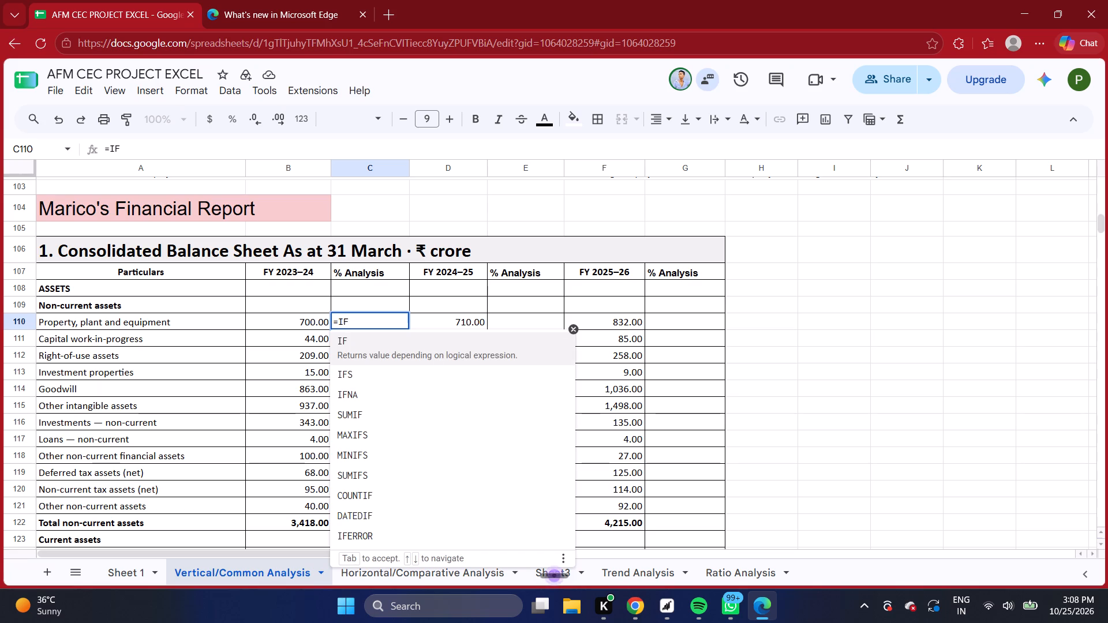
{"action": "key", "text": "shift+parenleft"}
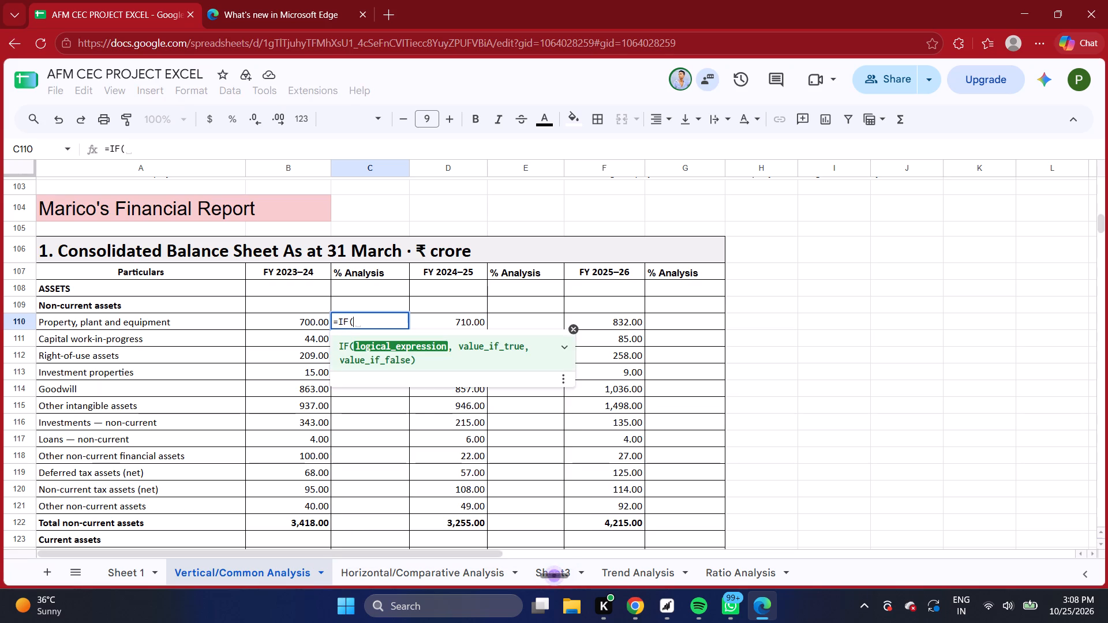
{"action": "type", "text": "B10"}
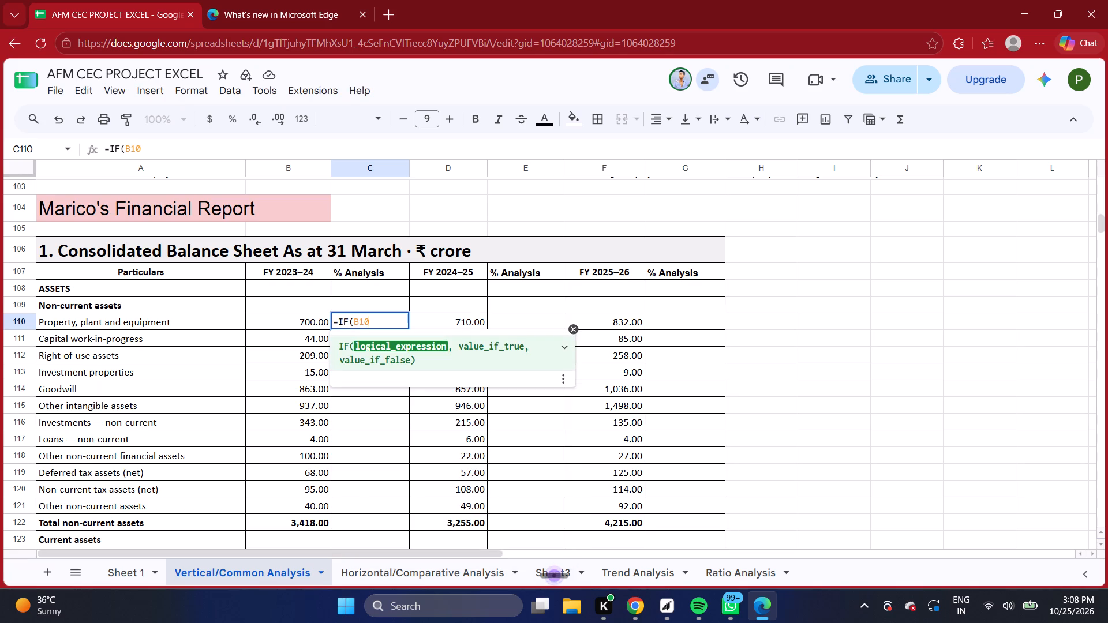
{"action": "key", "text": "BackSpace"}
{"action": "key", "text": "1"}
{"action": "key", "text": "0"}
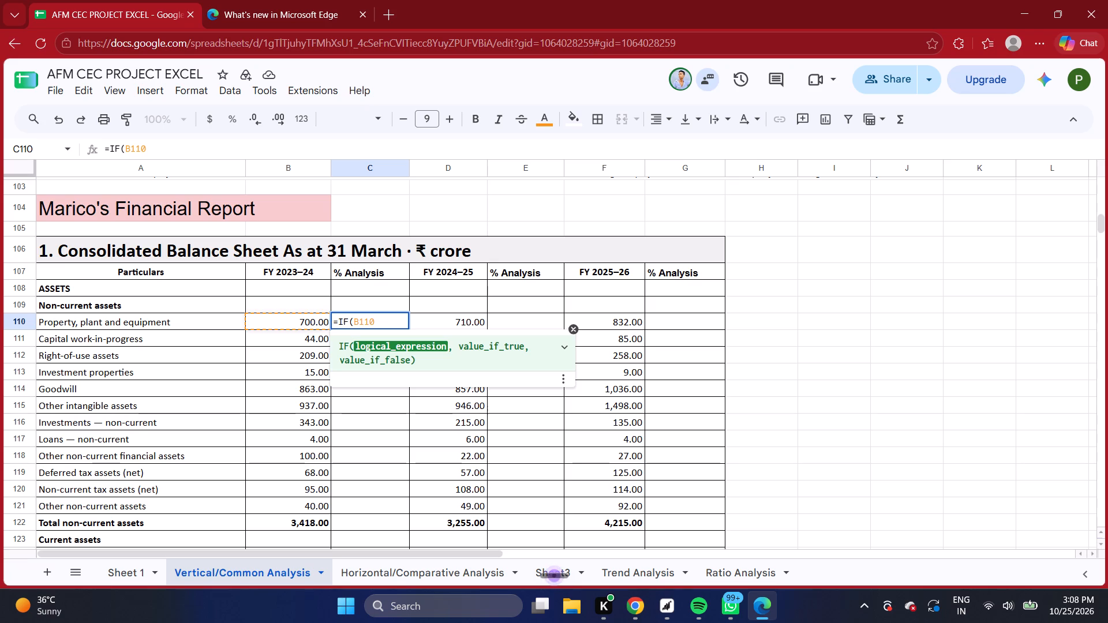
{"action": "key", "text": "equal"}
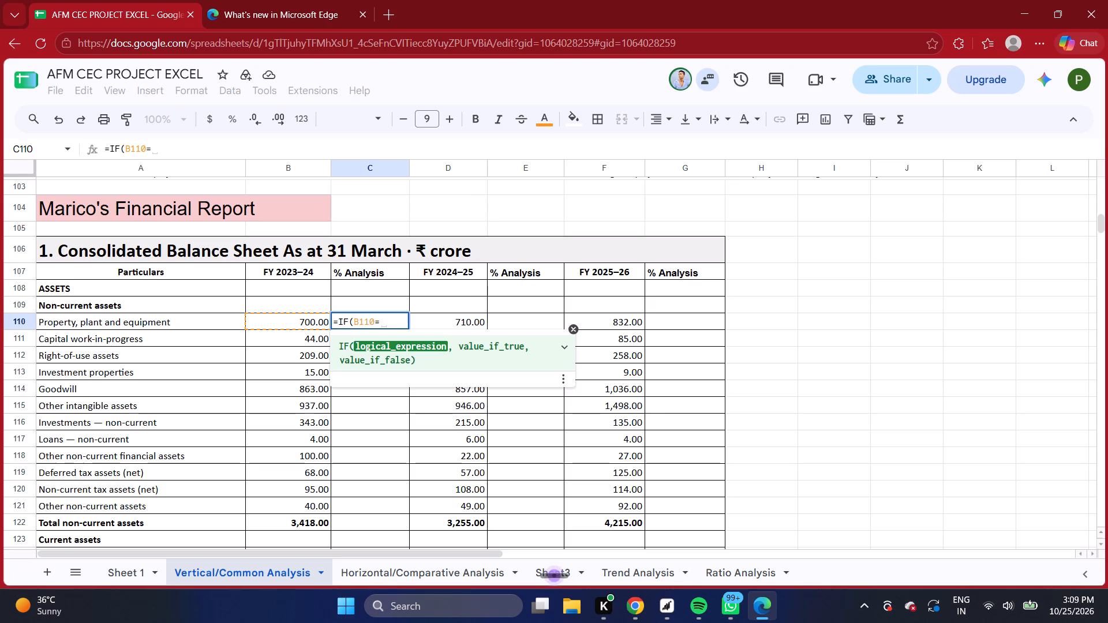
{"action": "type", "text": "''"}
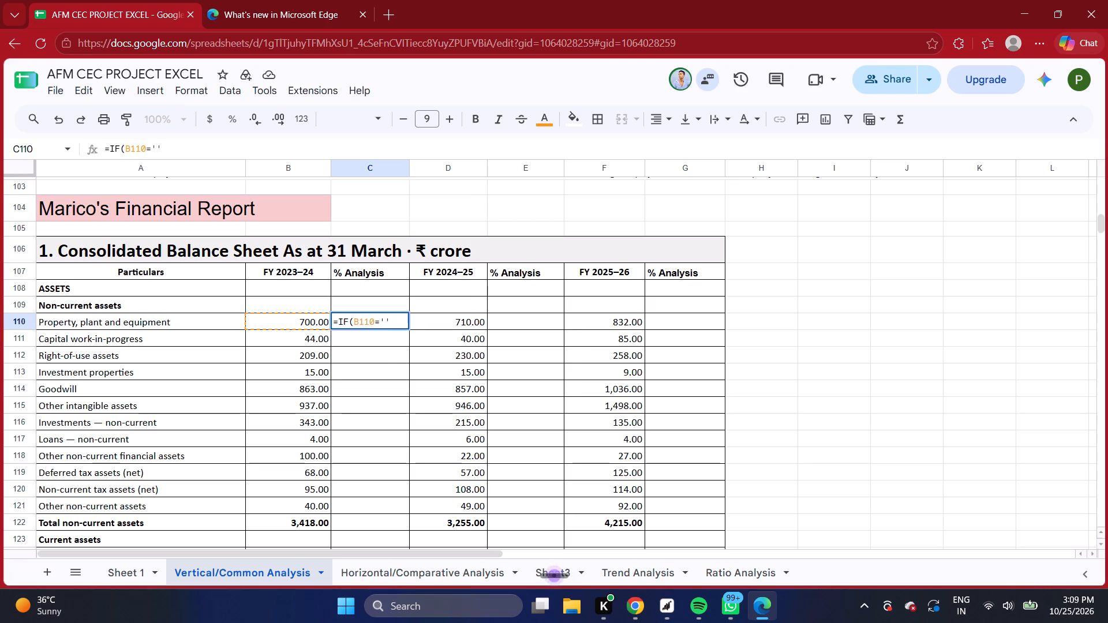
{"action": "key", "text": "comma"}
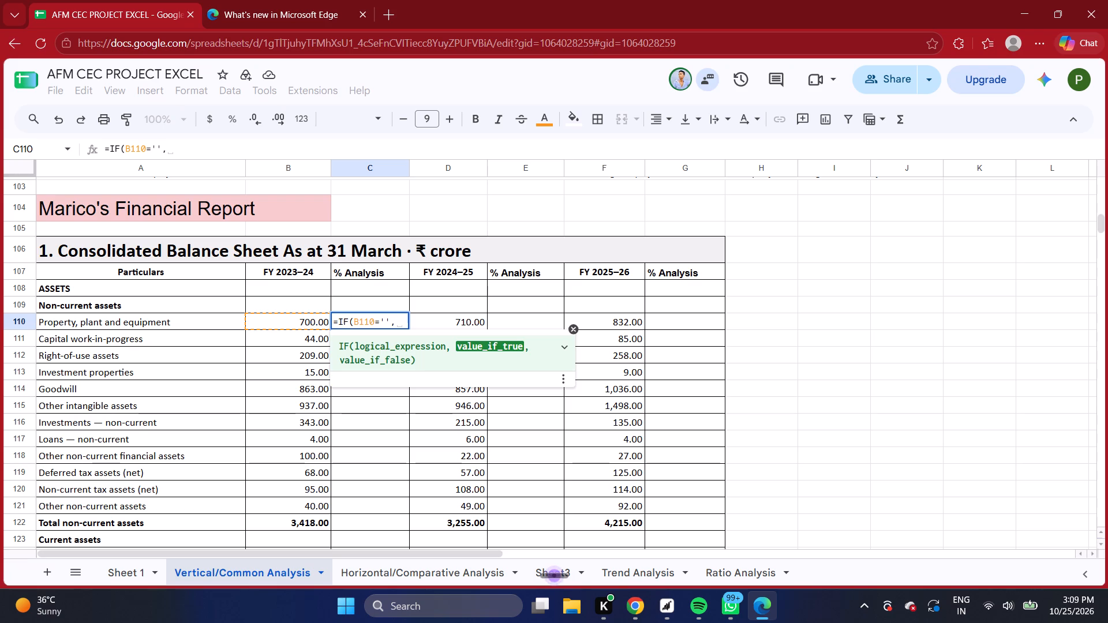
{"action": "type", "text": "''"}
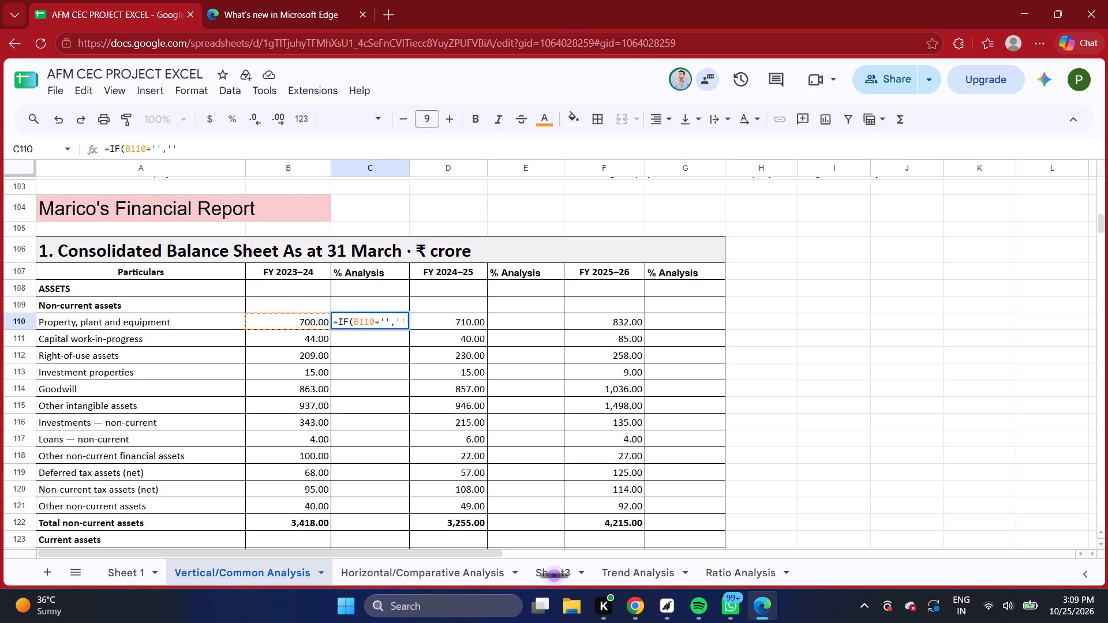
{"action": "key", "text": "comma"}
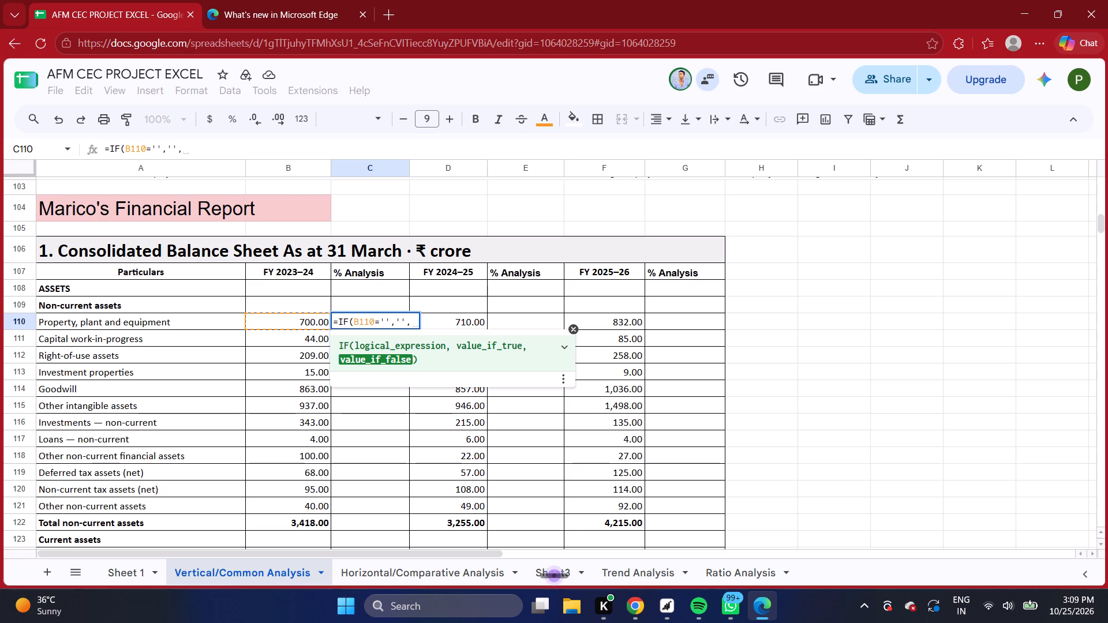
{"action": "key", "text": "shift+b"}
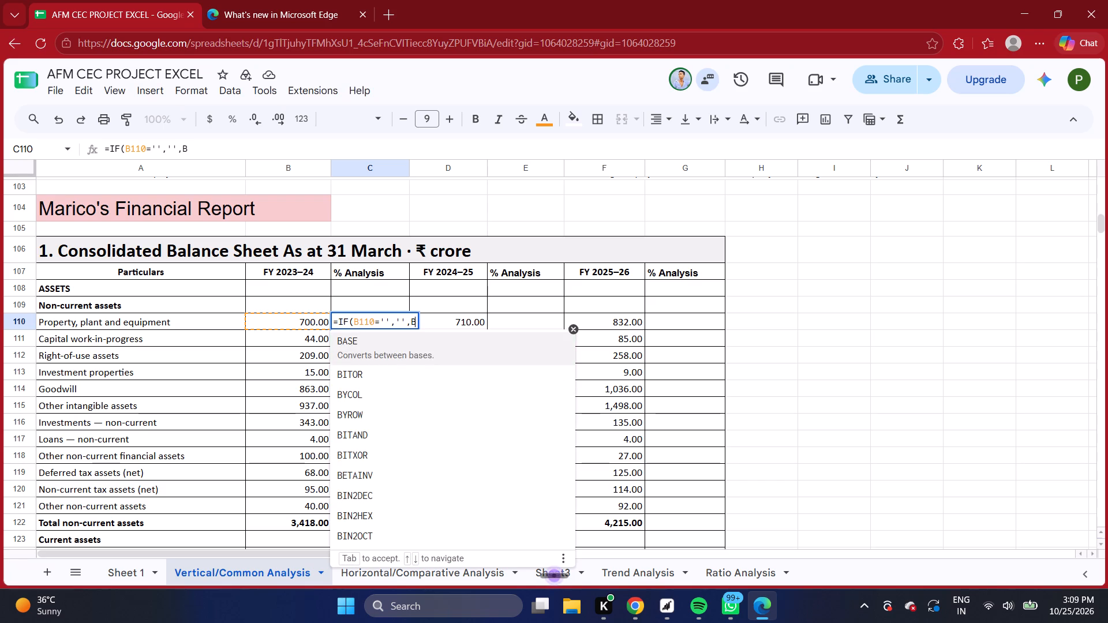
{"action": "type", "text": "110"}
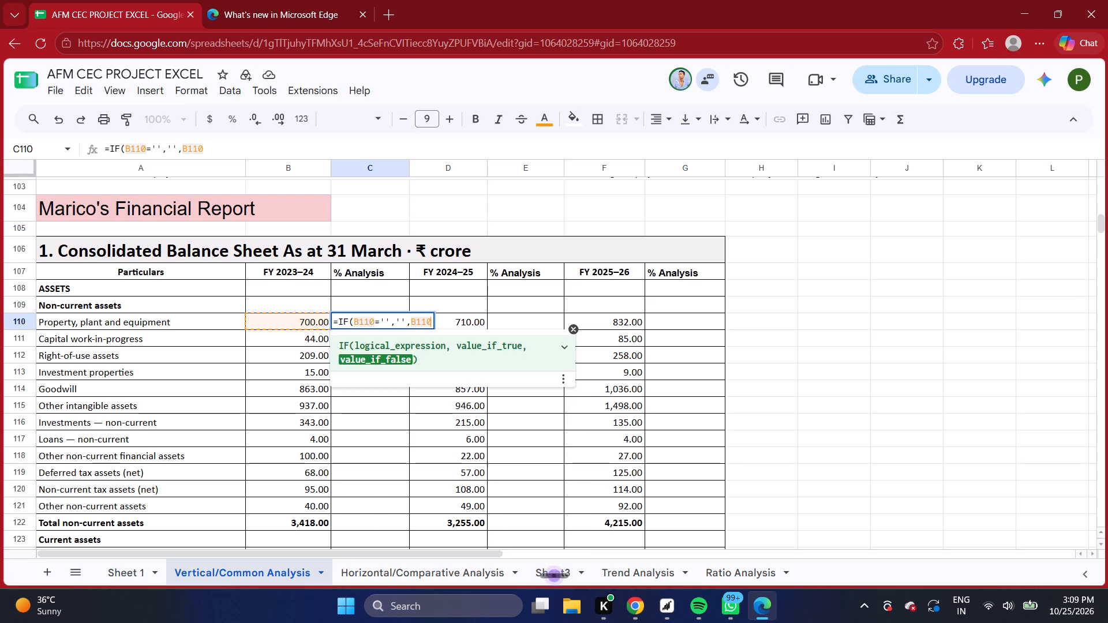
{"action": "key", "text": "slash"}
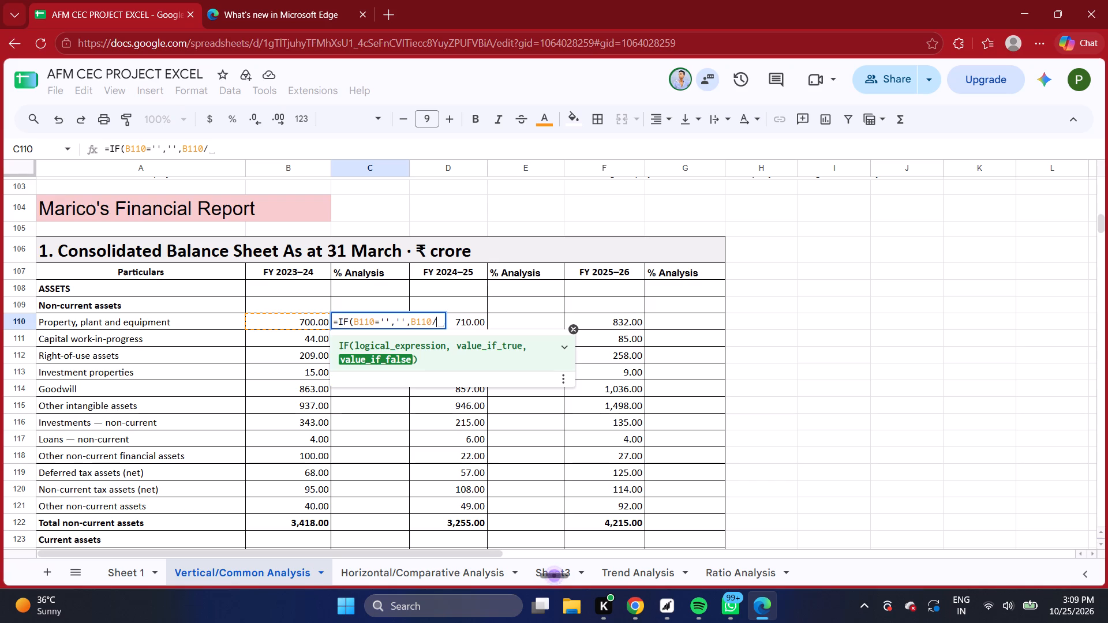
{"action": "key", "text": "shift+dollar"}
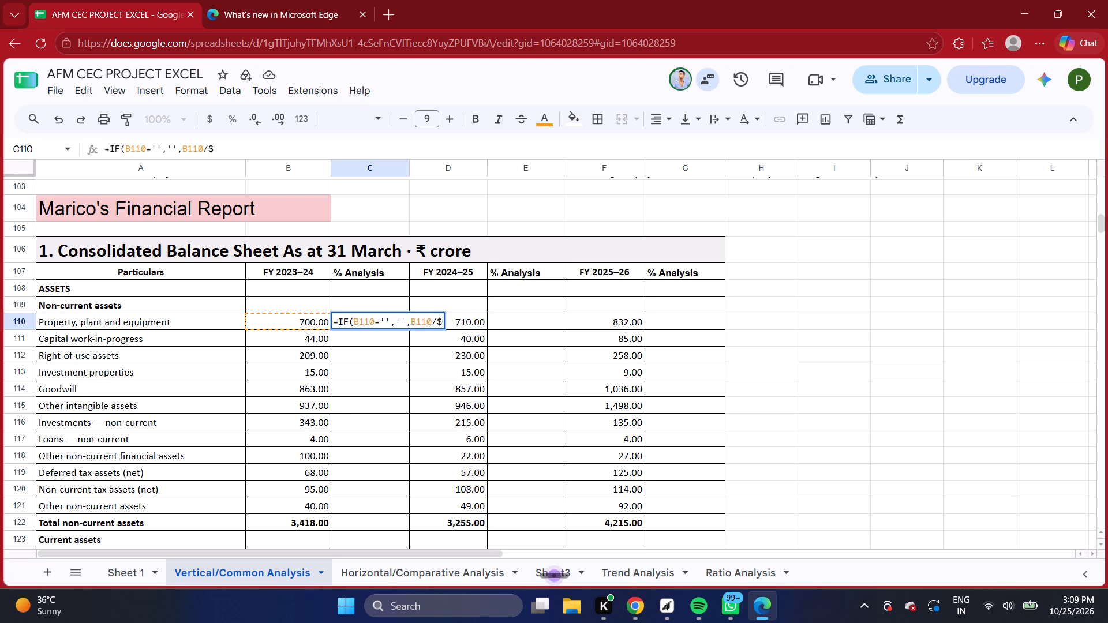
{"action": "key", "text": "shift+b"}
{"action": "key", "text": "shift+dollar"}
{"action": "type", "text": "135"}
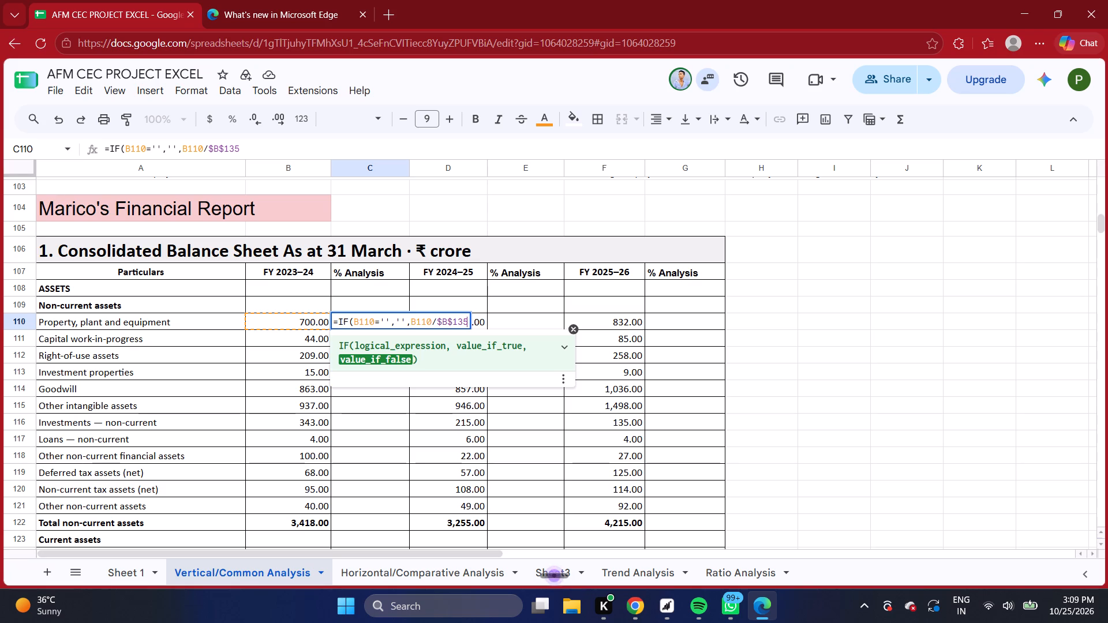
{"action": "key", "text": "asterisk"}
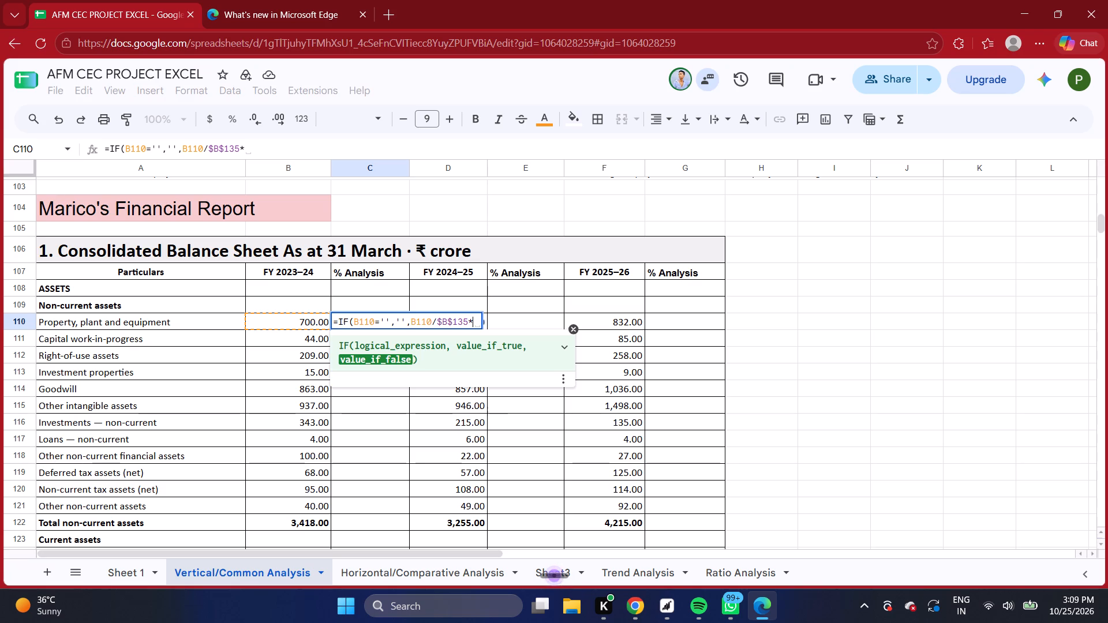
{"action": "type", "text": "100"}
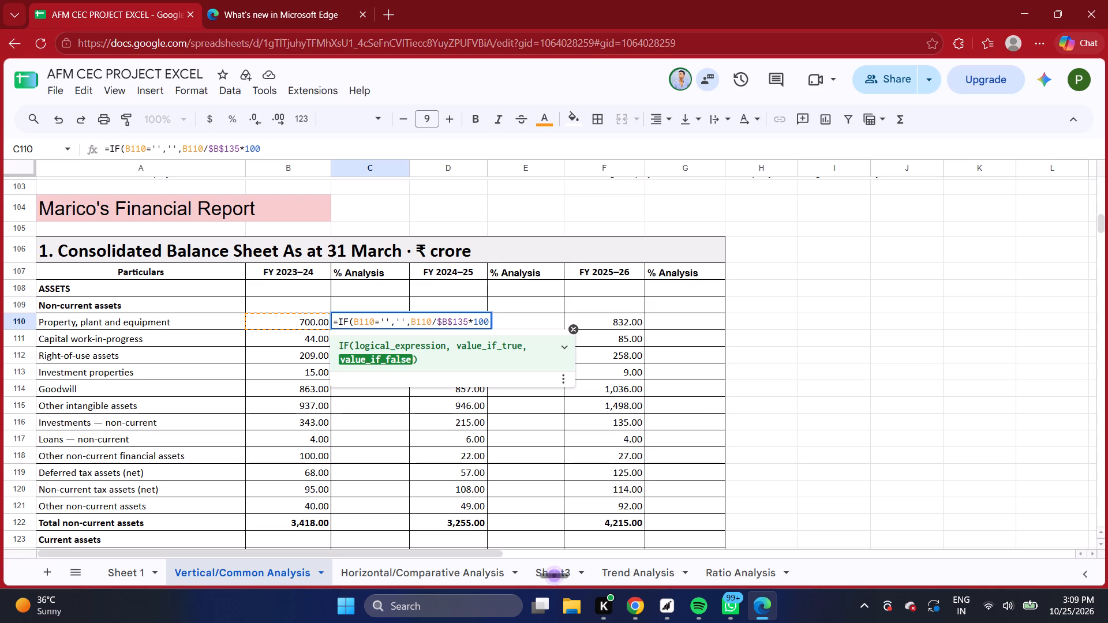
{"action": "key", "text": "shift+parenright"}
{"action": "key", "text": "Return"}
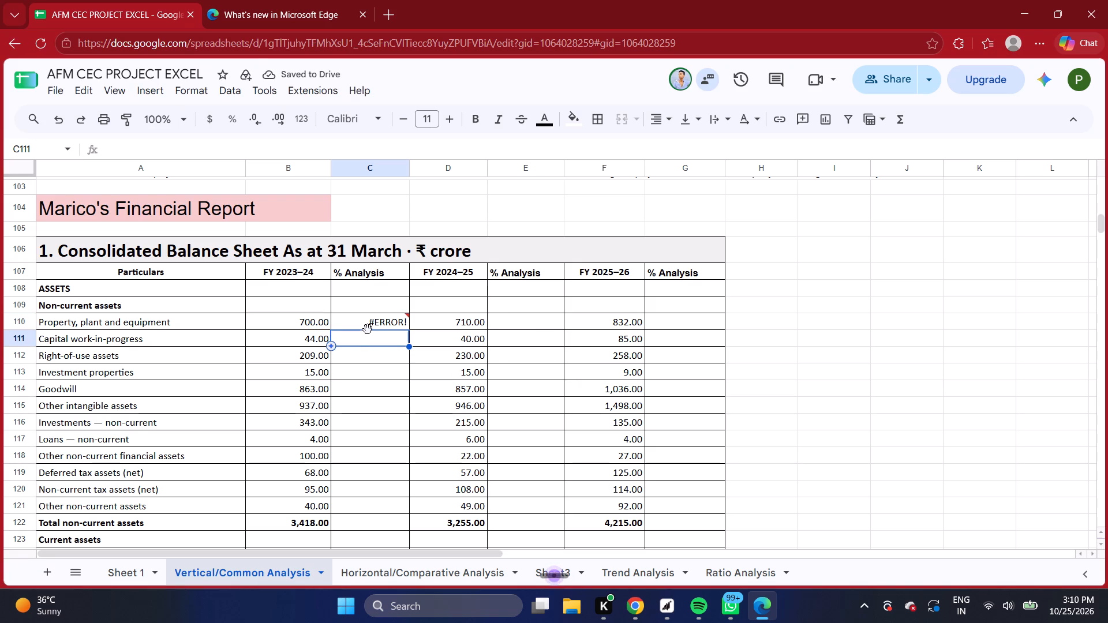
Reopen the C110 formula for editing just after the second pair of single quotes.
{"action": "left_click", "coordinate": [369, 327]}
{"action": "triple_click", "coordinate": [375, 322]}
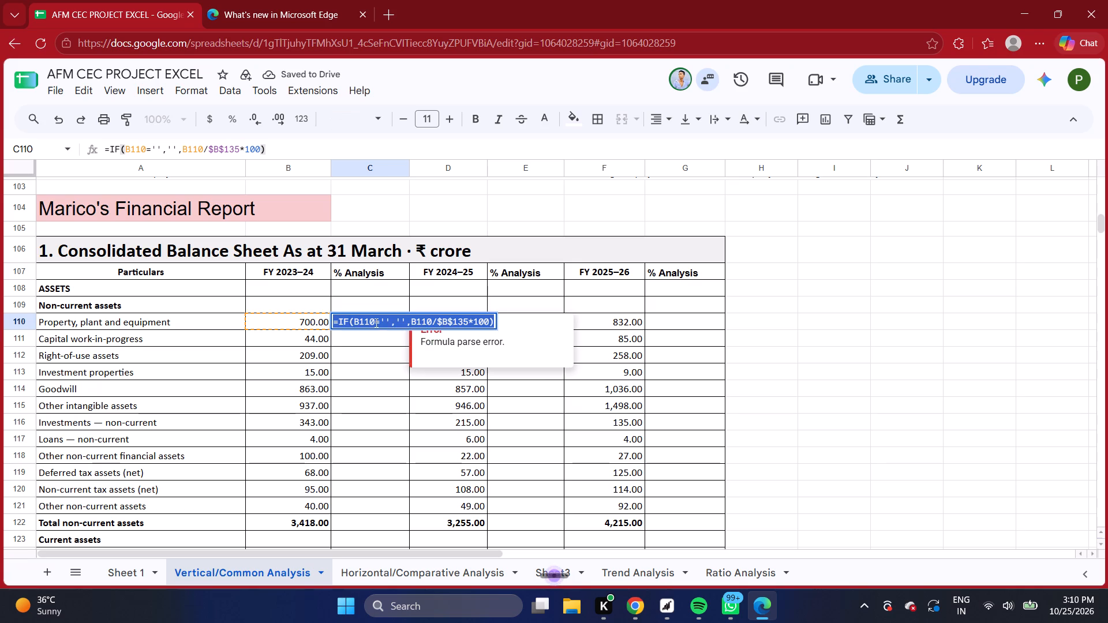
{"action": "left_click", "coordinate": [400, 325]}
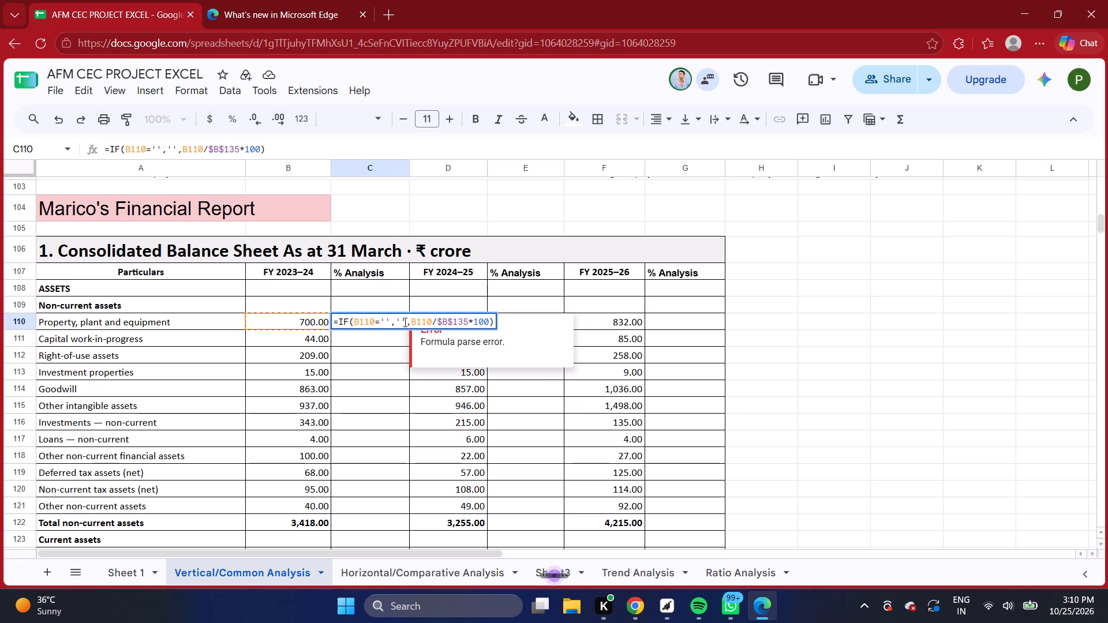
{"action": "left_click", "coordinate": [406, 322]}
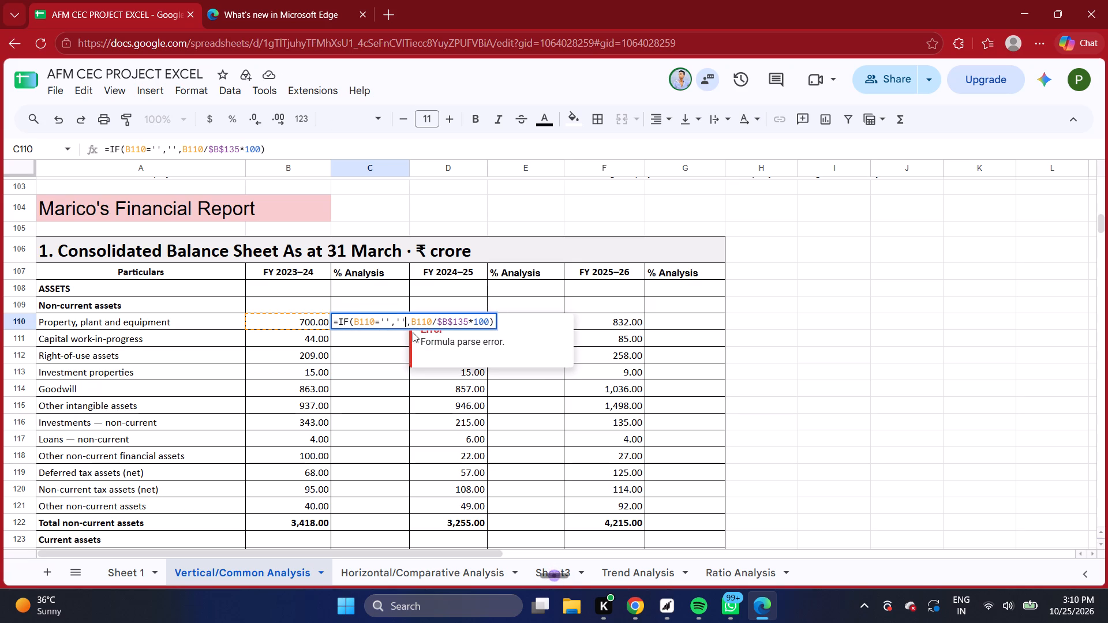
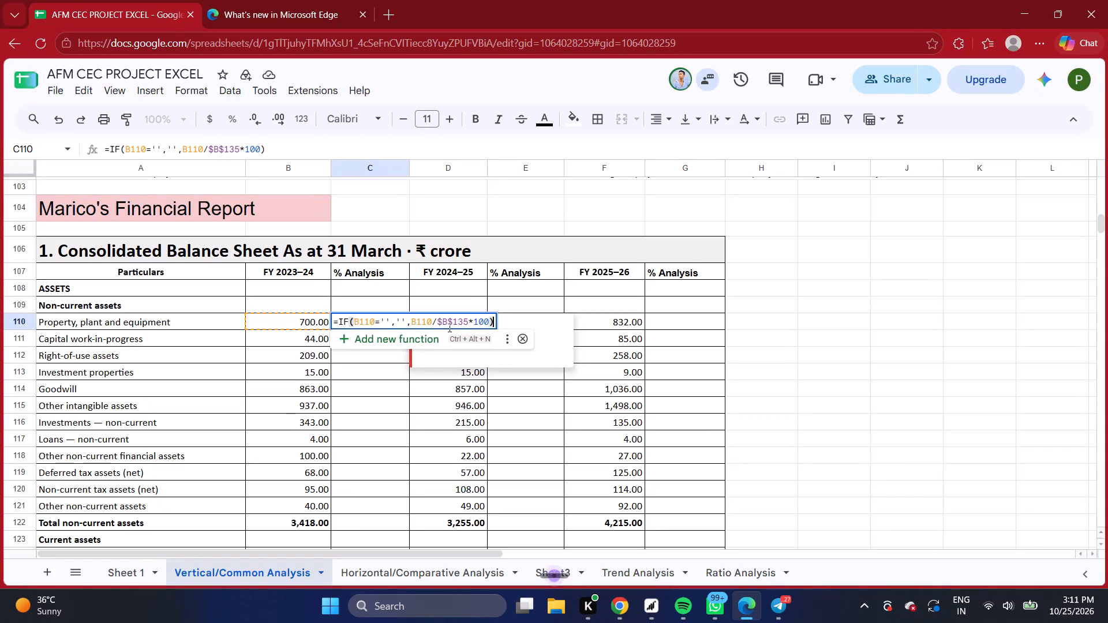
Replace the C110 formula with =IF(B110="","",B110/$B$135*100), using double quotes for the blanks.
{"action": "key", "text": "BackSpace"}
{"action": "key", "text": "BackSpace"}
{"action": "key", "text": "BackSpace"}
{"action": "key", "text": "BackSpace"}
{"action": "key", "text": "BackSpace"}
{"action": "key", "text": "BackSpace"}
{"action": "key", "text": "BackSpace"}
{"action": "key", "text": "BackSpace"}
{"action": "key", "text": "BackSpace"}
{"action": "key", "text": "BackSpace"}
{"action": "key", "text": "BackSpace"}
{"action": "key", "text": "BackSpace"}
{"action": "key", "text": "BackSpace"}
{"action": "key", "text": "BackSpace"}
{"action": "key", "text": "BackSpace"}
{"action": "key", "text": "BackSpace"}
{"action": "key", "text": "BackSpace"}
{"action": "key", "text": "BackSpace"}
{"action": "key", "text": "BackSpace"}
{"action": "key", "text": "BackSpace"}
{"action": "key", "text": "BackSpace"}
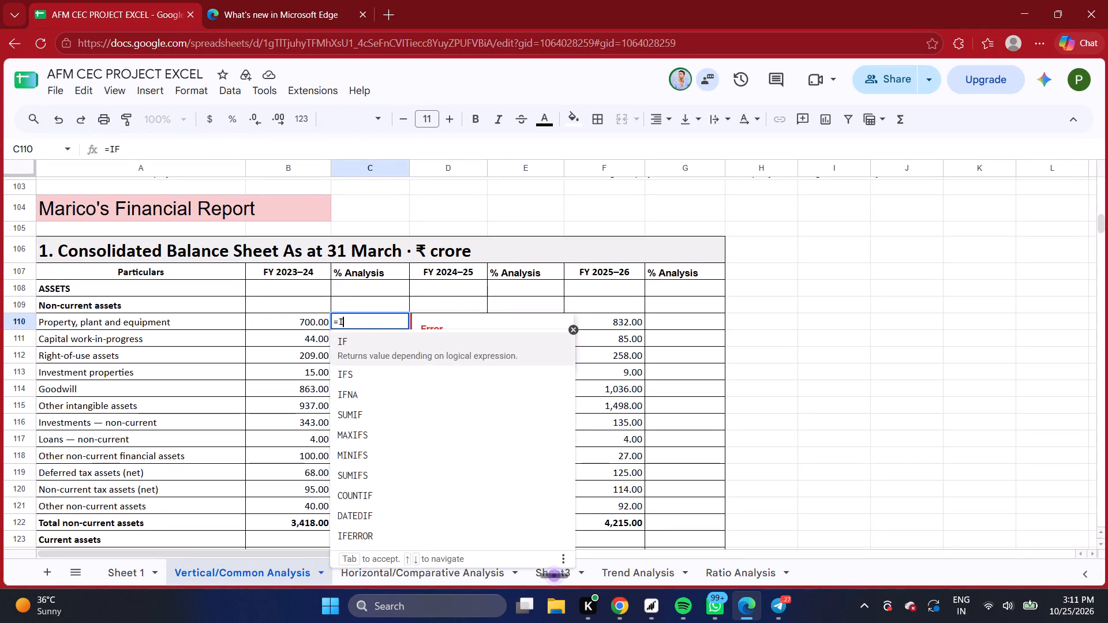
{"action": "key", "text": "BackSpace"}
{"action": "key", "text": "BackSpace"}
{"action": "key", "text": "ctrl+v"}
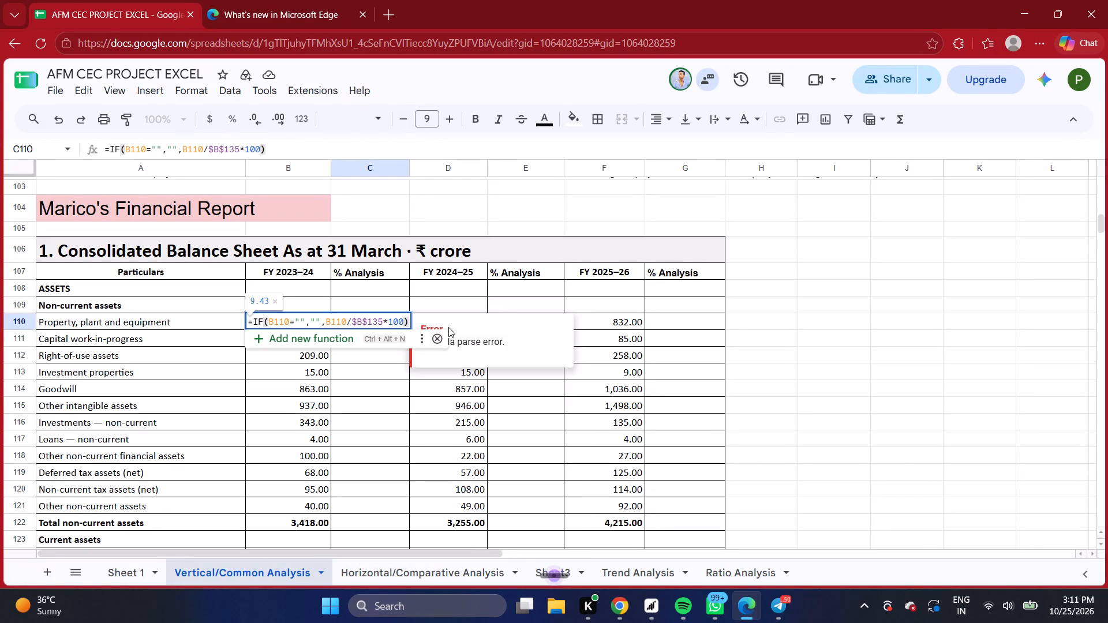
{"action": "key", "text": "Return"}
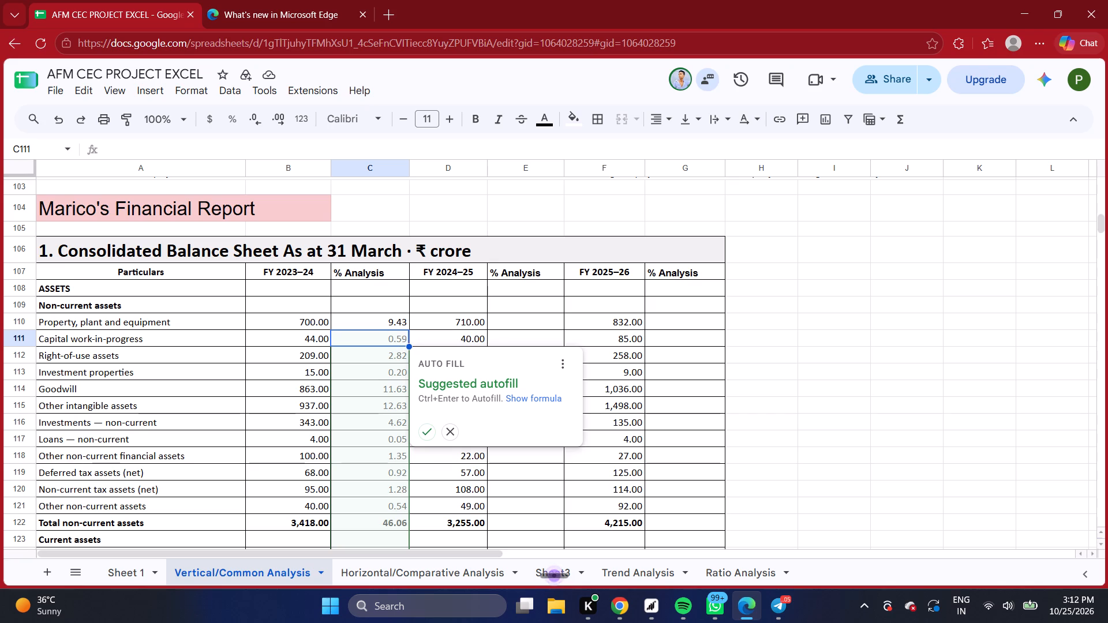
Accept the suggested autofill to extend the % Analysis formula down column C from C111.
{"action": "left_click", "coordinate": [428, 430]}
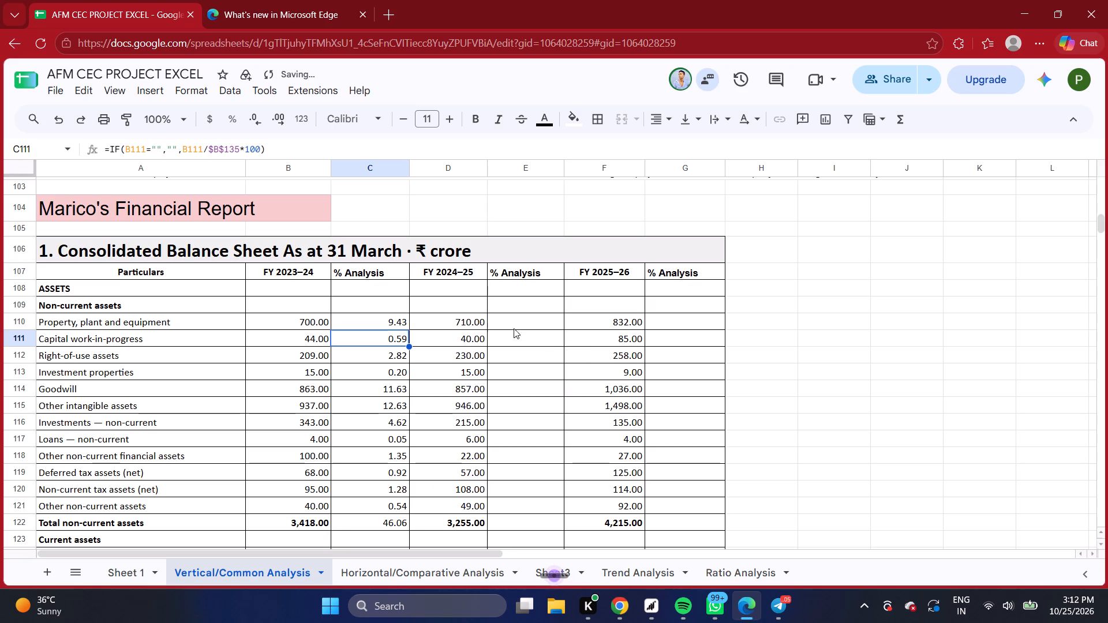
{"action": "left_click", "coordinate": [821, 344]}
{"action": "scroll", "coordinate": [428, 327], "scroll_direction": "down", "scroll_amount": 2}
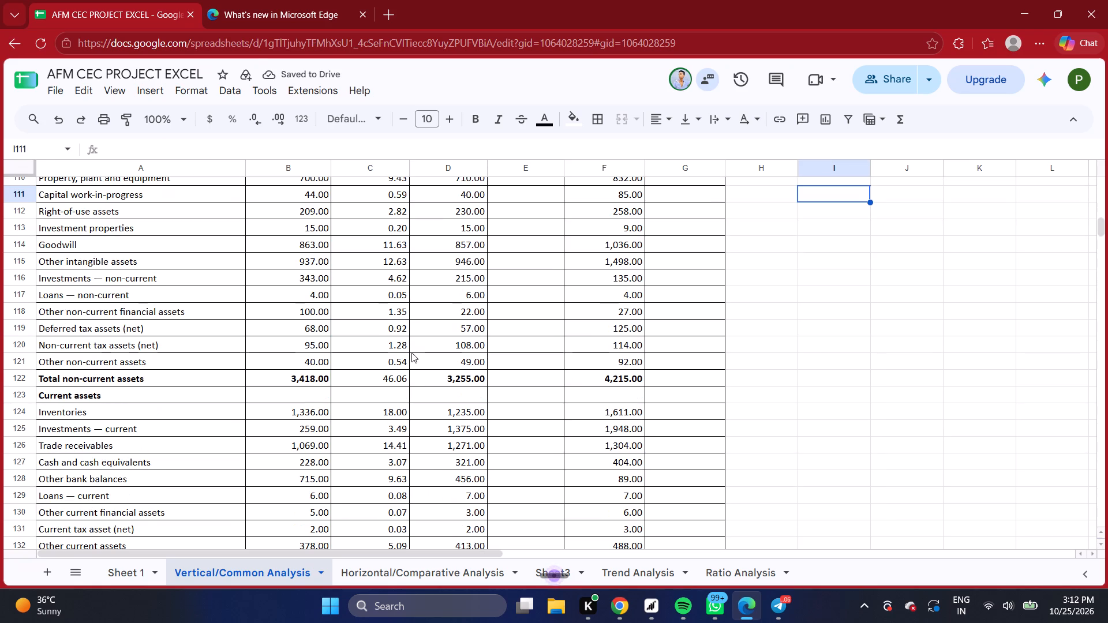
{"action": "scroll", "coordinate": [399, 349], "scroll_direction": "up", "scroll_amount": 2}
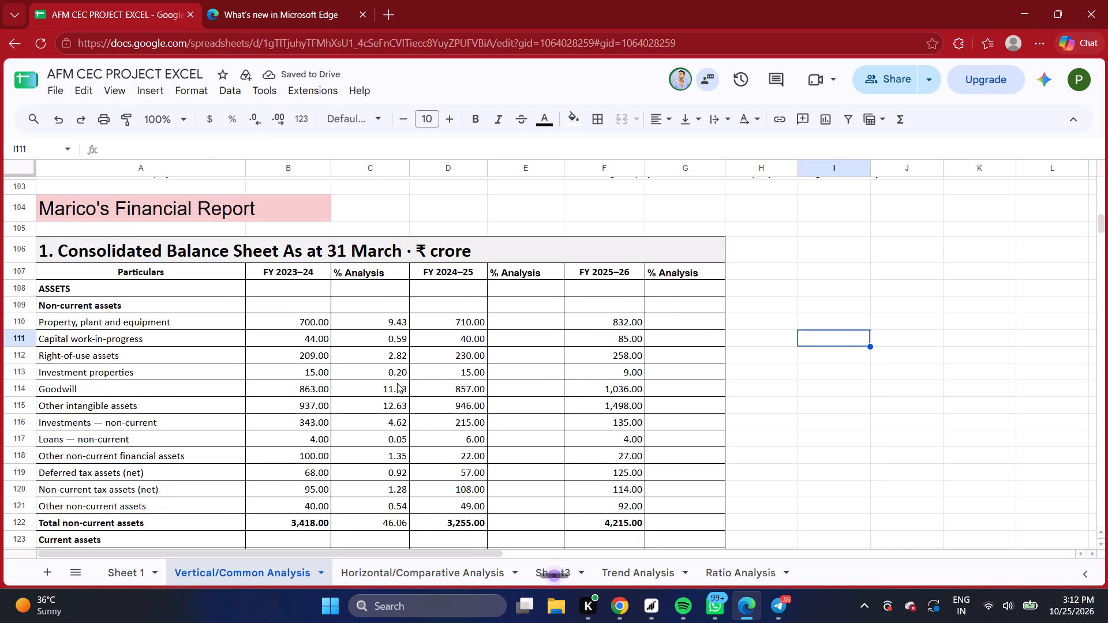
Examine the autofilled FY 2023–24 % Analysis formulas in column C, from C110 through C116.
{"action": "left_click", "coordinate": [388, 318]}
{"action": "double_click", "coordinate": [388, 318]}
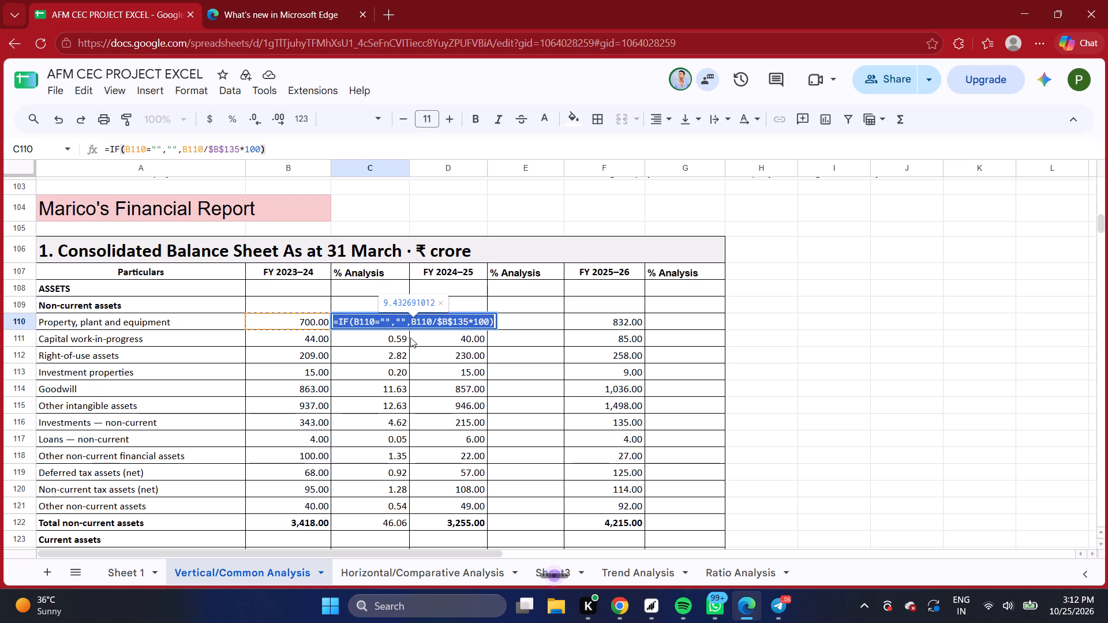
{"action": "left_click", "coordinate": [394, 342]}
{"action": "left_click", "coordinate": [394, 341]}
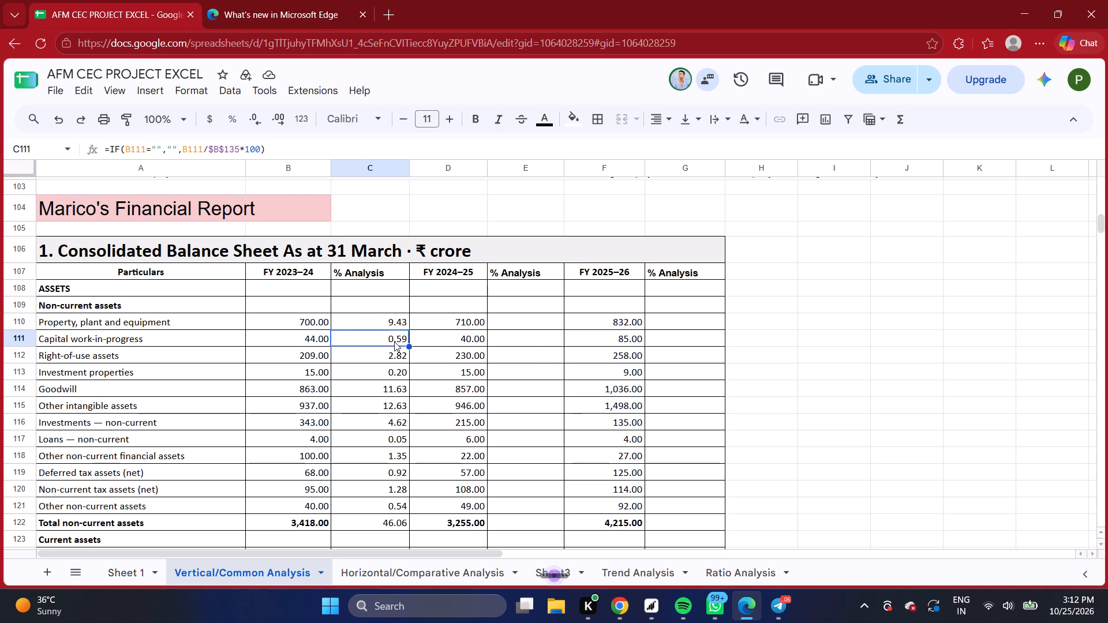
{"action": "left_click", "coordinate": [387, 378]}
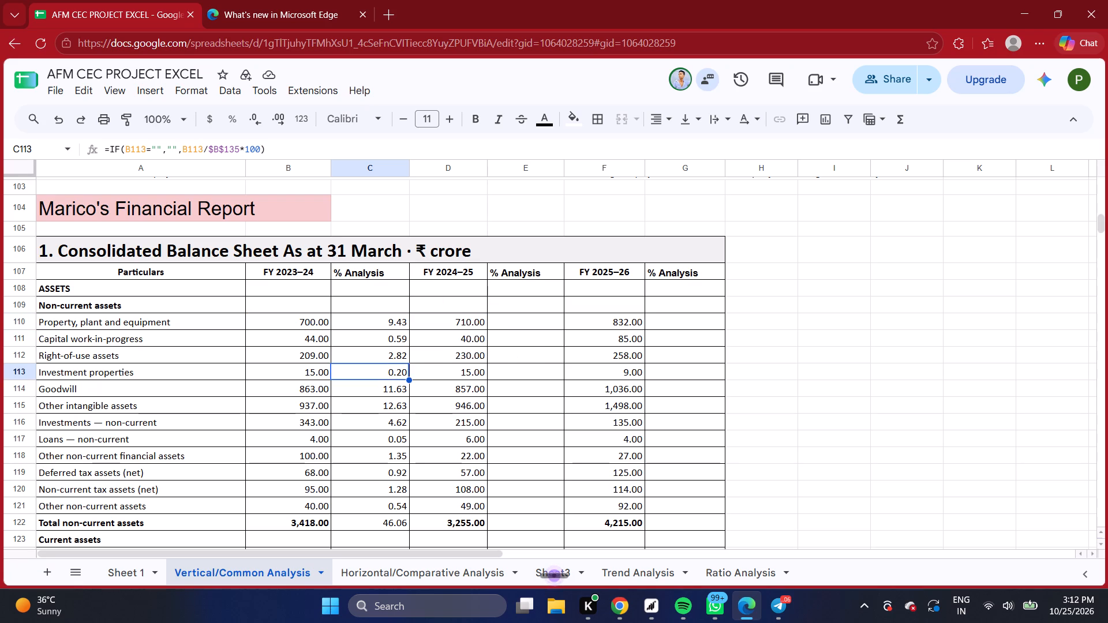
{"action": "double_click", "coordinate": [382, 357]}
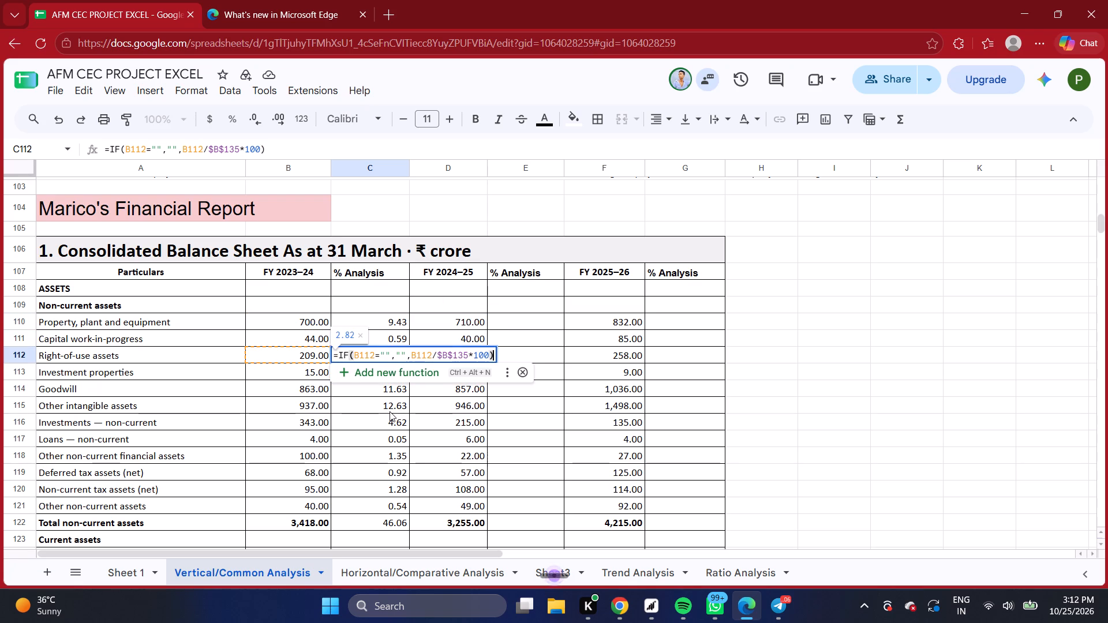
{"action": "left_click", "coordinate": [390, 411]}
{"action": "double_click", "coordinate": [386, 397]}
{"action": "triple_click", "coordinate": [386, 402]}
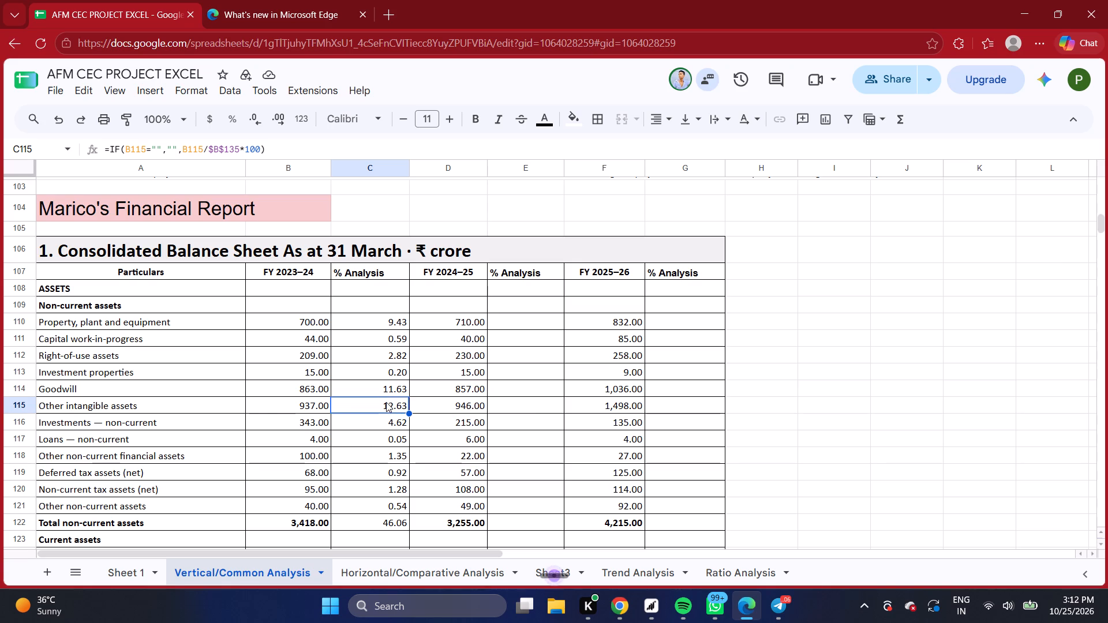
{"action": "left_click", "coordinate": [388, 431]}
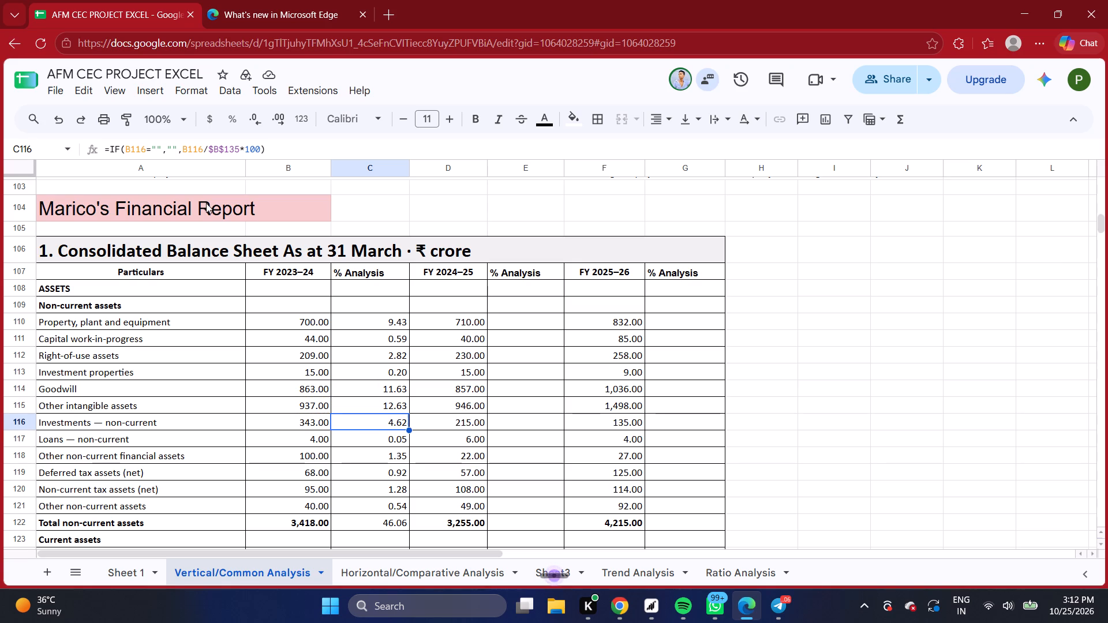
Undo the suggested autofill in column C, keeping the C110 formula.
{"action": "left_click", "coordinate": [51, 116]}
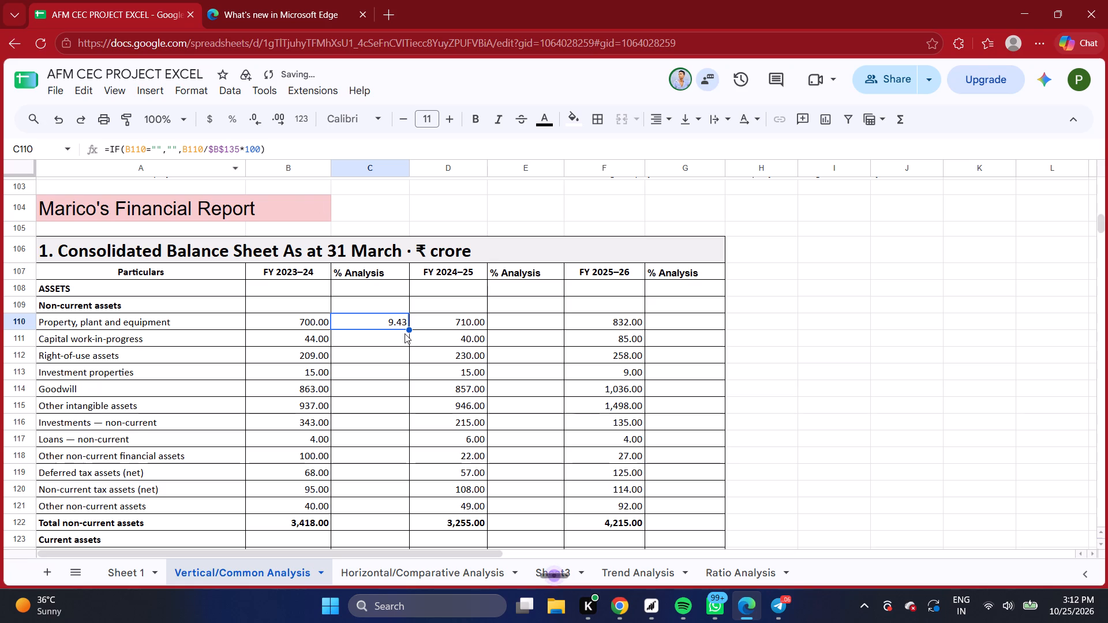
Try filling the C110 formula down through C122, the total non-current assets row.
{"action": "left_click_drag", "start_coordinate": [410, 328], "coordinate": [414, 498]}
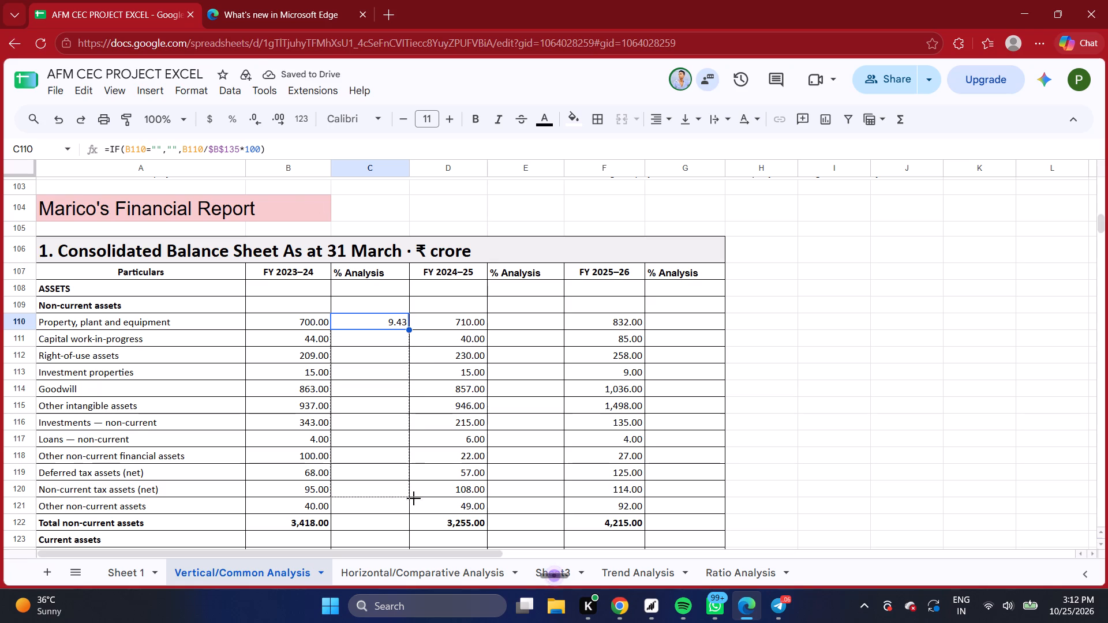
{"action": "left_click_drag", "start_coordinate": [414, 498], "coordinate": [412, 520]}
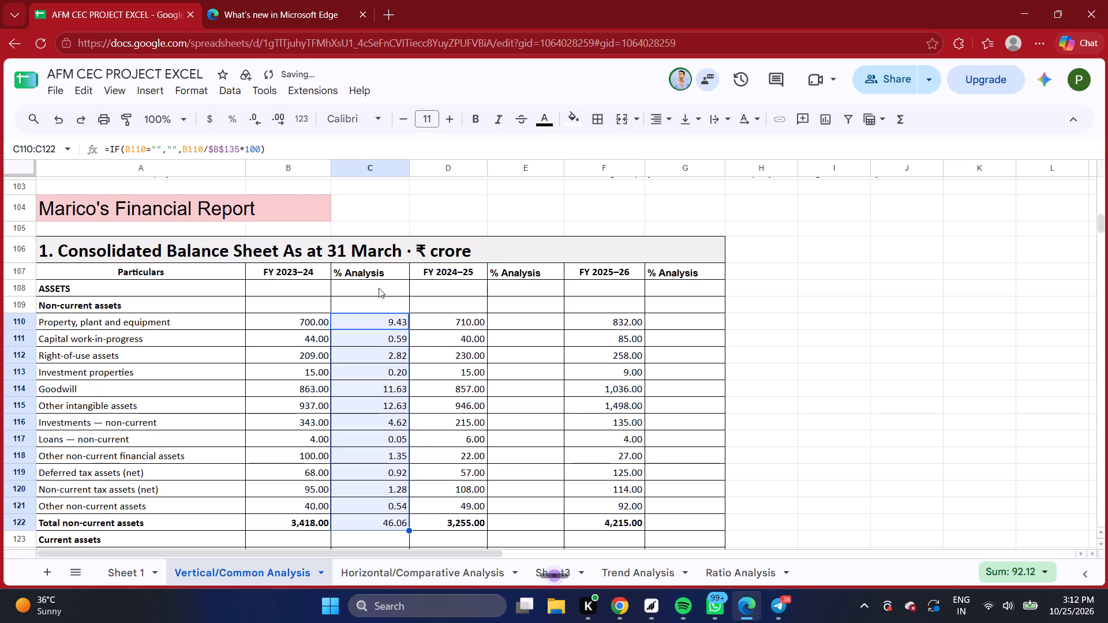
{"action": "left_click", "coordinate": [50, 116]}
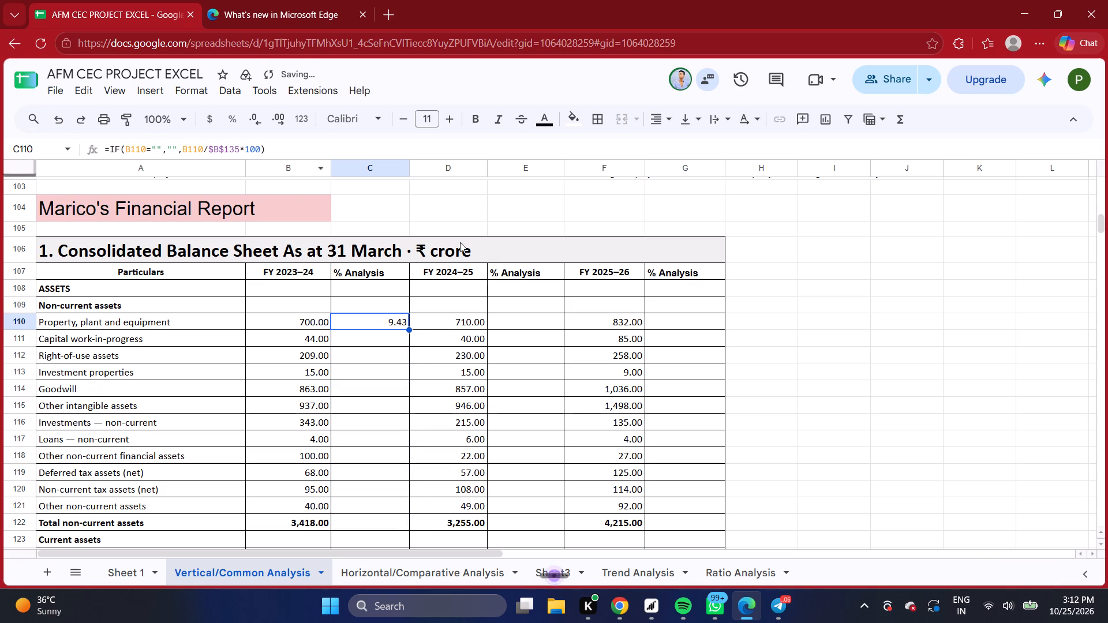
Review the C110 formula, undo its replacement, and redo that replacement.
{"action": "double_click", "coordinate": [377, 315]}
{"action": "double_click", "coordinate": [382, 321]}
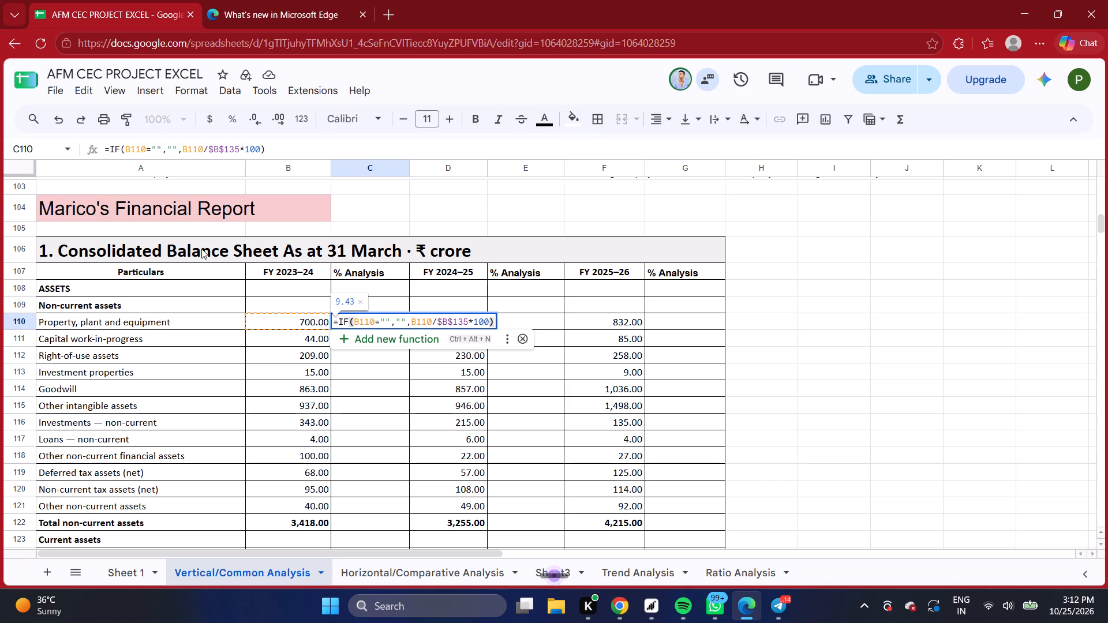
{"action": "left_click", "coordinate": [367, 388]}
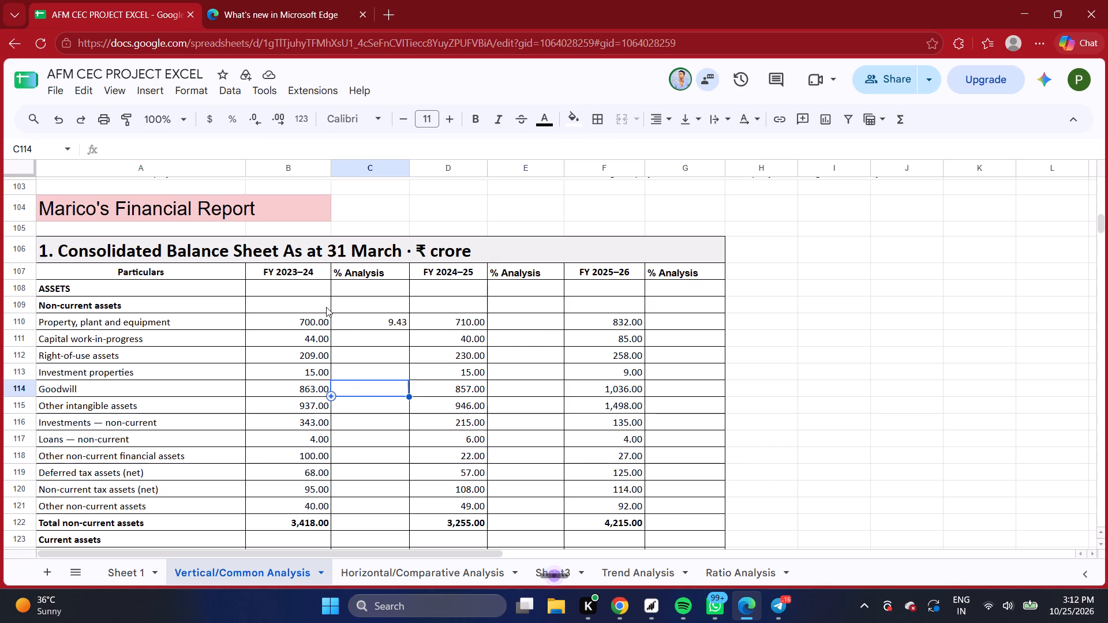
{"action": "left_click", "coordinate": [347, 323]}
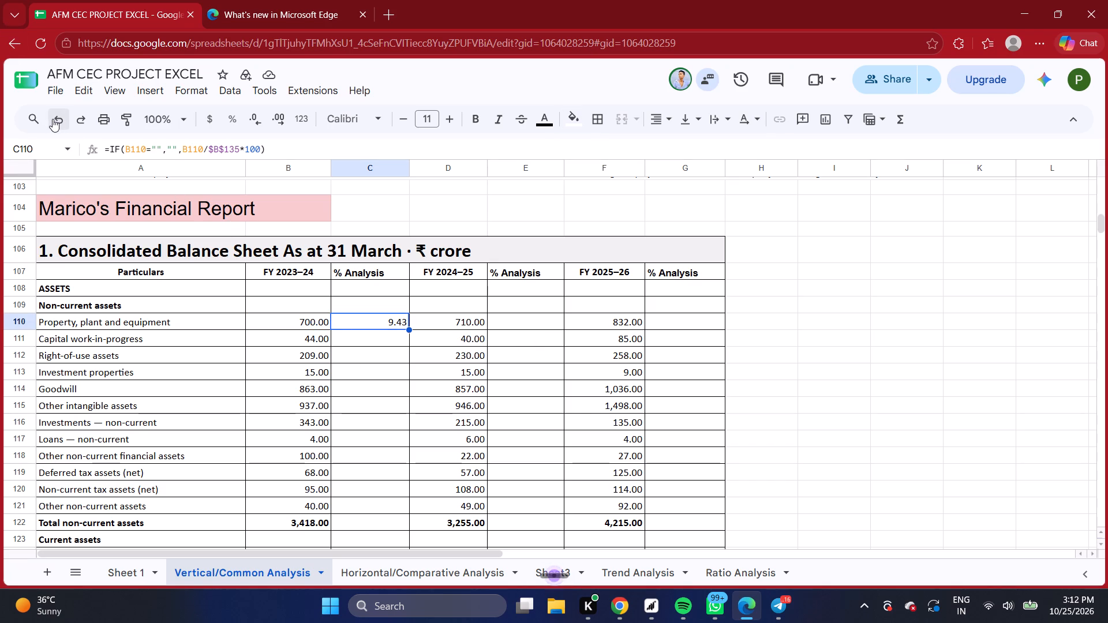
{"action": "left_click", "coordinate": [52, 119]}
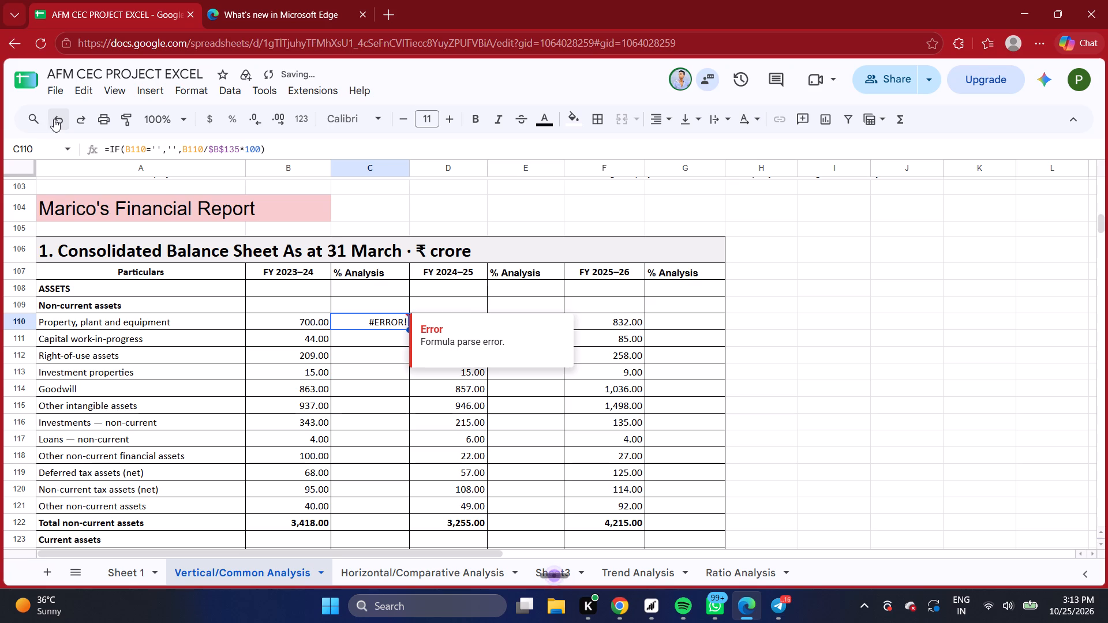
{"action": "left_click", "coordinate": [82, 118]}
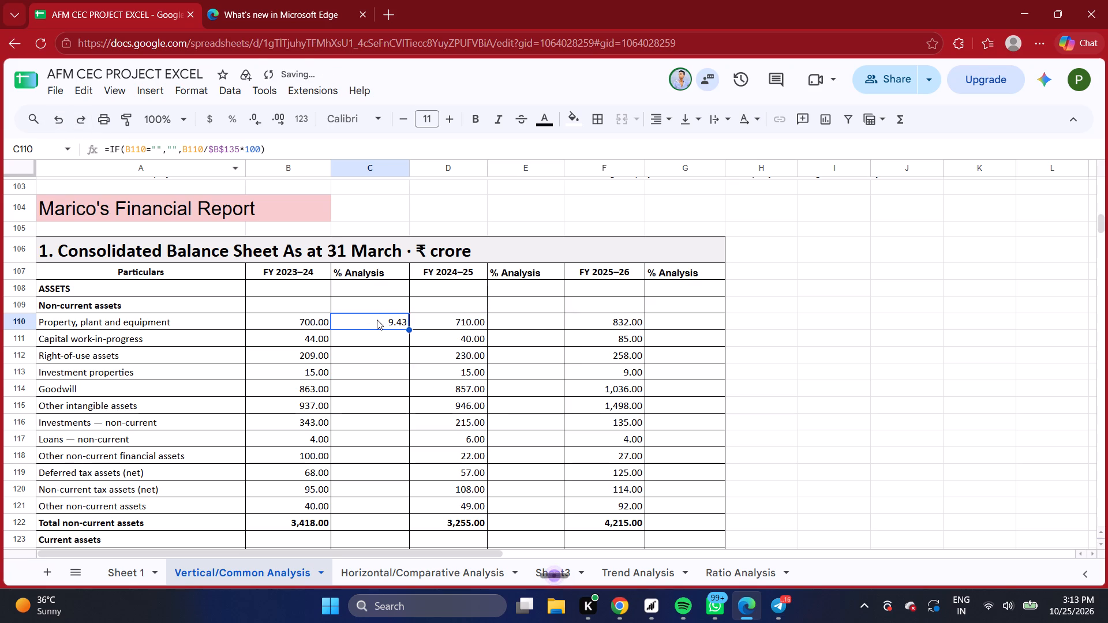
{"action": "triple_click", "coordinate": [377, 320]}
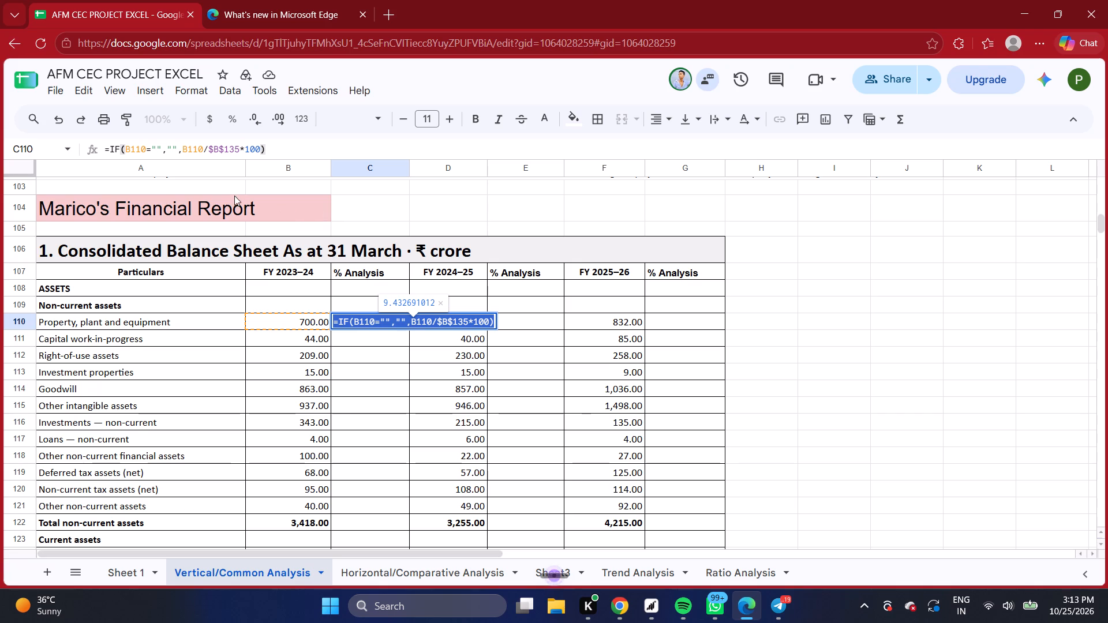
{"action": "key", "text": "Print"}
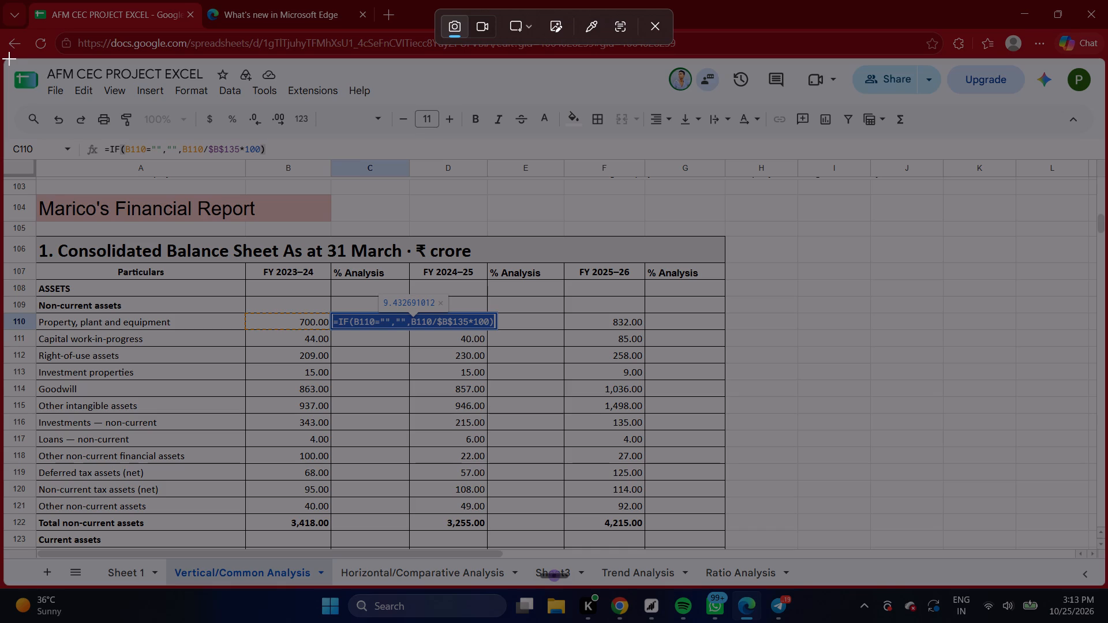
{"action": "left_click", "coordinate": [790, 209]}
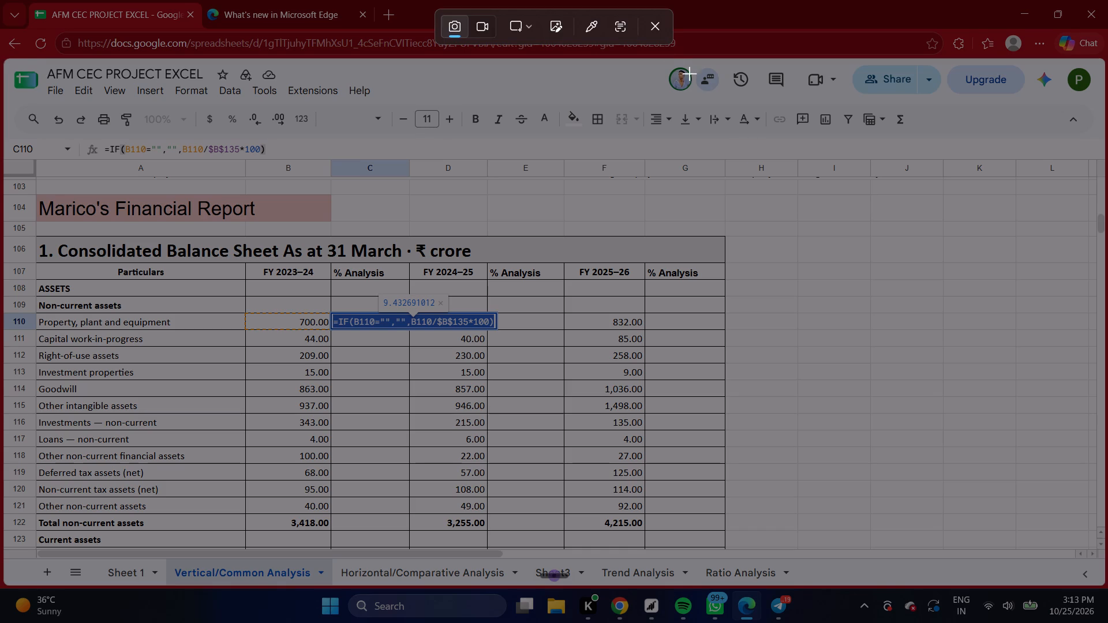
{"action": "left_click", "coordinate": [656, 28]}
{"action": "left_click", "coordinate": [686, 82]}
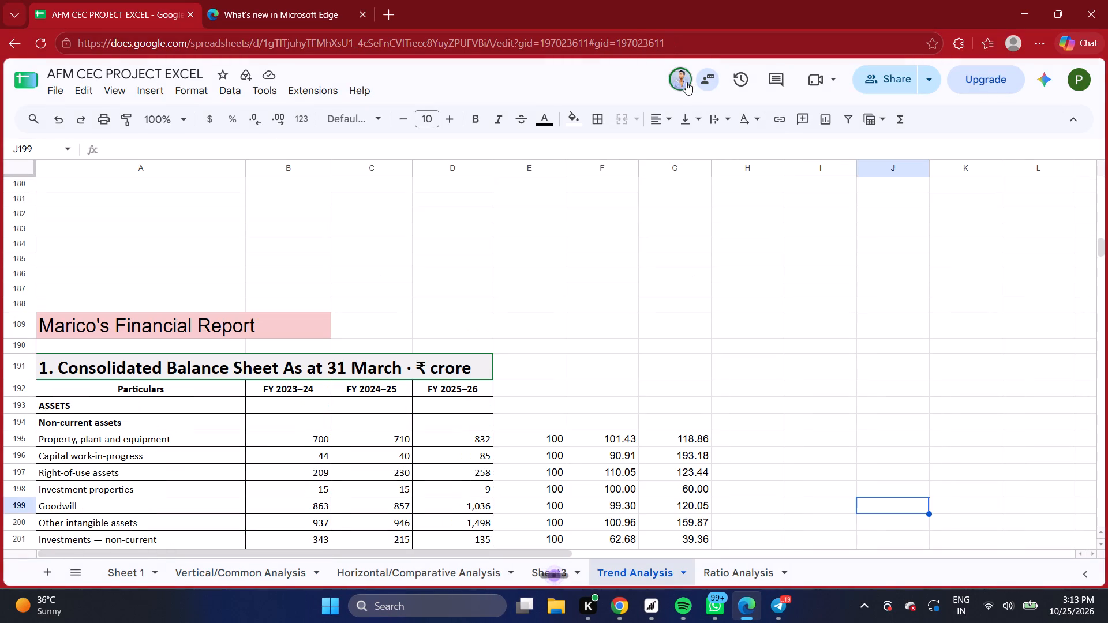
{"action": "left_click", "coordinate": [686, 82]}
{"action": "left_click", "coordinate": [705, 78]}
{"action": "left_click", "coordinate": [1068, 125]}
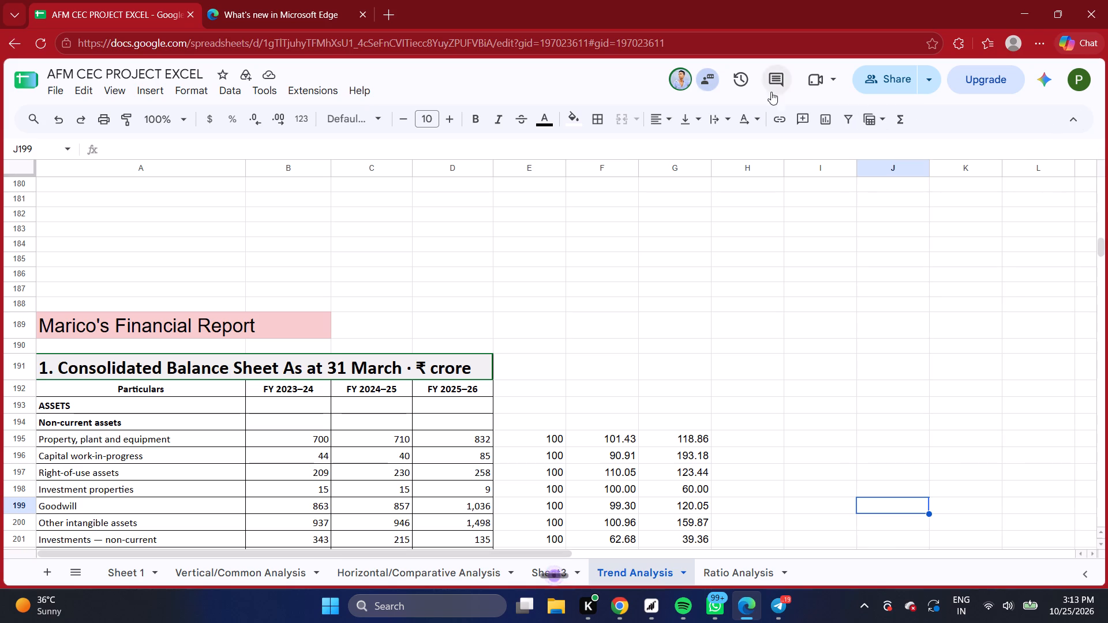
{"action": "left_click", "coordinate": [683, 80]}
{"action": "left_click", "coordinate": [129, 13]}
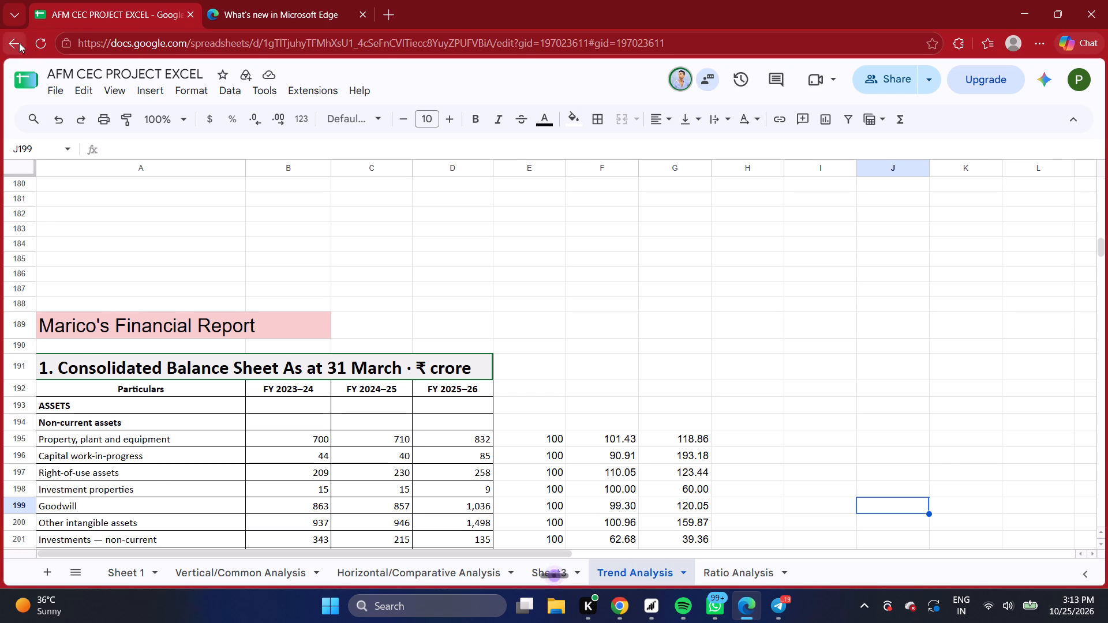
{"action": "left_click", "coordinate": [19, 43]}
Open the C110 formula in its cell and capture a screenshot of Marico's balance sheet area showing it.
{"action": "double_click", "coordinate": [362, 320]}
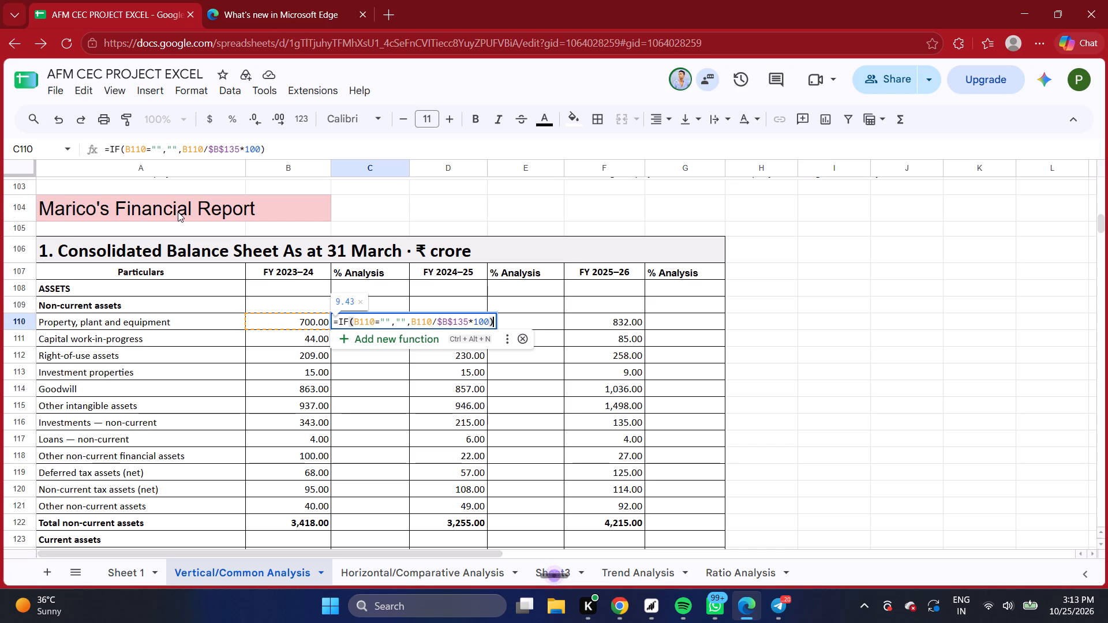
{"action": "key", "text": "Print"}
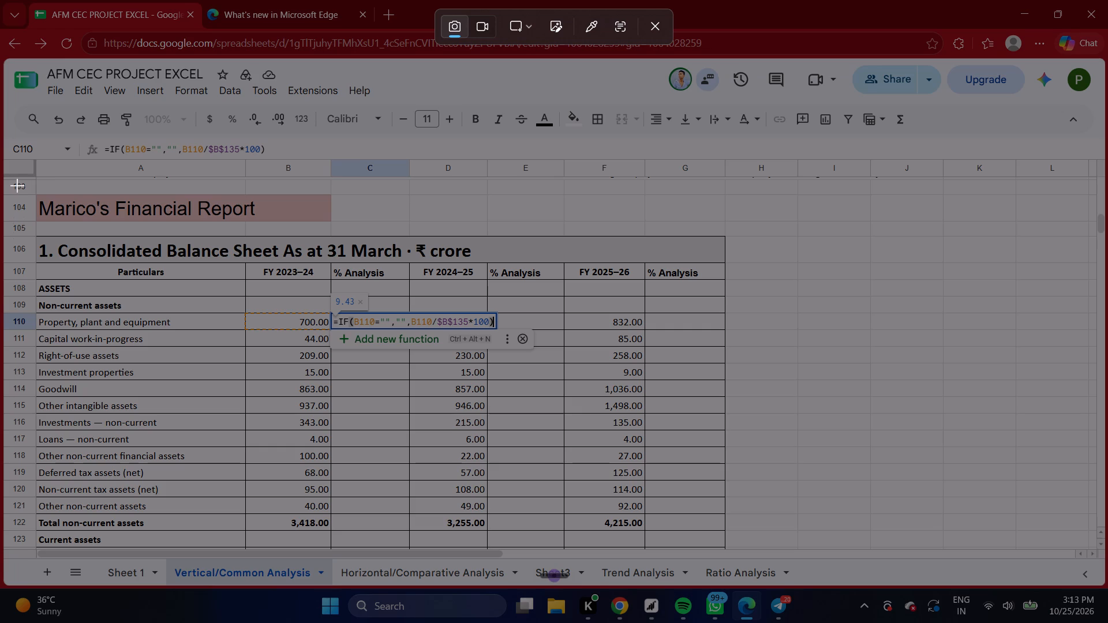
{"action": "left_click", "coordinate": [6, 179]}
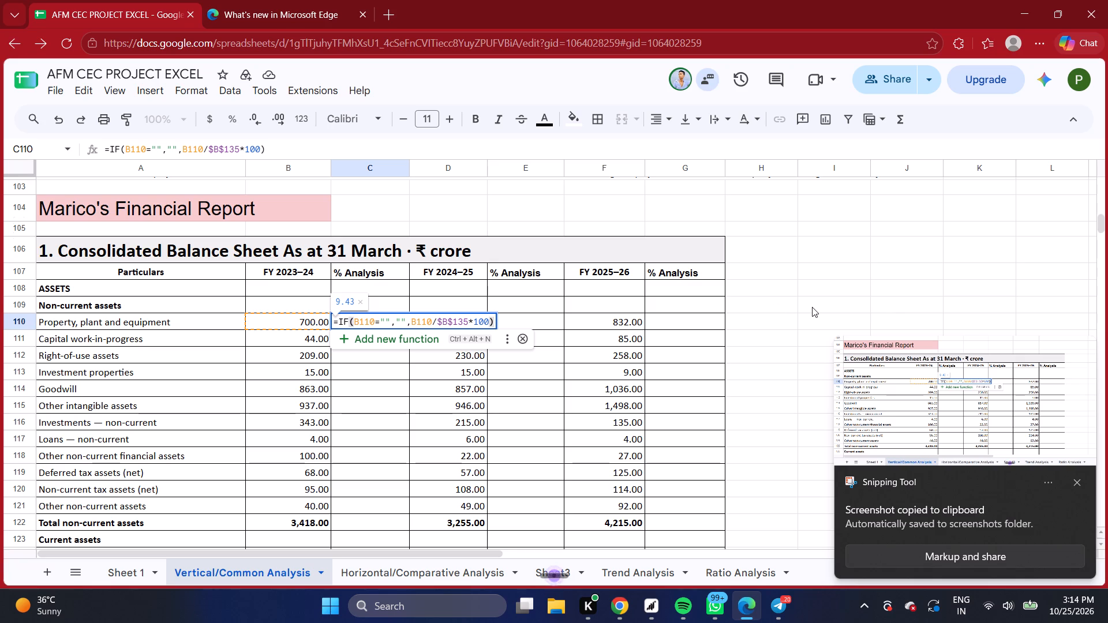
{"action": "key", "text": "Return"}
Fill the C110 formula down through C122, covering all FY 2023–24 non-current assets and their total.
{"action": "left_click", "coordinate": [386, 319]}
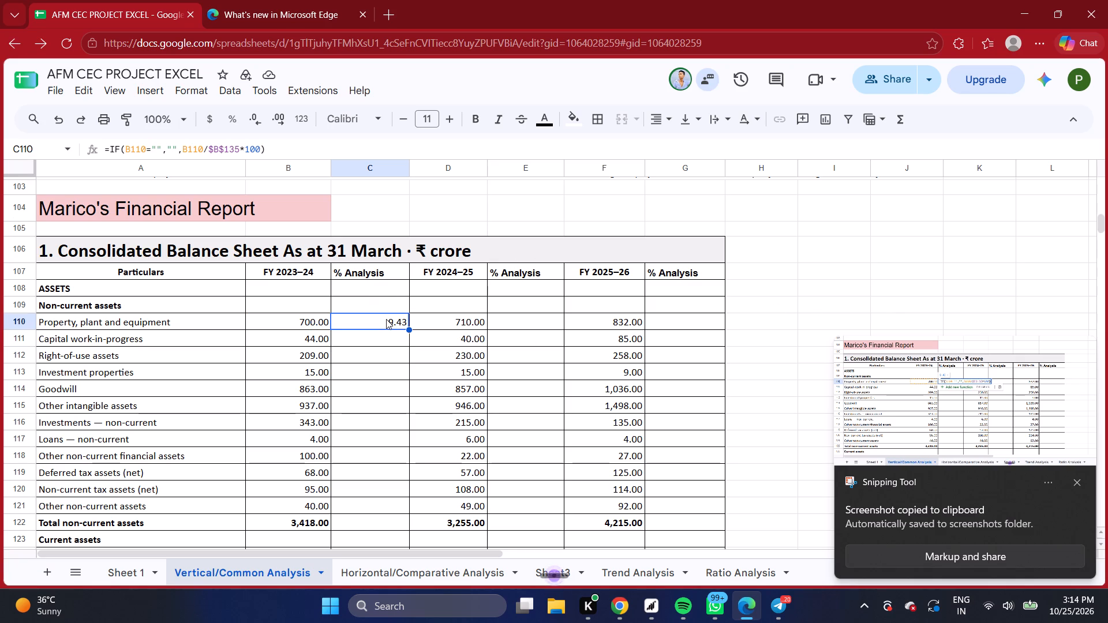
{"action": "left_click_drag", "start_coordinate": [410, 328], "coordinate": [420, 529]}
{"action": "left_click_drag", "start_coordinate": [420, 529], "coordinate": [419, 530]}
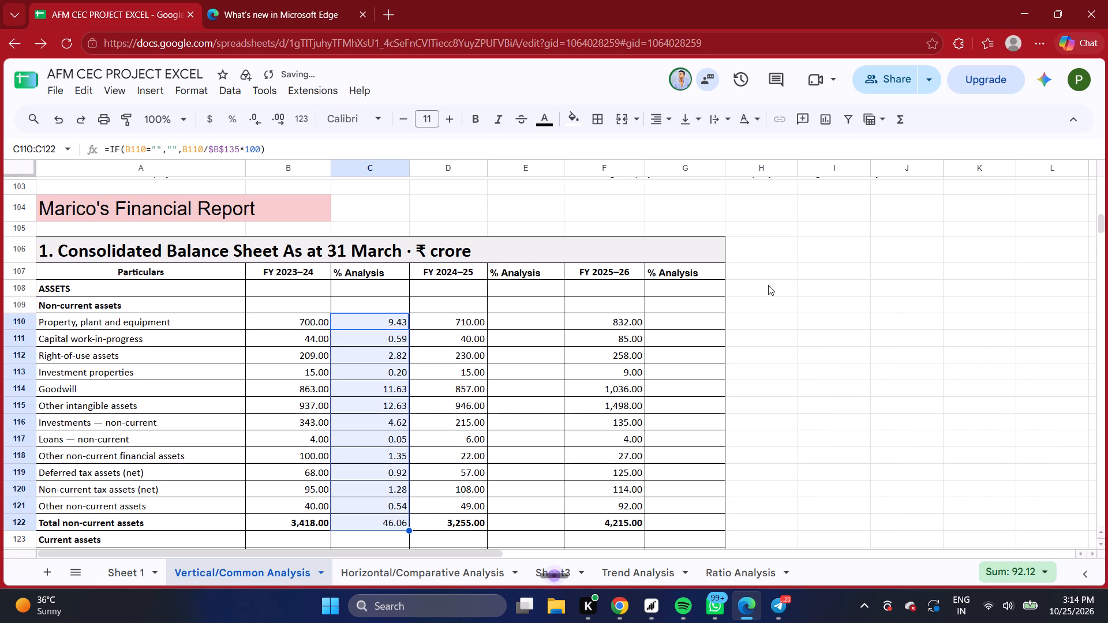
{"action": "left_click", "coordinate": [781, 289]}
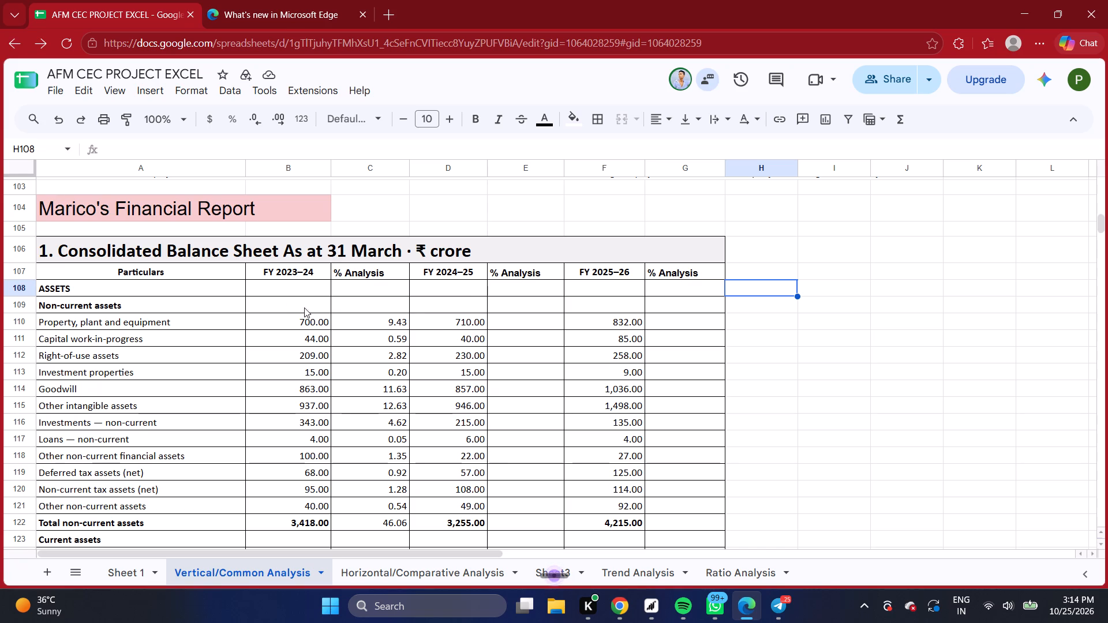
Select E110, the FY 2024–25 % Analysis cell for property, plant and equipment.
{"action": "left_click", "coordinate": [506, 321]}
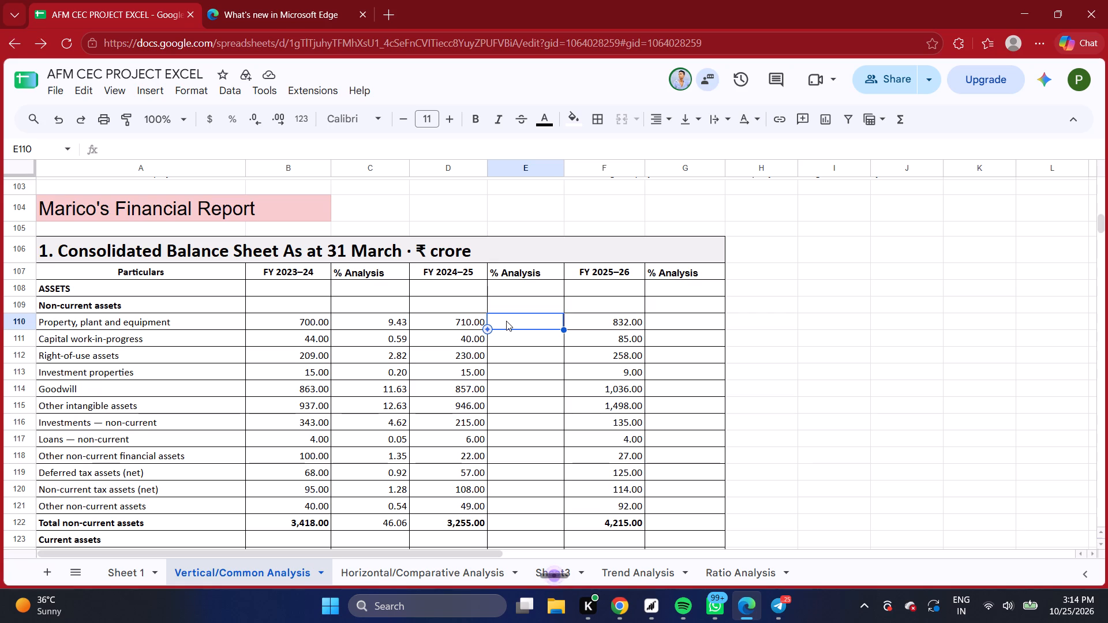
{"action": "scroll", "coordinate": [506, 321], "scroll_direction": "down", "scroll_amount": 1}
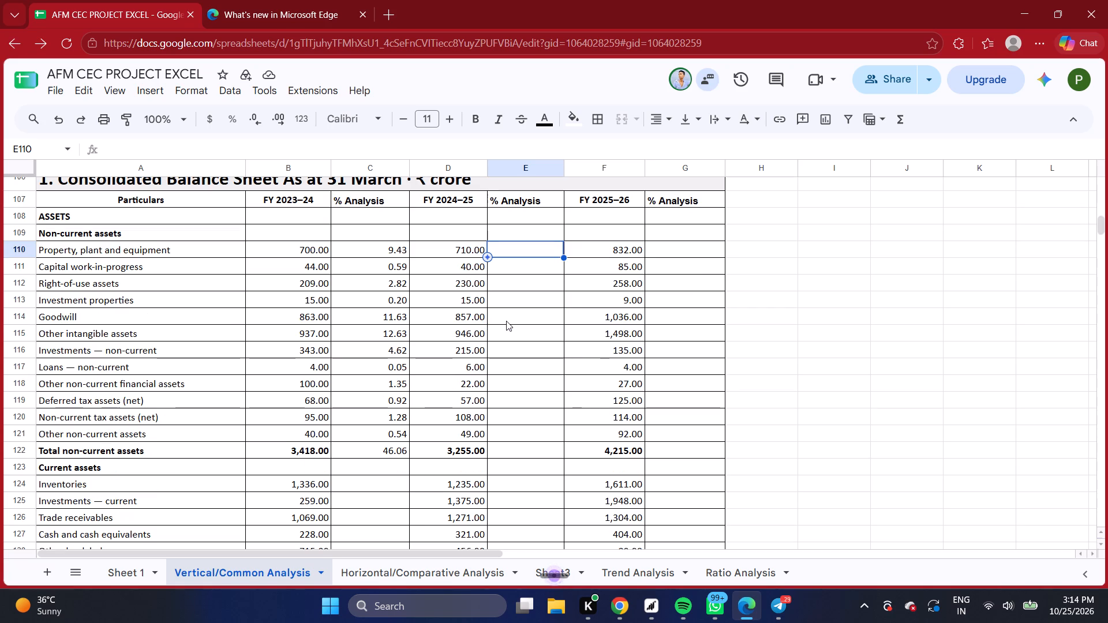
{"action": "scroll", "coordinate": [506, 321], "scroll_direction": "up", "scroll_amount": 1}
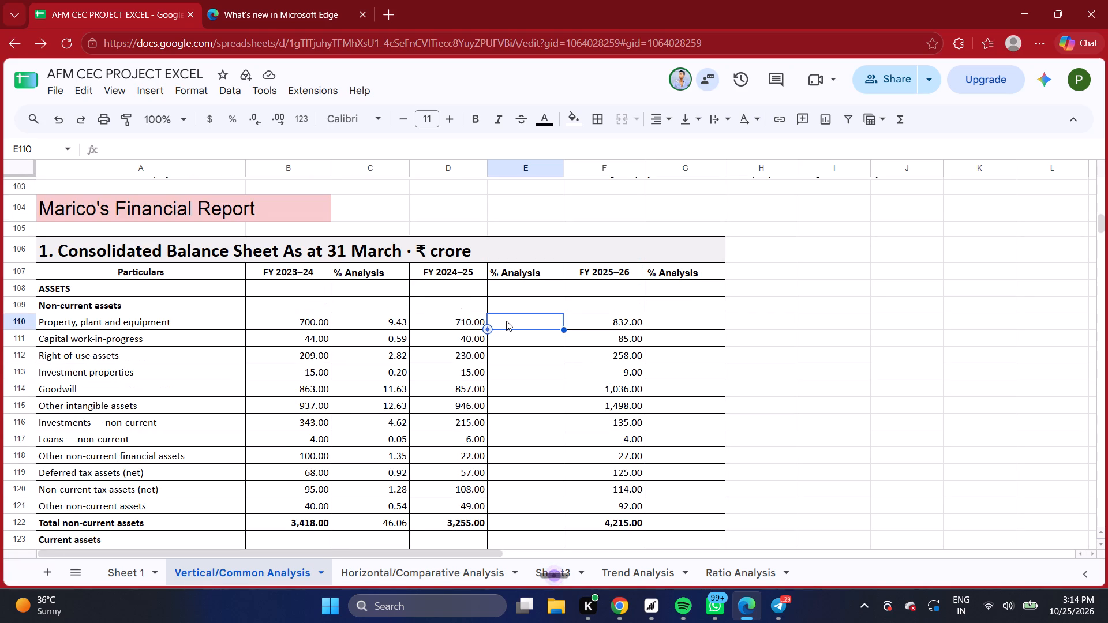
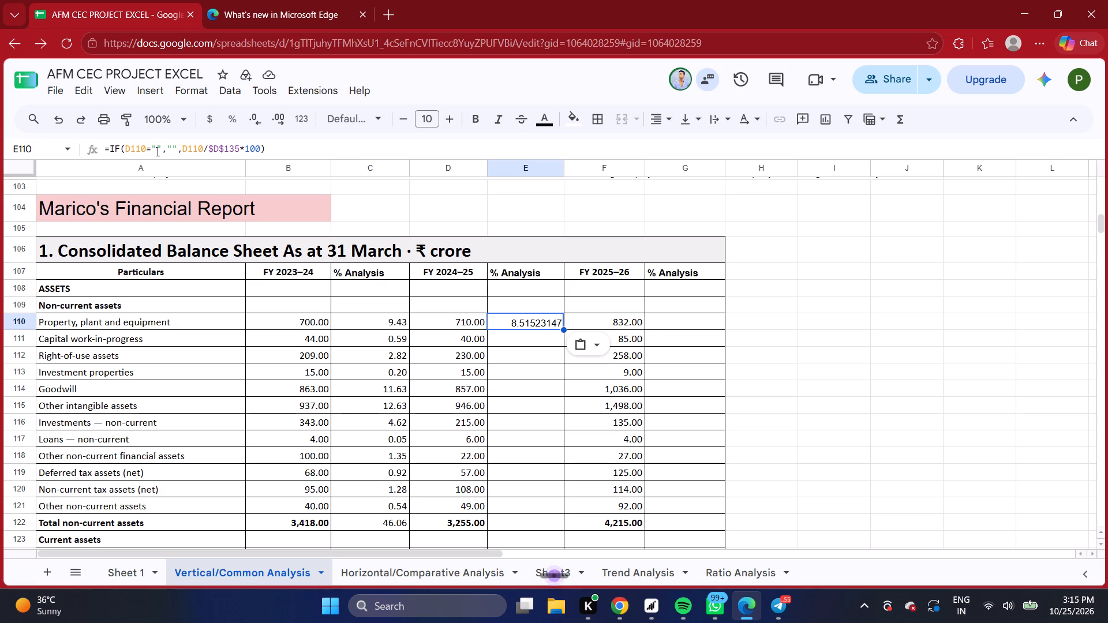
Fill the E110 formula down through E116, covering FY 2024–25 property, plant and equipment to non-current investments.
{"action": "left_click", "coordinate": [545, 324]}
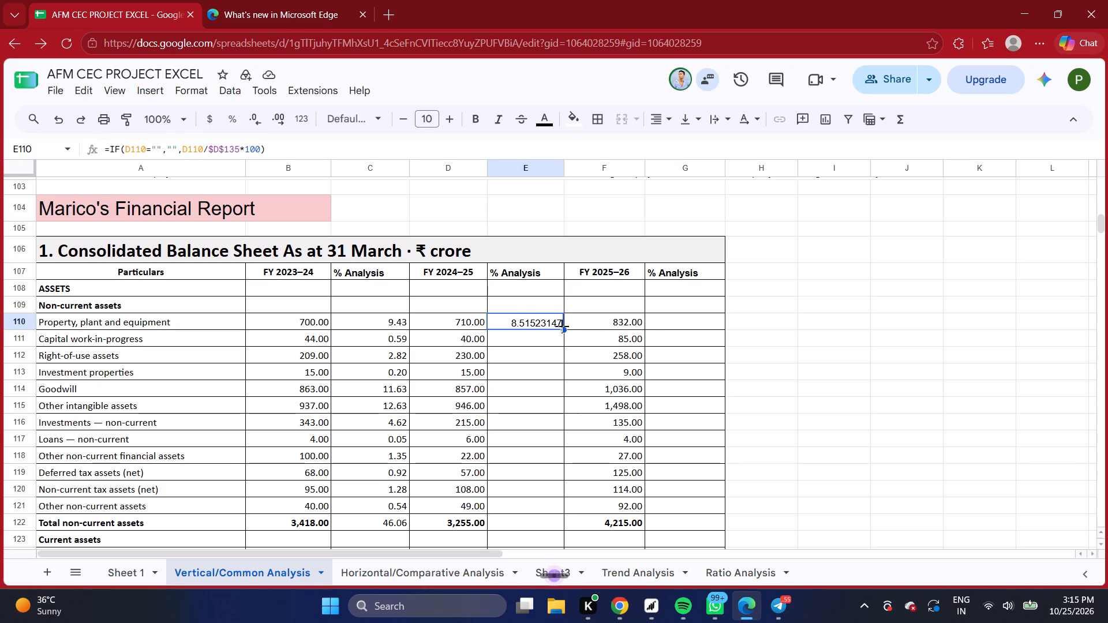
{"action": "left_click_drag", "start_coordinate": [565, 331], "coordinate": [576, 497]}
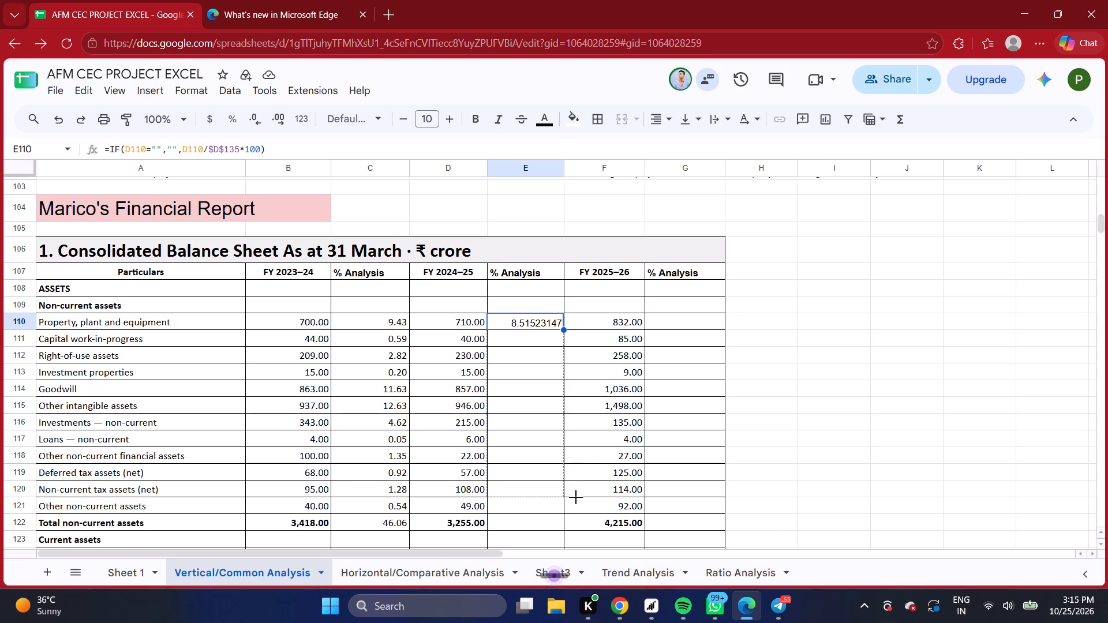
{"action": "left_click_drag", "start_coordinate": [576, 497], "coordinate": [565, 520]}
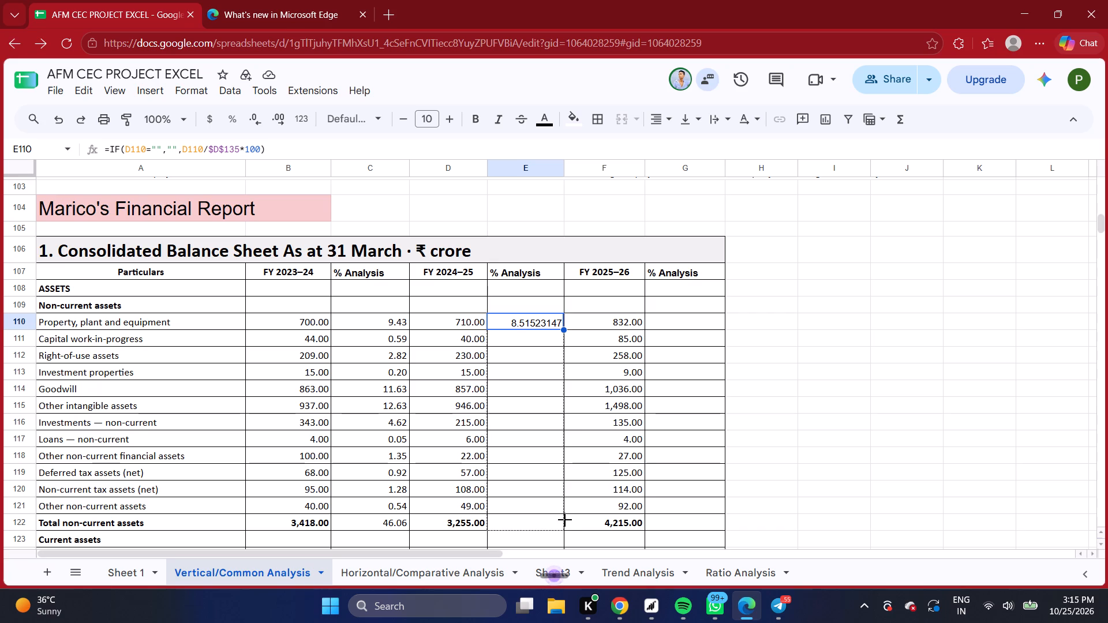
{"action": "left_click_drag", "start_coordinate": [565, 520], "coordinate": [565, 520]}
{"action": "left_click_drag", "start_coordinate": [565, 520], "coordinate": [564, 520]}
{"action": "left_click_drag", "start_coordinate": [564, 520], "coordinate": [546, 526]}
{"action": "left_click_drag", "start_coordinate": [546, 526], "coordinate": [560, 446]}
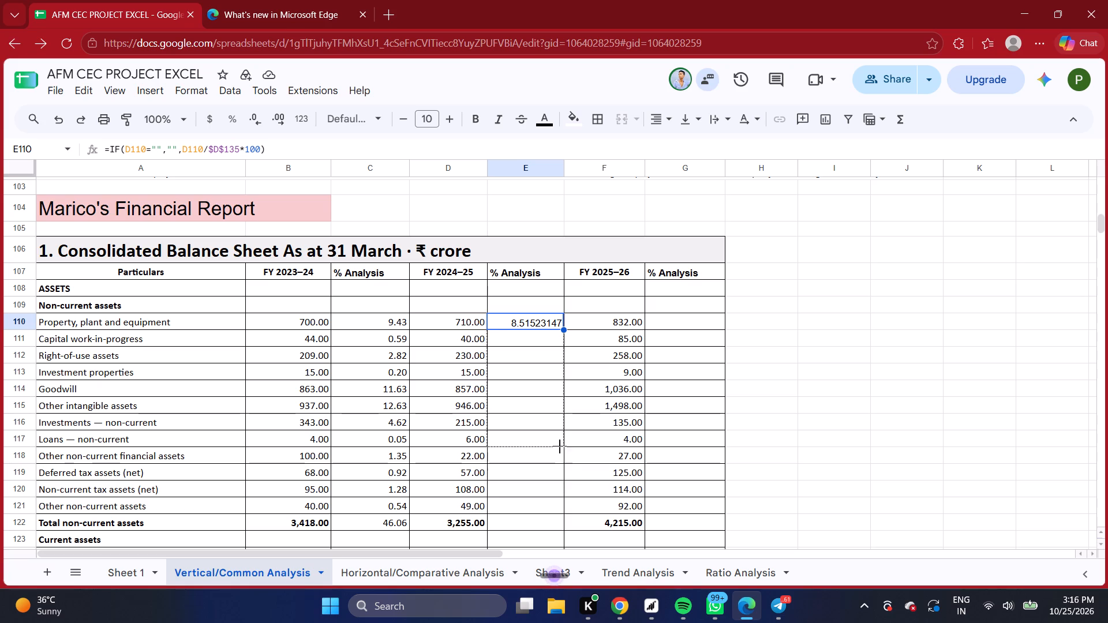
{"action": "left_click_drag", "start_coordinate": [560, 446], "coordinate": [557, 427]}
{"action": "left_click_drag", "start_coordinate": [557, 427], "coordinate": [557, 426]}
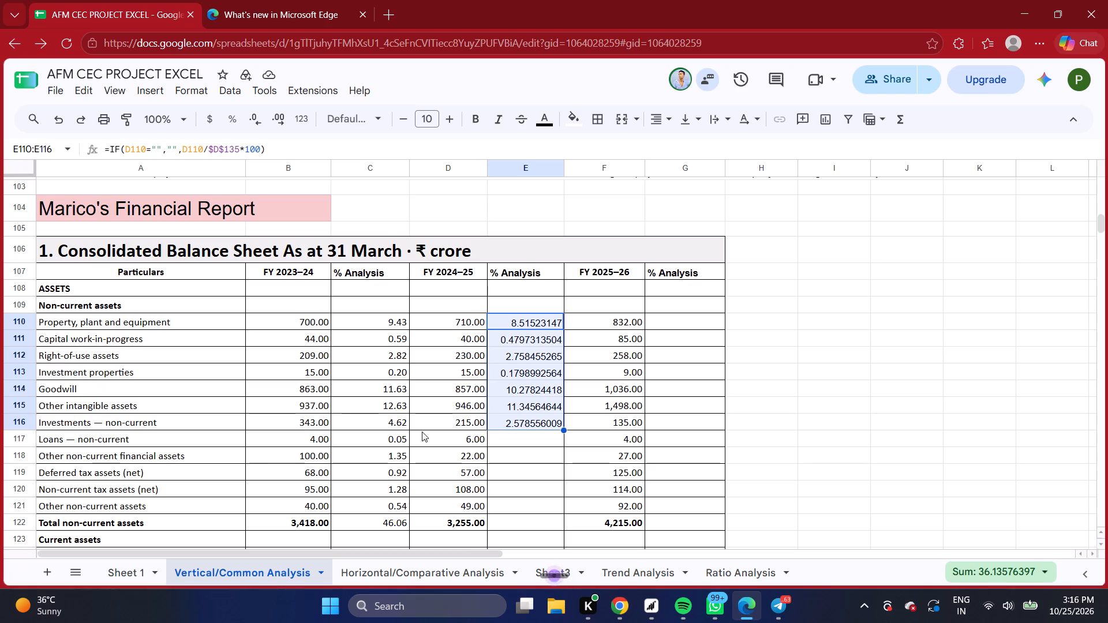
Fill the C110 formula down through C165, covering Marico's FY 2023–24 balance sheet to total equity and liabilities.
{"action": "scroll", "coordinate": [237, 430], "scroll_direction": "down", "scroll_amount": 2}
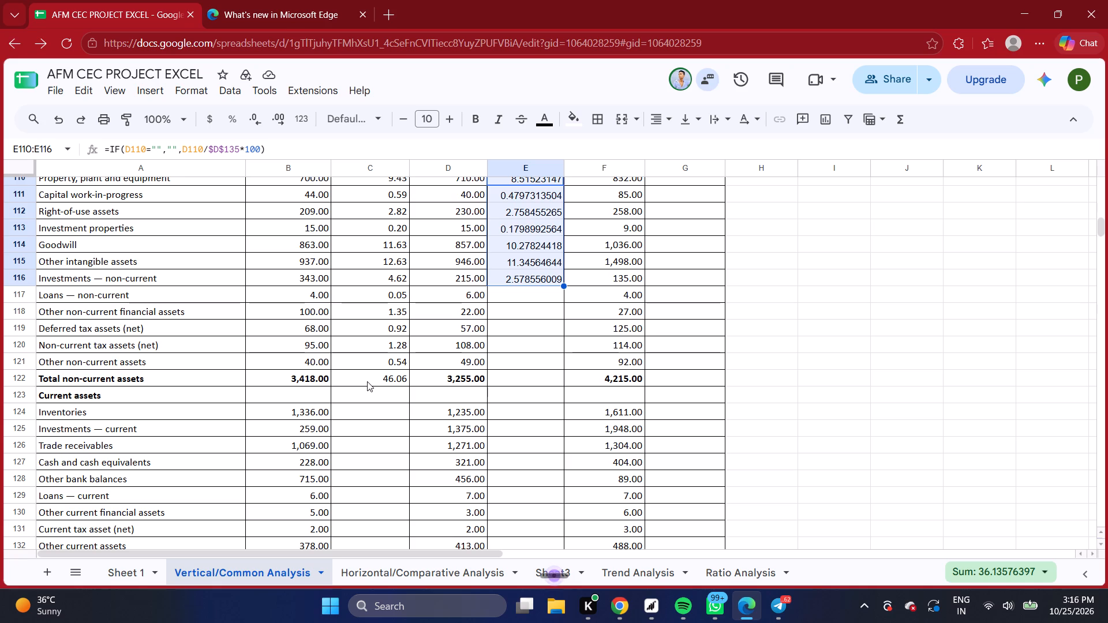
{"action": "scroll", "coordinate": [384, 248], "scroll_direction": "up", "scroll_amount": 3}
{"action": "scroll", "coordinate": [240, 331], "scroll_direction": "down", "scroll_amount": 1}
{"action": "scroll", "coordinate": [304, 313], "scroll_direction": "down", "scroll_amount": 1}
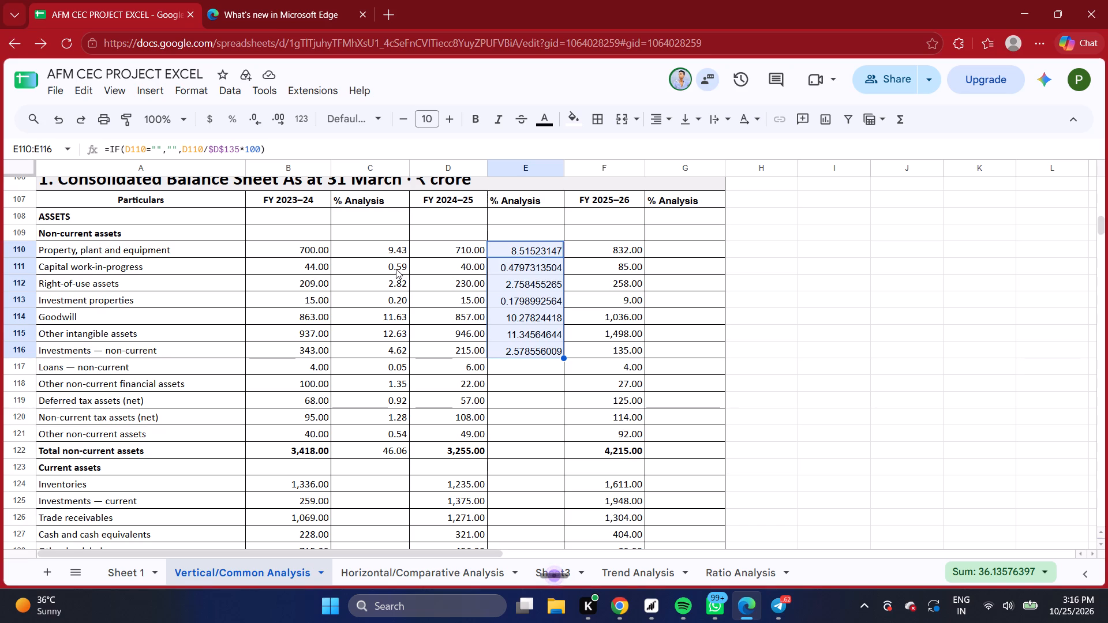
{"action": "left_click", "coordinate": [369, 249]}
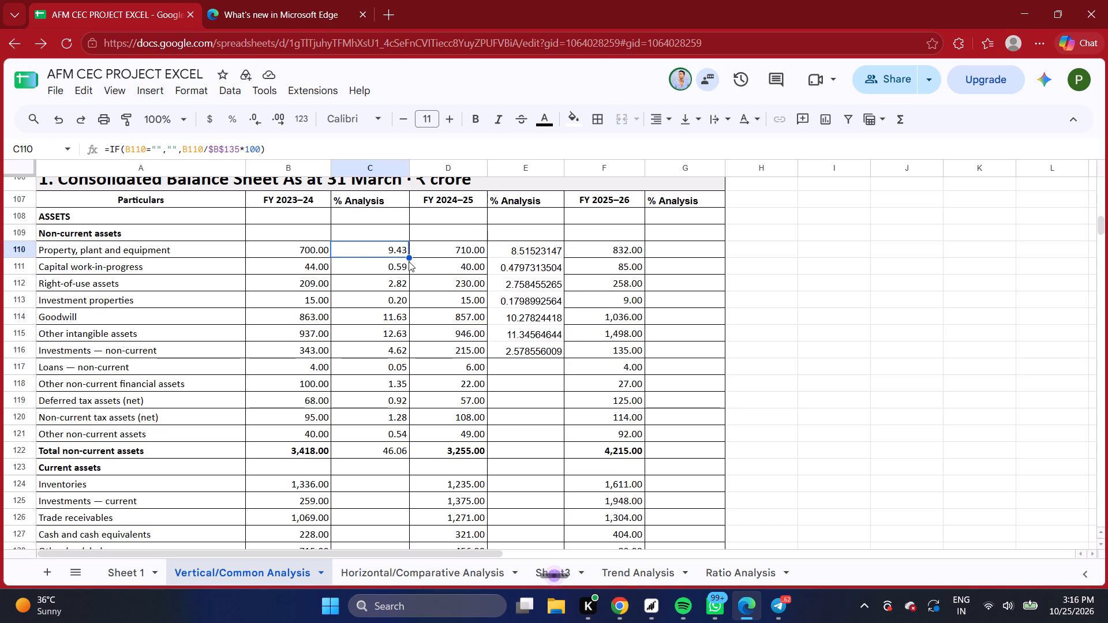
{"action": "left_click_drag", "start_coordinate": [409, 258], "coordinate": [409, 429]}
{"action": "left_click_drag", "start_coordinate": [409, 429], "coordinate": [409, 556]}
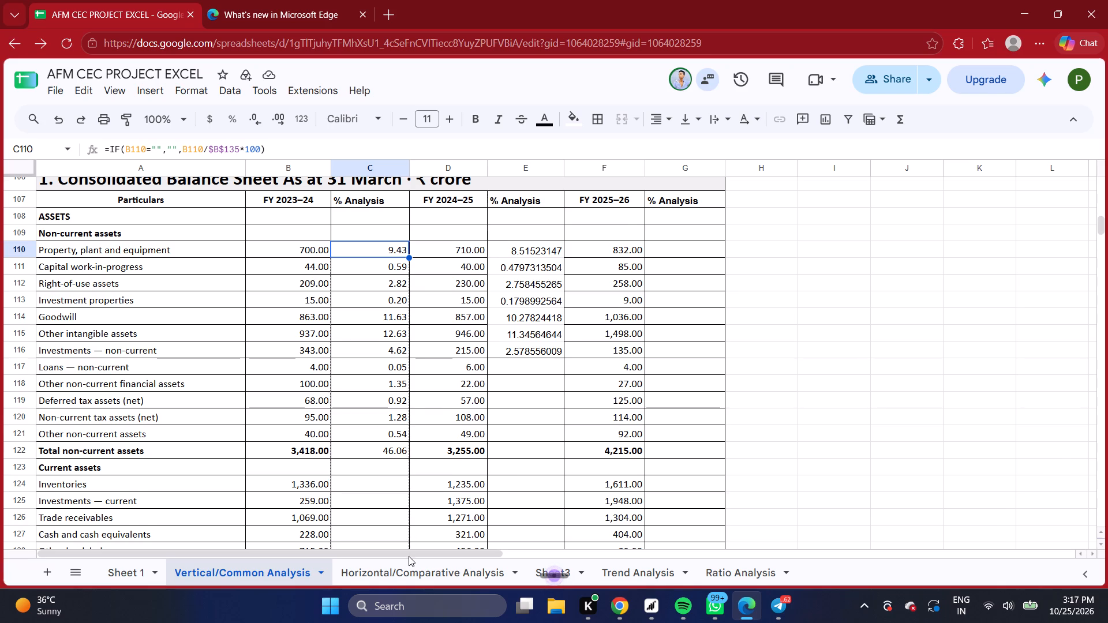
{"action": "left_click_drag", "start_coordinate": [409, 556], "coordinate": [408, 546]}
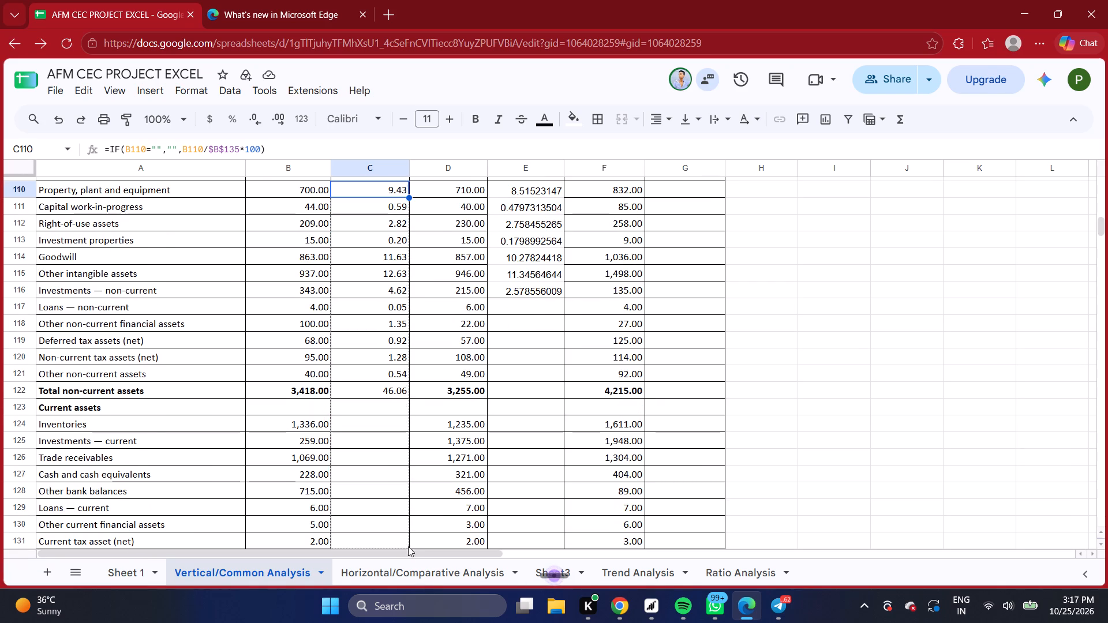
{"action": "left_click_drag", "start_coordinate": [408, 546], "coordinate": [407, 545]}
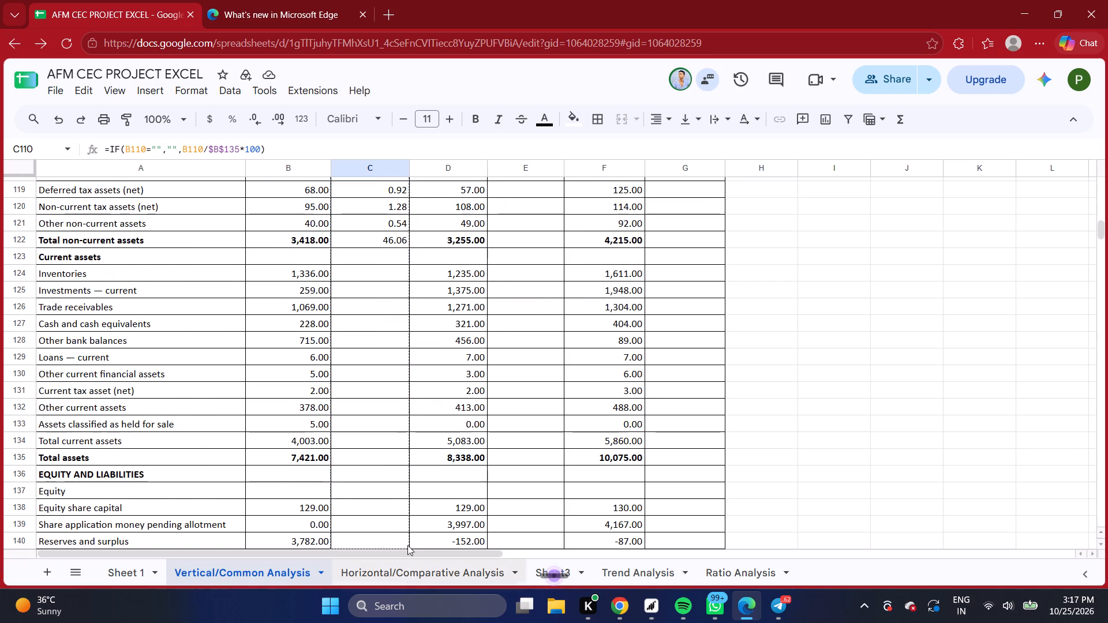
{"action": "left_click_drag", "start_coordinate": [407, 545], "coordinate": [409, 541]}
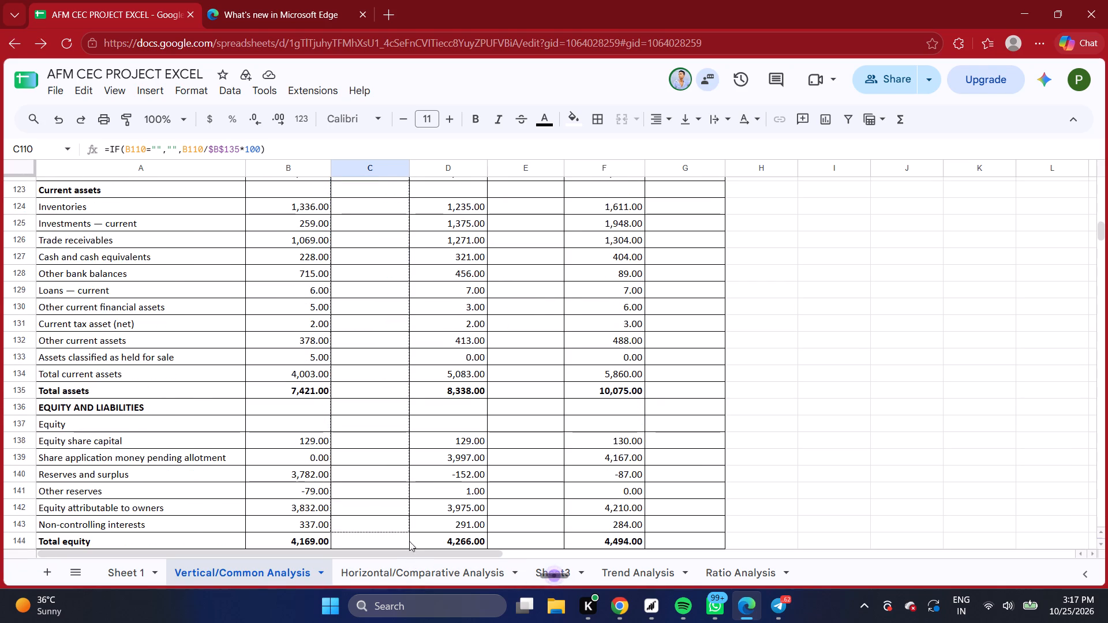
{"action": "left_click_drag", "start_coordinate": [409, 541], "coordinate": [389, 479]}
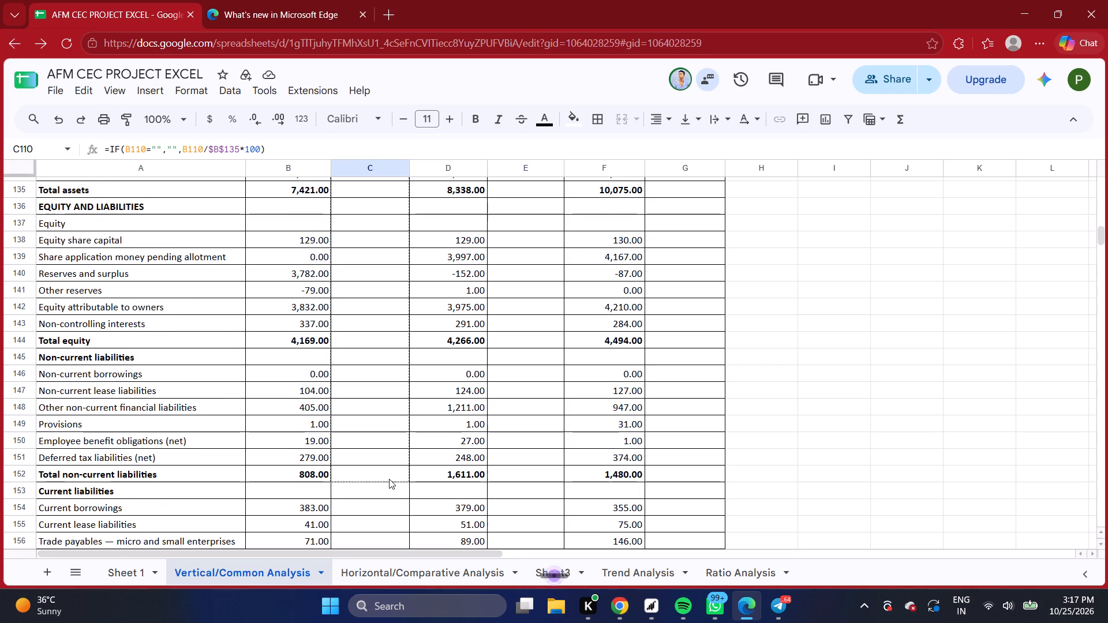
{"action": "left_click_drag", "start_coordinate": [389, 479], "coordinate": [405, 535]}
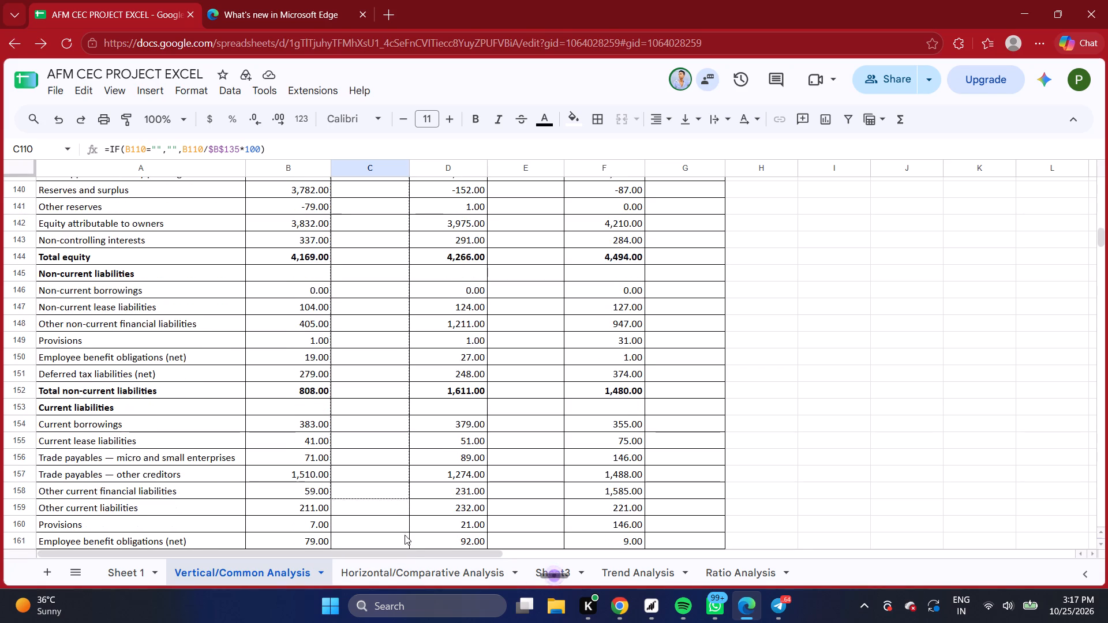
{"action": "left_click_drag", "start_coordinate": [405, 535], "coordinate": [410, 540]}
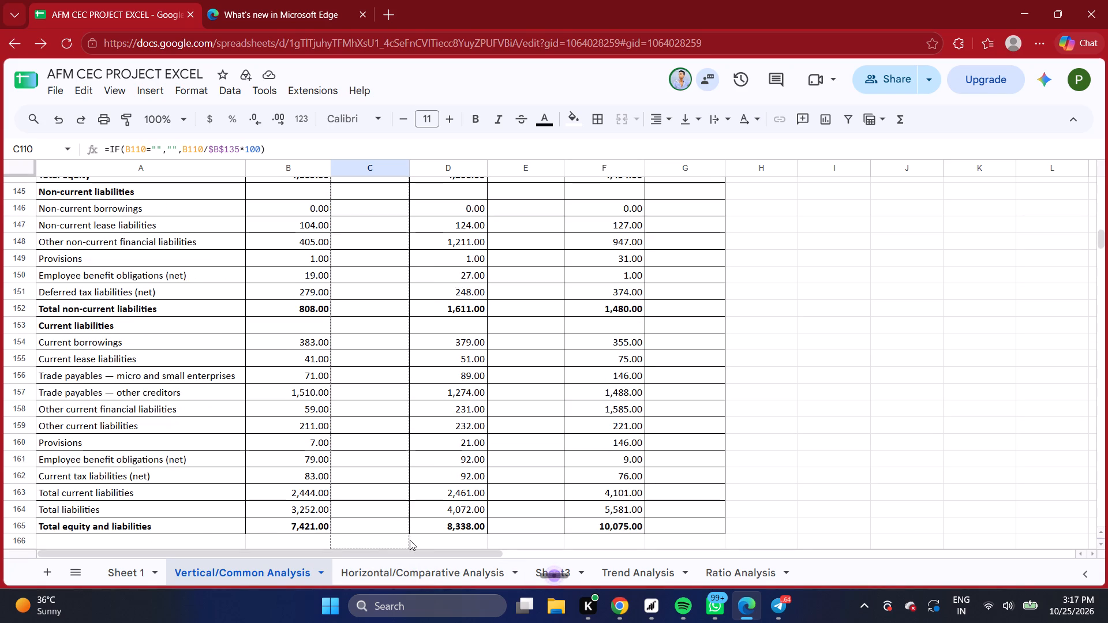
{"action": "left_click_drag", "start_coordinate": [410, 540], "coordinate": [402, 538]}
{"action": "left_click_drag", "start_coordinate": [402, 538], "coordinate": [395, 515]}
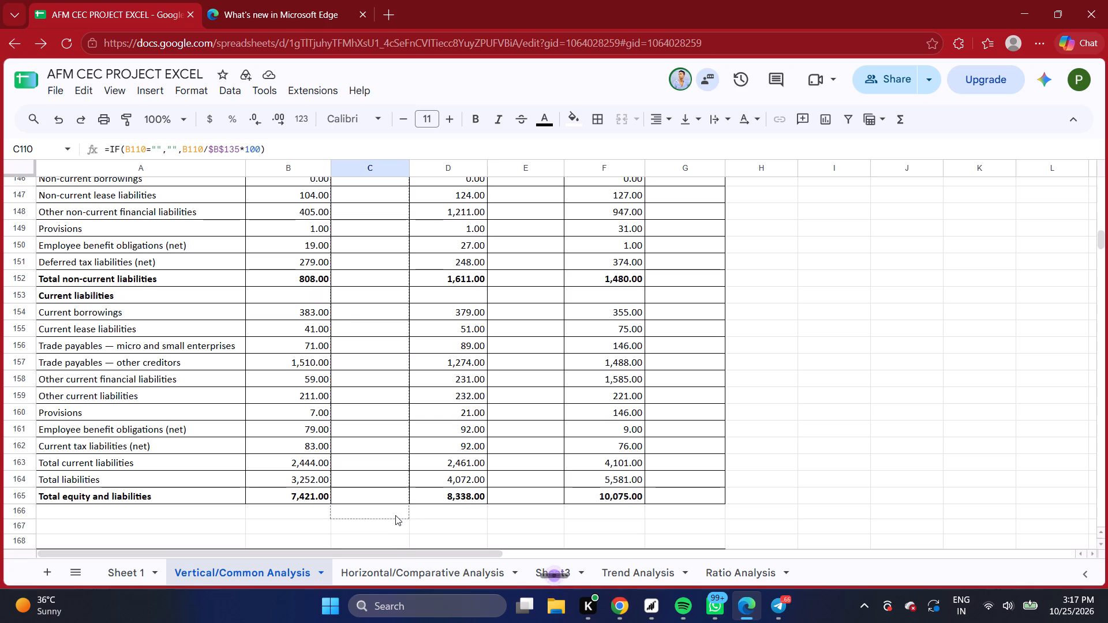
{"action": "left_click_drag", "start_coordinate": [395, 515], "coordinate": [381, 285]}
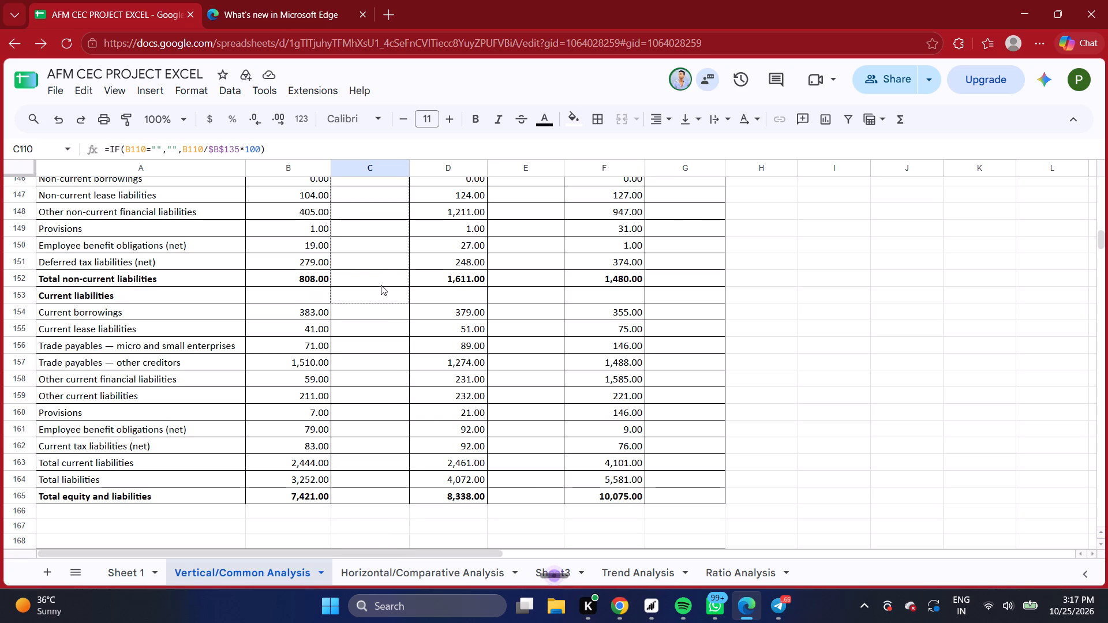
{"action": "left_click_drag", "start_coordinate": [381, 285], "coordinate": [376, 243]}
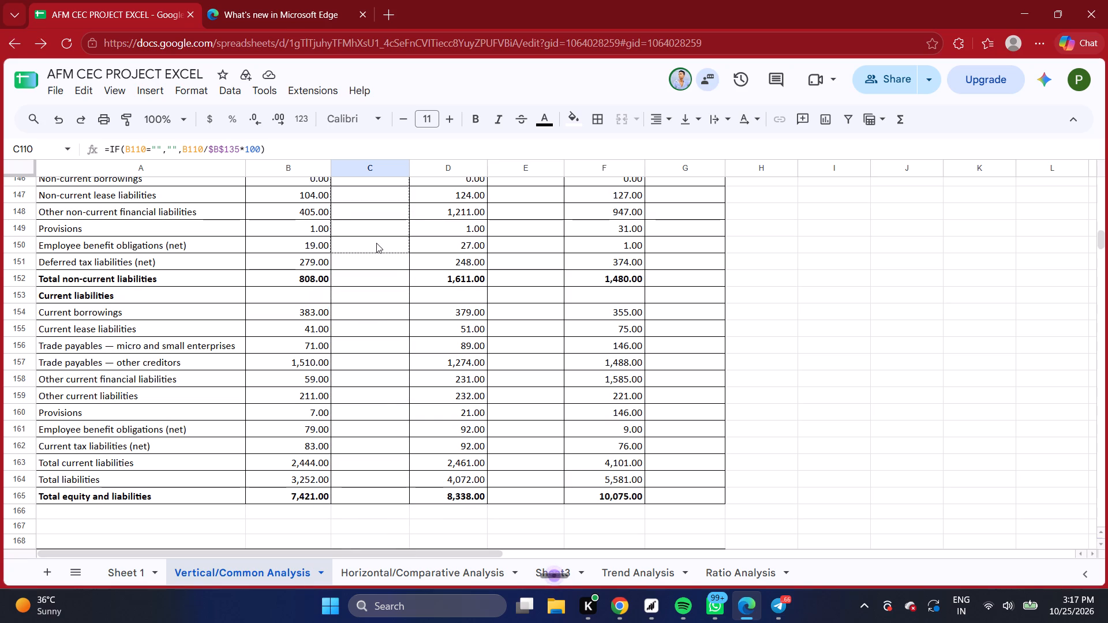
{"action": "left_click_drag", "start_coordinate": [376, 243], "coordinate": [378, 481]}
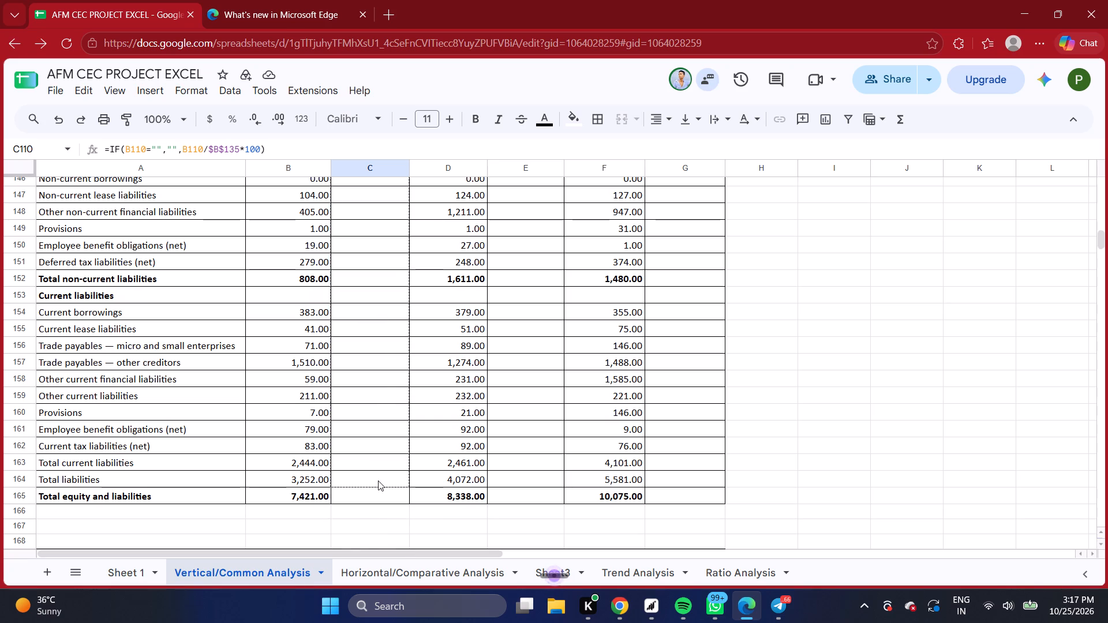
{"action": "left_click_drag", "start_coordinate": [378, 481], "coordinate": [390, 498]}
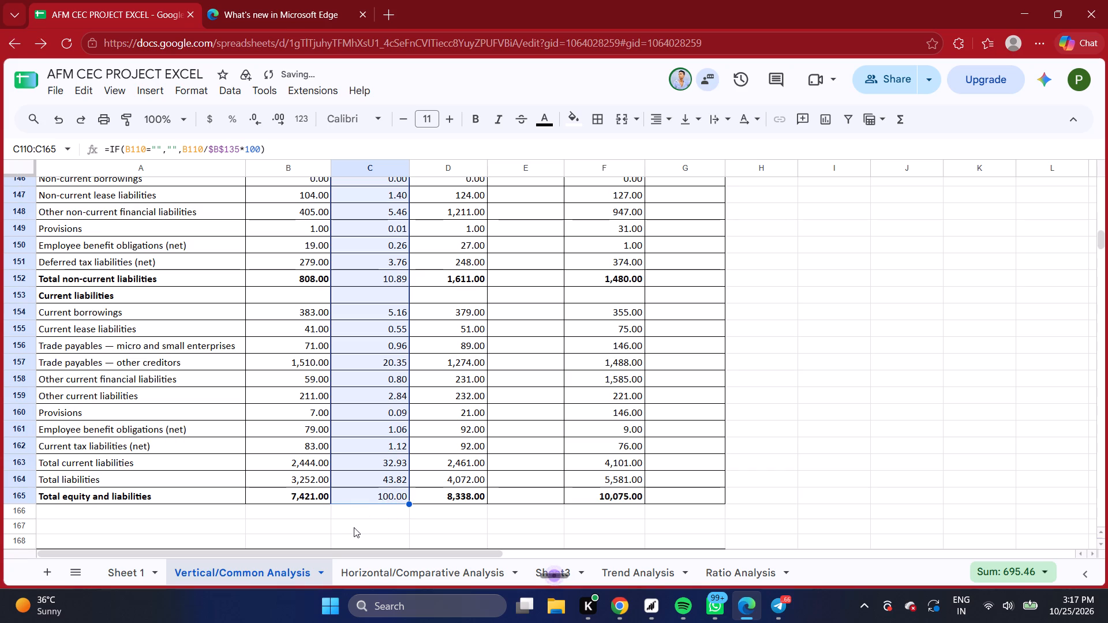
Review the filled FY 2023–24 % Analysis column across Marico's balance sheet, from non-current assets to total equity and liabilities.
{"action": "scroll", "coordinate": [399, 487], "scroll_direction": "up", "scroll_amount": 10}
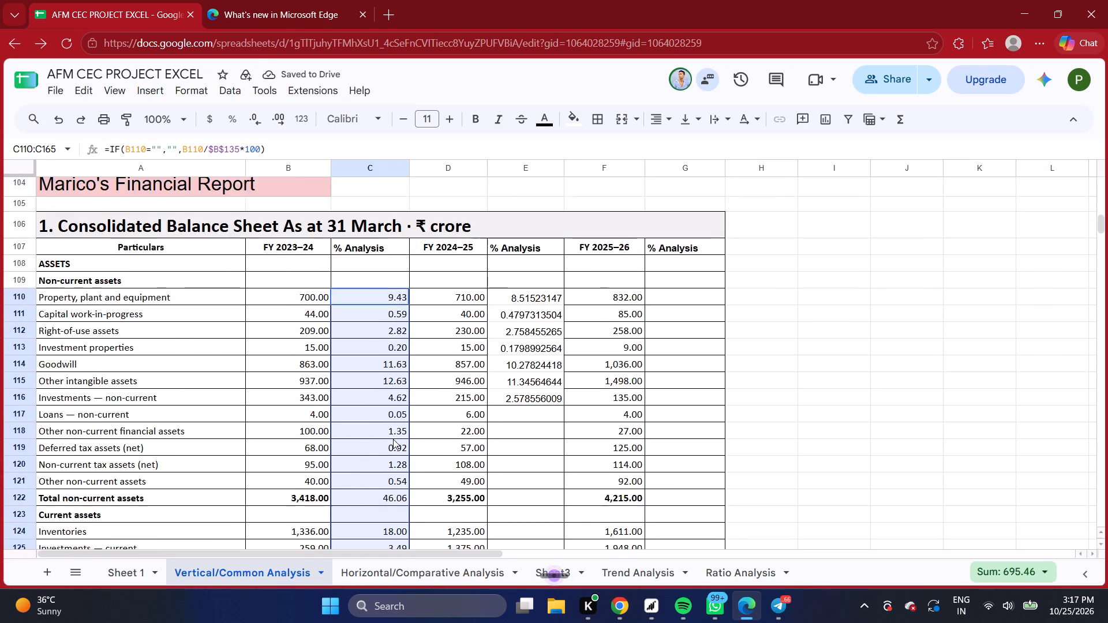
{"action": "scroll", "coordinate": [393, 439], "scroll_direction": "up", "scroll_amount": 3}
{"action": "scroll", "coordinate": [393, 436], "scroll_direction": "down", "scroll_amount": 3}
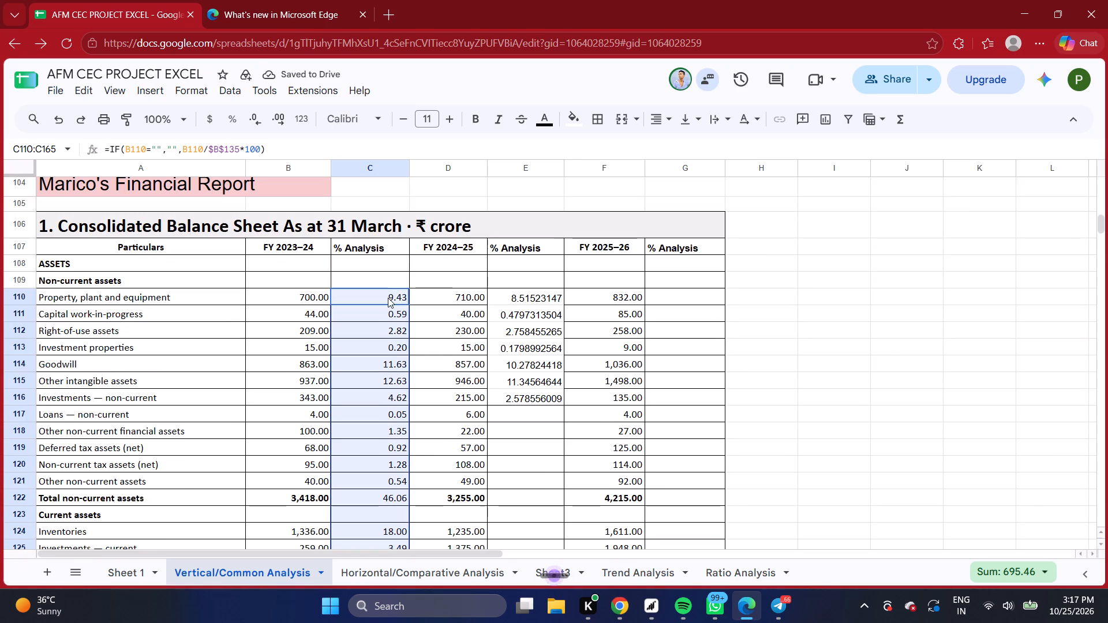
{"action": "scroll", "coordinate": [388, 304], "scroll_direction": "down", "scroll_amount": 2}
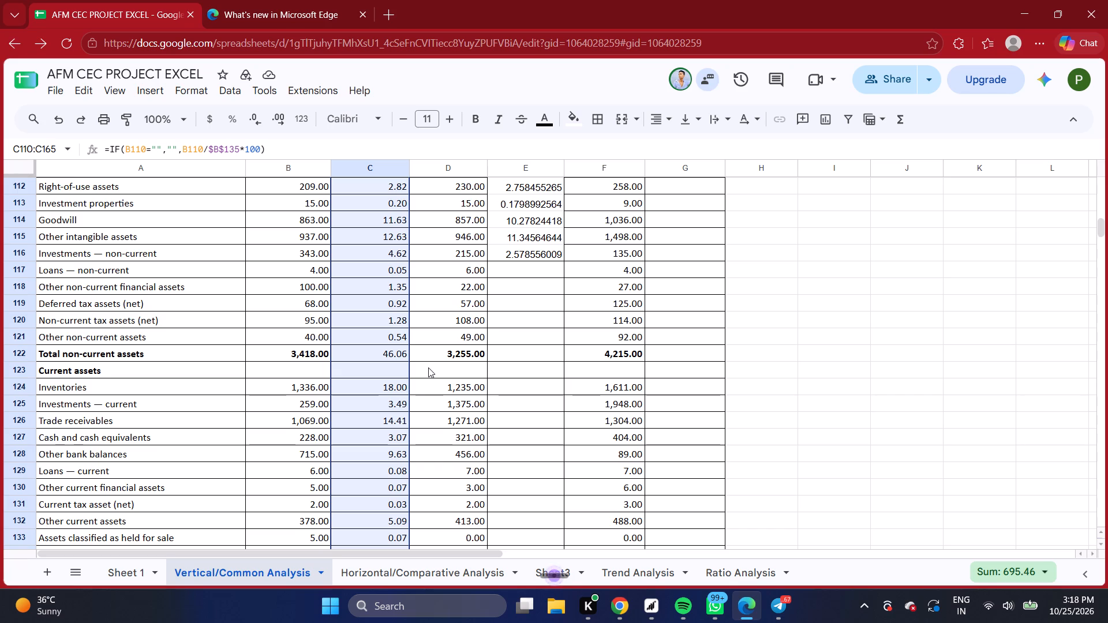
{"action": "scroll", "coordinate": [411, 179], "scroll_direction": "down", "scroll_amount": 3}
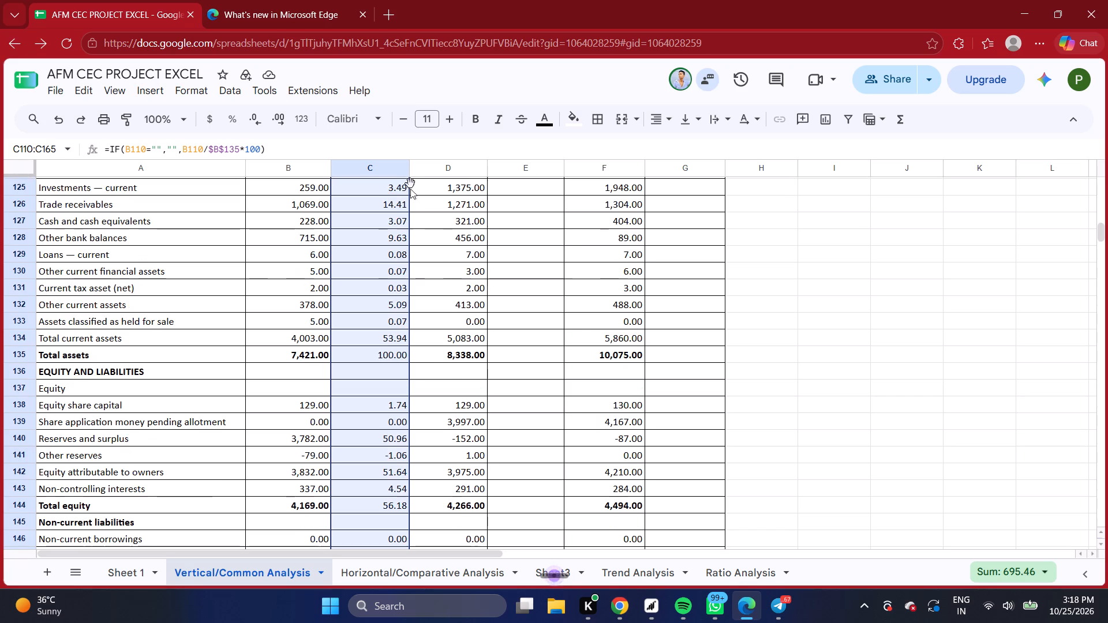
{"action": "scroll", "coordinate": [394, 309], "scroll_direction": "down", "scroll_amount": 8}
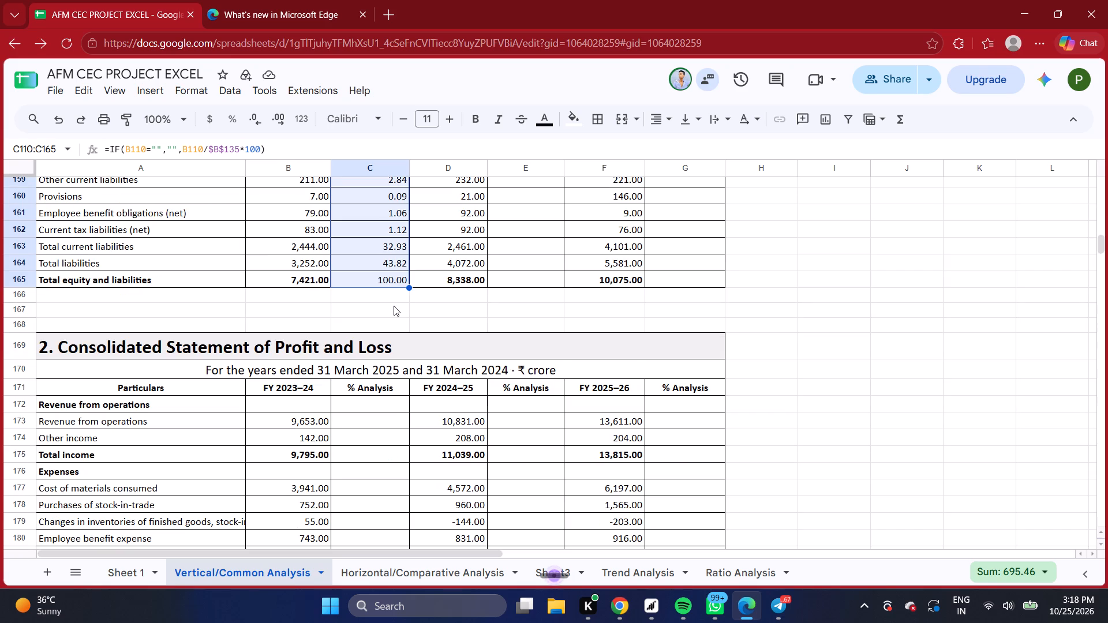
{"action": "scroll", "coordinate": [394, 312], "scroll_direction": "down", "scroll_amount": 3}
{"action": "scroll", "coordinate": [394, 311], "scroll_direction": "up", "scroll_amount": 5}
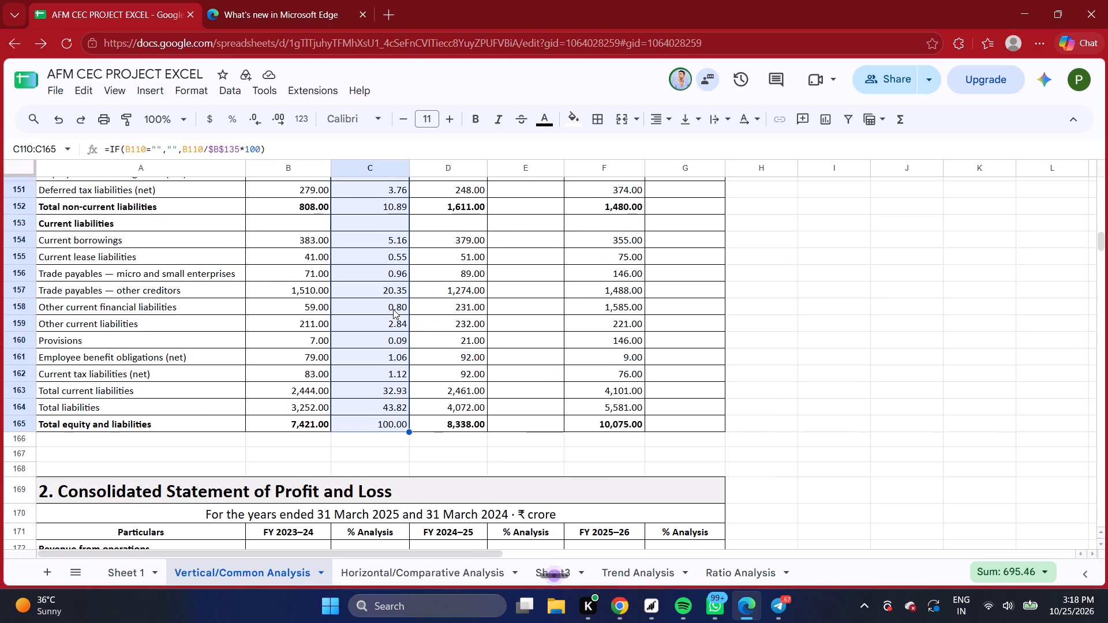
{"action": "scroll", "coordinate": [393, 309], "scroll_direction": "up", "scroll_amount": 1}
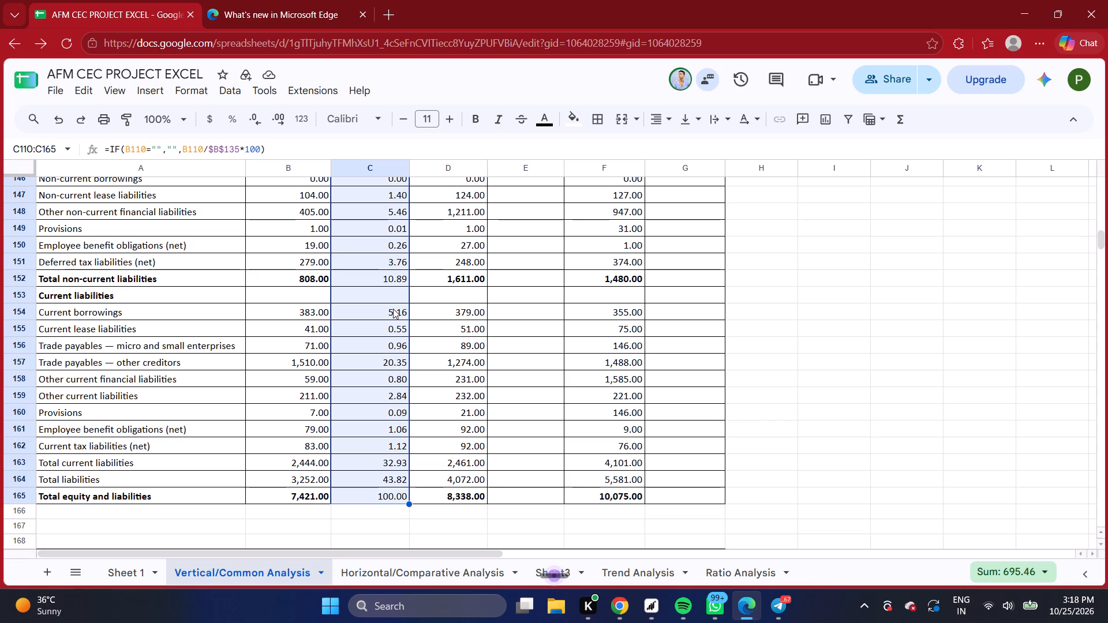
{"action": "scroll", "coordinate": [393, 309], "scroll_direction": "up", "scroll_amount": 10}
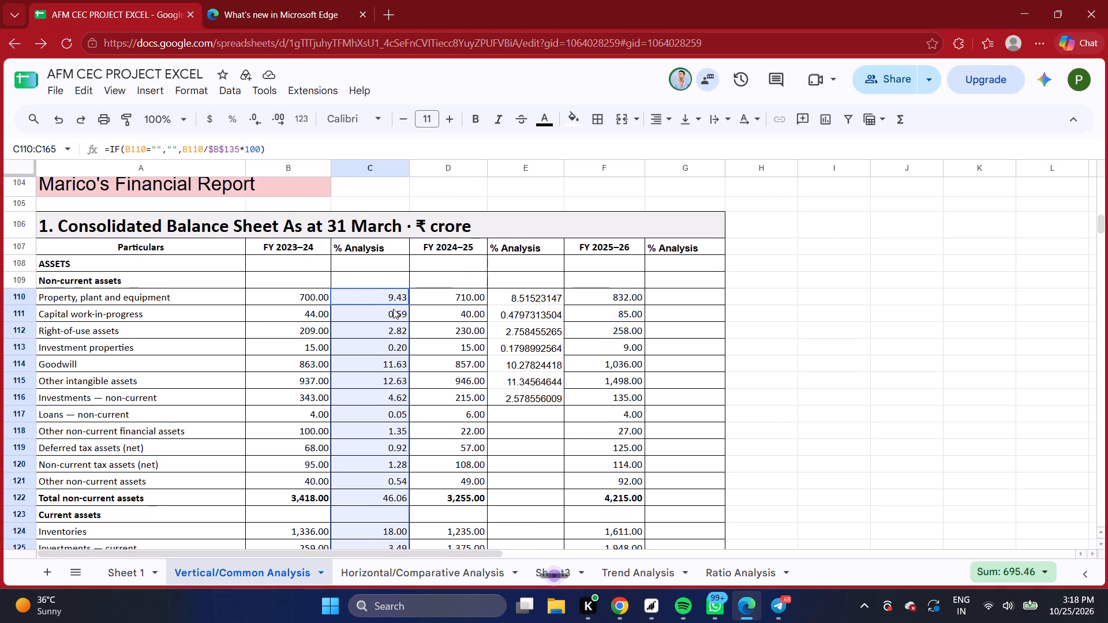
{"action": "scroll", "coordinate": [387, 305], "scroll_direction": "up", "scroll_amount": 2}
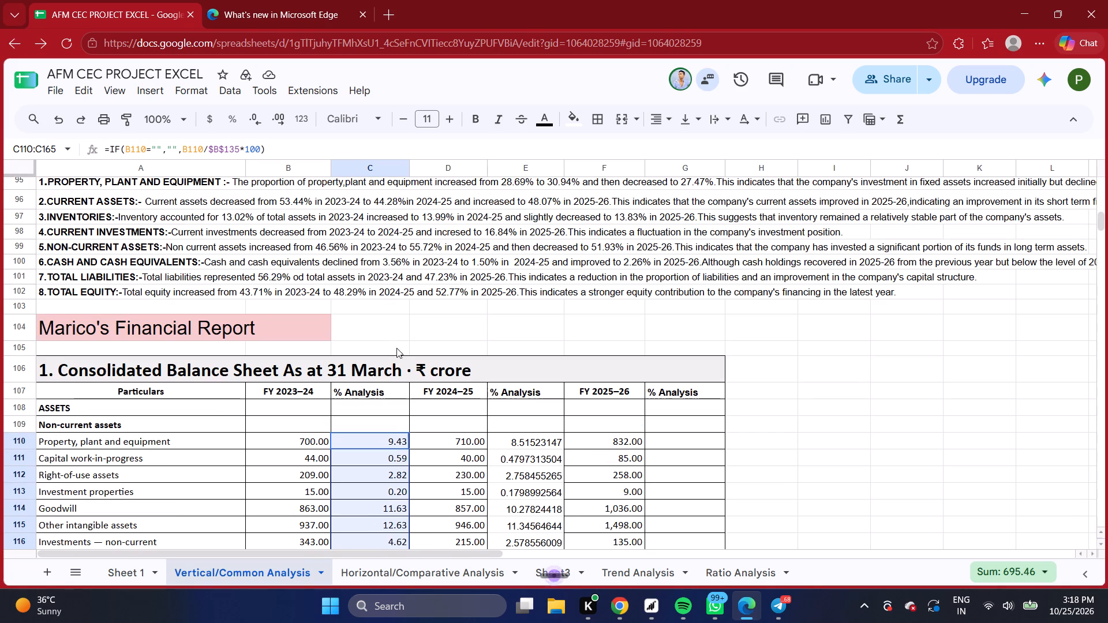
{"action": "scroll", "coordinate": [396, 348], "scroll_direction": "down", "scroll_amount": 3}
{"action": "scroll", "coordinate": [288, 374], "scroll_direction": "down", "scroll_amount": 1}
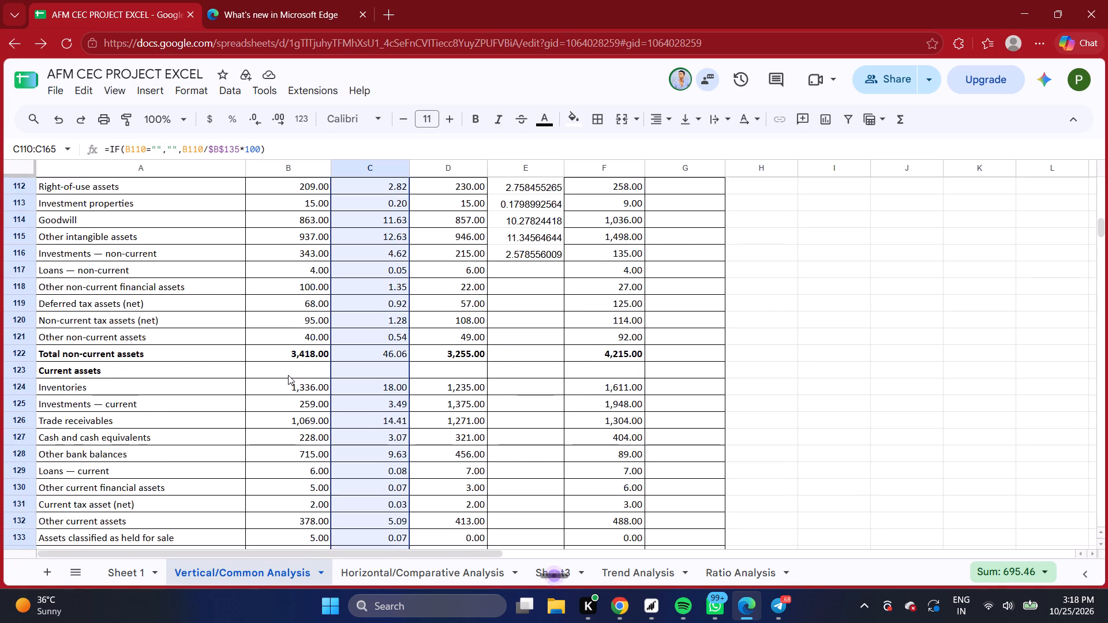
{"action": "scroll", "coordinate": [288, 375], "scroll_direction": "down", "scroll_amount": 1}
{"action": "scroll", "coordinate": [288, 375], "scroll_direction": "up", "scroll_amount": 4}
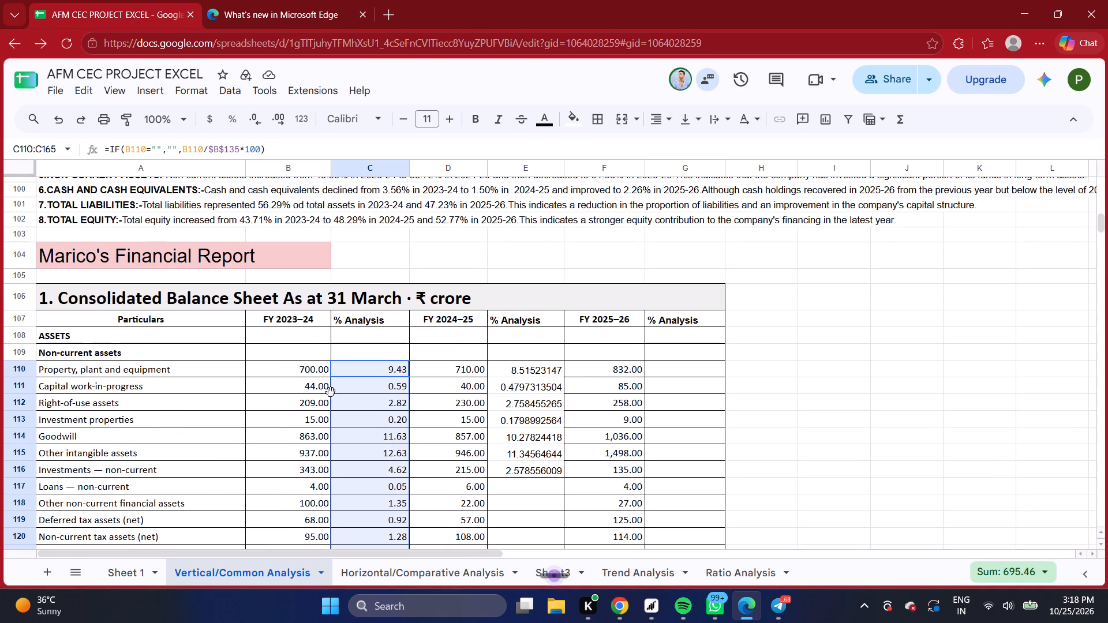
{"action": "scroll", "coordinate": [330, 391], "scroll_direction": "down", "scroll_amount": 3}
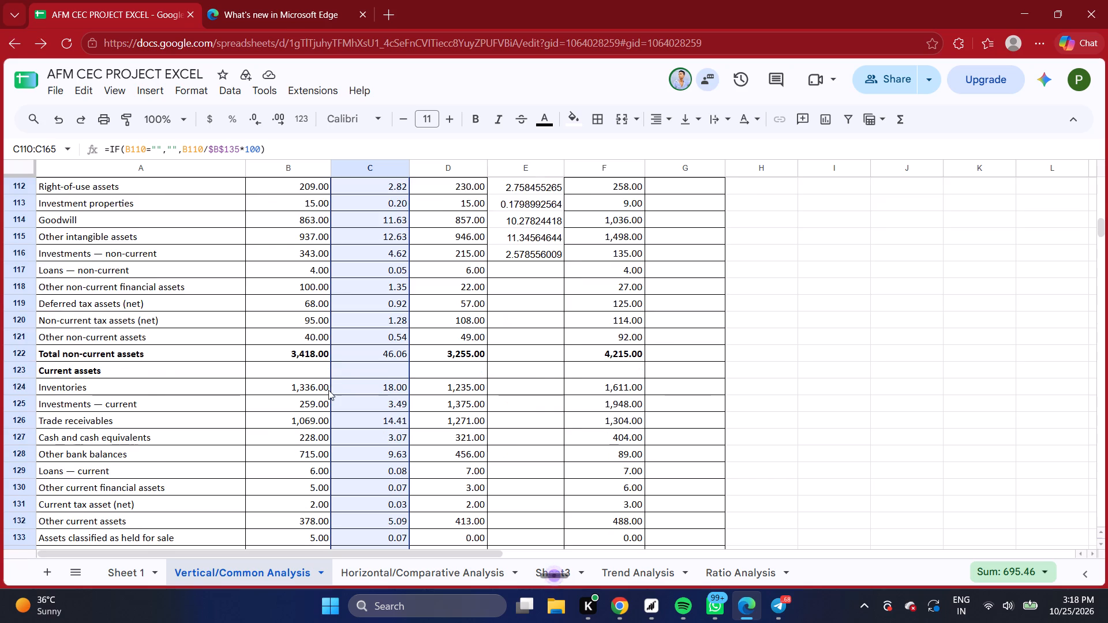
{"action": "scroll", "coordinate": [328, 389], "scroll_direction": "up", "scroll_amount": 3}
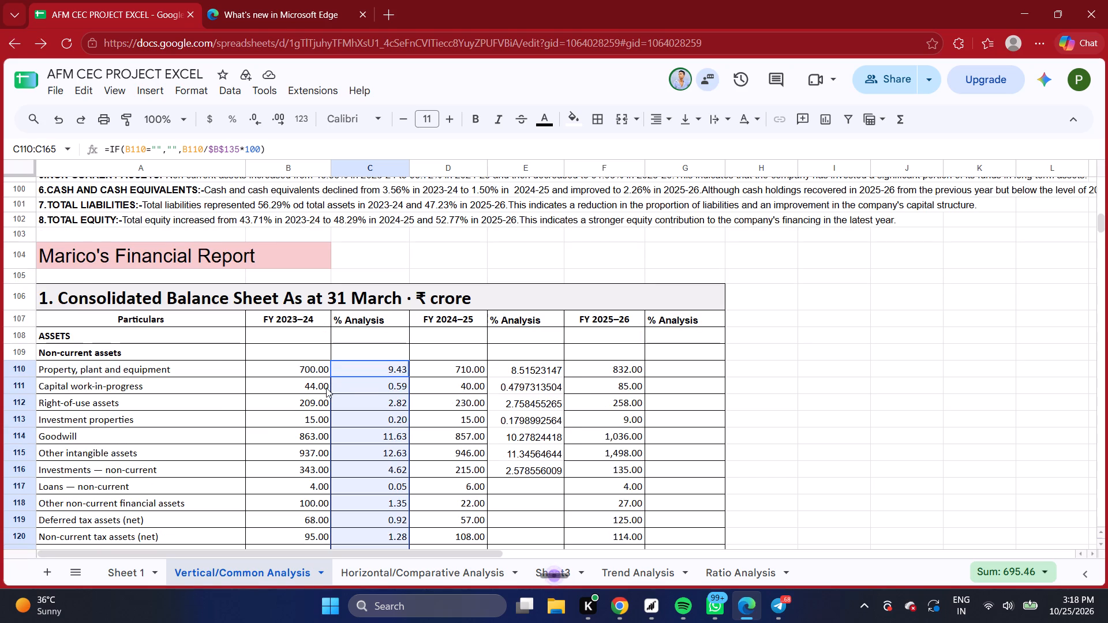
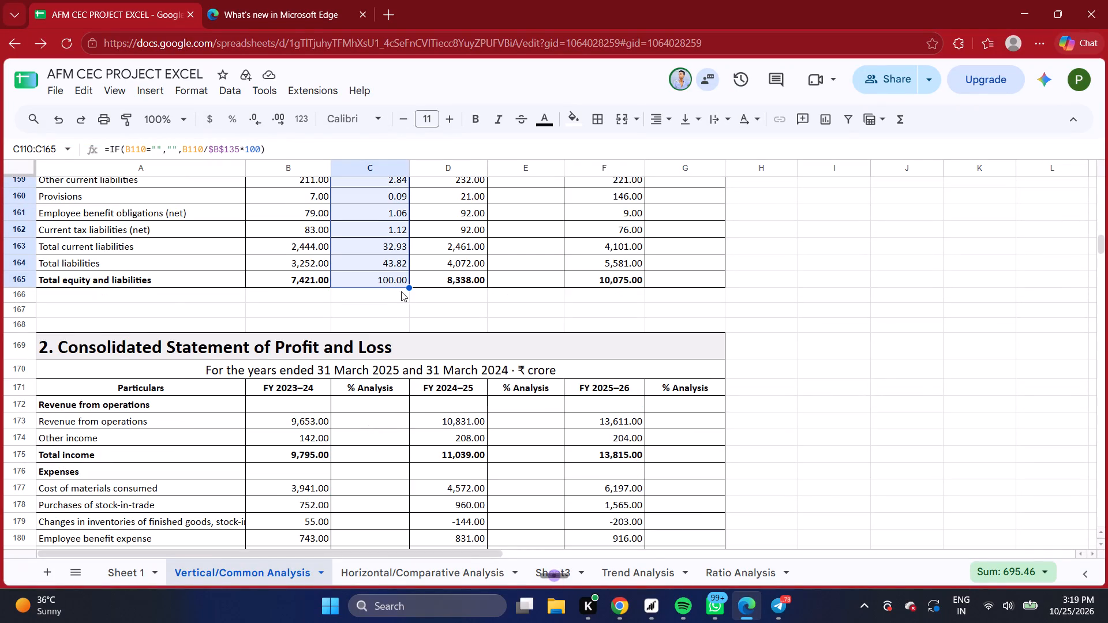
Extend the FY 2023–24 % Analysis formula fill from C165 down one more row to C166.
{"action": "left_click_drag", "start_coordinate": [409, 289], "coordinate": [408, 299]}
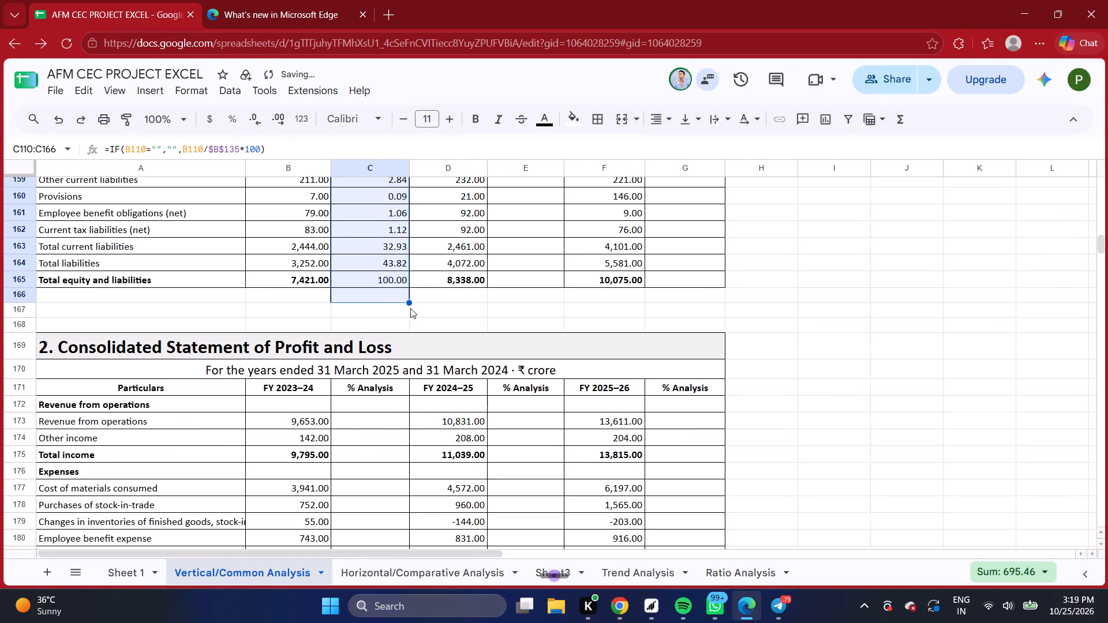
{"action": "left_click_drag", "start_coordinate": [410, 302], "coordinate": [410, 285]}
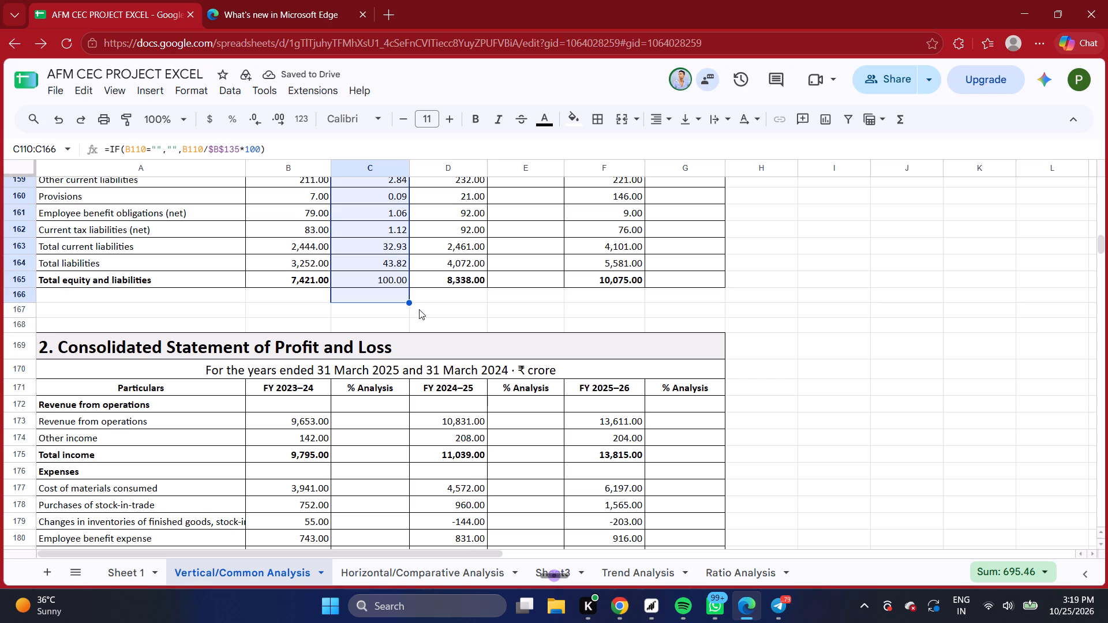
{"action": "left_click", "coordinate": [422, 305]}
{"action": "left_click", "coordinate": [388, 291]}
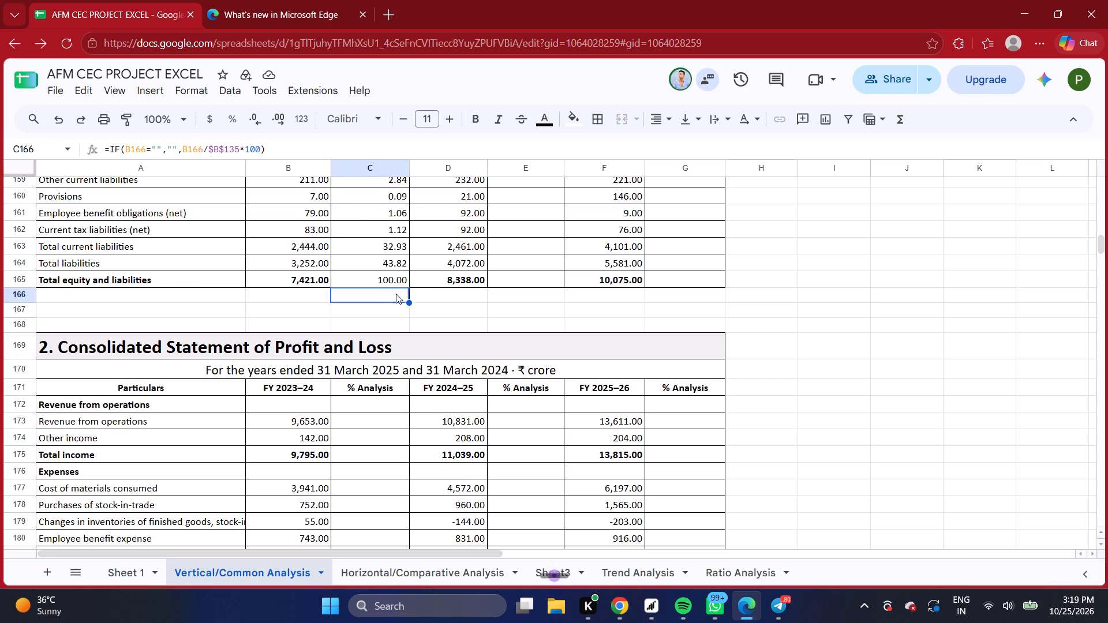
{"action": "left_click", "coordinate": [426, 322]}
Undo all the balance sheet % Analysis formulas and fills for FY 2023–24 and FY 2024–25, back through the C110 formula.
{"action": "scroll", "coordinate": [426, 322], "scroll_direction": "up", "scroll_amount": 7}
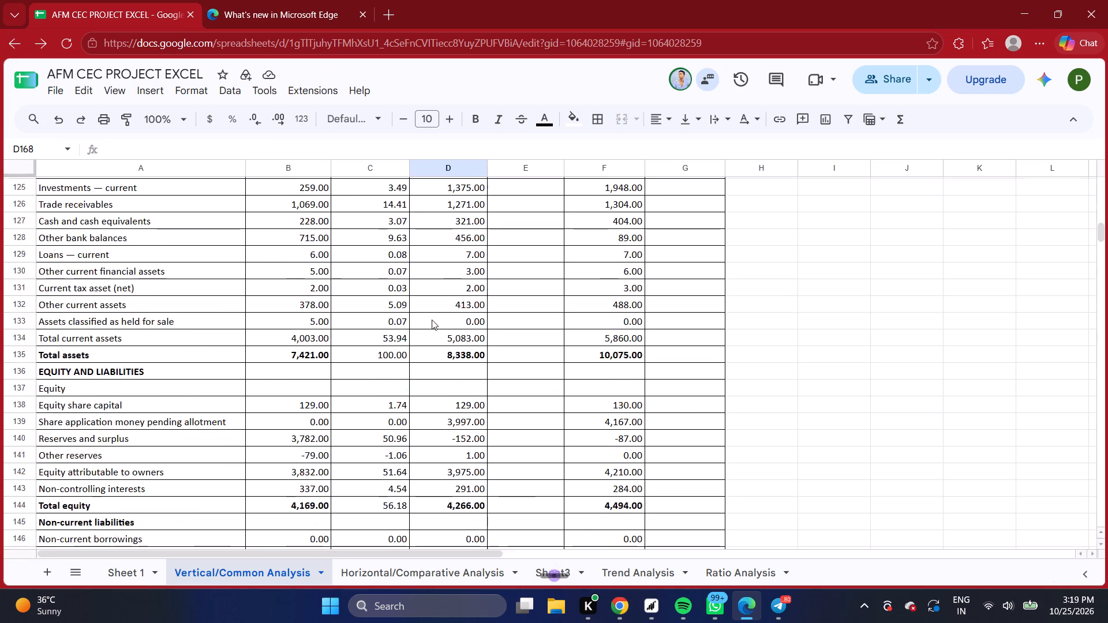
{"action": "scroll", "coordinate": [432, 320], "scroll_direction": "up", "scroll_amount": 10}
{"action": "scroll", "coordinate": [458, 317], "scroll_direction": "down", "scroll_amount": 5}
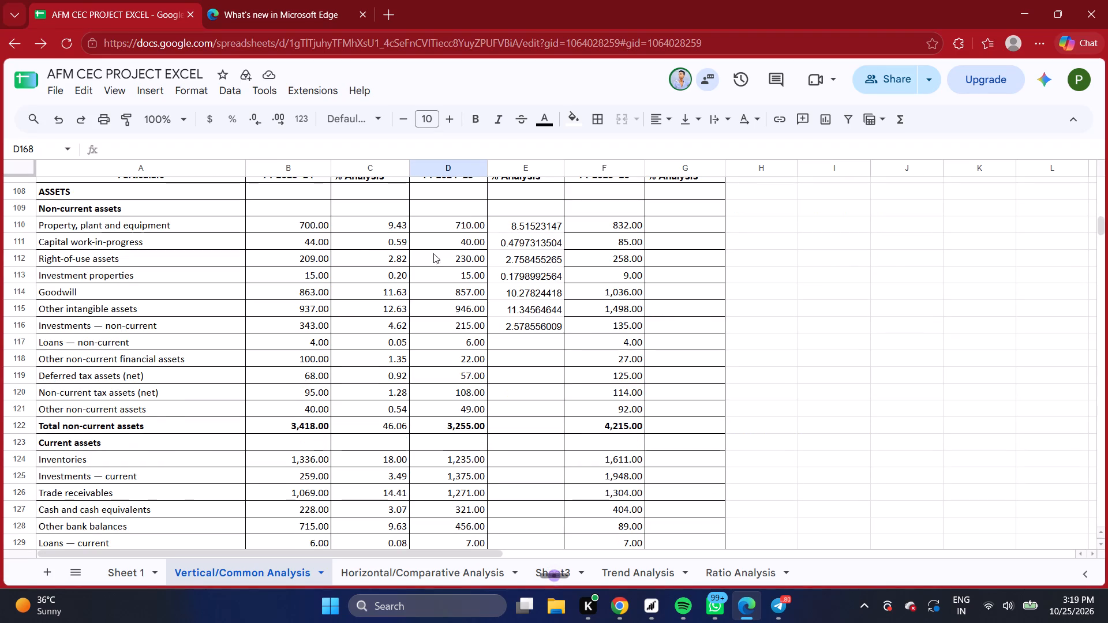
{"action": "left_click", "coordinate": [61, 121]}
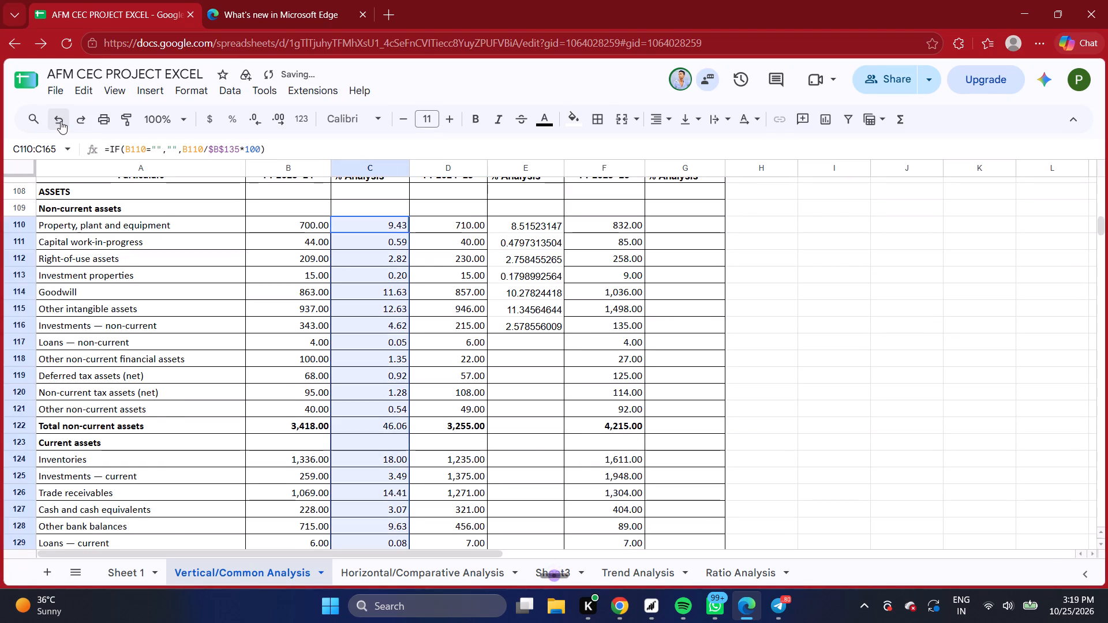
{"action": "left_click", "coordinate": [61, 121]}
{"action": "left_click", "coordinate": [61, 121]}
{"action": "left_click", "coordinate": [61, 121]}
{"action": "left_click", "coordinate": [61, 121]}
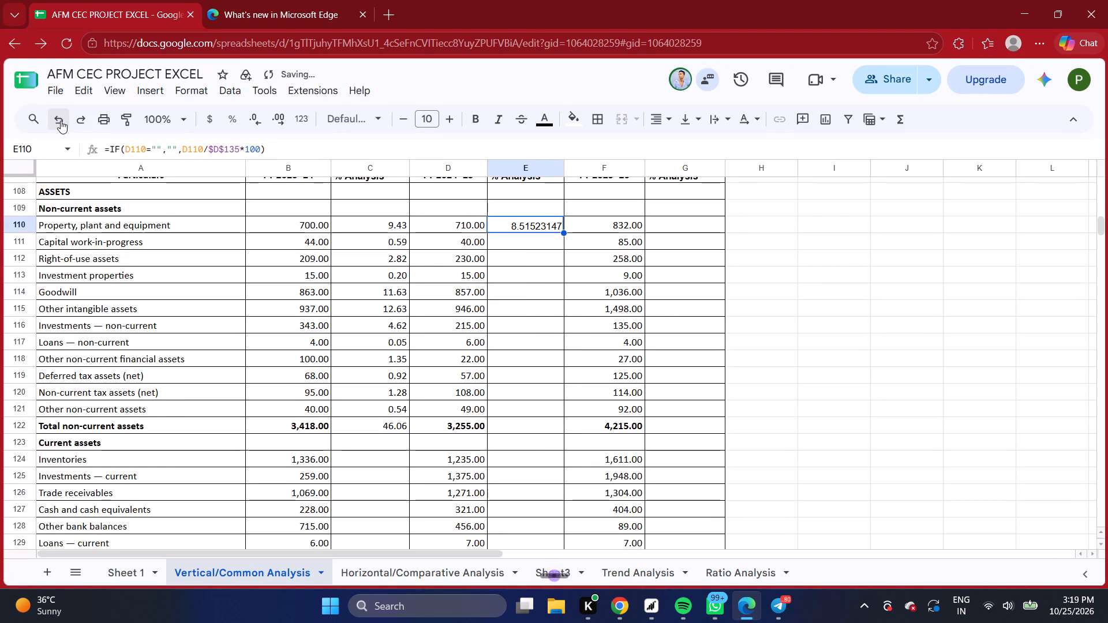
{"action": "left_click", "coordinate": [61, 121]}
{"action": "left_click", "coordinate": [61, 121]}
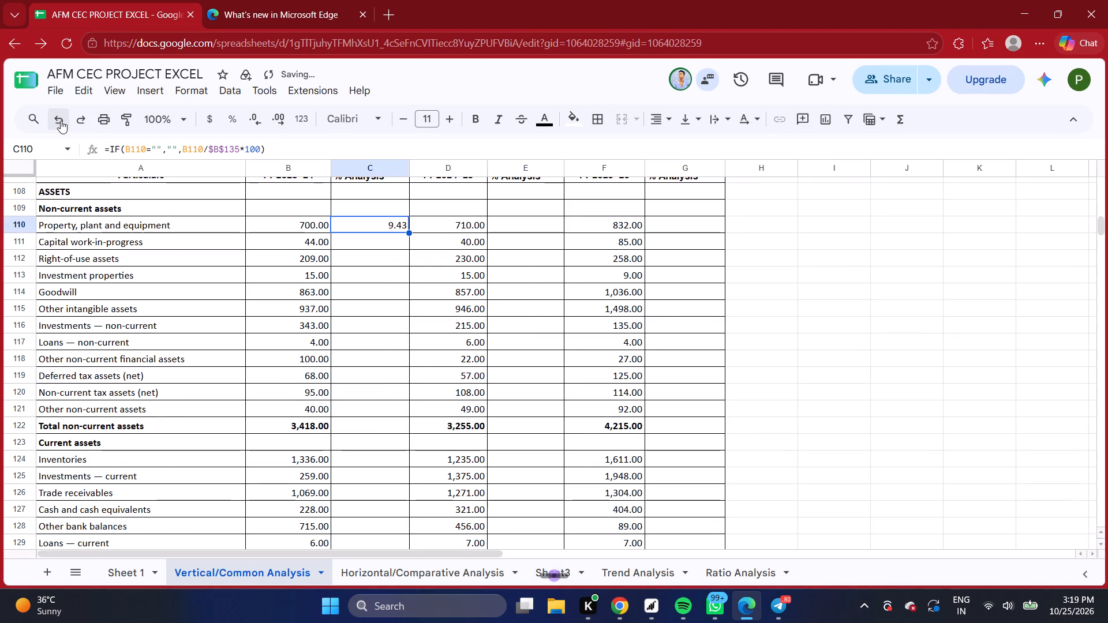
{"action": "left_click", "coordinate": [61, 121]}
{"action": "left_click", "coordinate": [61, 121]}
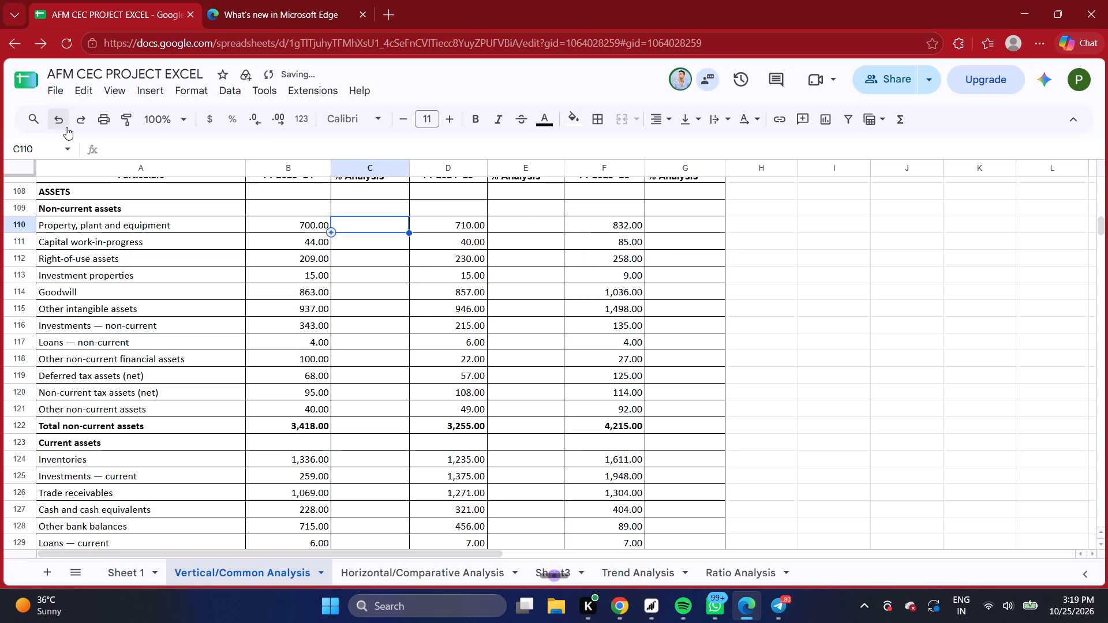
{"action": "left_click", "coordinate": [823, 313]}
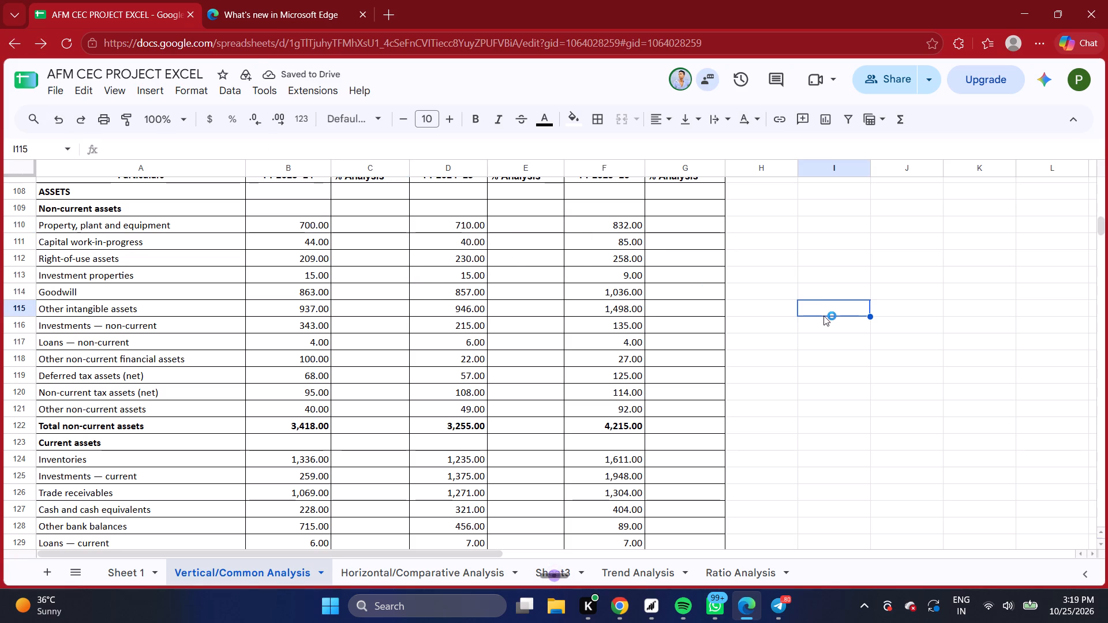
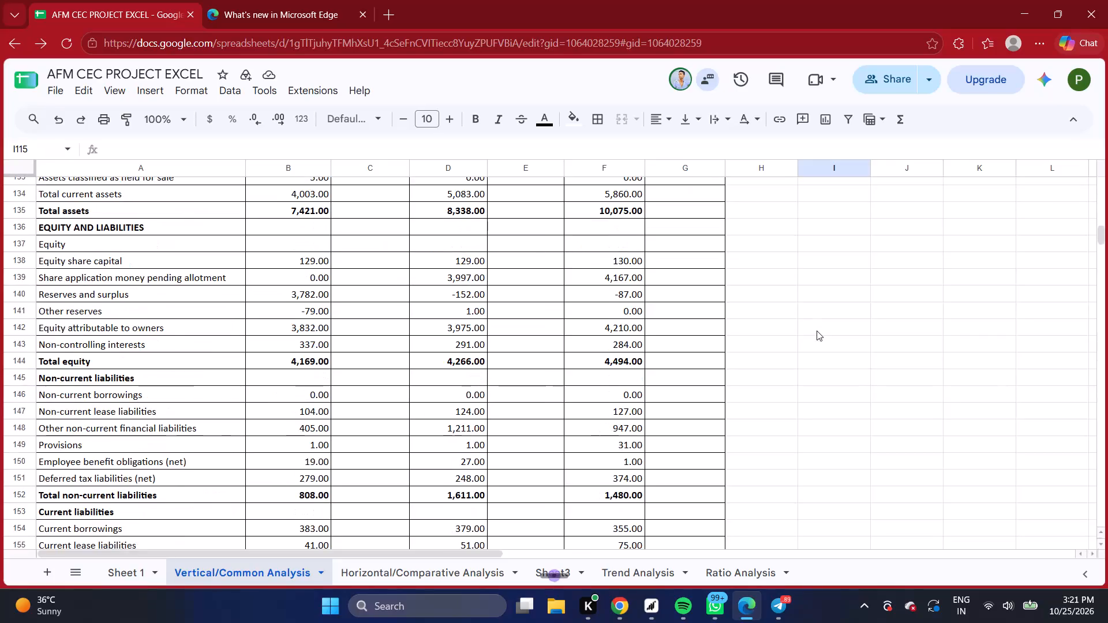
Look over Marico's consolidated profit and loss statement and balance sheet, including their % Analysis columns, on the Vertical/Common Analysis sheet.
{"action": "scroll", "coordinate": [817, 331], "scroll_direction": "down", "scroll_amount": 6}
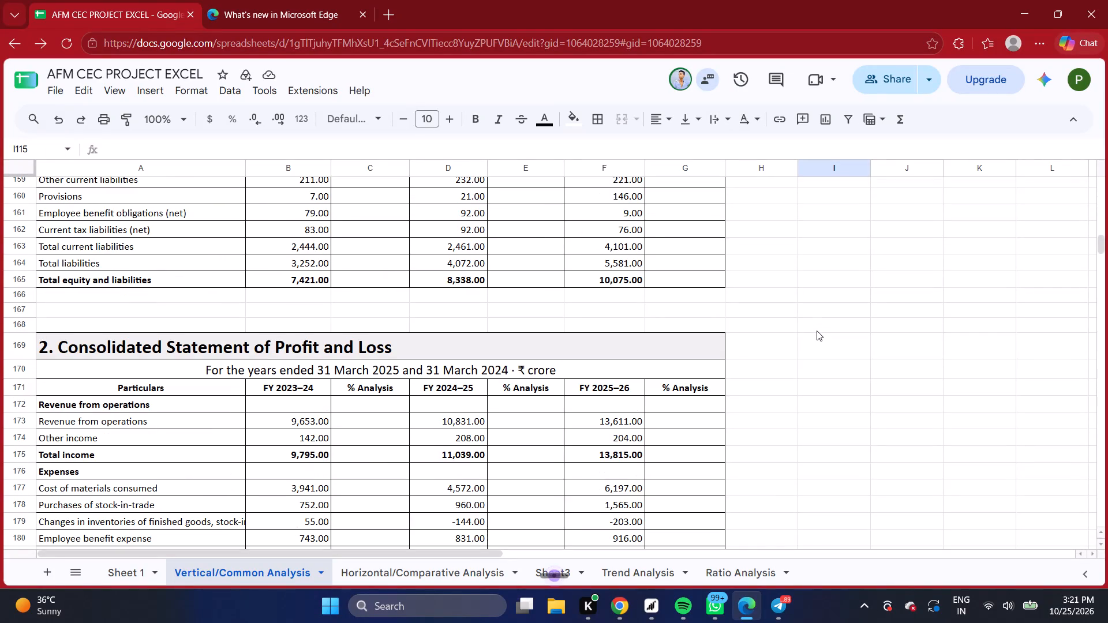
{"action": "scroll", "coordinate": [817, 331], "scroll_direction": "down", "scroll_amount": 8}
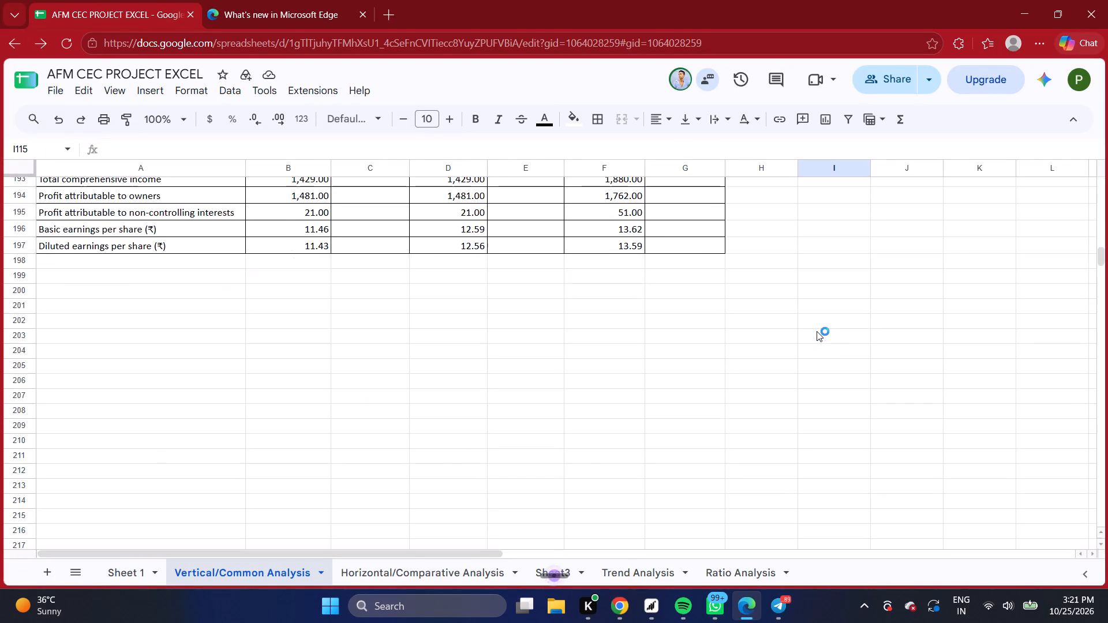
{"action": "scroll", "coordinate": [817, 331], "scroll_direction": "up", "scroll_amount": 14}
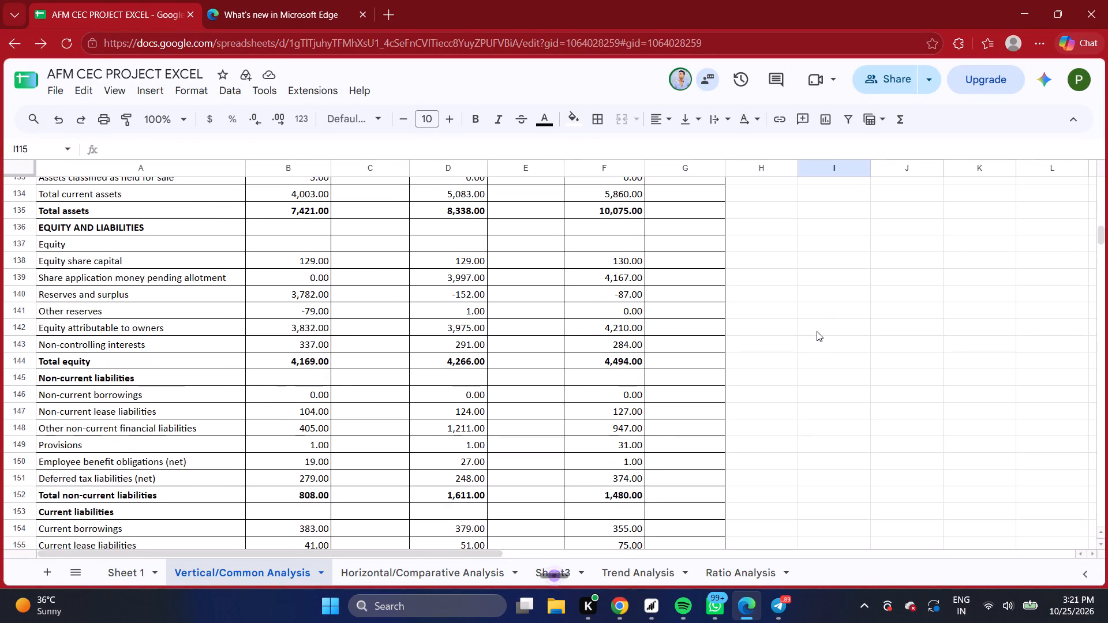
{"action": "scroll", "coordinate": [817, 331], "scroll_direction": "up", "scroll_amount": 5}
{"action": "scroll", "coordinate": [810, 428], "scroll_direction": "up", "scroll_amount": 4}
{"action": "scroll", "coordinate": [809, 428], "scroll_direction": "down", "scroll_amount": 2}
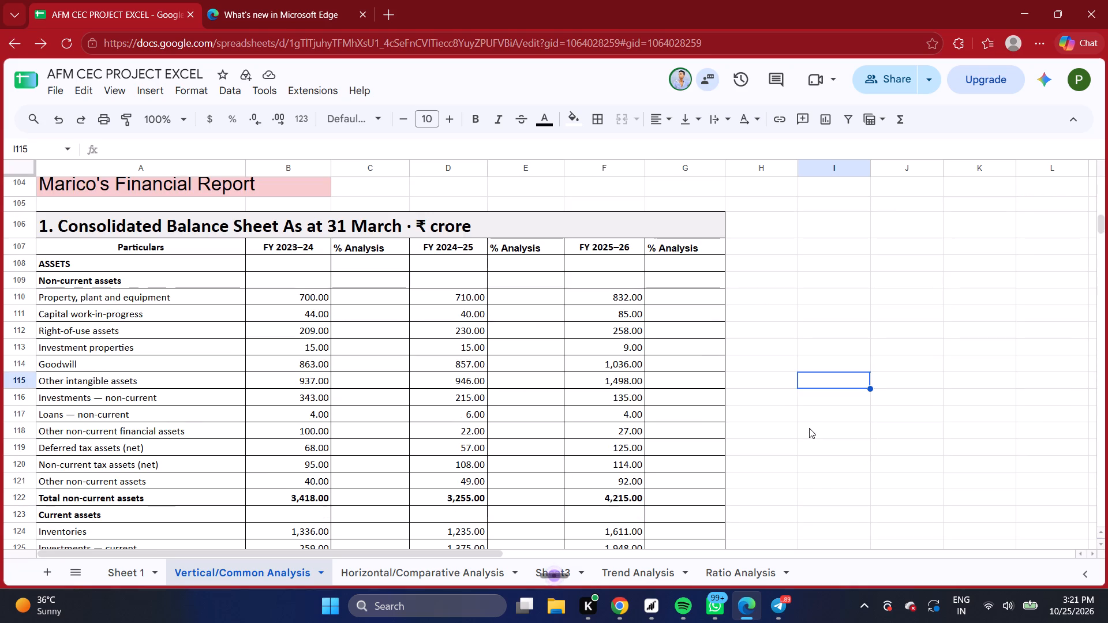
{"action": "scroll", "coordinate": [808, 428], "scroll_direction": "up", "scroll_amount": 3}
{"action": "scroll", "coordinate": [808, 428], "scroll_direction": "down", "scroll_amount": 3}
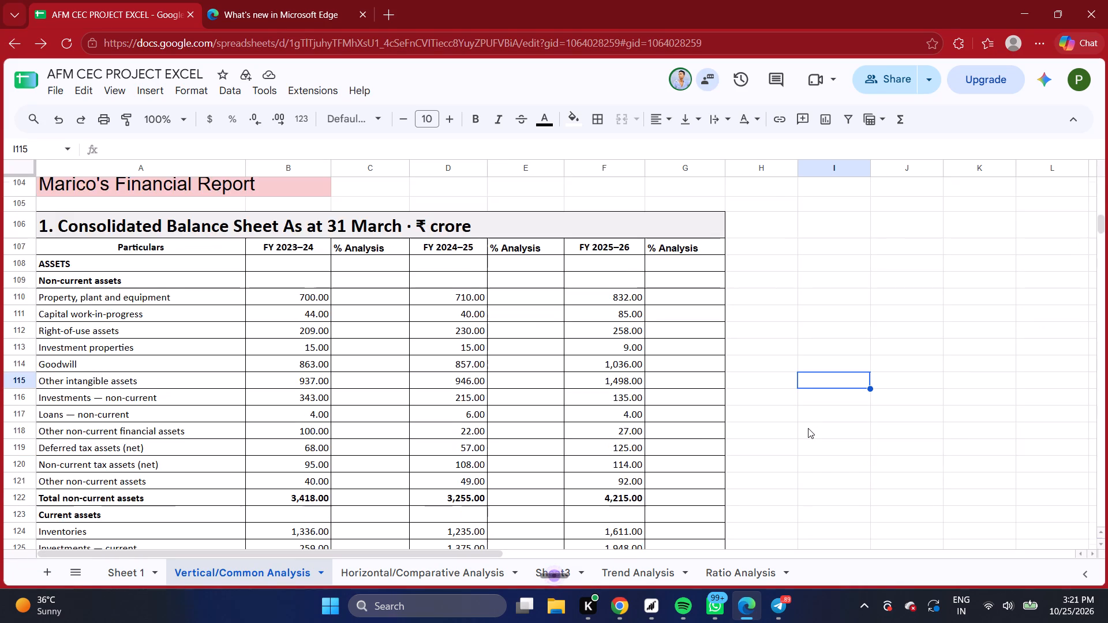
Examine Marico's balance sheet figures for all three years, from non-current assets down to total equity and liabilities.
{"action": "scroll", "coordinate": [808, 428], "scroll_direction": "down", "scroll_amount": 1}
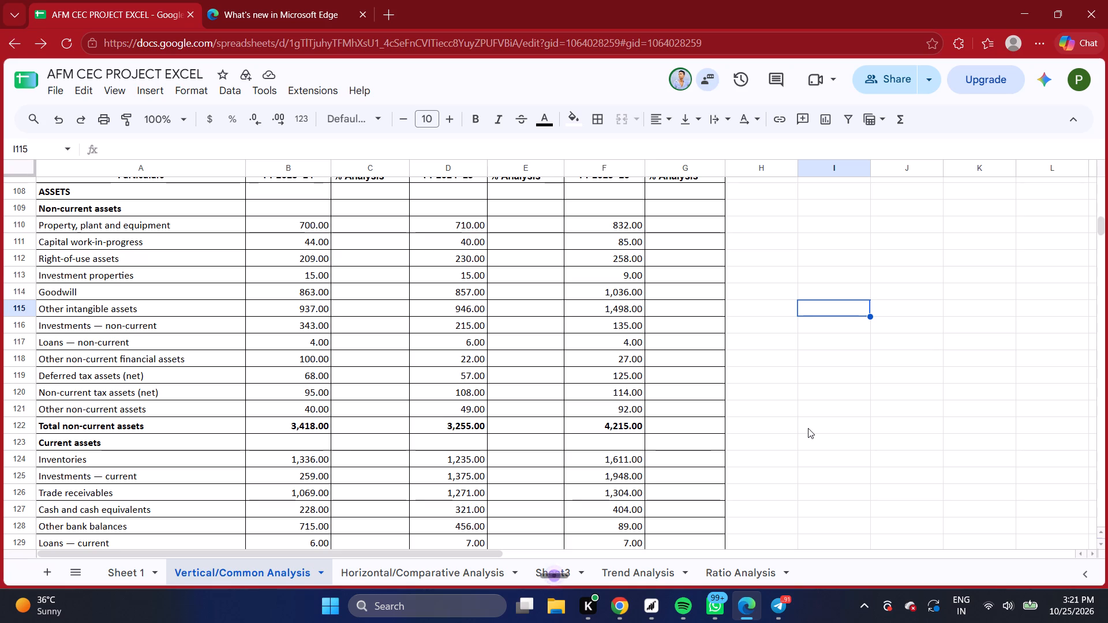
{"action": "scroll", "coordinate": [808, 428], "scroll_direction": "down", "scroll_amount": 2}
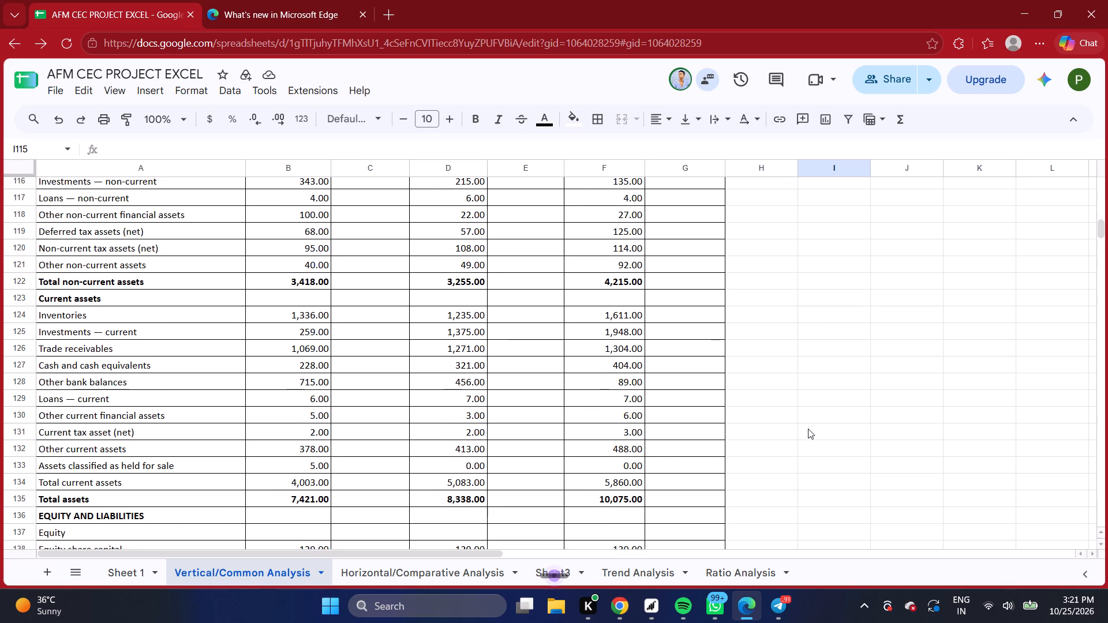
{"action": "scroll", "coordinate": [632, 457], "scroll_direction": "down", "scroll_amount": 1}
{"action": "scroll", "coordinate": [567, 449], "scroll_direction": "down", "scroll_amount": 7}
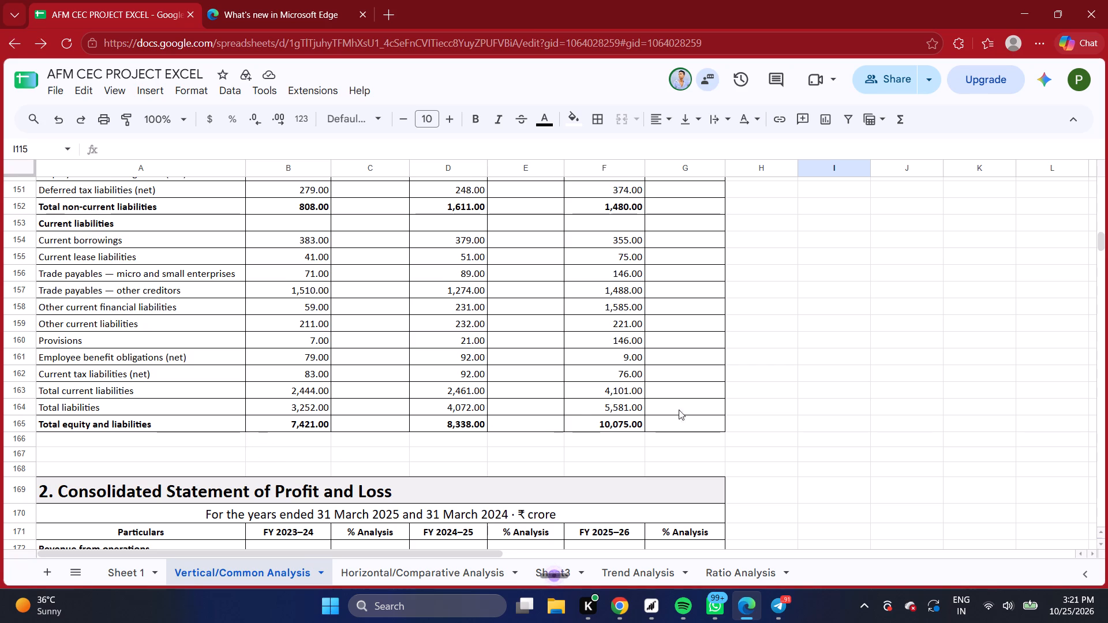
{"action": "scroll", "coordinate": [714, 407], "scroll_direction": "up", "scroll_amount": 14}
{"action": "scroll", "coordinate": [714, 407], "scroll_direction": "down", "scroll_amount": 3}
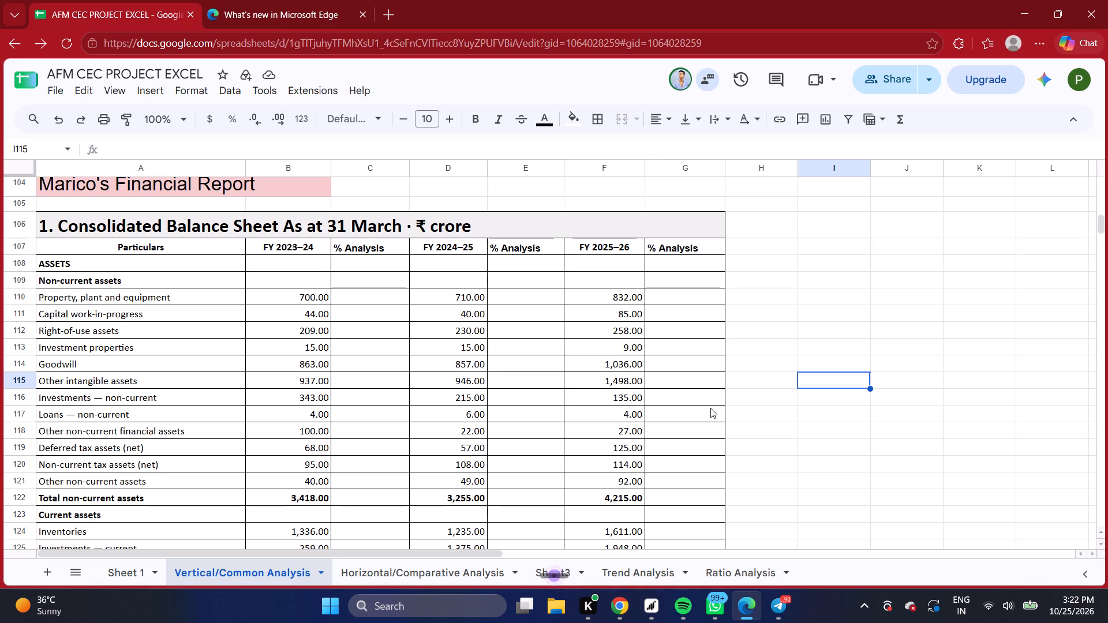
{"action": "scroll", "coordinate": [617, 434], "scroll_direction": "down", "scroll_amount": 7}
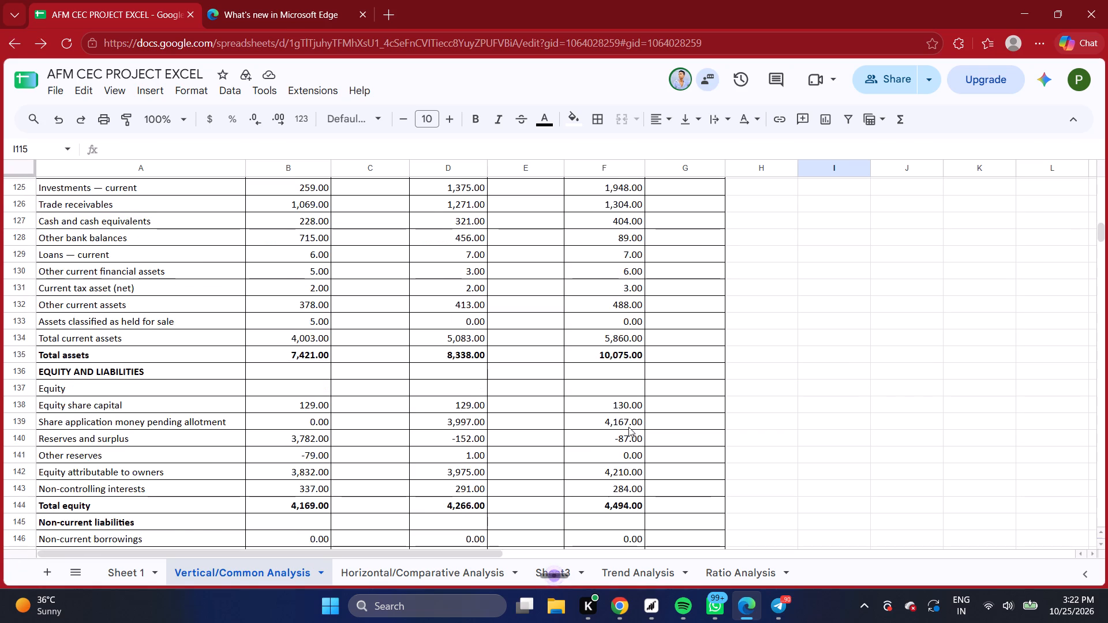
{"action": "scroll", "coordinate": [628, 427], "scroll_direction": "down", "scroll_amount": 4}
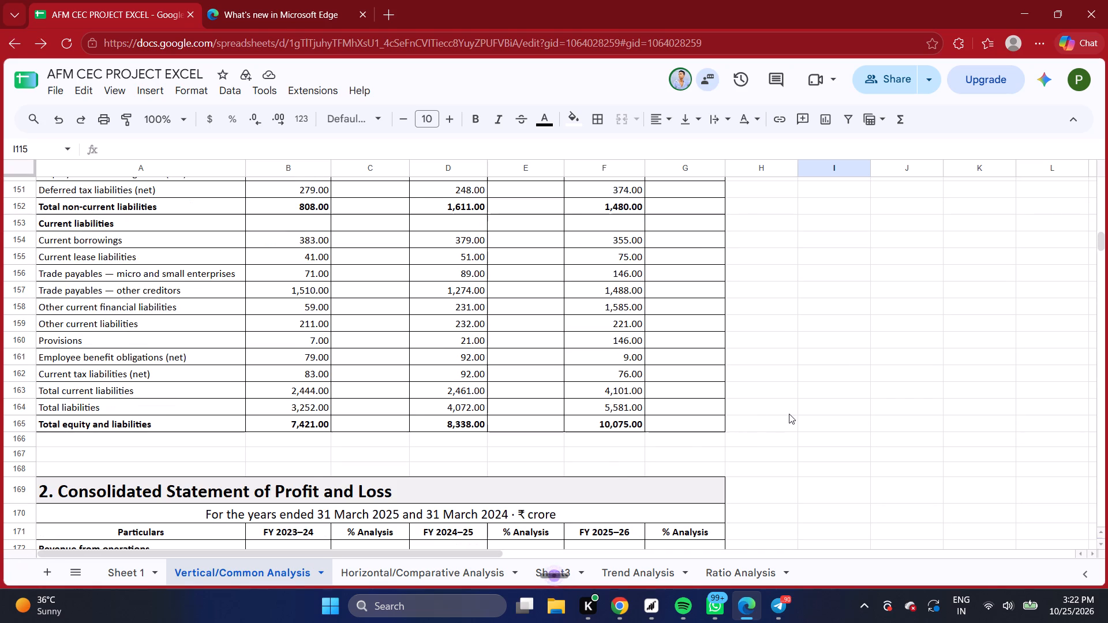
{"action": "scroll", "coordinate": [789, 413], "scroll_direction": "up", "scroll_amount": 2}
{"action": "scroll", "coordinate": [789, 413], "scroll_direction": "down", "scroll_amount": 2}
{"action": "scroll", "coordinate": [789, 413], "scroll_direction": "up", "scroll_amount": 1}
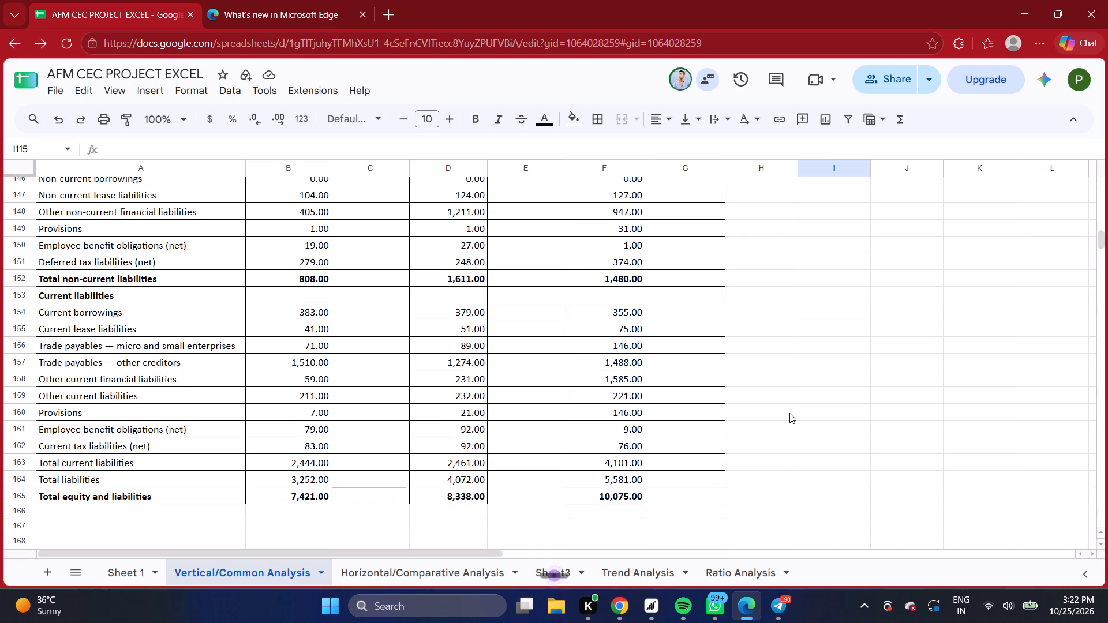
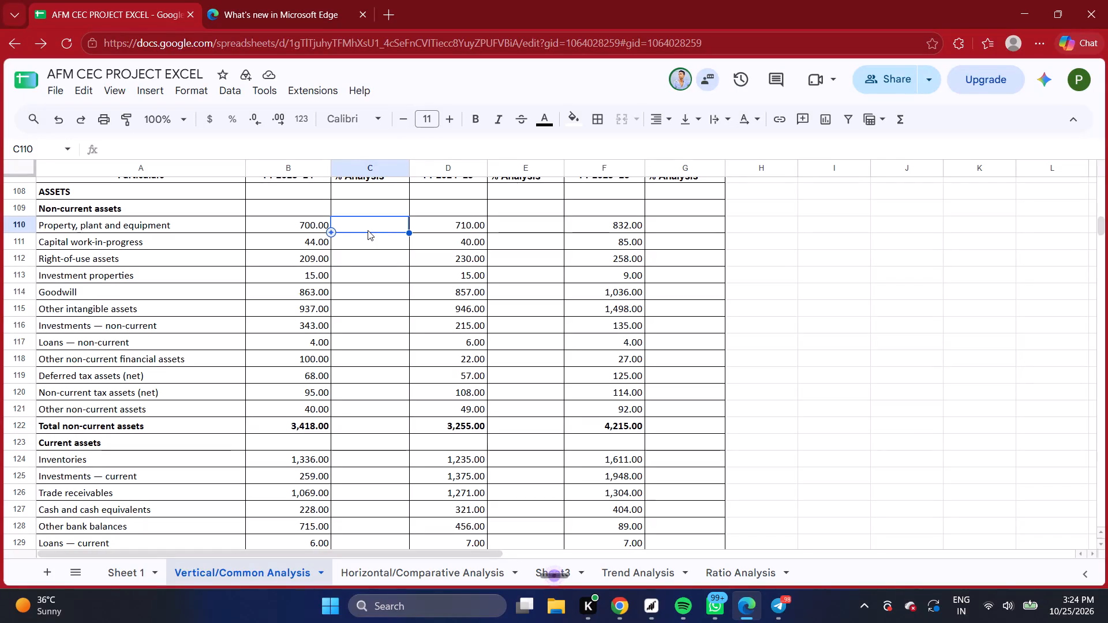
Paste the formula =B110/$B$135*100 into C110, the FY 2023–24 % Analysis cell for Property, plant and equipment.
{"action": "key", "text": "ctrl+v"}
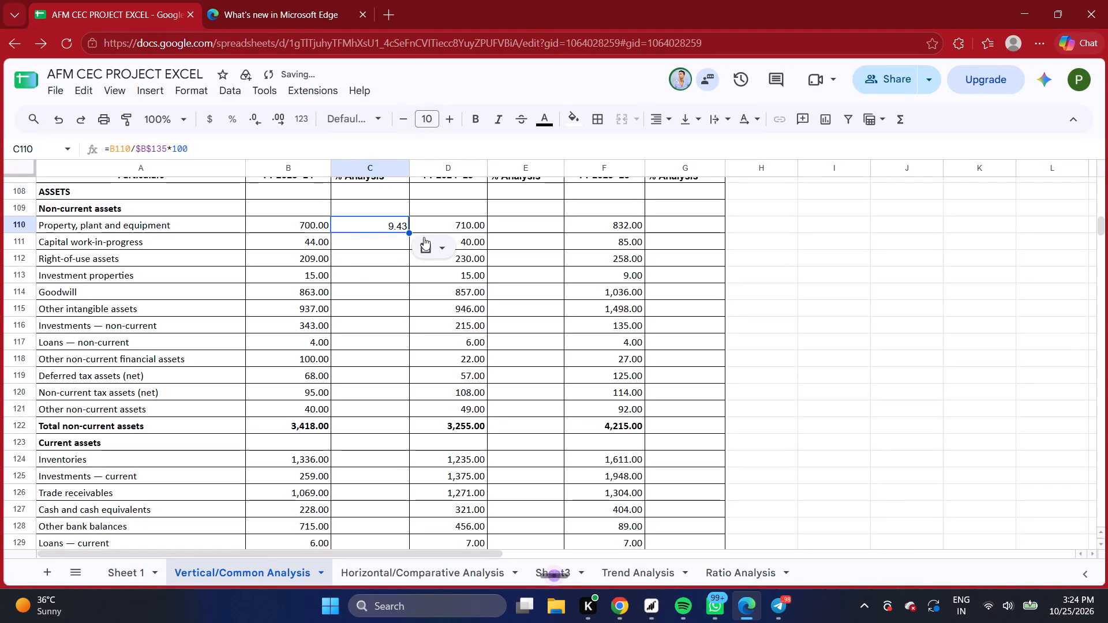
Open cell C110 to show its formula and capture a screenshot of the sheet area from the formula bar to the sheet tabs.
{"action": "left_click", "coordinate": [379, 222]}
{"action": "left_click", "coordinate": [386, 230]}
{"action": "left_click", "coordinate": [387, 229]}
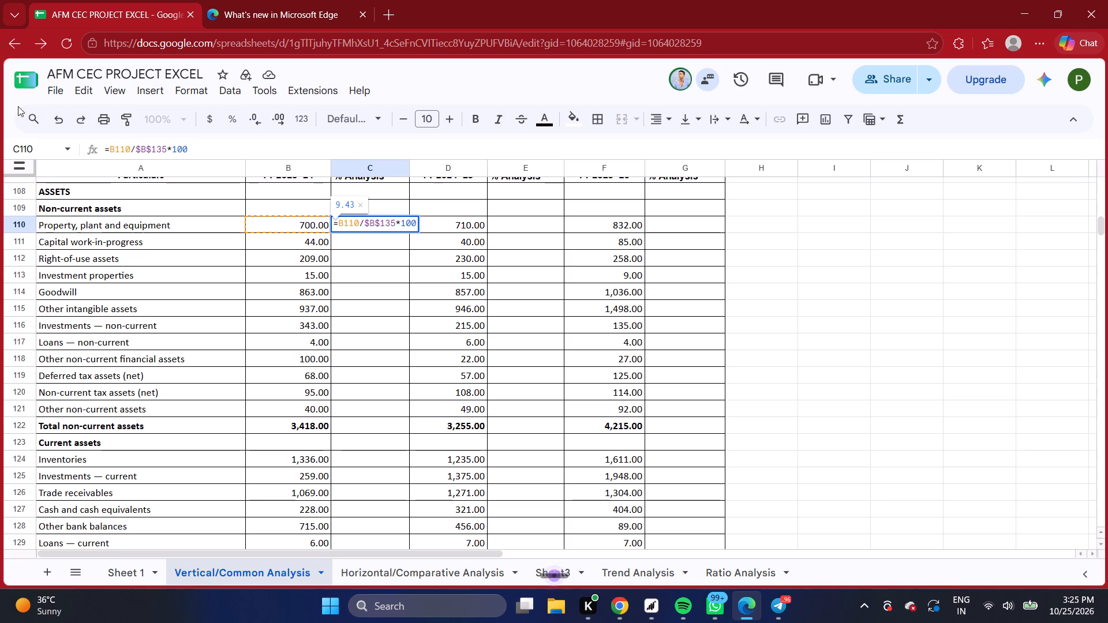
{"action": "key", "text": "Print"}
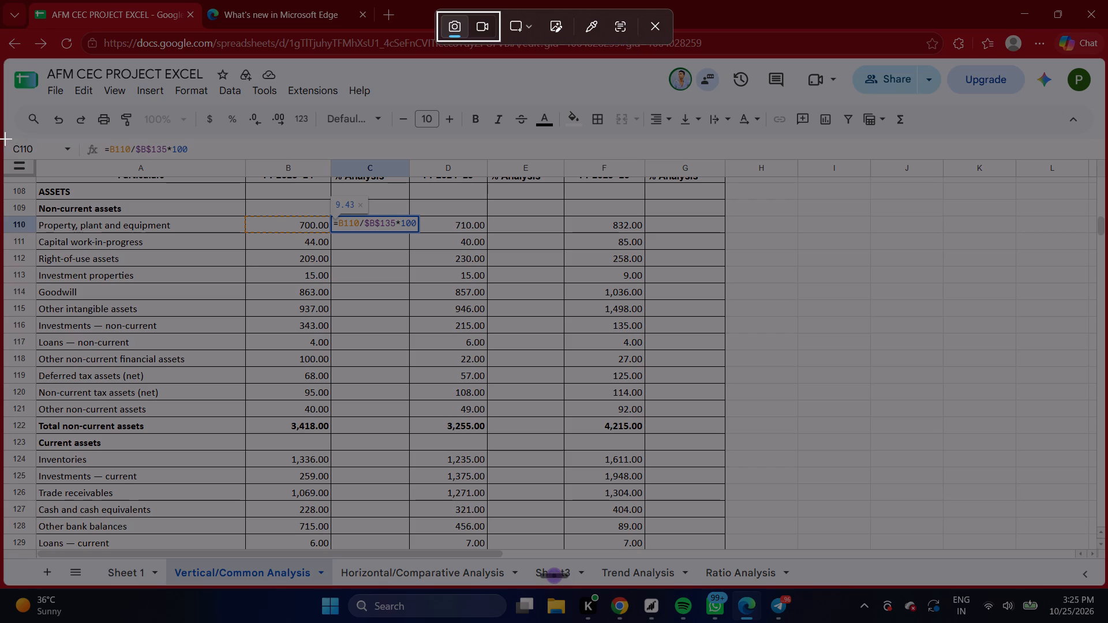
{"action": "left_click_drag", "start_coordinate": [5, 136], "coordinate": [186, 168]}
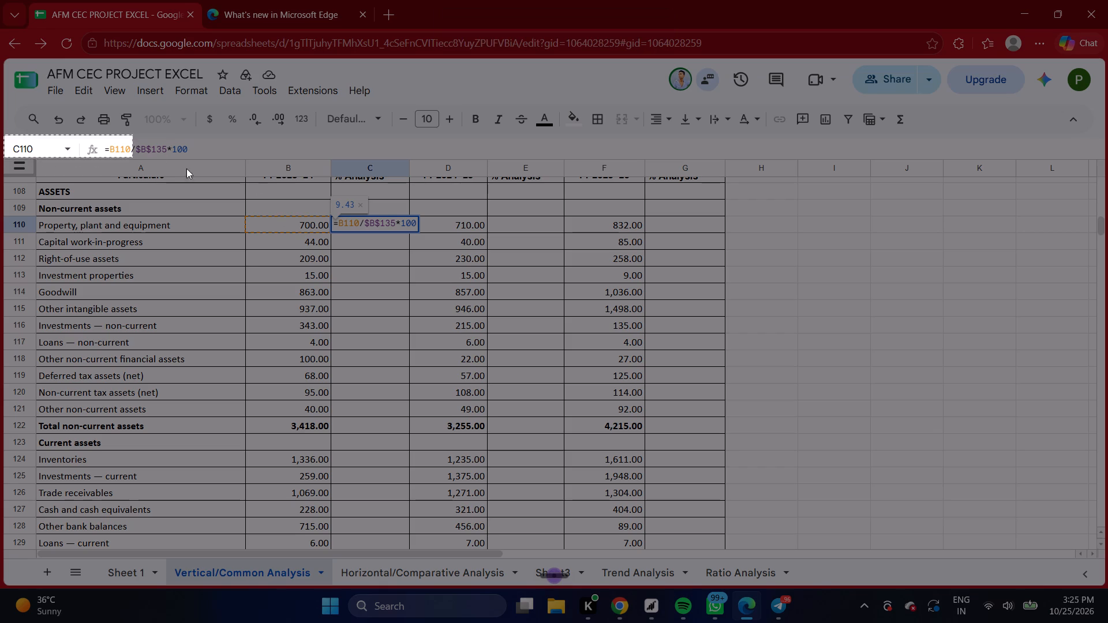
{"action": "left_click_drag", "start_coordinate": [186, 168], "coordinate": [1075, 583]}
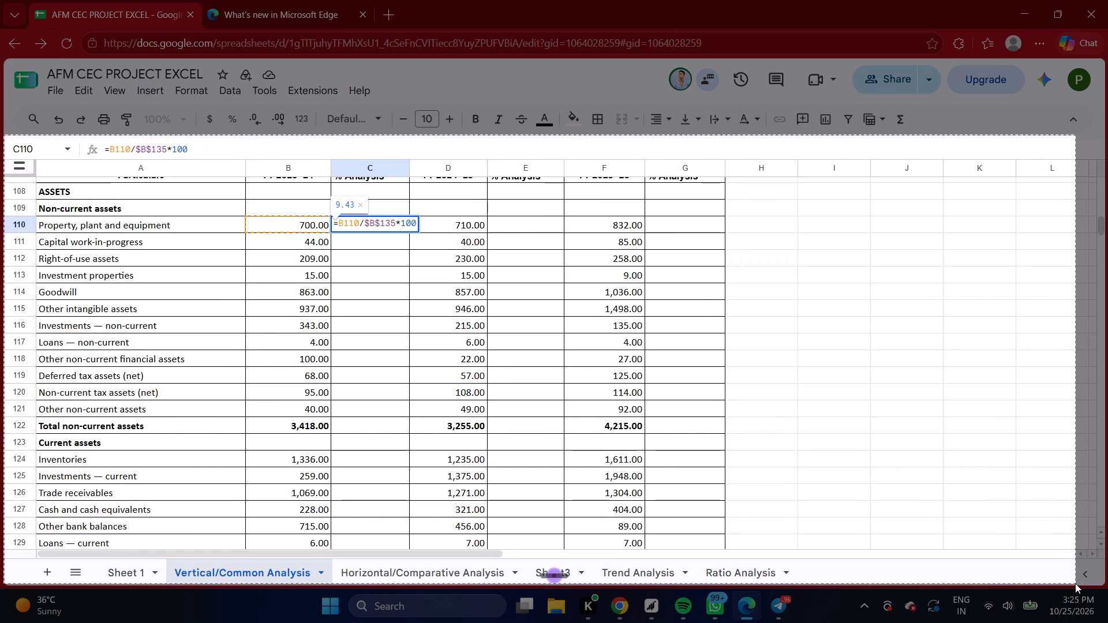
{"action": "left_click_drag", "start_coordinate": [1075, 583], "coordinate": [1107, 583]}
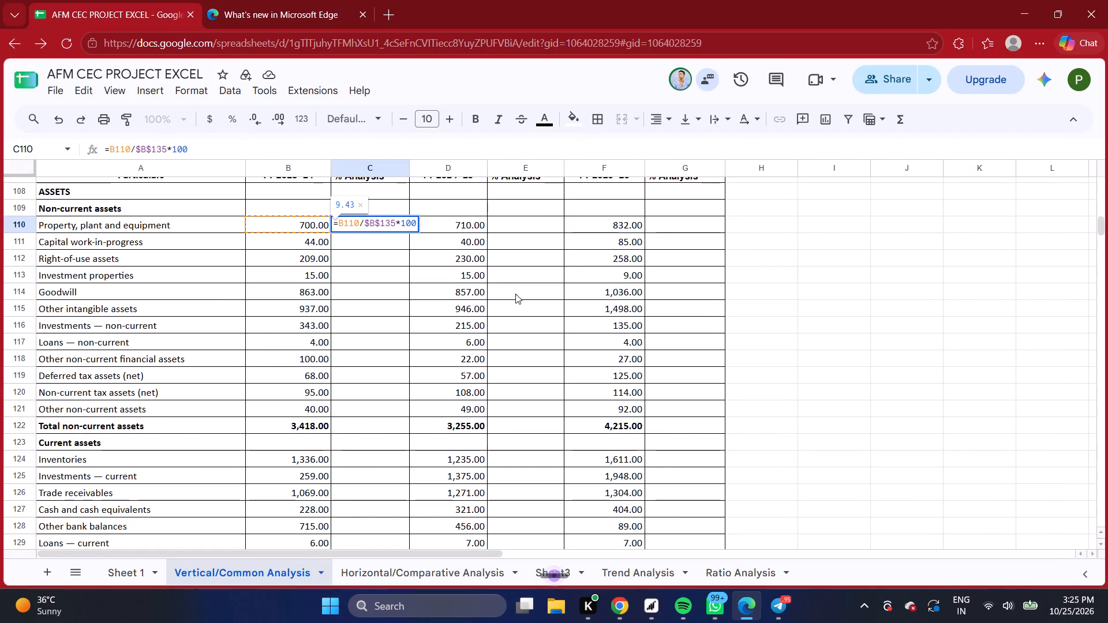
{"action": "left_click", "coordinate": [784, 264]}
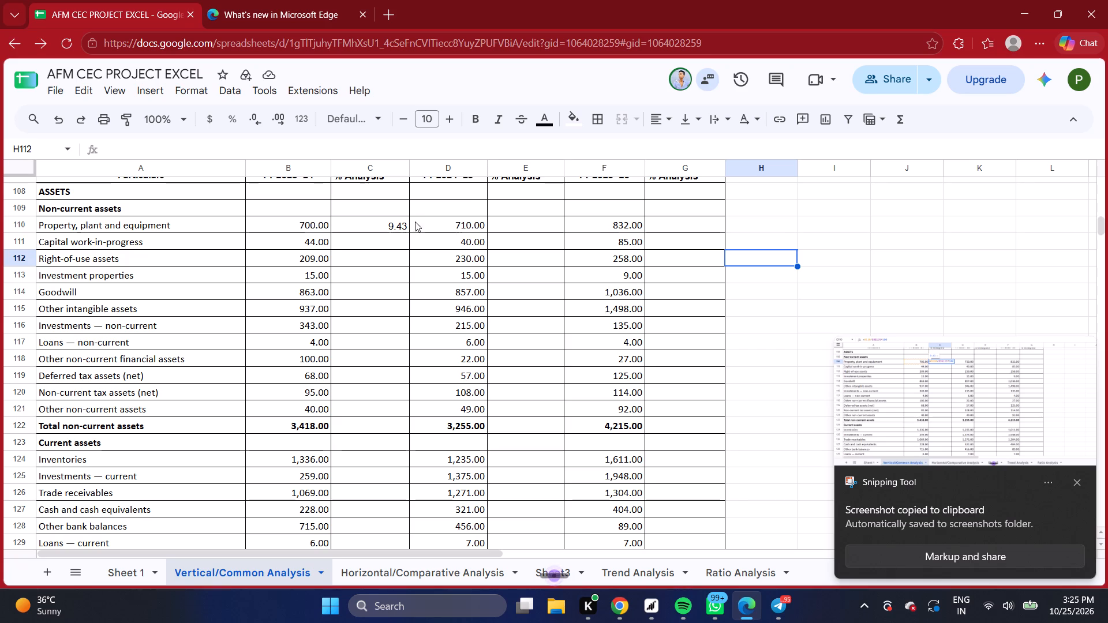
Fill the C110 percentage formula down the FY 2023–24 % Analysis column through Total equity and liabilities in C165.
{"action": "left_click", "coordinate": [383, 221]}
{"action": "left_click_drag", "start_coordinate": [410, 234], "coordinate": [424, 545]}
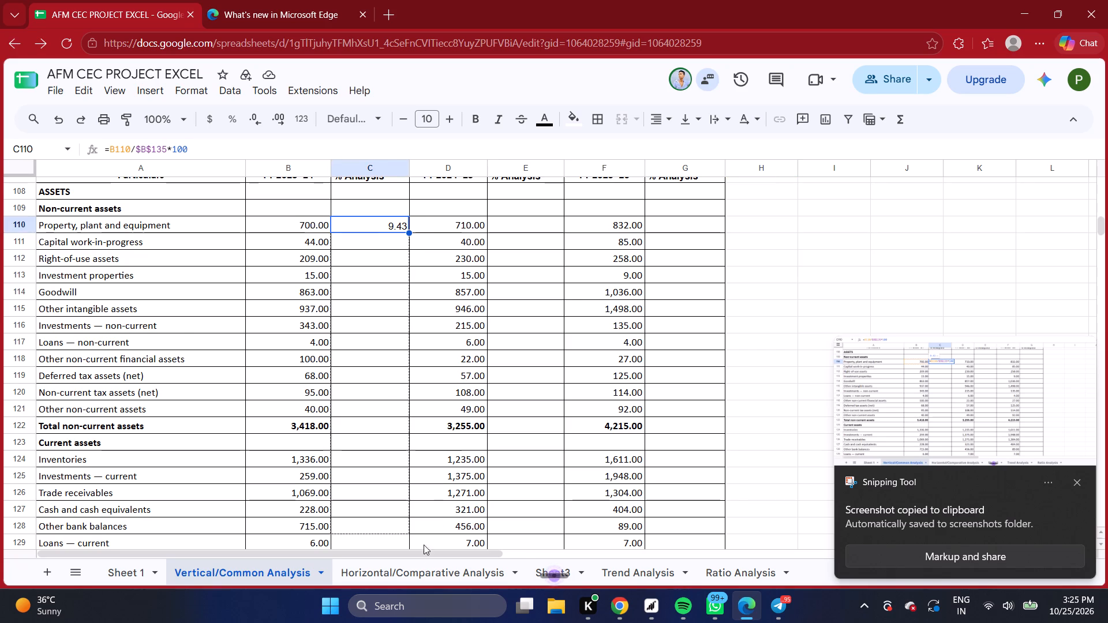
{"action": "left_click_drag", "start_coordinate": [424, 545], "coordinate": [400, 556]}
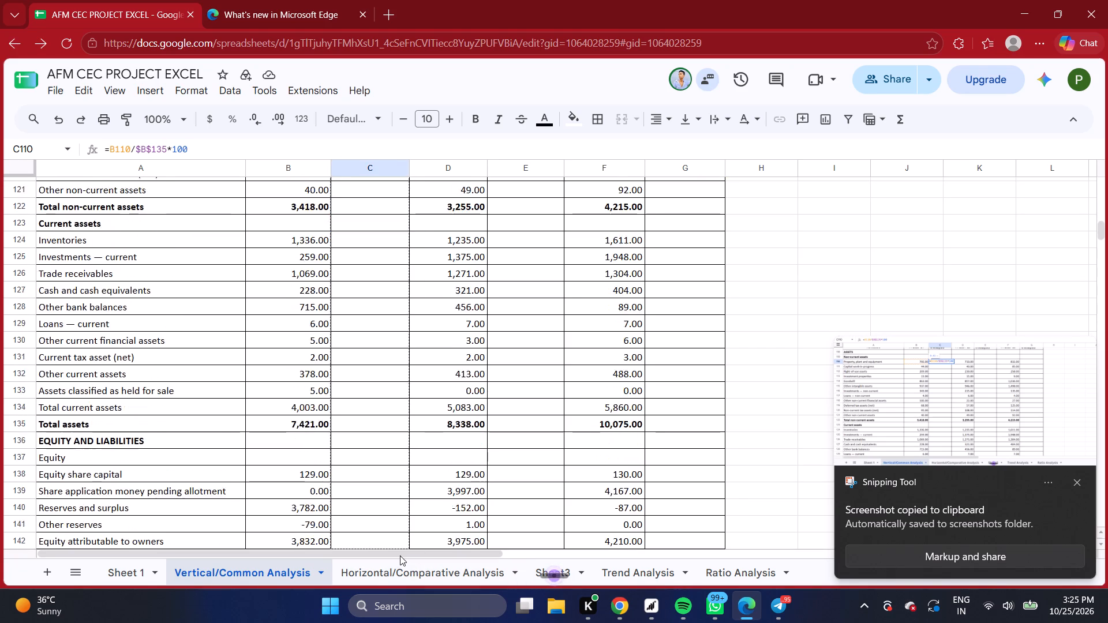
{"action": "left_click_drag", "start_coordinate": [400, 556], "coordinate": [405, 560]}
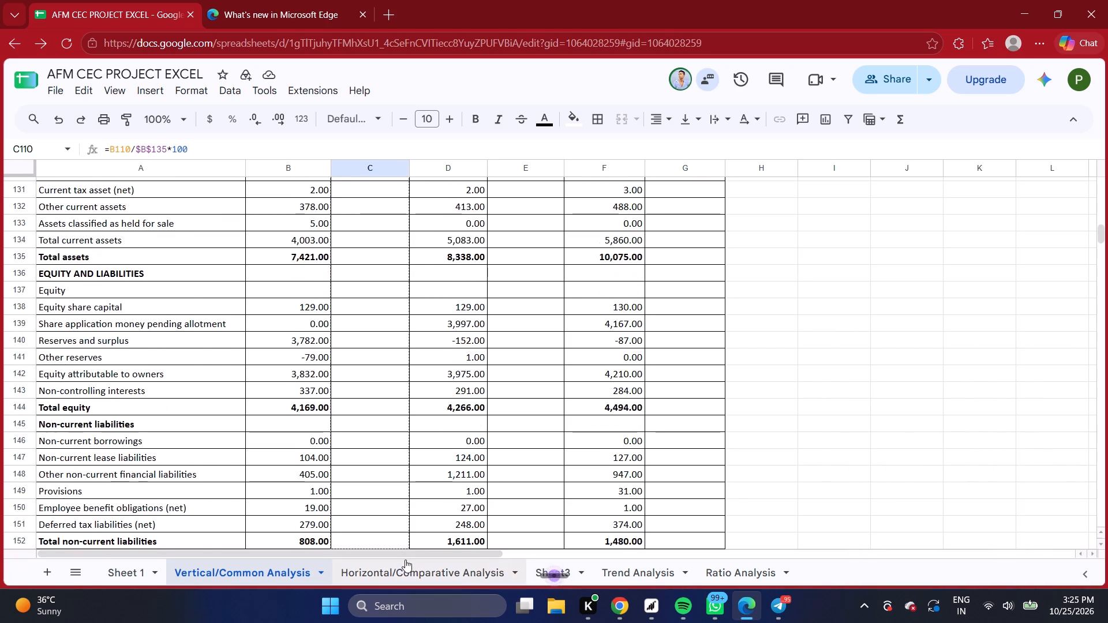
{"action": "left_click_drag", "start_coordinate": [405, 560], "coordinate": [418, 602]}
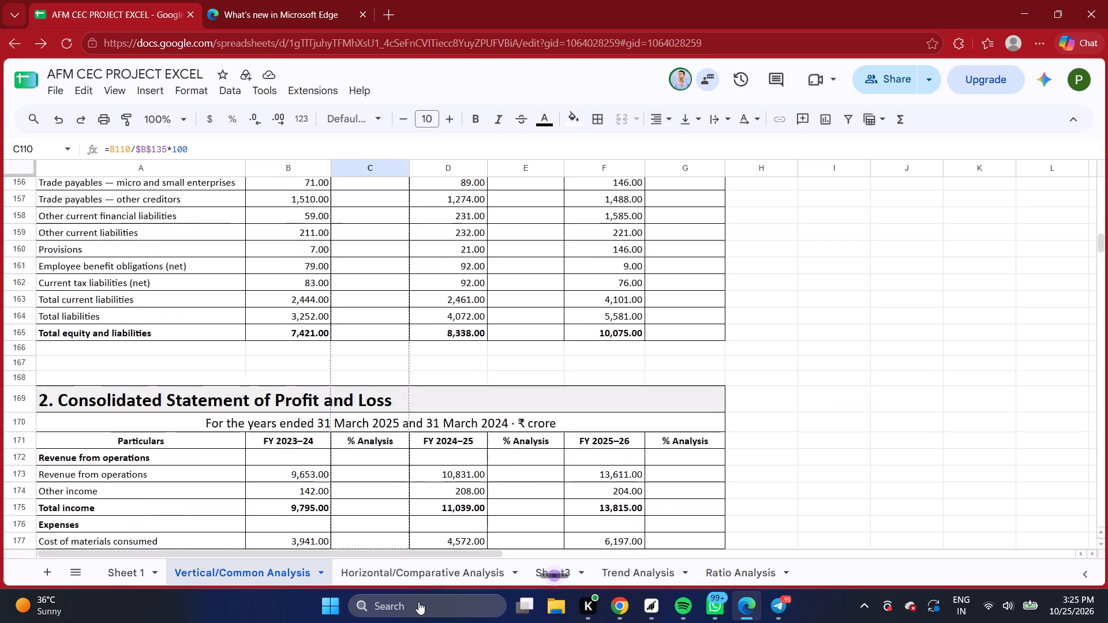
{"action": "left_click_drag", "start_coordinate": [418, 602], "coordinate": [375, 245]}
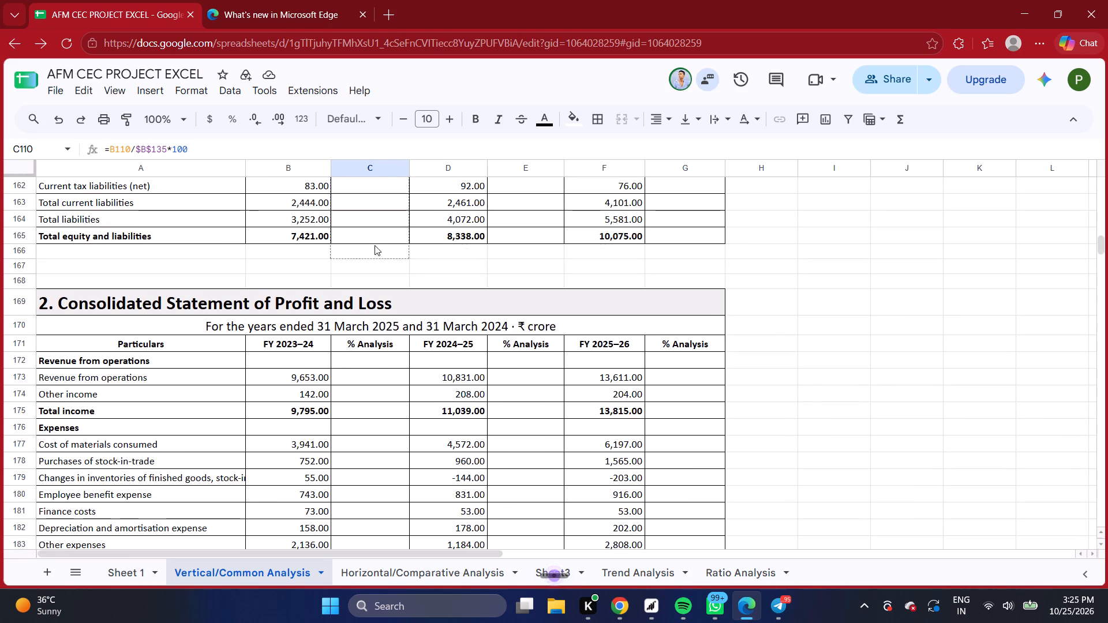
{"action": "left_click_drag", "start_coordinate": [375, 245], "coordinate": [375, 237]}
{"action": "scroll", "coordinate": [382, 252], "scroll_direction": "up", "scroll_amount": 3}
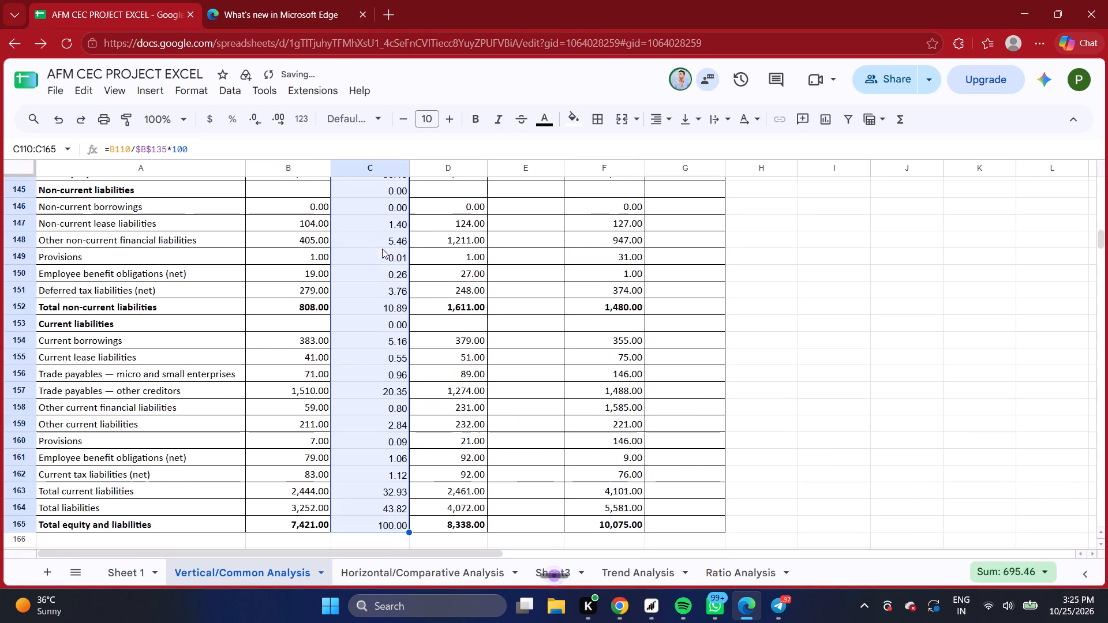
{"action": "scroll", "coordinate": [382, 249], "scroll_direction": "up", "scroll_amount": 12}
{"action": "scroll", "coordinate": [433, 254], "scroll_direction": "down", "scroll_amount": 2}
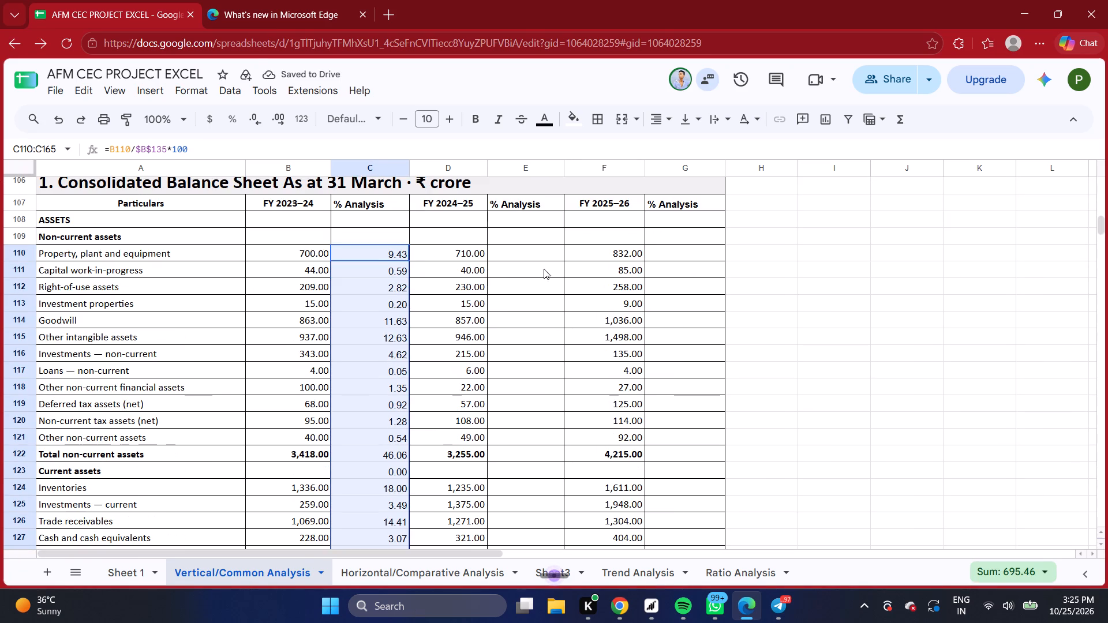
{"action": "left_click", "coordinate": [786, 261]}
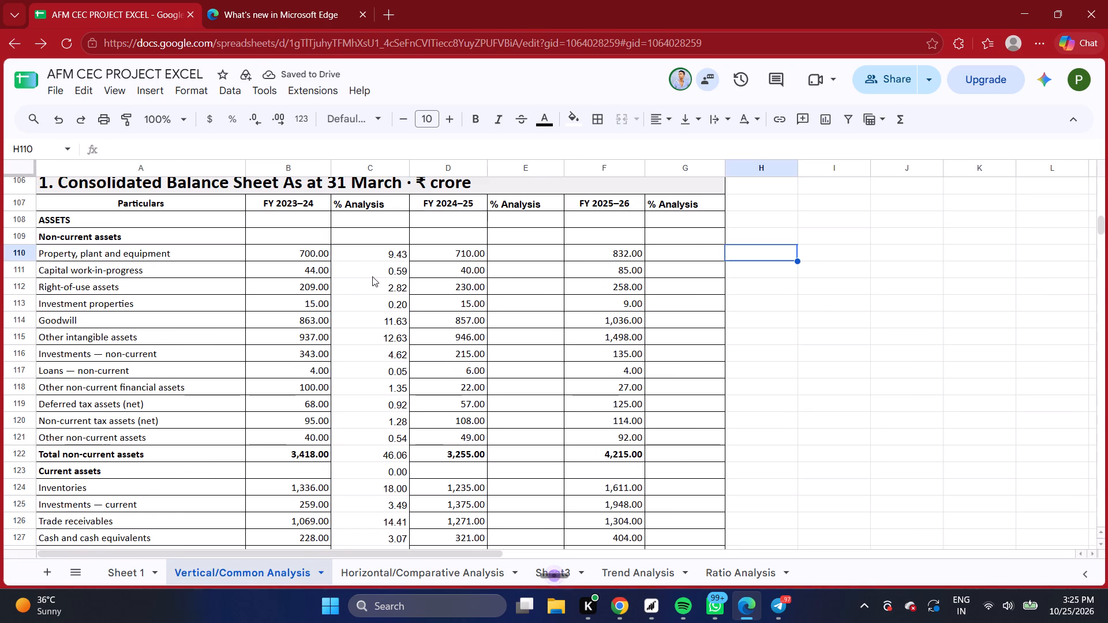
Select E110, the FY 2024–25 % Analysis cell for Property, plant and equipment, in Marico's balance sheet.
{"action": "scroll", "coordinate": [372, 276], "scroll_direction": "down", "scroll_amount": 2}
{"action": "scroll", "coordinate": [361, 258], "scroll_direction": "up", "scroll_amount": 3}
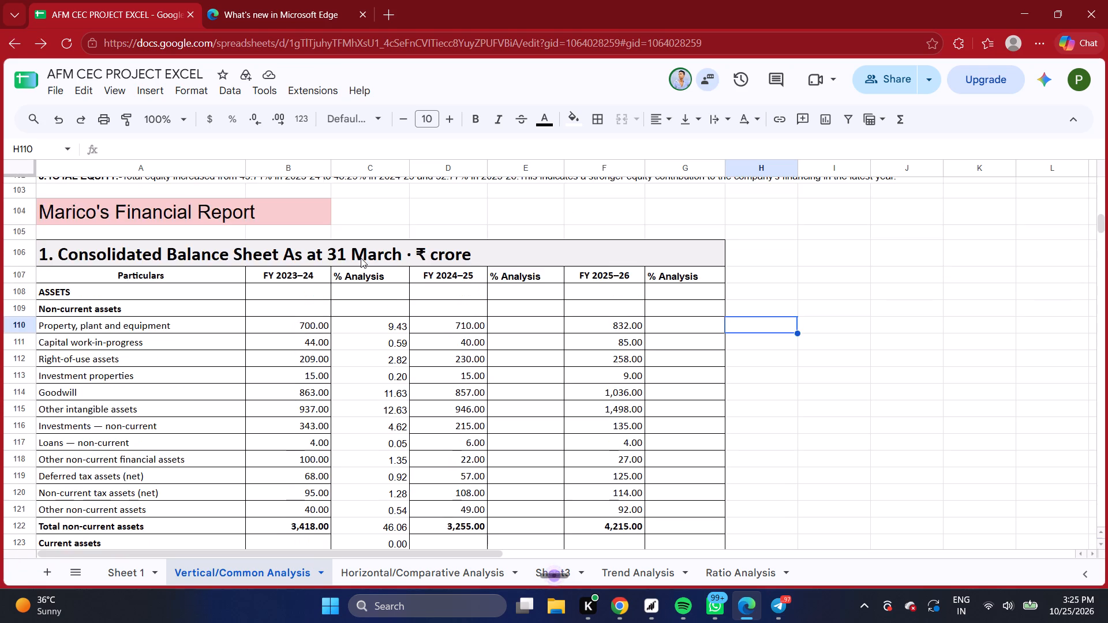
{"action": "scroll", "coordinate": [361, 258], "scroll_direction": "down", "scroll_amount": 1}
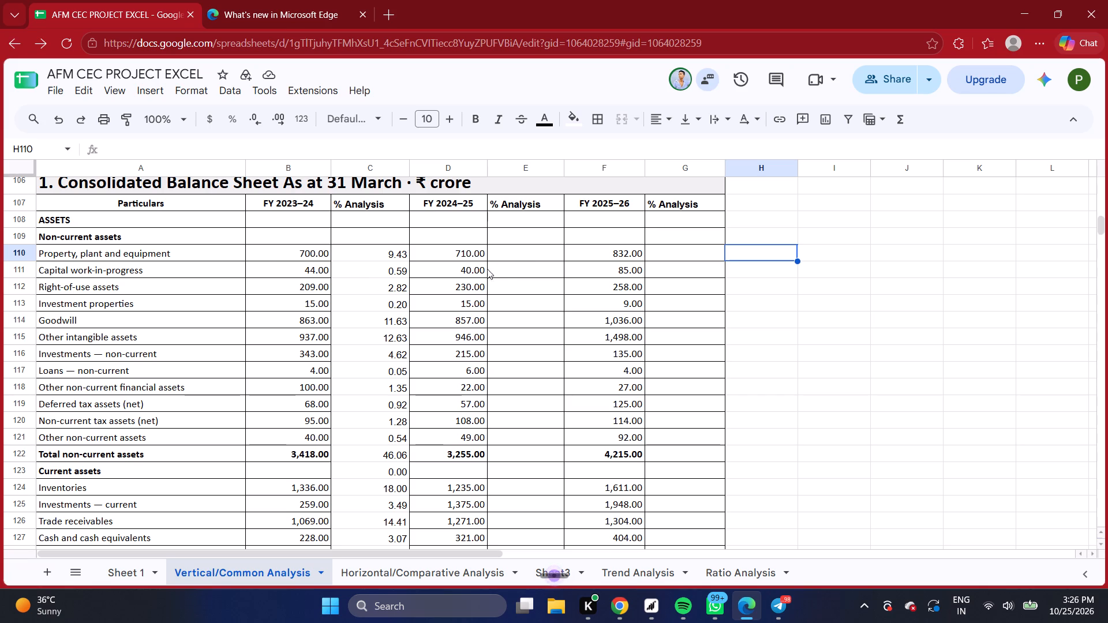
{"action": "left_click", "coordinate": [505, 252]}
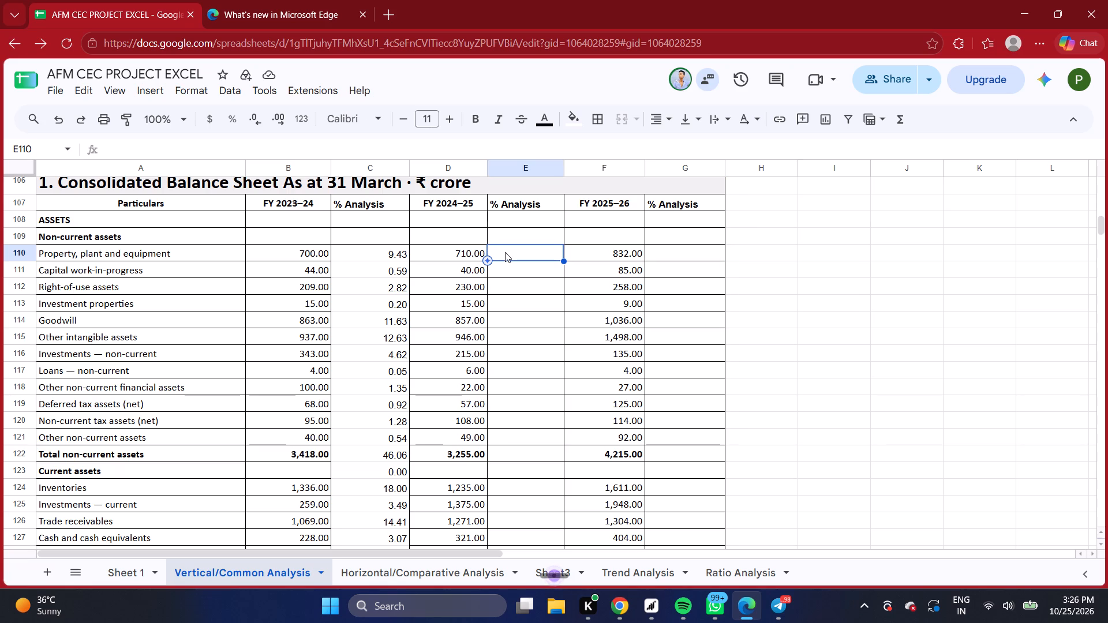
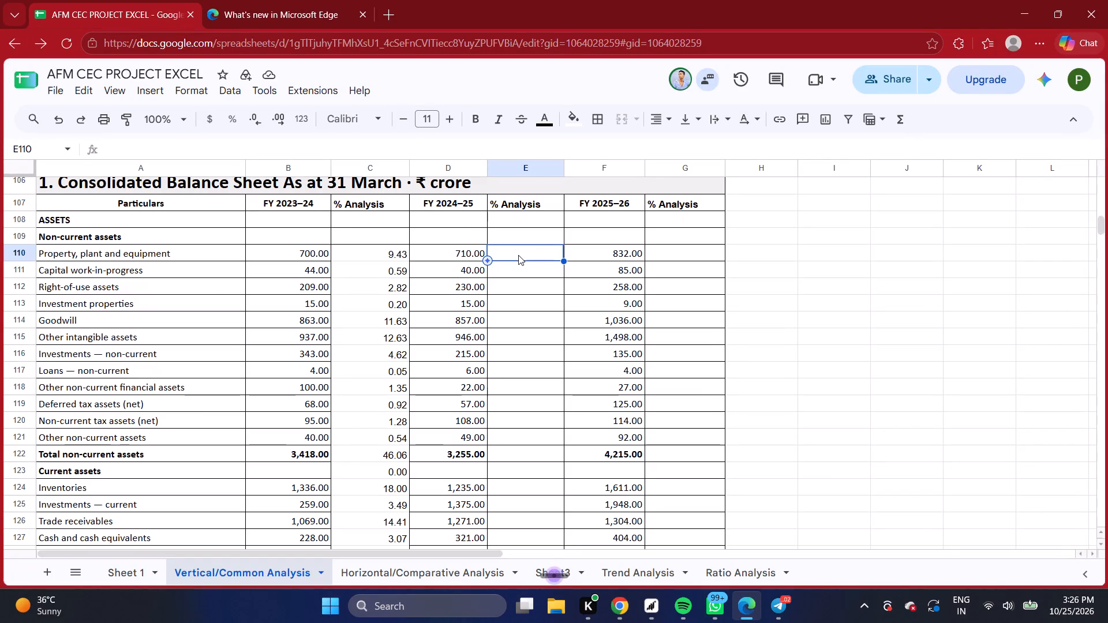
Paste the formula =D110/$D$135*100 into E110, the FY 2024–25 % Analysis cell for Property, plant and equipment.
{"action": "key", "text": "ctrl+v"}
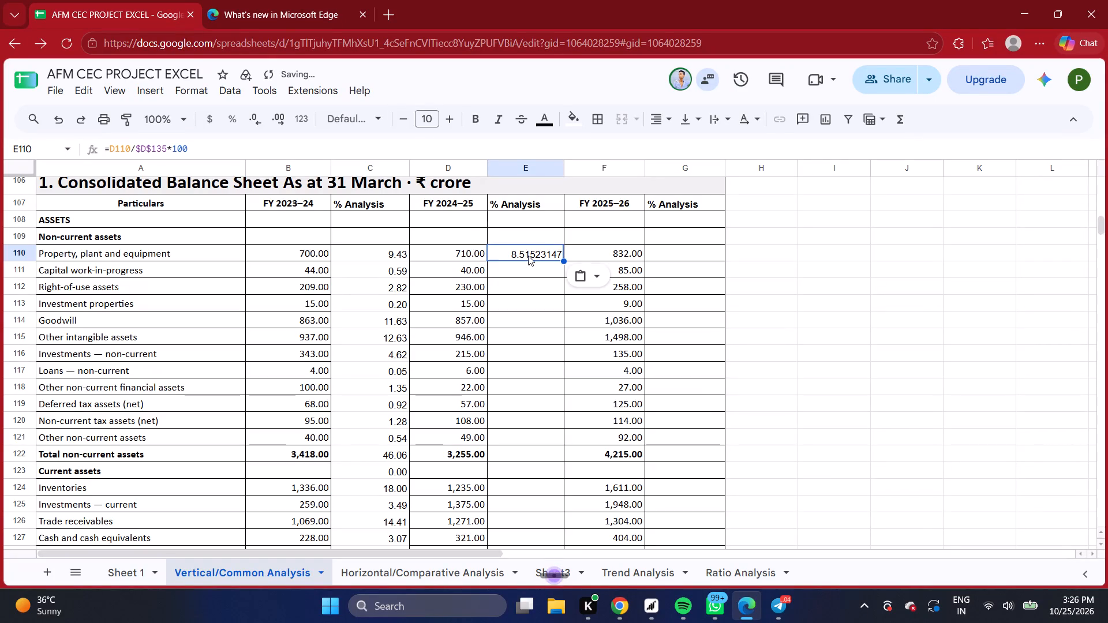
Open cell E110 to show its formula and capture a screenshot of the sheet area from the toolbar to the sheet tabs.
{"action": "double_click", "coordinate": [528, 254]}
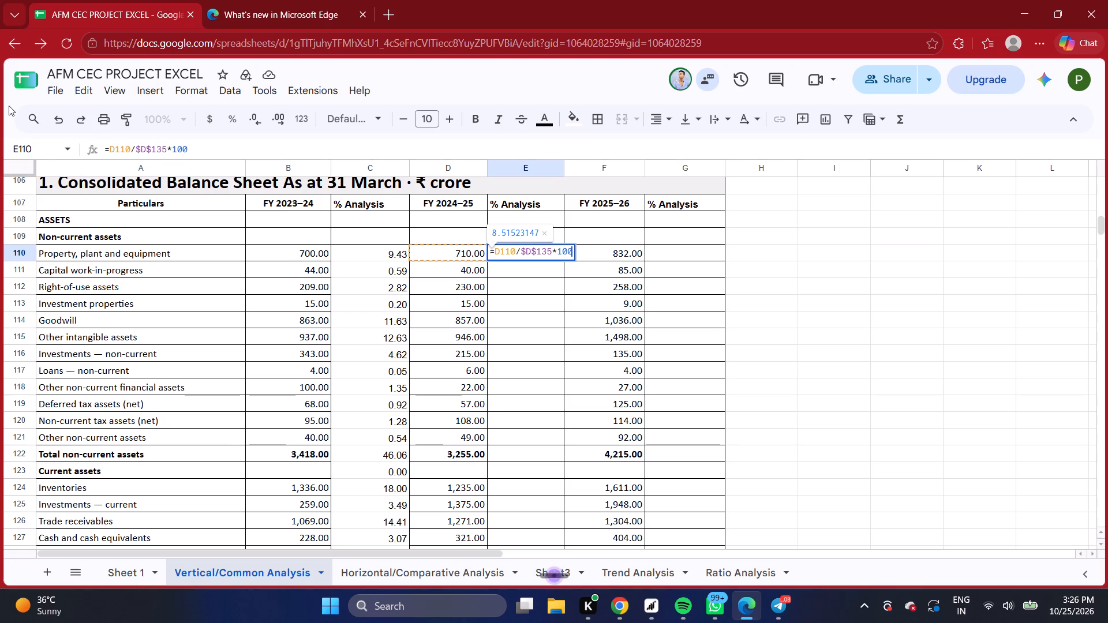
{"action": "key", "text": "Print"}
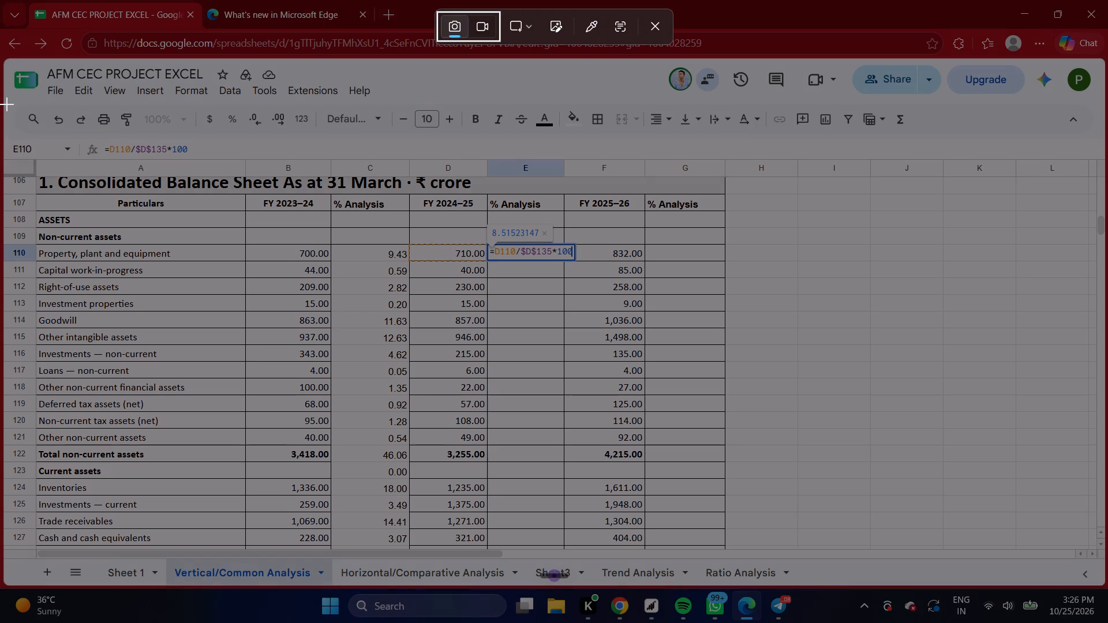
{"action": "left_click_drag", "start_coordinate": [6, 104], "coordinate": [1095, 561]}
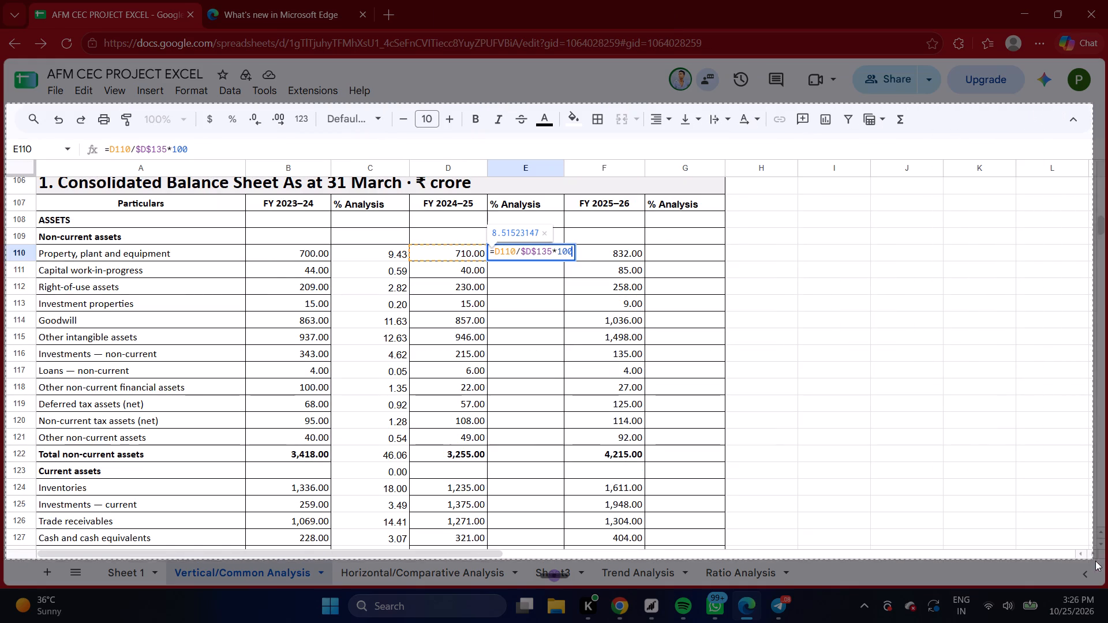
{"action": "left_click_drag", "start_coordinate": [1095, 561], "coordinate": [1107, 583]}
{"action": "left_click", "coordinate": [813, 283]}
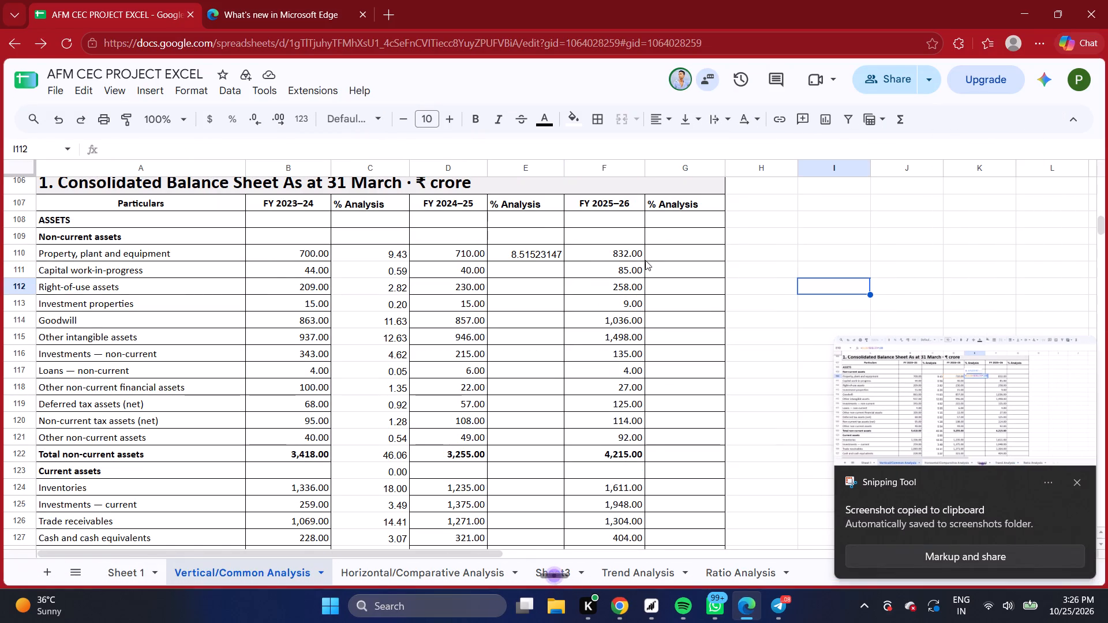
Fill the E110 percentage formula down the FY 2024–25 % Analysis column through Total equity and liabilities in E165.
{"action": "left_click", "coordinate": [534, 250]}
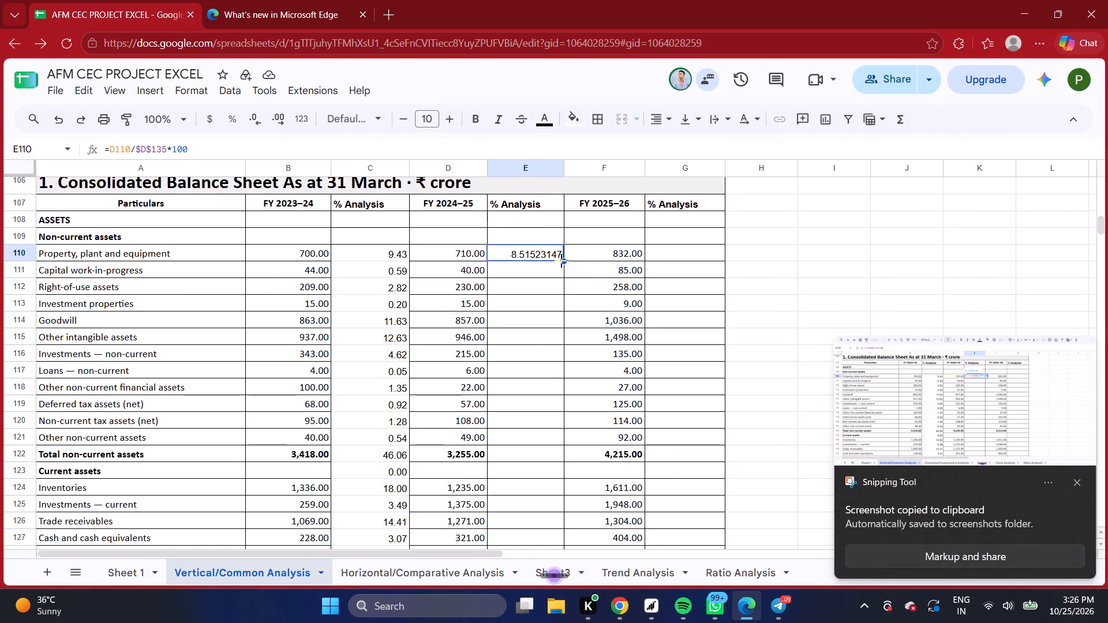
{"action": "left_click_drag", "start_coordinate": [562, 261], "coordinate": [552, 504]}
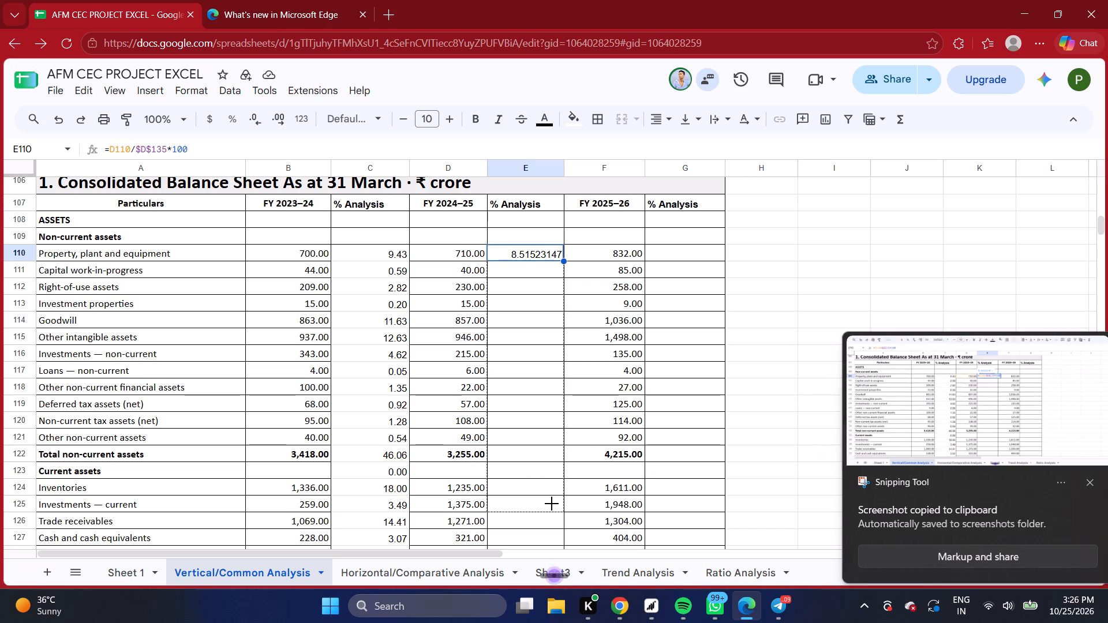
{"action": "left_click_drag", "start_coordinate": [552, 504], "coordinate": [554, 504]}
{"action": "scroll", "coordinate": [554, 504], "scroll_direction": "down", "scroll_amount": 2}
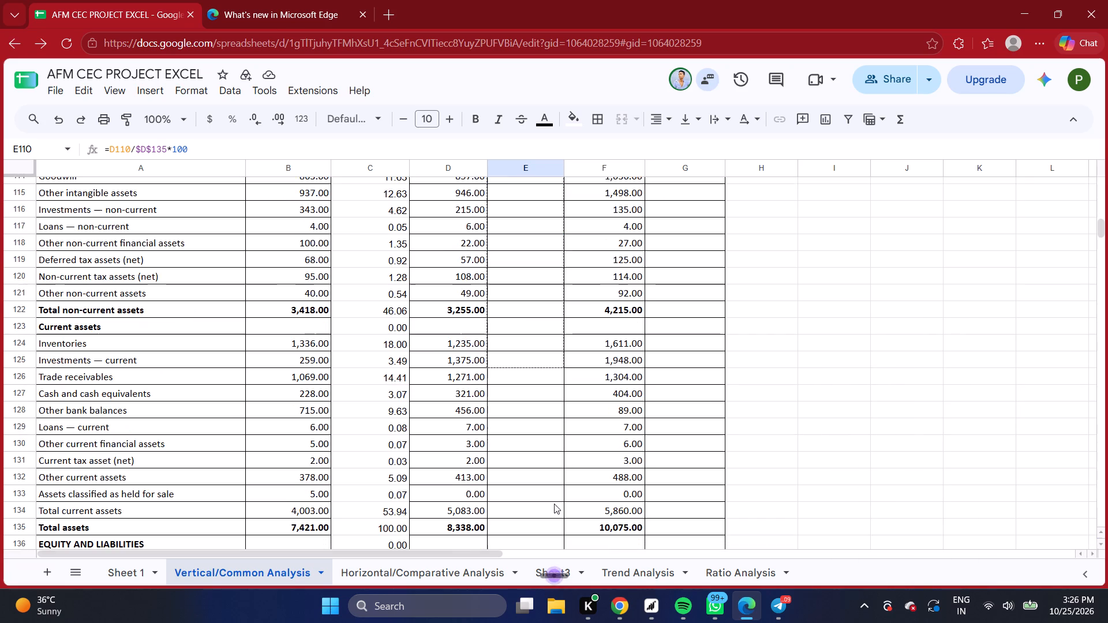
{"action": "left_click_drag", "start_coordinate": [554, 504], "coordinate": [551, 505]}
{"action": "scroll", "coordinate": [554, 504], "scroll_direction": "down", "scroll_amount": 8}
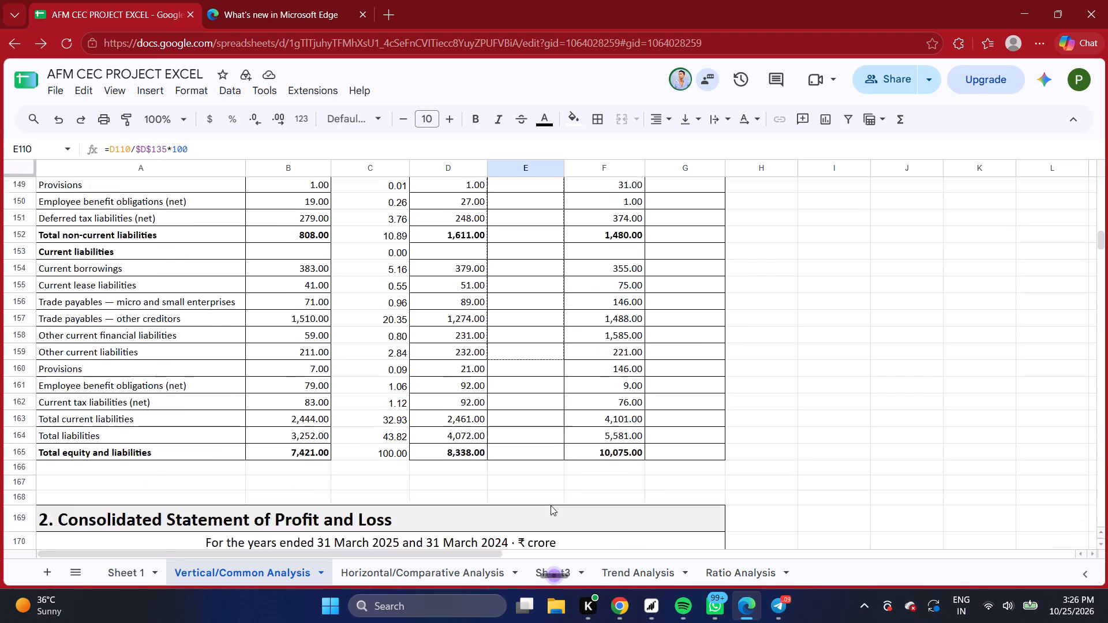
{"action": "scroll", "coordinate": [551, 505], "scroll_direction": "down", "scroll_amount": 1}
{"action": "left_click_drag", "start_coordinate": [551, 505], "coordinate": [526, 386]}
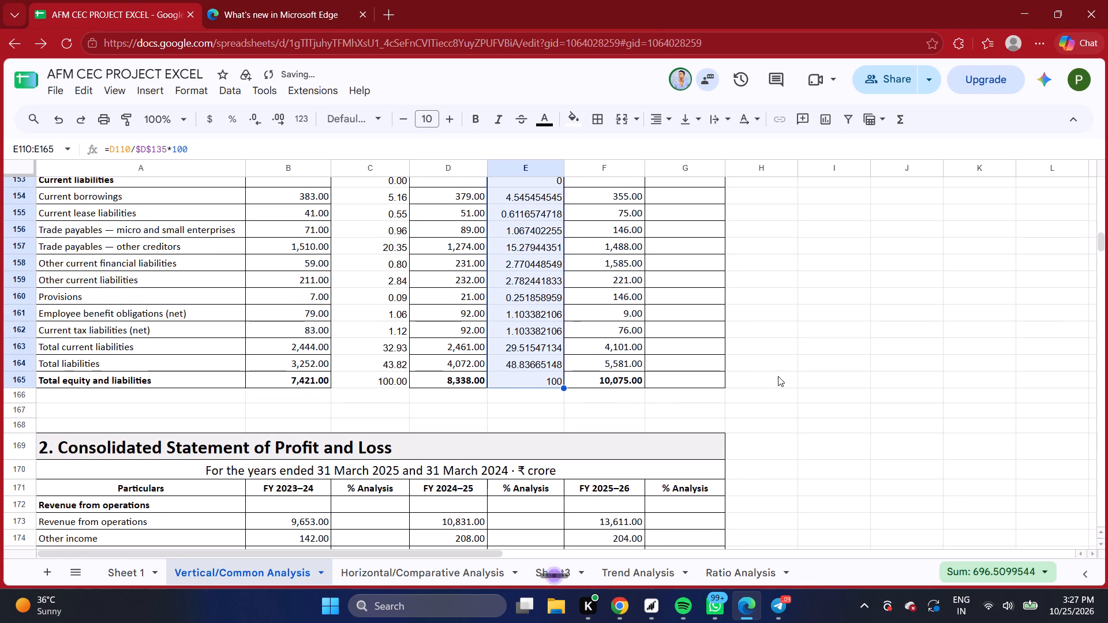
{"action": "left_click", "coordinate": [780, 375]}
Select G110, the FY 2025–26 % Analysis cell for Property, plant and equipment, in Marico's balance sheet.
{"action": "scroll", "coordinate": [780, 375], "scroll_direction": "up", "scroll_amount": 15}
{"action": "scroll", "coordinate": [778, 375], "scroll_direction": "down", "scroll_amount": 3}
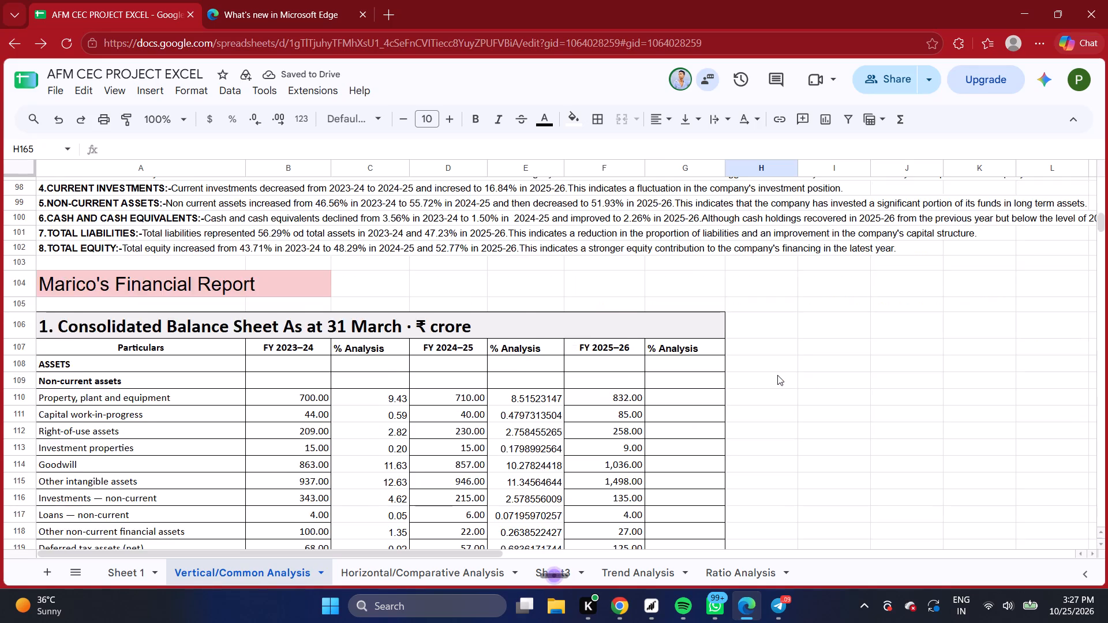
{"action": "scroll", "coordinate": [777, 375], "scroll_direction": "down", "scroll_amount": 1}
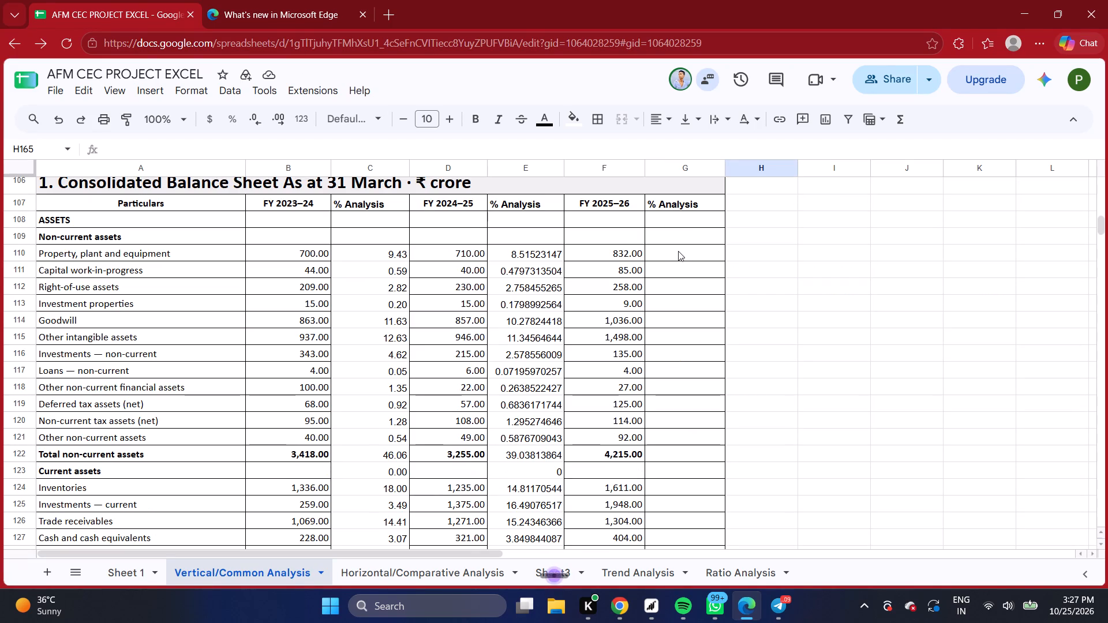
{"action": "left_click", "coordinate": [686, 255]}
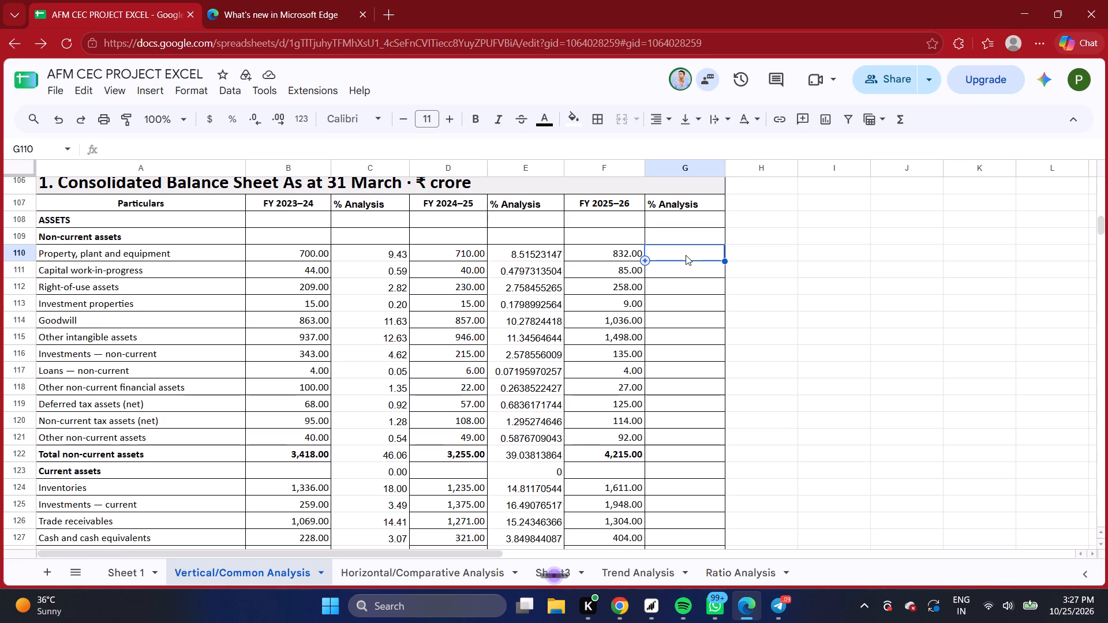
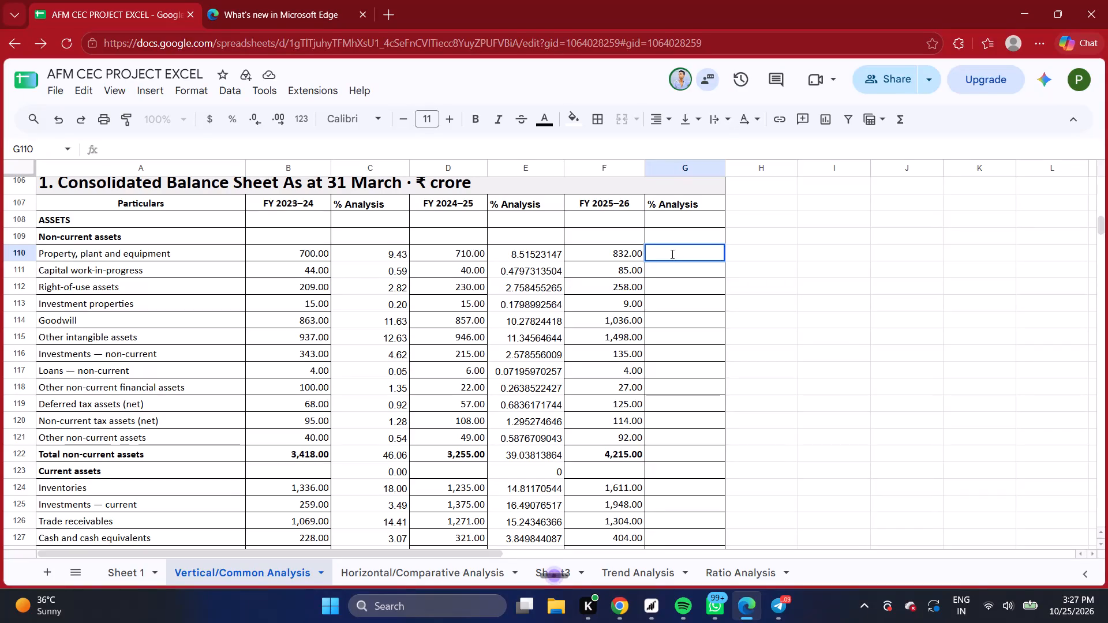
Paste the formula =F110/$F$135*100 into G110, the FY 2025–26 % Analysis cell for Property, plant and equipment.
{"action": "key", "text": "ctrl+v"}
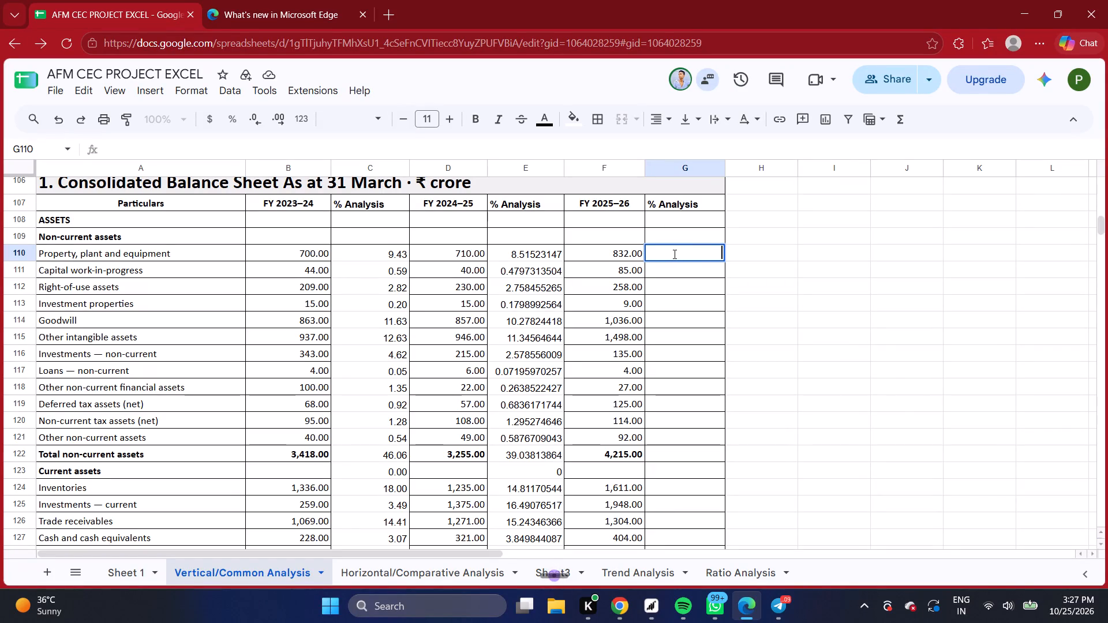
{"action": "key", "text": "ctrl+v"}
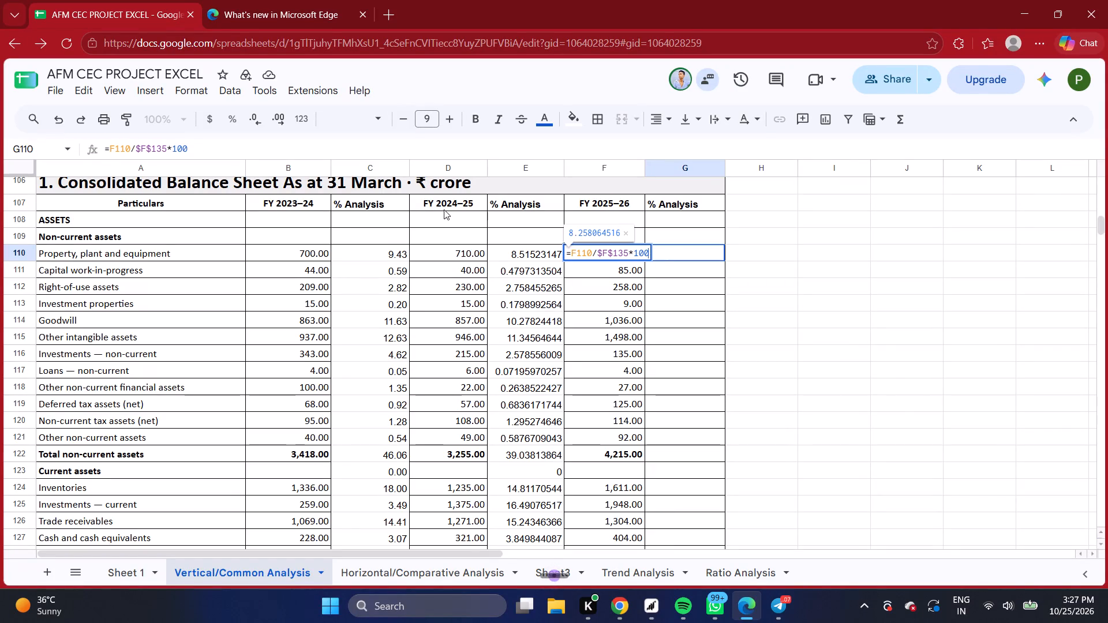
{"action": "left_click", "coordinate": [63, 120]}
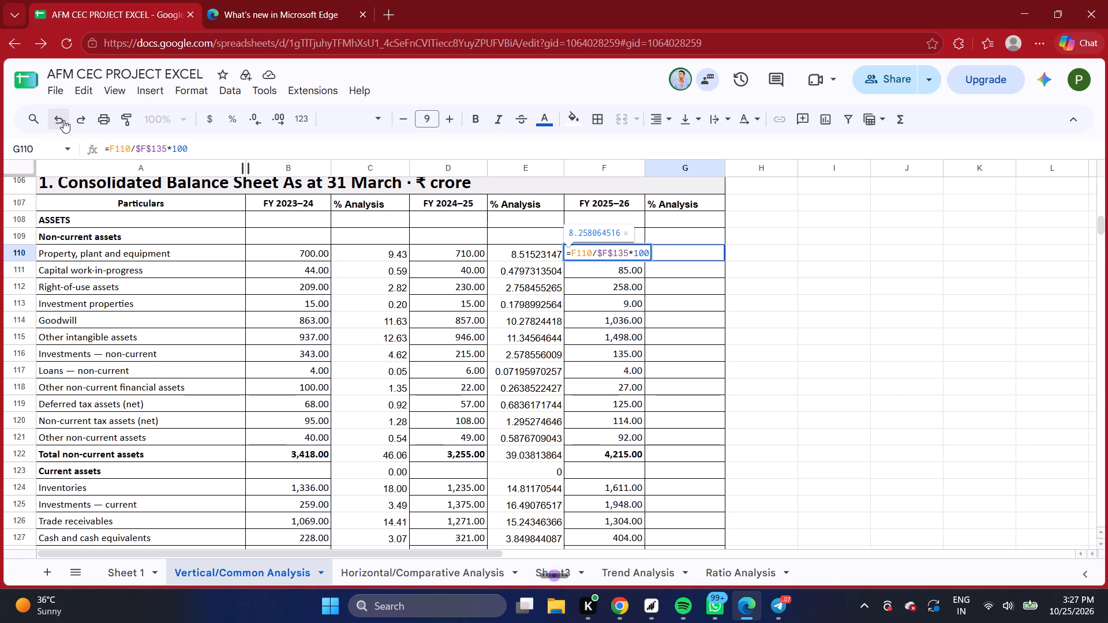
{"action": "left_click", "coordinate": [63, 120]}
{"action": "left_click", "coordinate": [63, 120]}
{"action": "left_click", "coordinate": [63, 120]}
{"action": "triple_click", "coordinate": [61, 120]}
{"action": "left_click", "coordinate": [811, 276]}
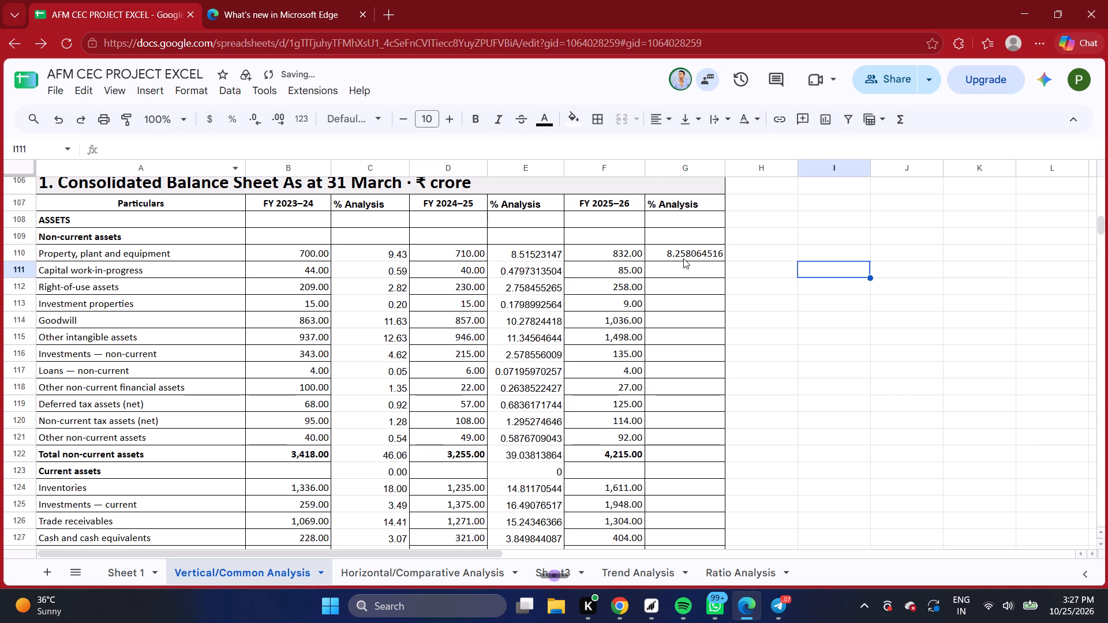
Inspect the Property, plant and equipment entries in G110, F110 and C110, checking which cells hold values and which hold formulas.
{"action": "left_click", "coordinate": [685, 257]}
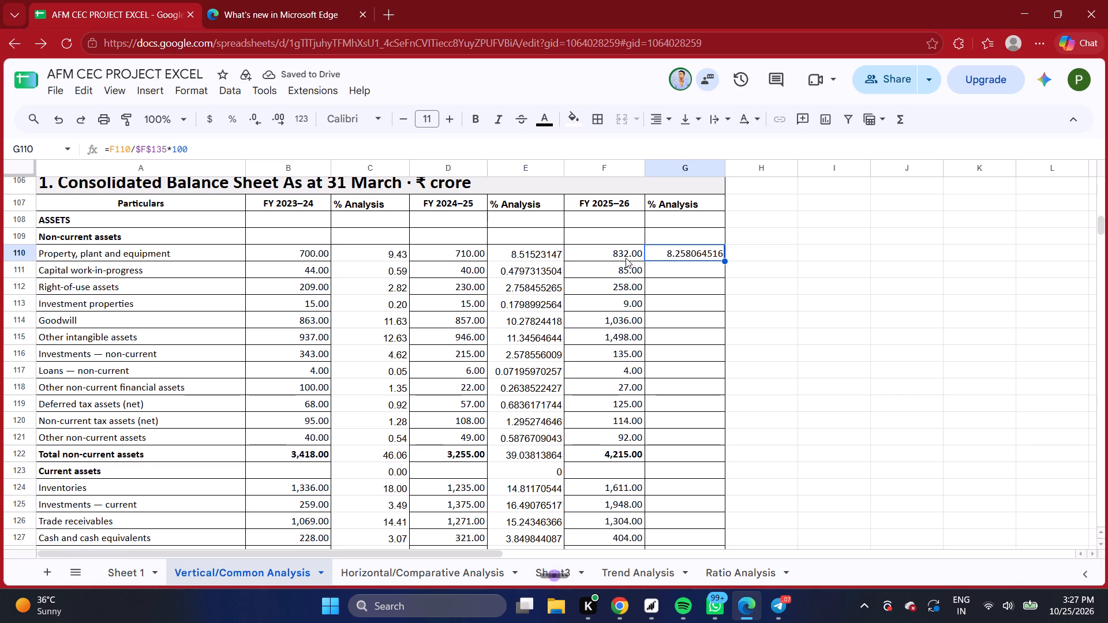
{"action": "left_click", "coordinate": [612, 257]}
{"action": "double_click", "coordinate": [612, 257]}
{"action": "double_click", "coordinate": [612, 257]}
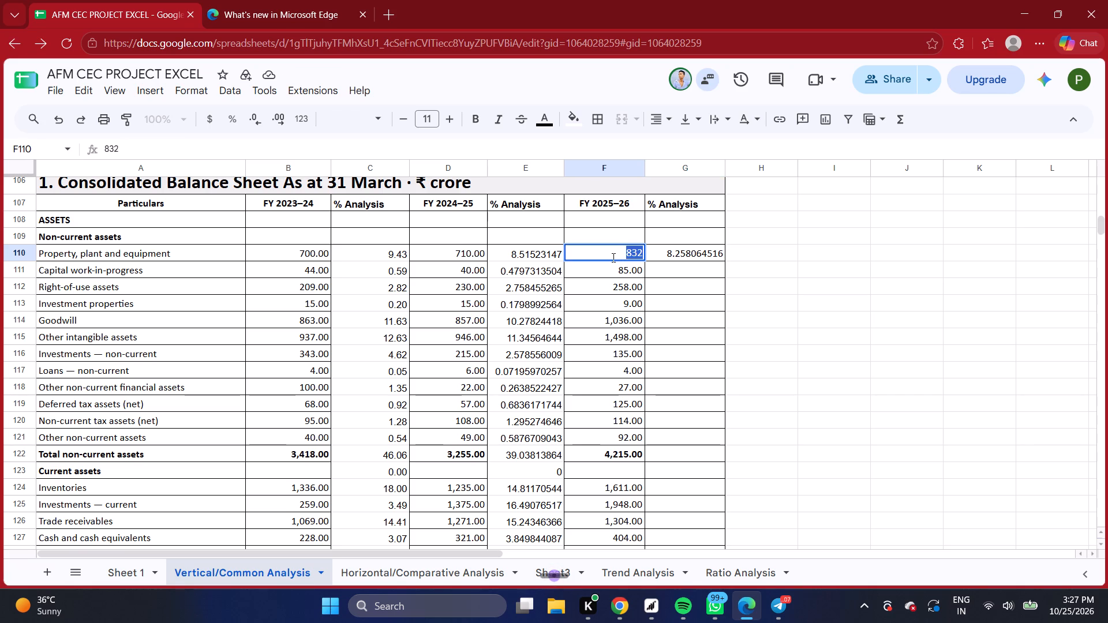
{"action": "left_click", "coordinate": [773, 273]}
{"action": "triple_click", "coordinate": [635, 250]}
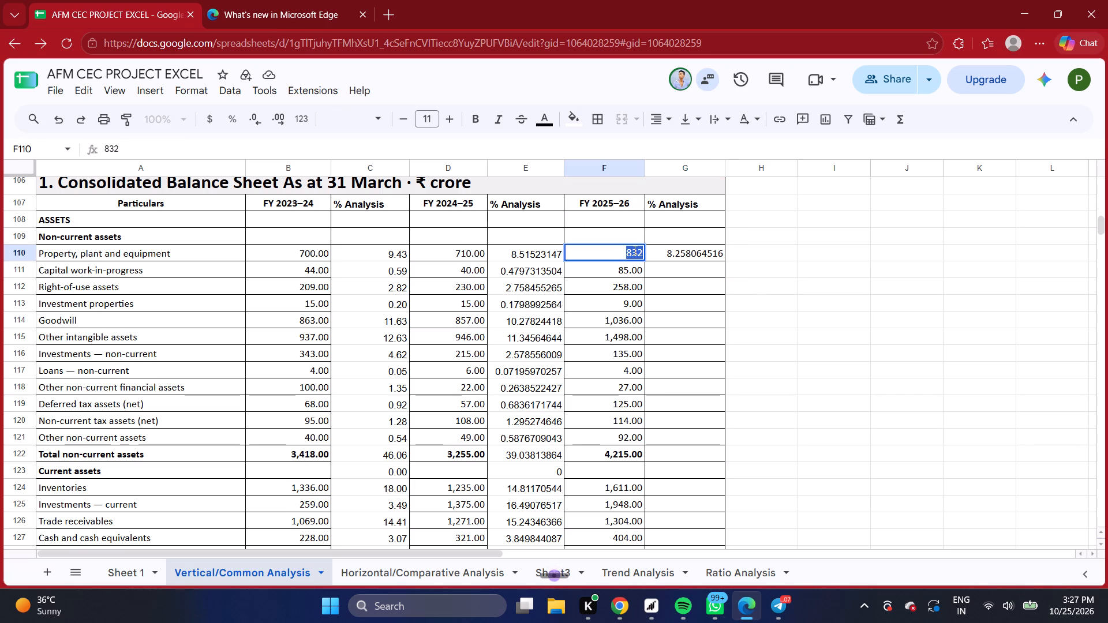
{"action": "triple_click", "coordinate": [634, 250]}
{"action": "left_click", "coordinate": [611, 249]}
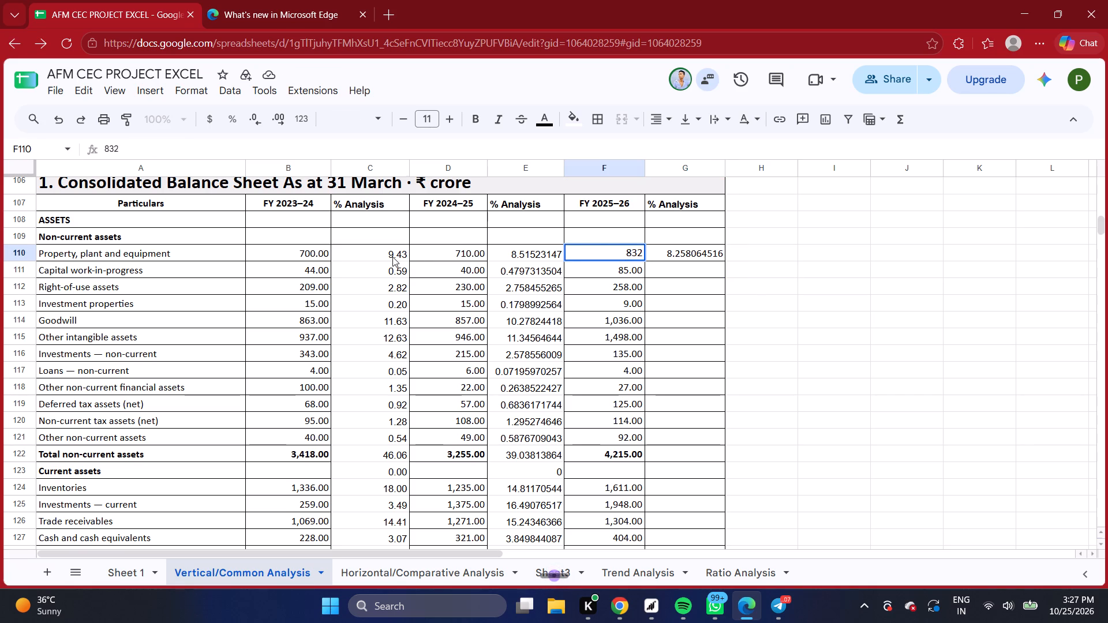
{"action": "triple_click", "coordinate": [392, 257]}
{"action": "left_click", "coordinate": [392, 252]}
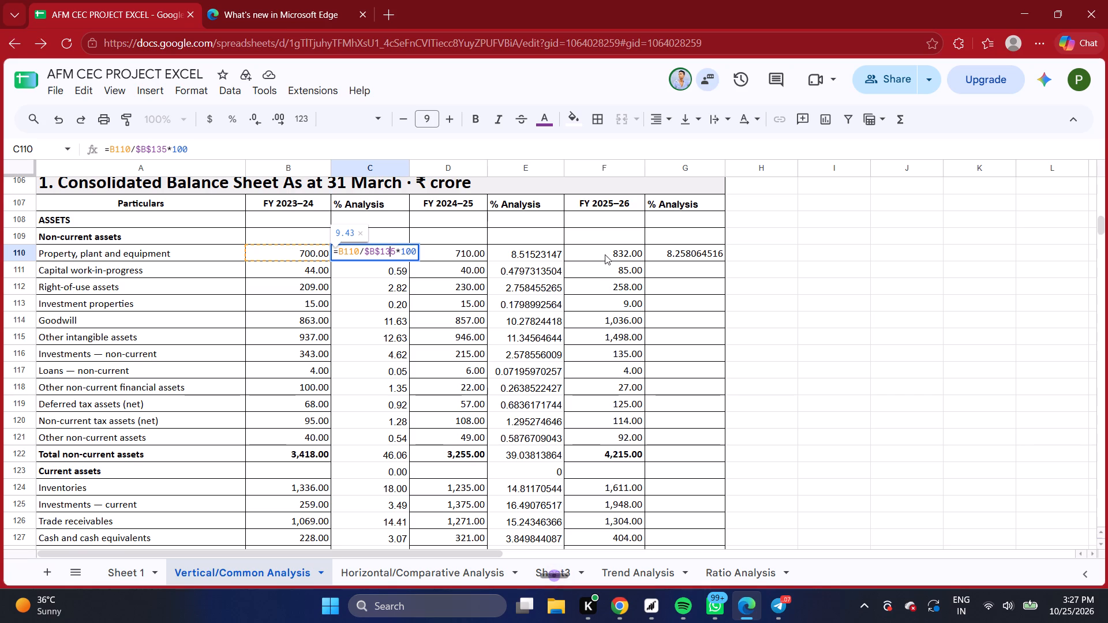
{"action": "double_click", "coordinate": [605, 254]}
{"action": "double_click", "coordinate": [605, 254]}
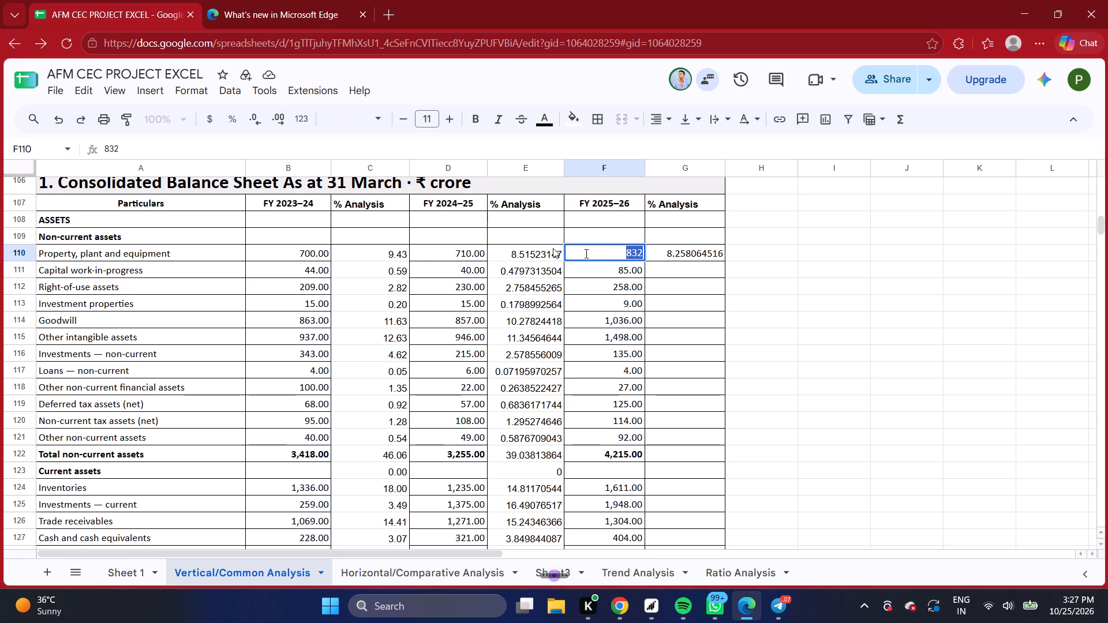
{"action": "left_click", "coordinate": [795, 326]}
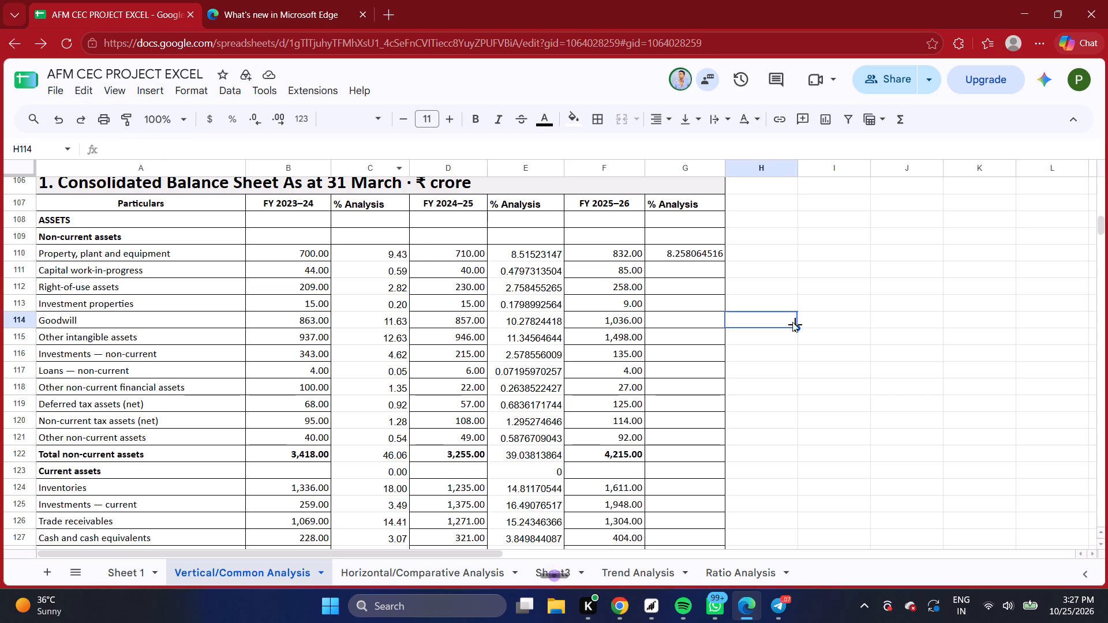
{"action": "triple_click", "coordinate": [601, 251]}
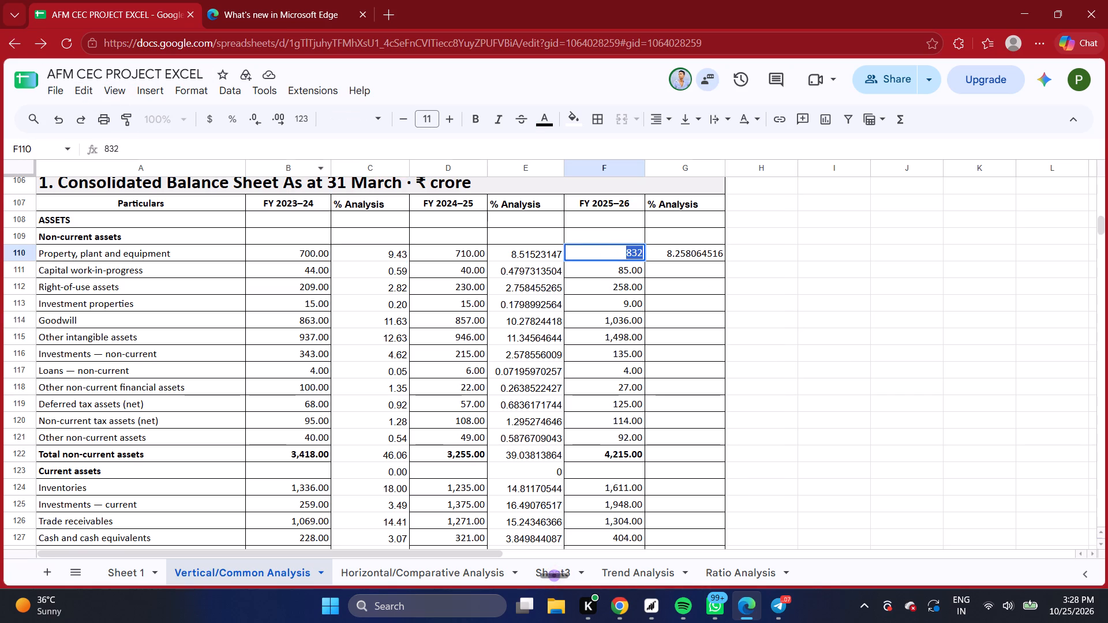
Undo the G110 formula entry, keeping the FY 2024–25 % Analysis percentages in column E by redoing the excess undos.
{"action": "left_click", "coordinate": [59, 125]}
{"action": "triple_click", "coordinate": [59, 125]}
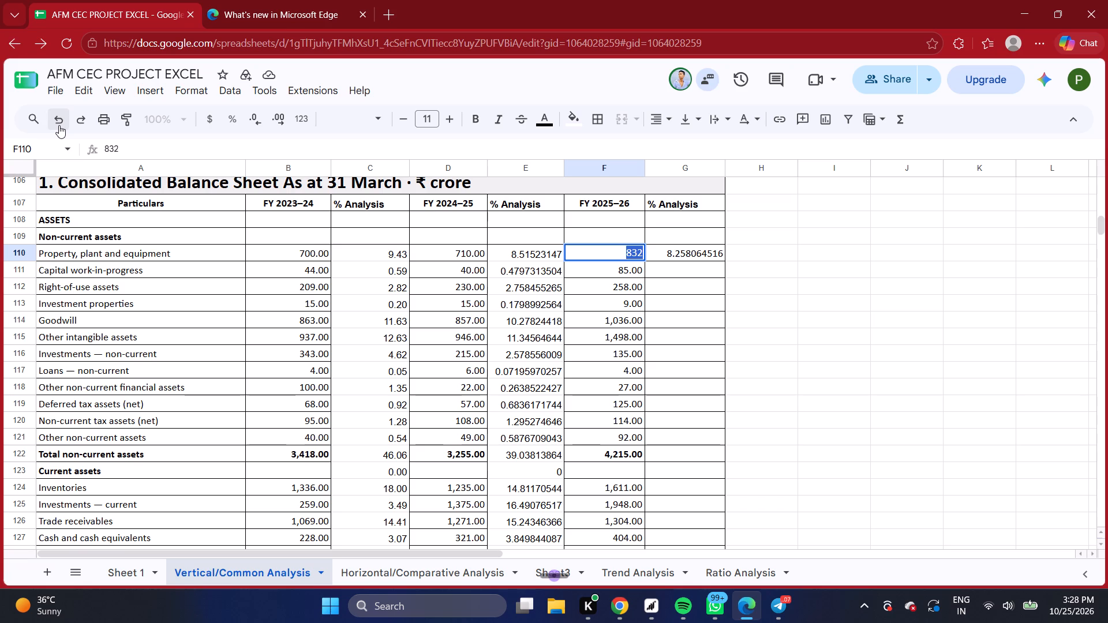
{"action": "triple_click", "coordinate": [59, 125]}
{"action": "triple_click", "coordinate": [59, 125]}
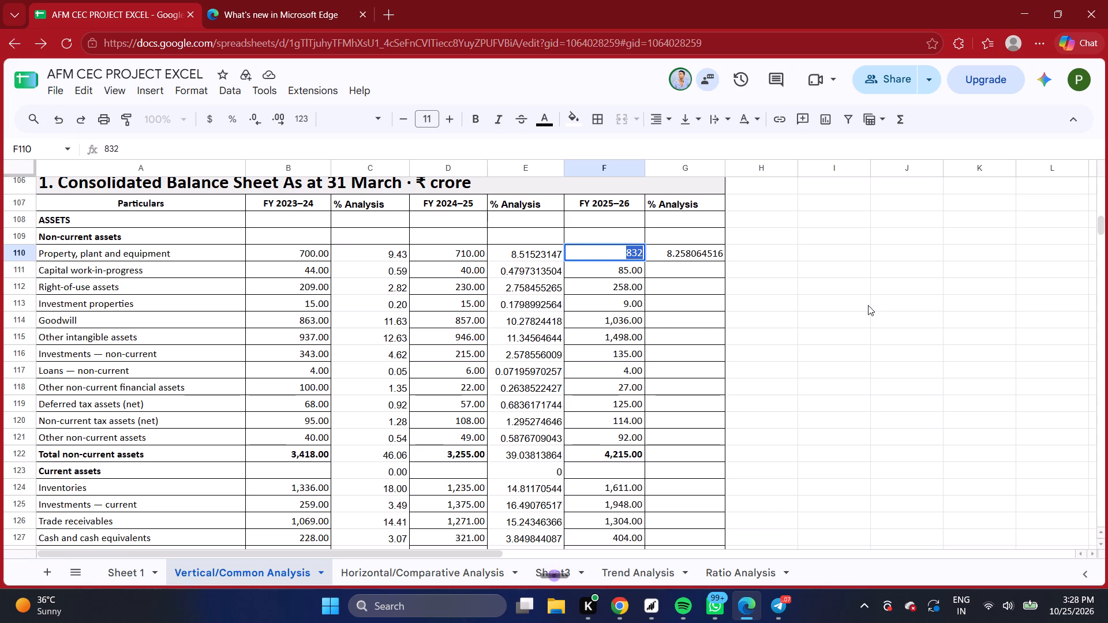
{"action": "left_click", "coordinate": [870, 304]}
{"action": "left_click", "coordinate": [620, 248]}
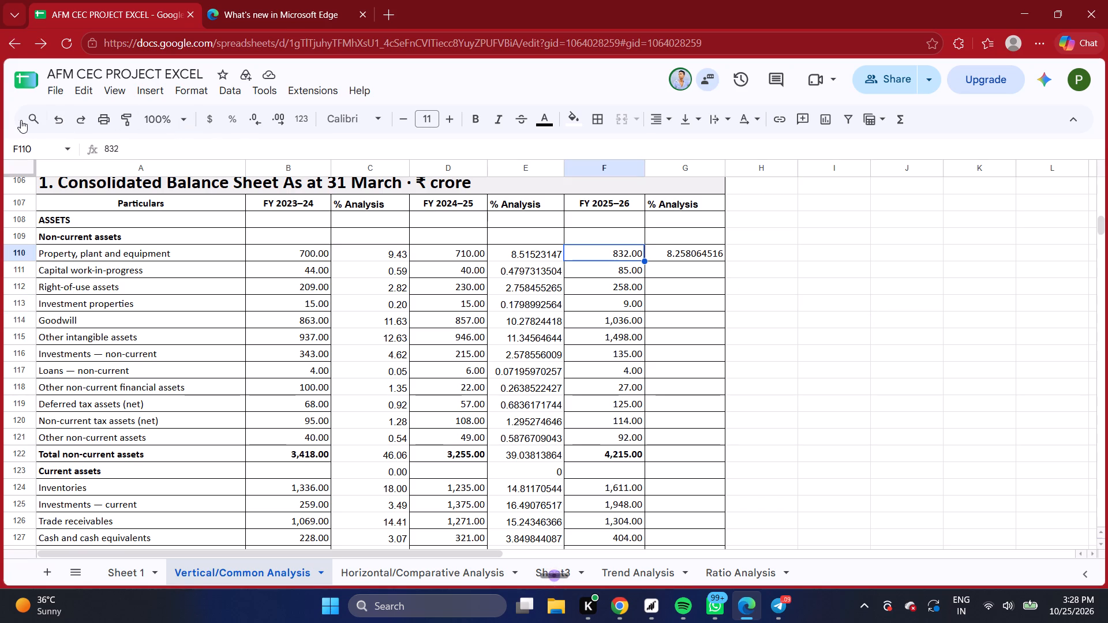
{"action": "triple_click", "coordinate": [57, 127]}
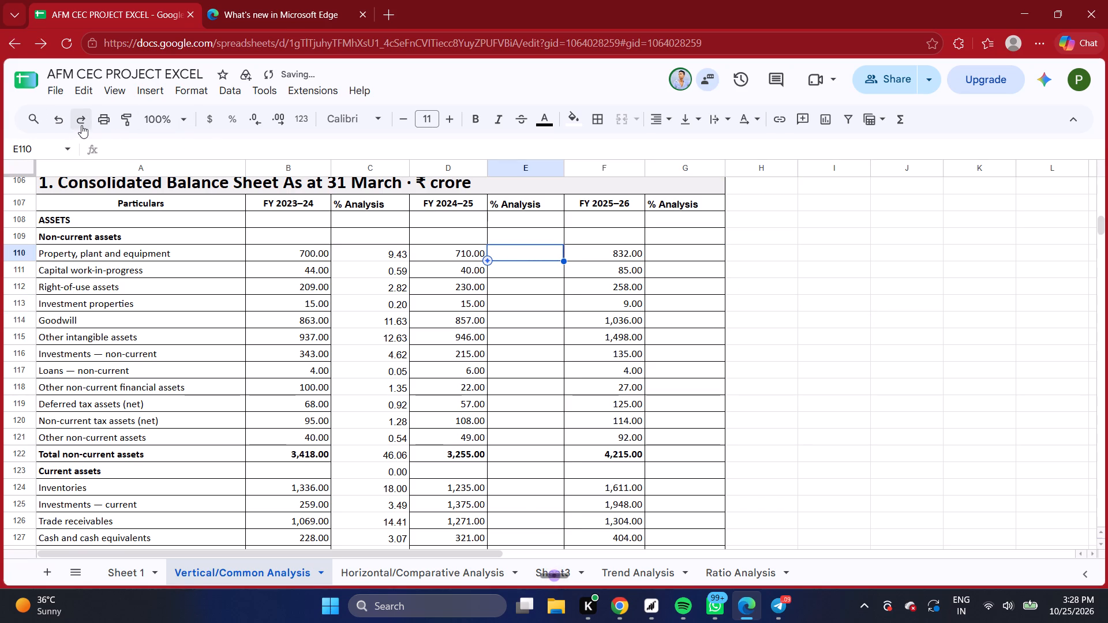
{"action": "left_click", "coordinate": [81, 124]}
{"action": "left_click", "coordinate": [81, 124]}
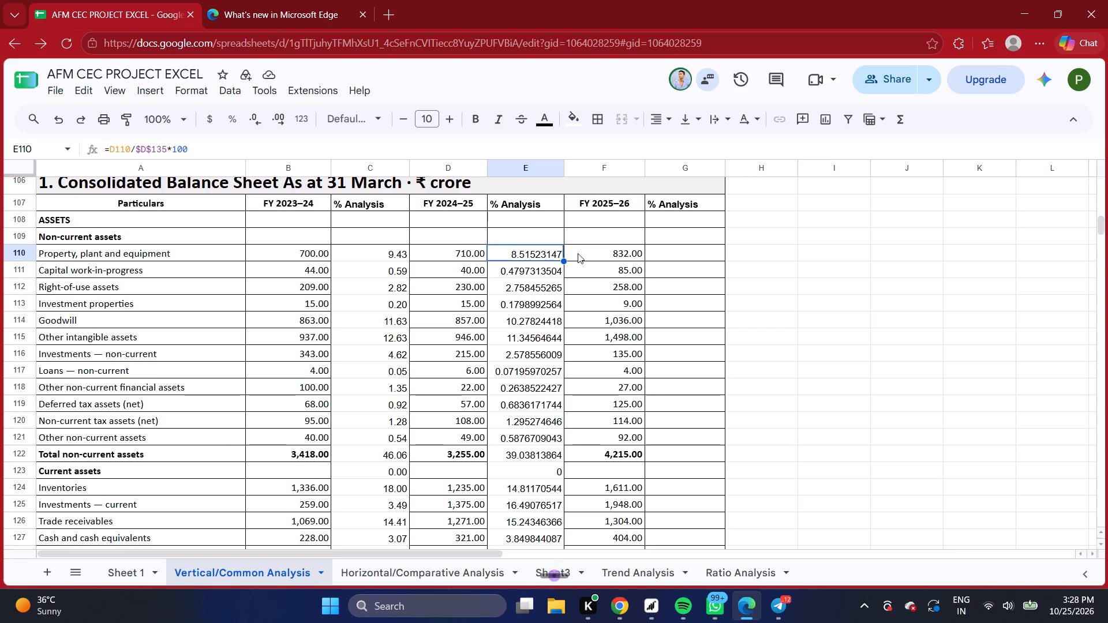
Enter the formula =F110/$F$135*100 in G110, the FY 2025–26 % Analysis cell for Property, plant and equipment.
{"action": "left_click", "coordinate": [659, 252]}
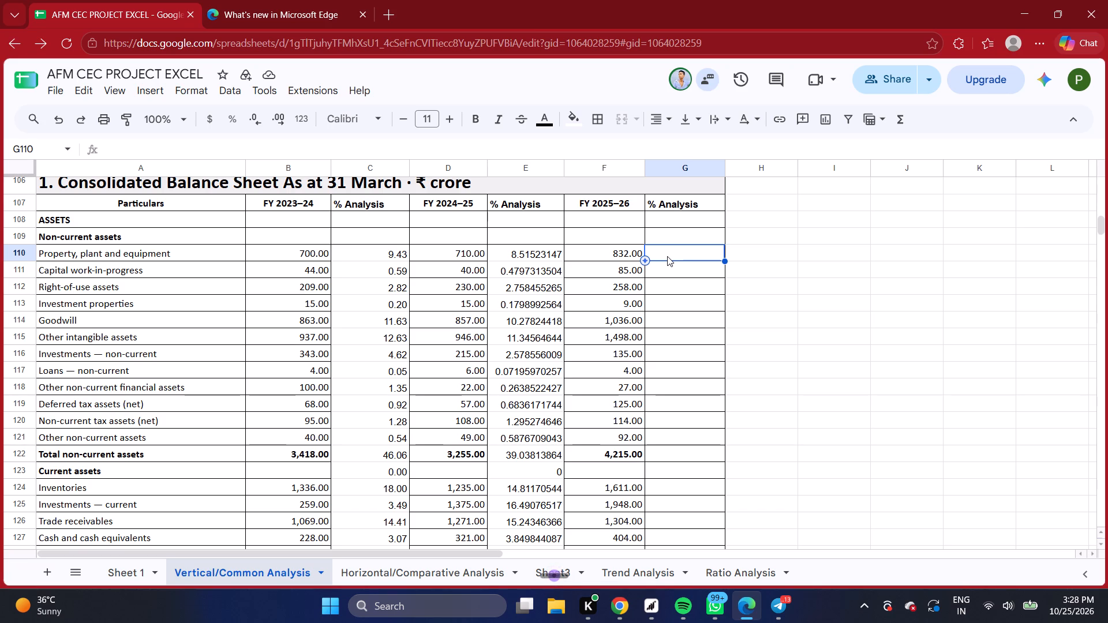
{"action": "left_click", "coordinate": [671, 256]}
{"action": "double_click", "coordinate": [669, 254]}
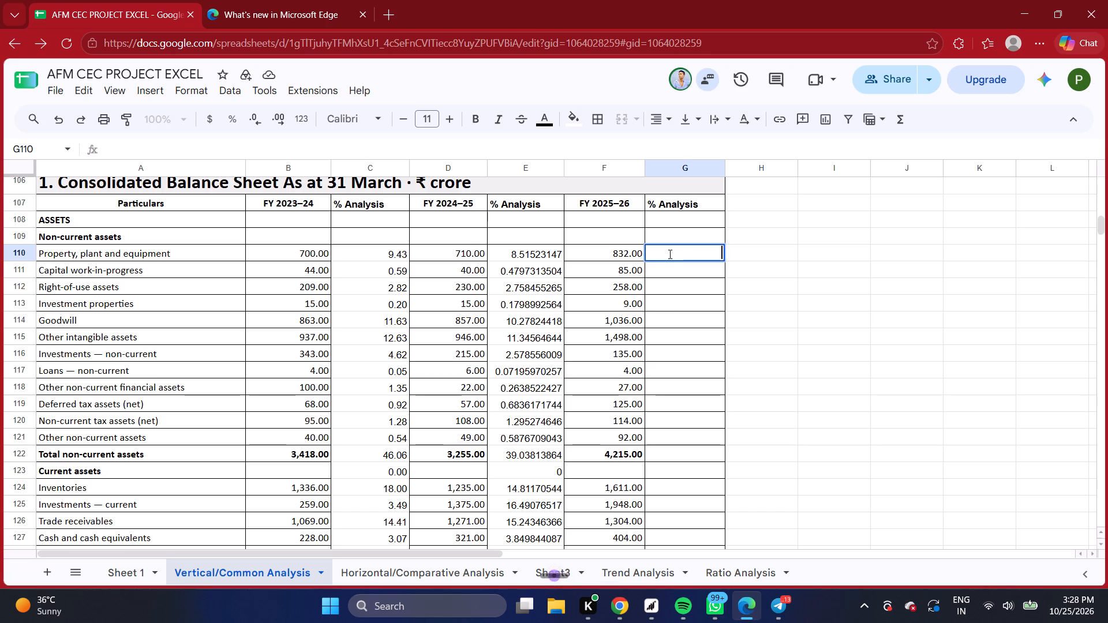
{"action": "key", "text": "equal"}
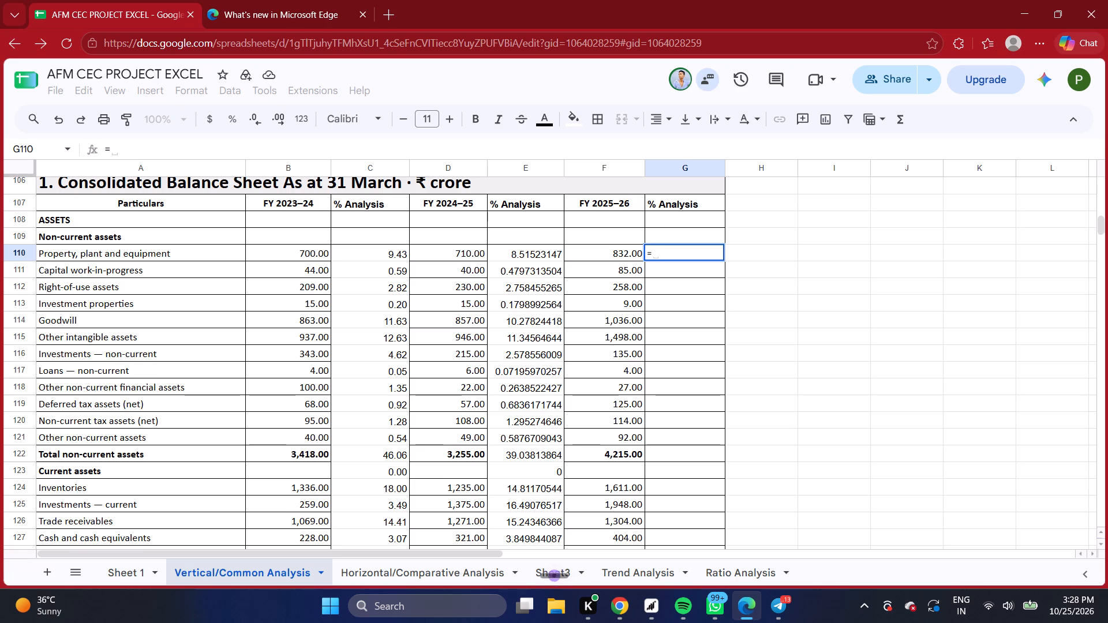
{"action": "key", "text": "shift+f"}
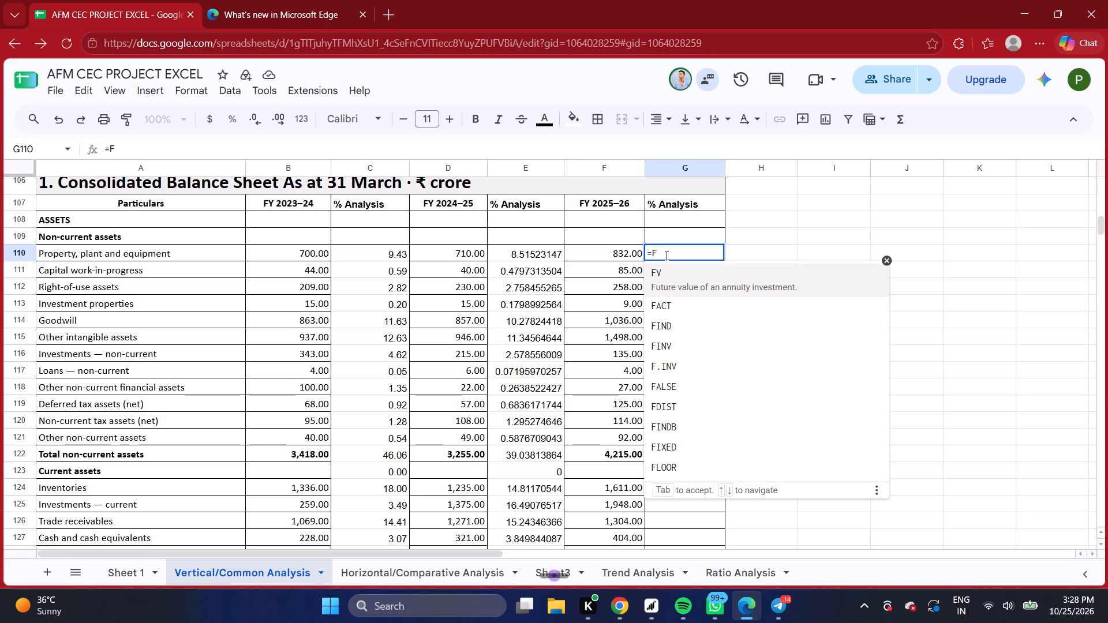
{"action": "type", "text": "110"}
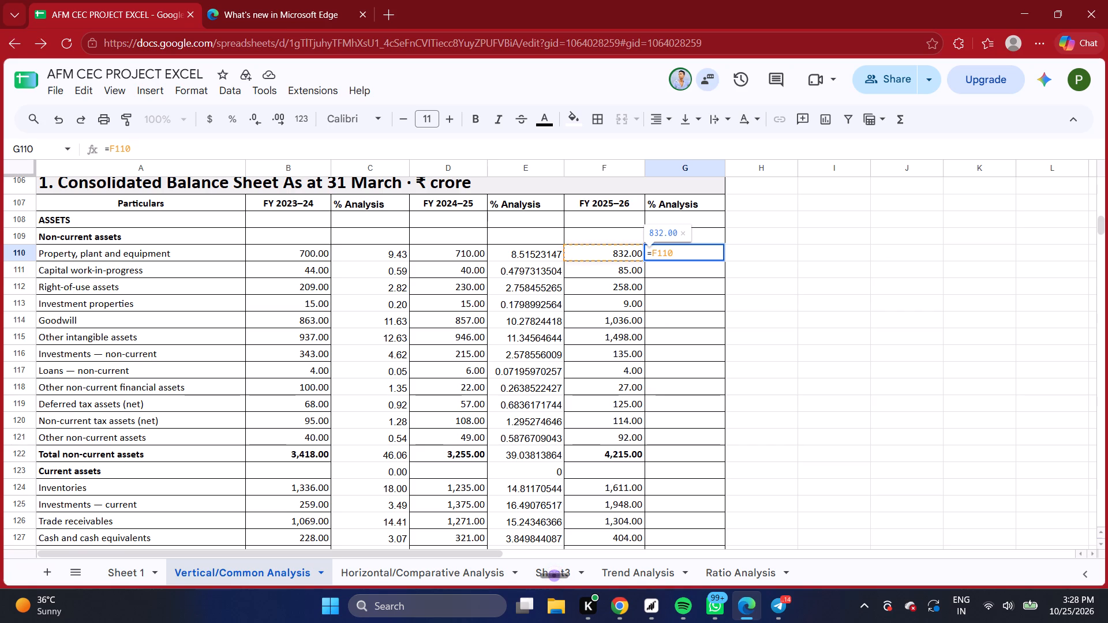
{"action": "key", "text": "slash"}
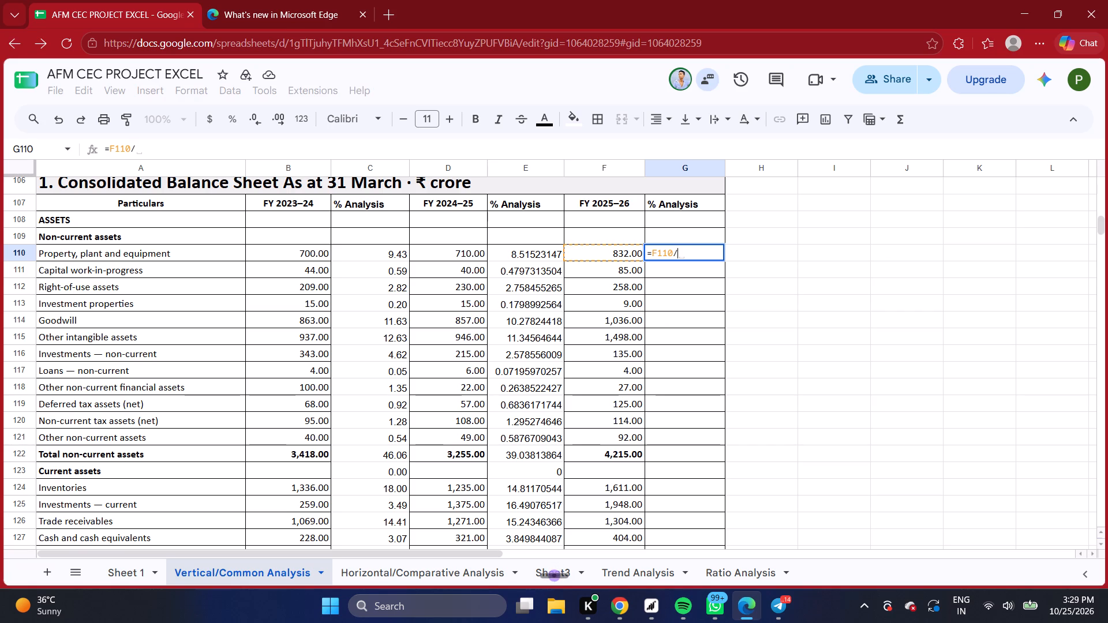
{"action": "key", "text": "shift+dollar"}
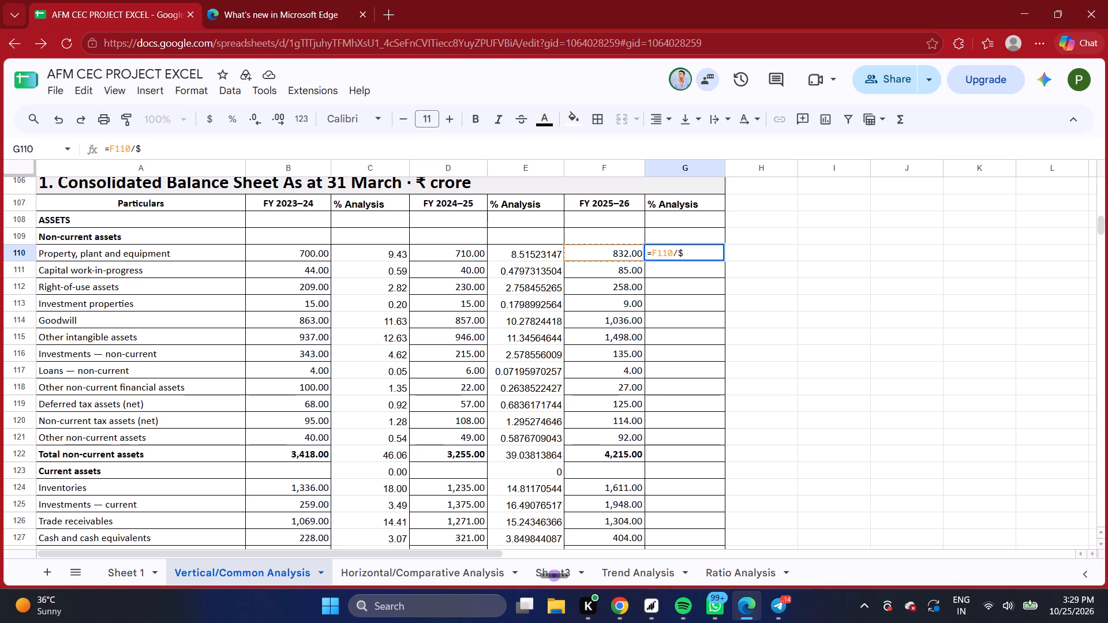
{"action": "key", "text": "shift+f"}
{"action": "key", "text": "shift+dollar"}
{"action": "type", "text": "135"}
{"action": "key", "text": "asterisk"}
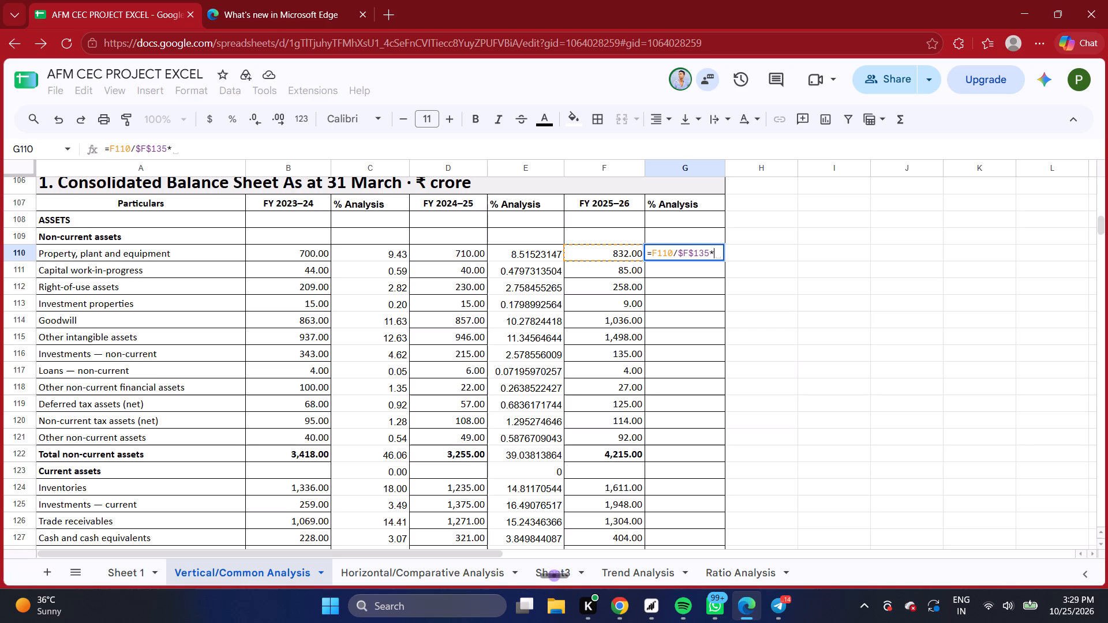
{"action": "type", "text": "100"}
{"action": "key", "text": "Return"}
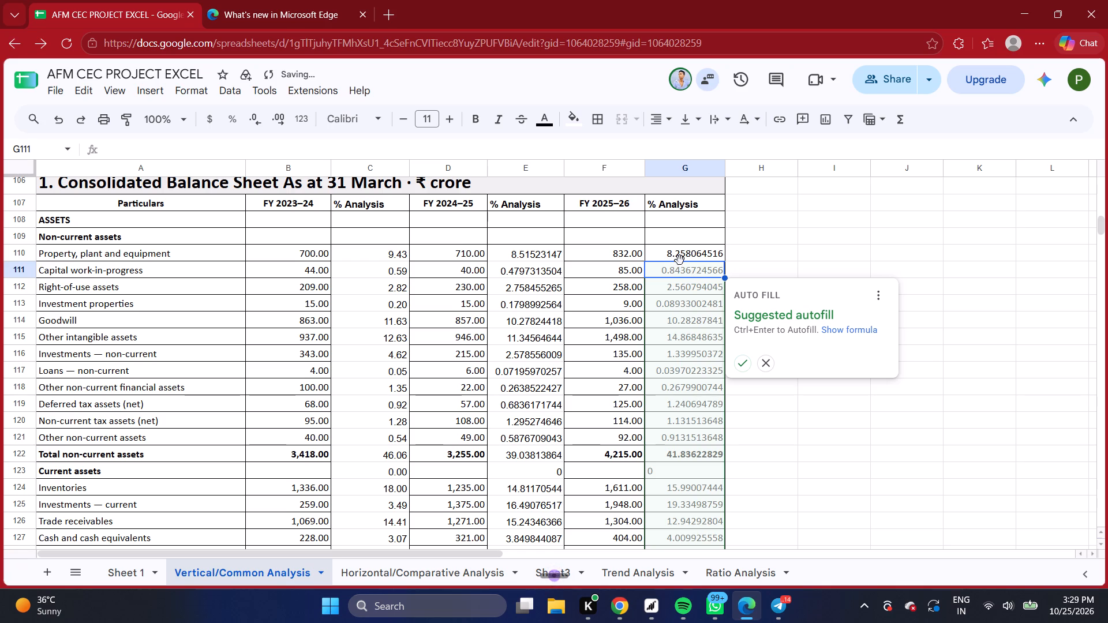
Clear the formula in G110 and replace it with the copied formula =F110/$F$135*100.
{"action": "left_click", "coordinate": [700, 253]}
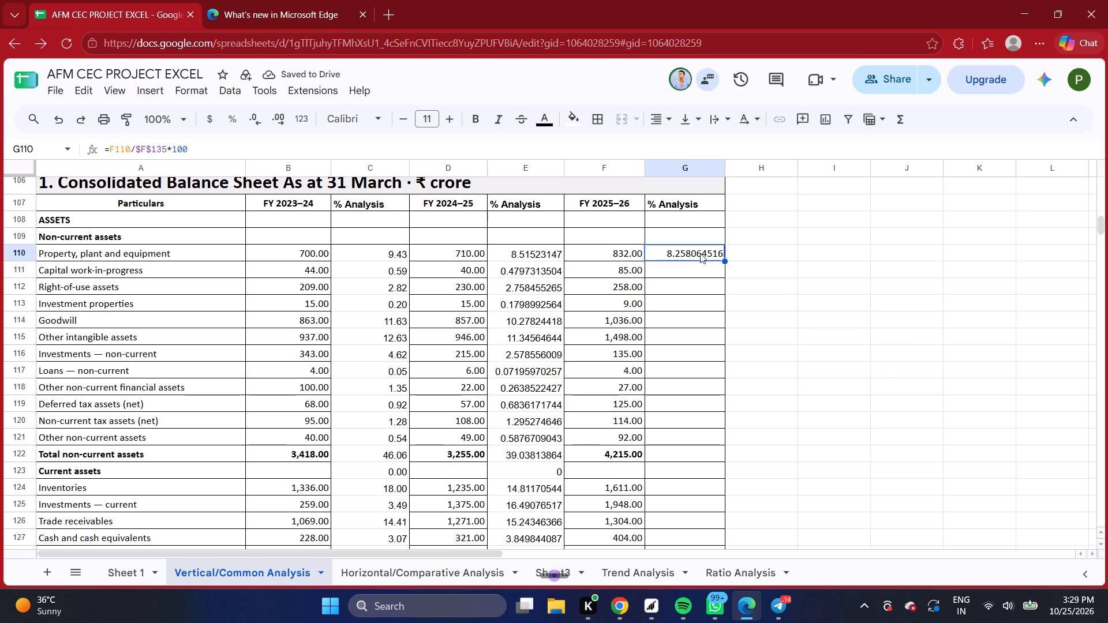
{"action": "triple_click", "coordinate": [690, 252]}
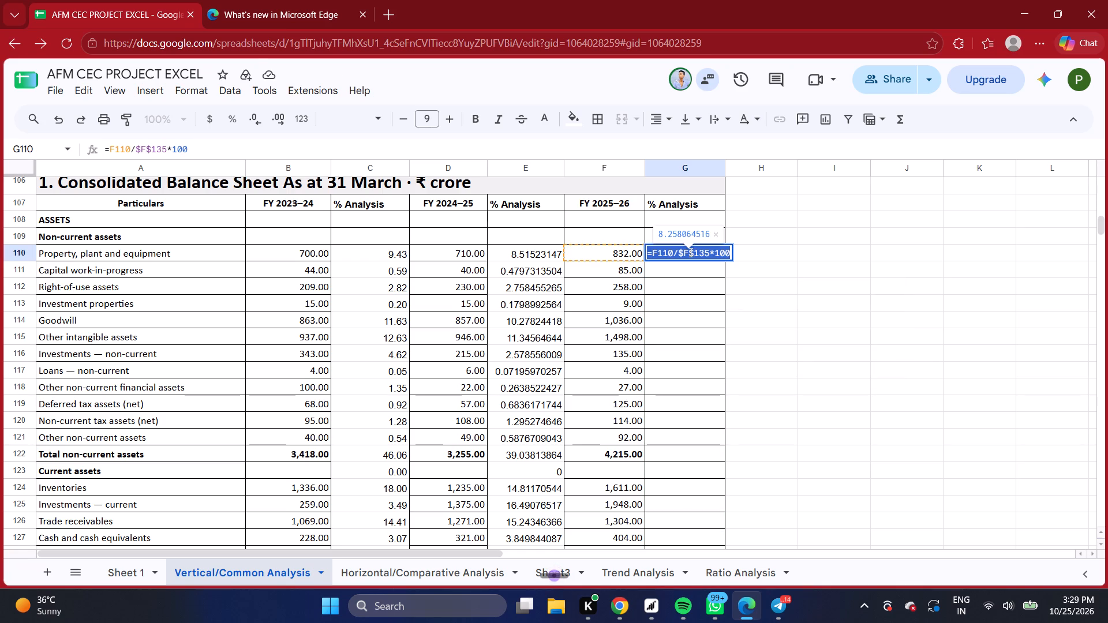
{"action": "key", "text": "BackSpace"}
{"action": "key", "text": "ctrl+v"}
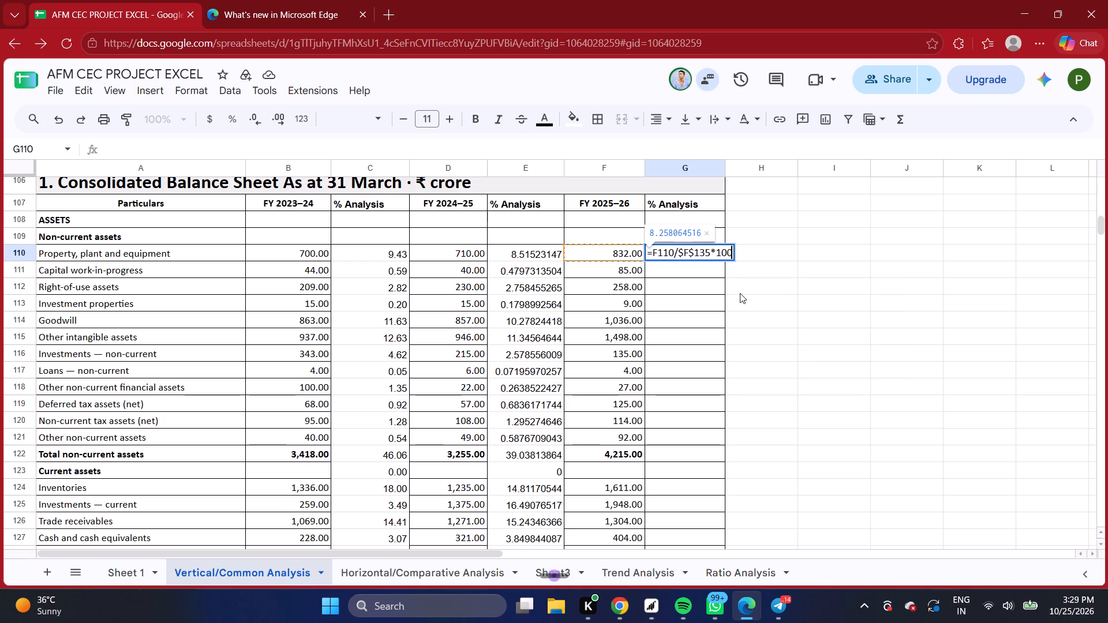
{"action": "key", "text": "Return"}
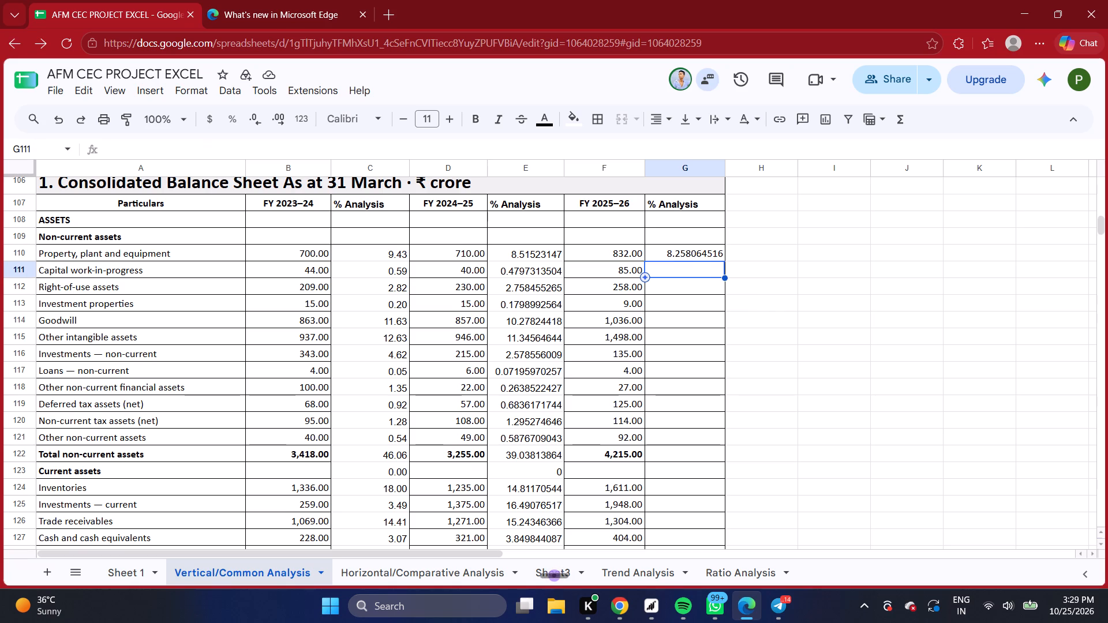
Fill the G110 formula down the FY 2025–26 % Analysis column through Total equity and liabilities in G165.
{"action": "left_click", "coordinate": [698, 254]}
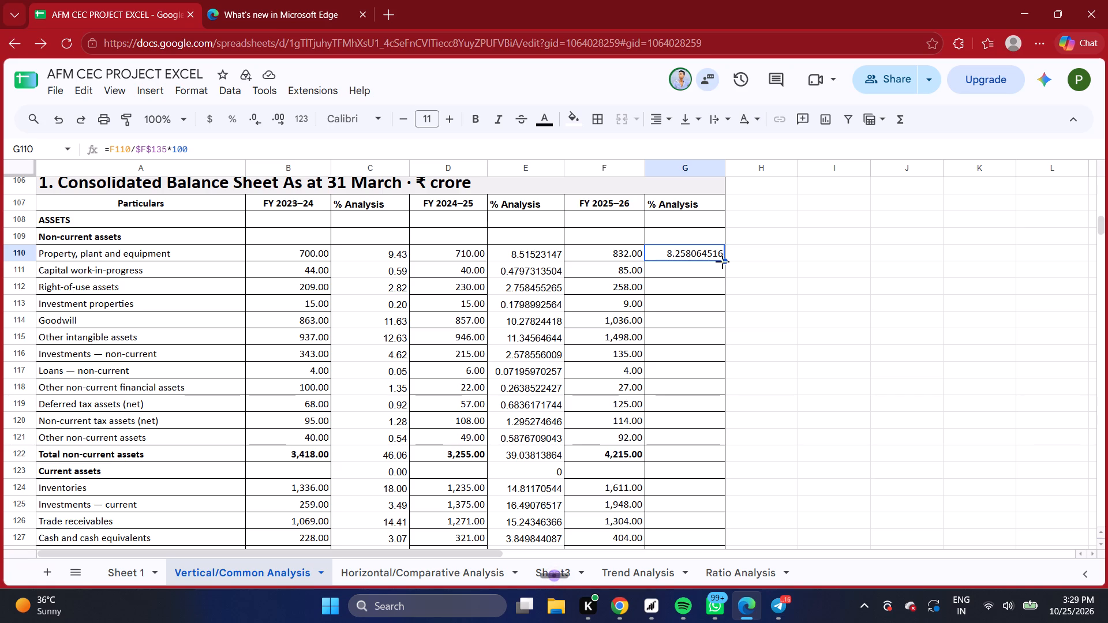
{"action": "left_click_drag", "start_coordinate": [725, 262], "coordinate": [716, 380]}
{"action": "left_click_drag", "start_coordinate": [716, 380], "coordinate": [718, 453]}
{"action": "scroll", "coordinate": [716, 407], "scroll_direction": "down", "scroll_amount": 10}
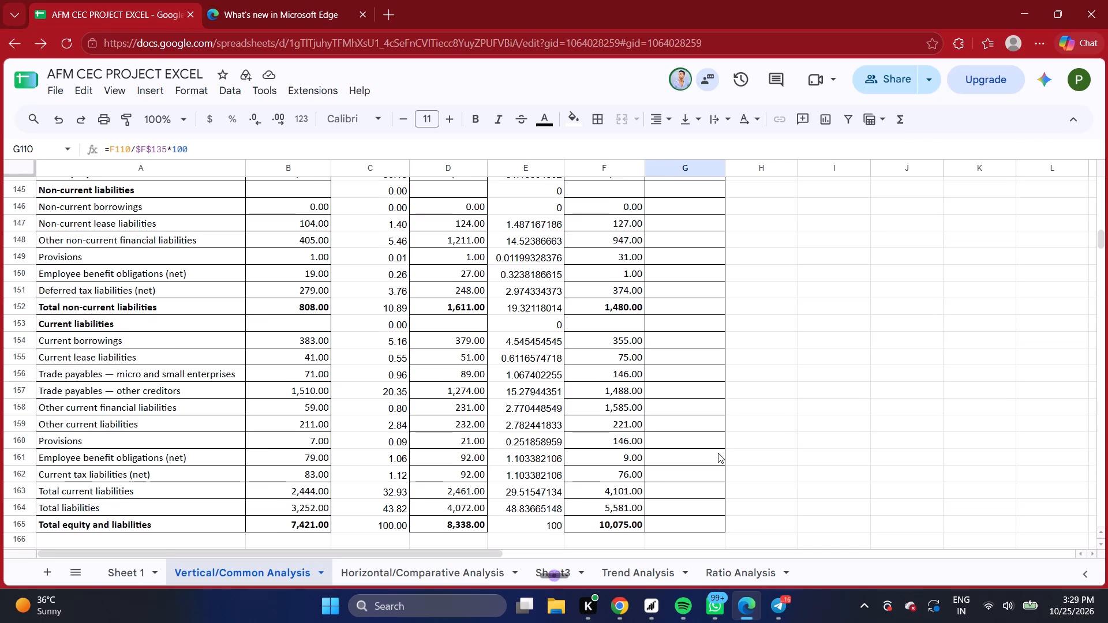
{"action": "scroll", "coordinate": [718, 453], "scroll_direction": "down", "scroll_amount": 1}
{"action": "left_click_drag", "start_coordinate": [718, 453], "coordinate": [703, 382]}
{"action": "left_click", "coordinate": [773, 350]}
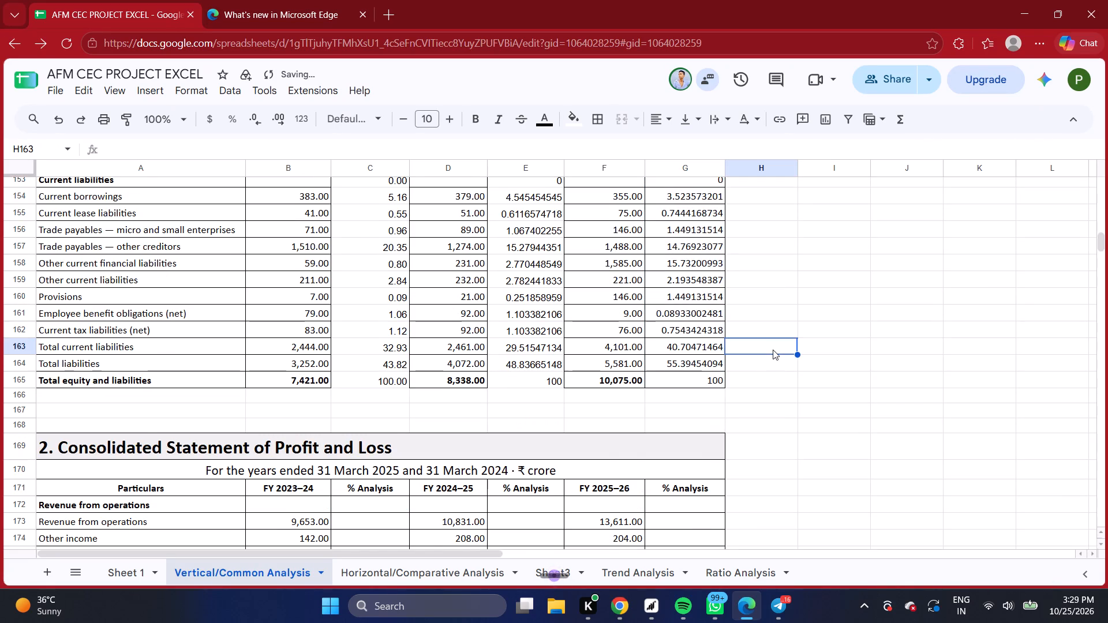
Review the filled FY 2025–26 % Analysis column from Property, plant and equipment to Total equity and liabilities, including the formula in G165.
{"action": "scroll", "coordinate": [773, 350], "scroll_direction": "up", "scroll_amount": 14}
{"action": "scroll", "coordinate": [773, 350], "scroll_direction": "down", "scroll_amount": 2}
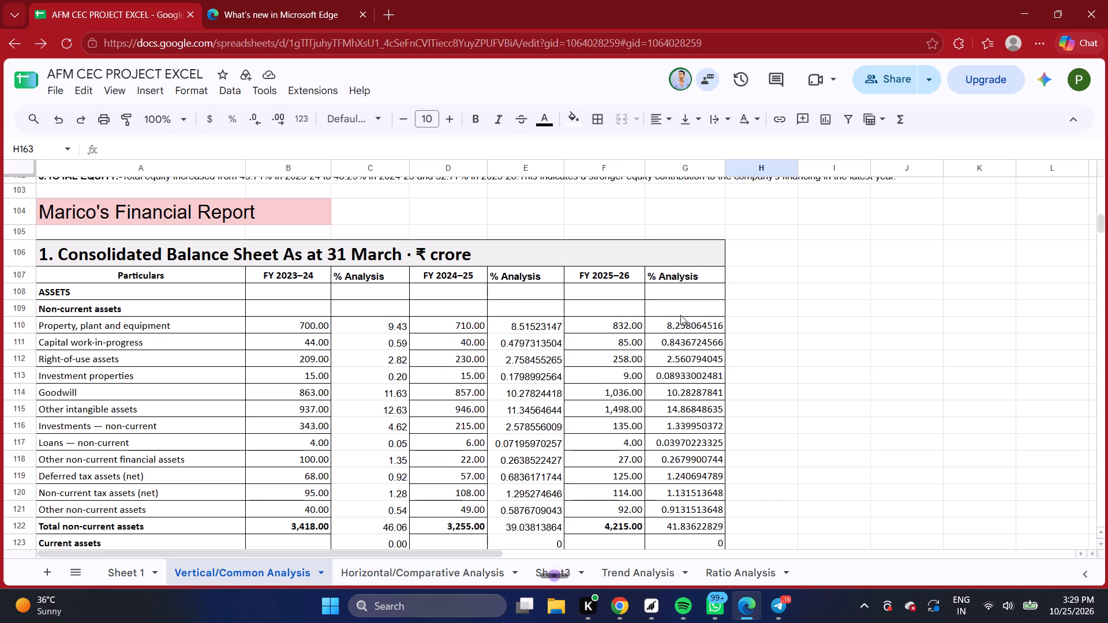
{"action": "scroll", "coordinate": [666, 312], "scroll_direction": "down", "scroll_amount": 9}
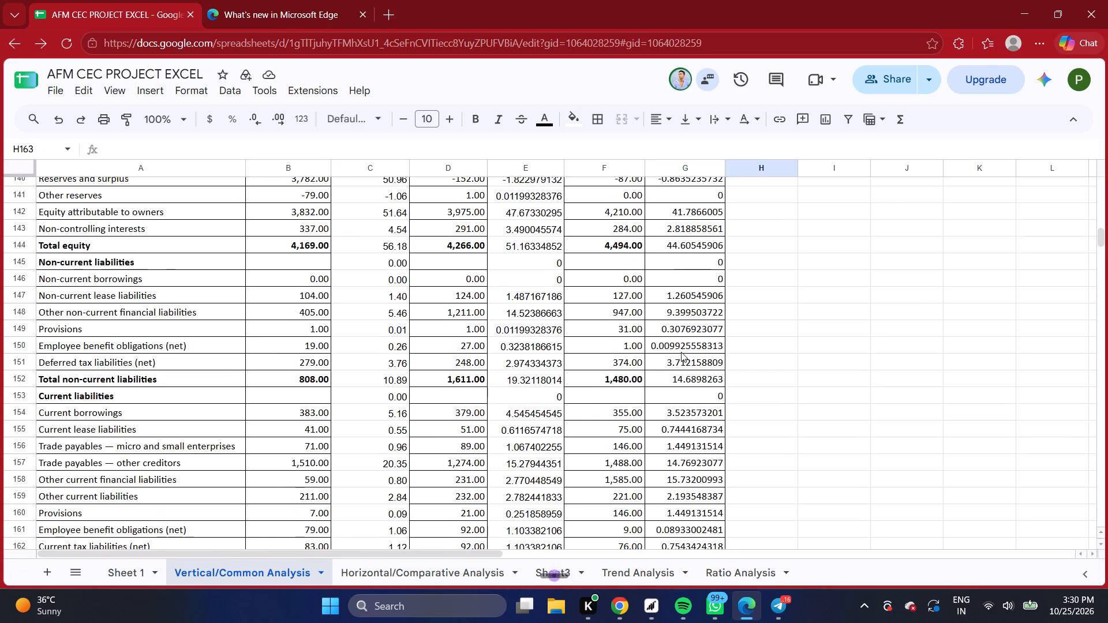
{"action": "scroll", "coordinate": [681, 352], "scroll_direction": "down", "scroll_amount": 4}
{"action": "left_click", "coordinate": [702, 305]}
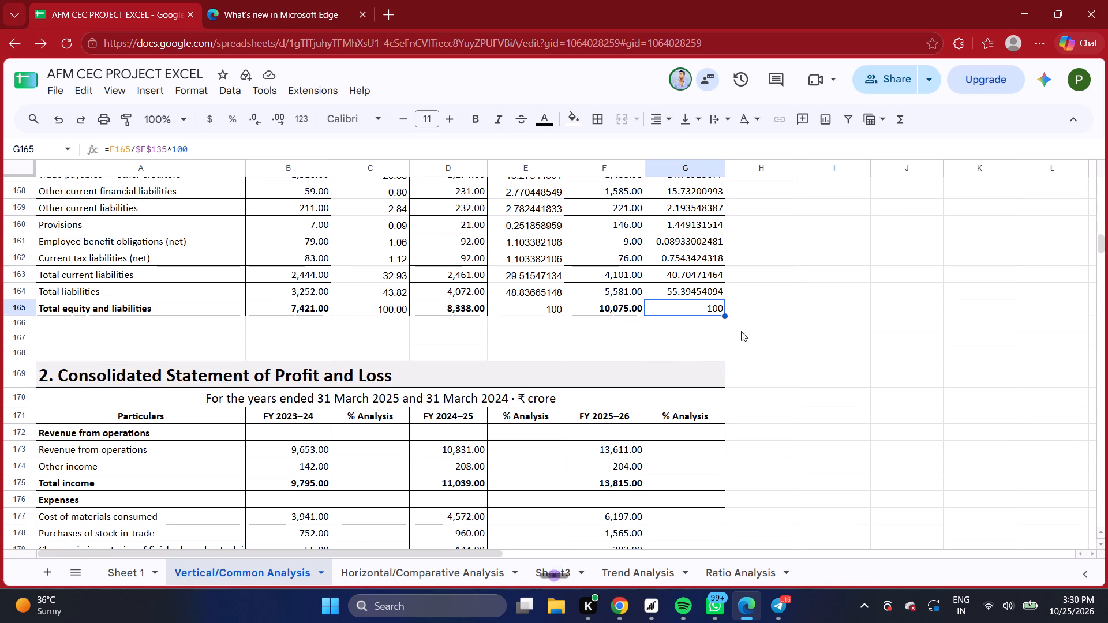
{"action": "left_click", "coordinate": [751, 327]}
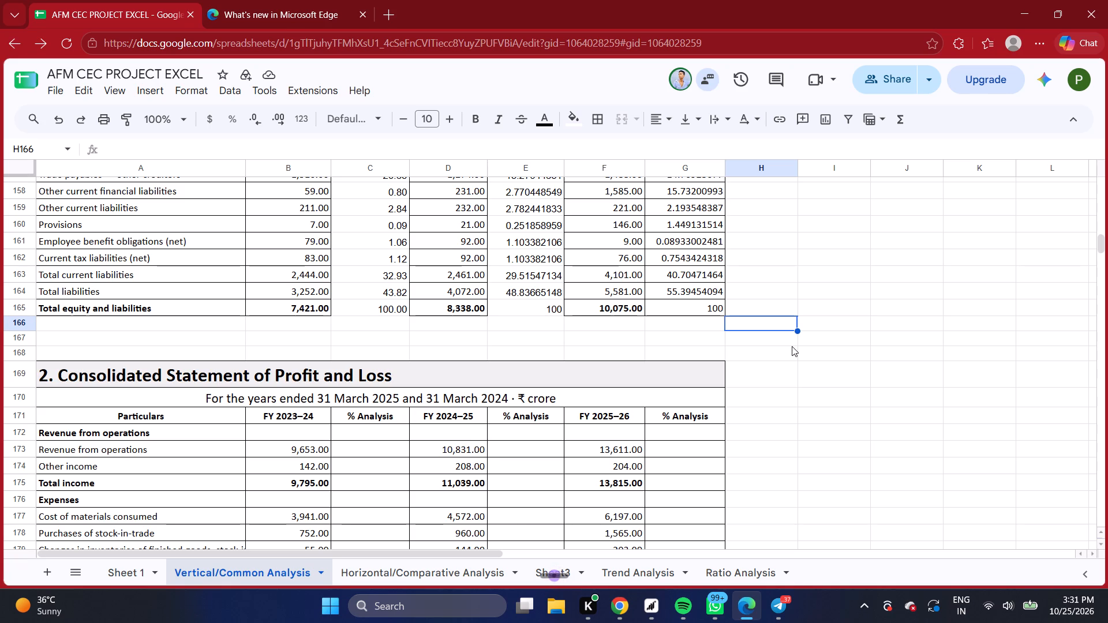
{"action": "scroll", "coordinate": [763, 351], "scroll_direction": "up", "scroll_amount": 5}
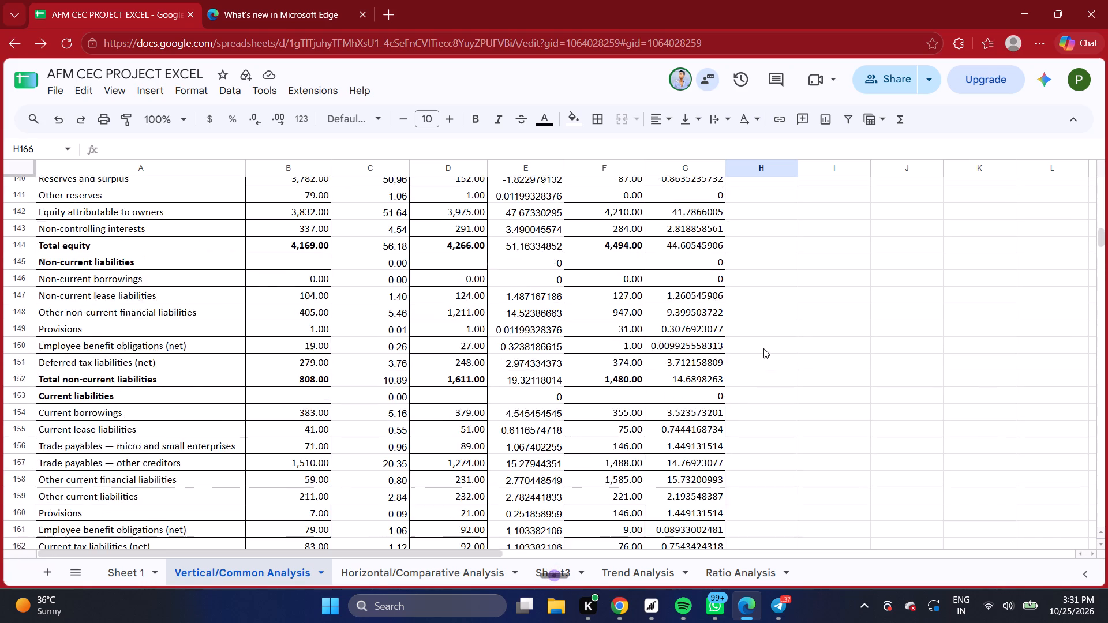
{"action": "scroll", "coordinate": [763, 348], "scroll_direction": "up", "scroll_amount": 10}
{"action": "scroll", "coordinate": [757, 312], "scroll_direction": "down", "scroll_amount": 3}
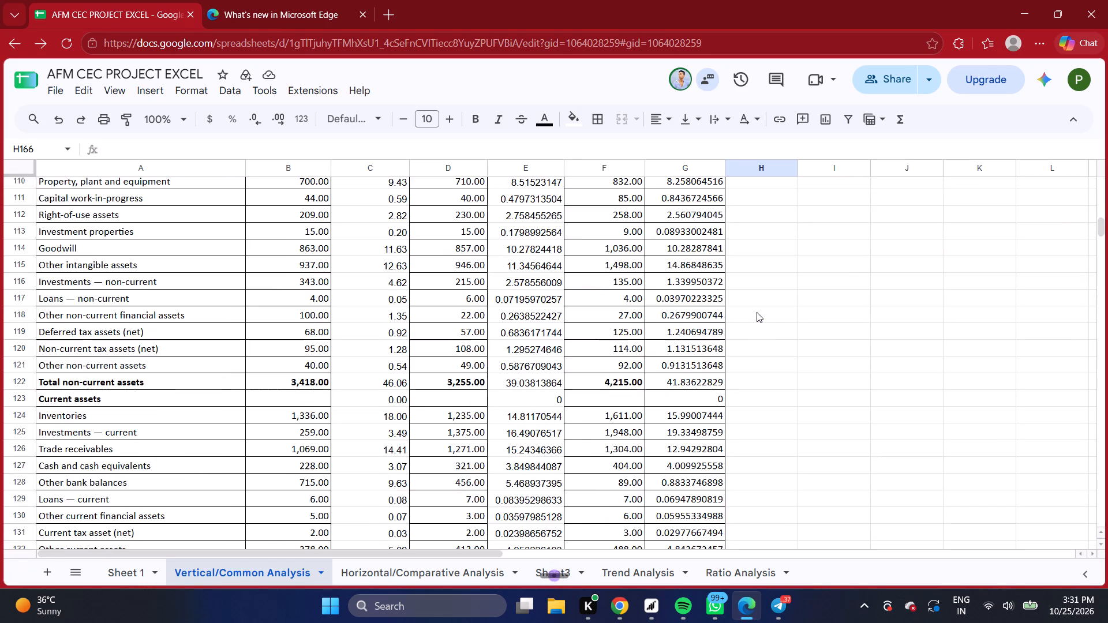
{"action": "scroll", "coordinate": [757, 312], "scroll_direction": "down", "scroll_amount": 9}
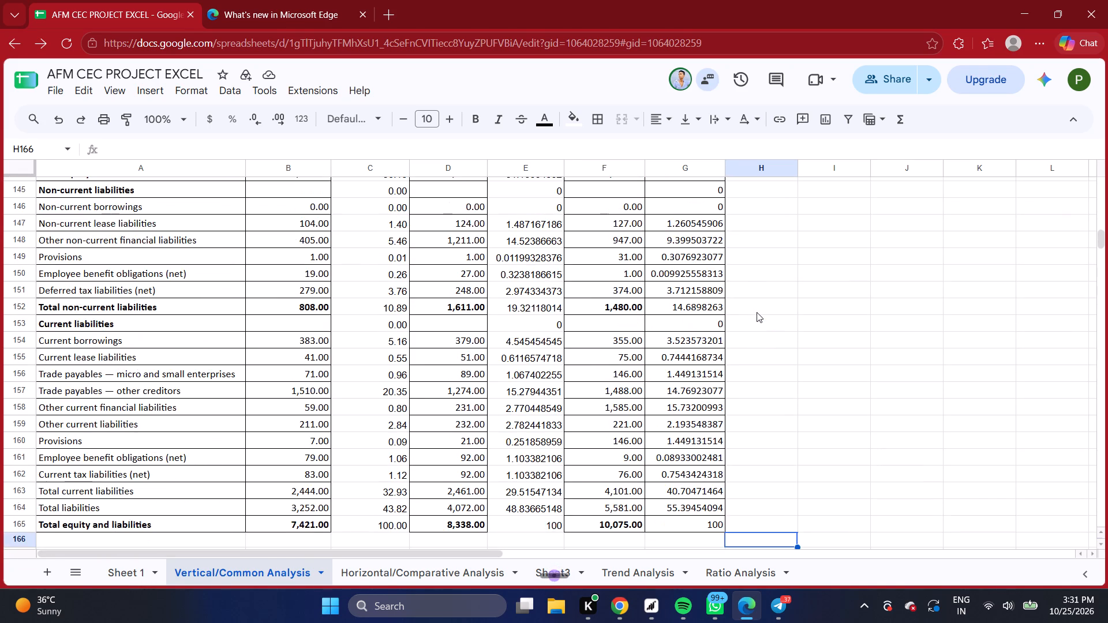
{"action": "scroll", "coordinate": [757, 312], "scroll_direction": "down", "scroll_amount": 1}
{"action": "scroll", "coordinate": [757, 312], "scroll_direction": "up", "scroll_amount": 1}
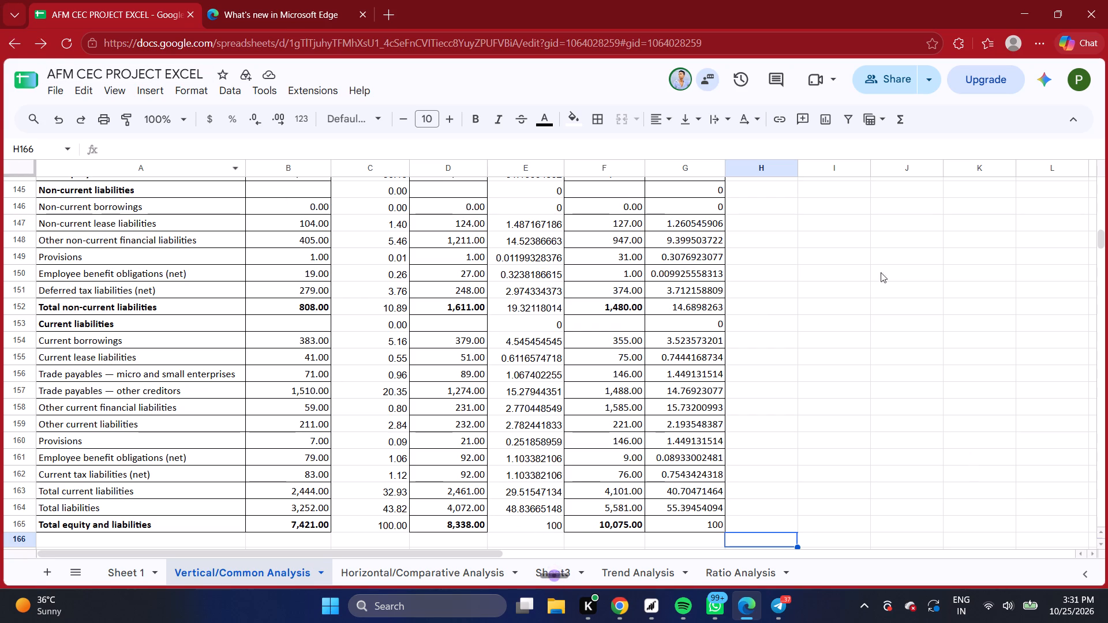
Capture a screenshot of the sheet area with G165 selected, including its formula and the balance sheet's liabilities rows down to row 165.
{"action": "left_click", "coordinate": [702, 519]}
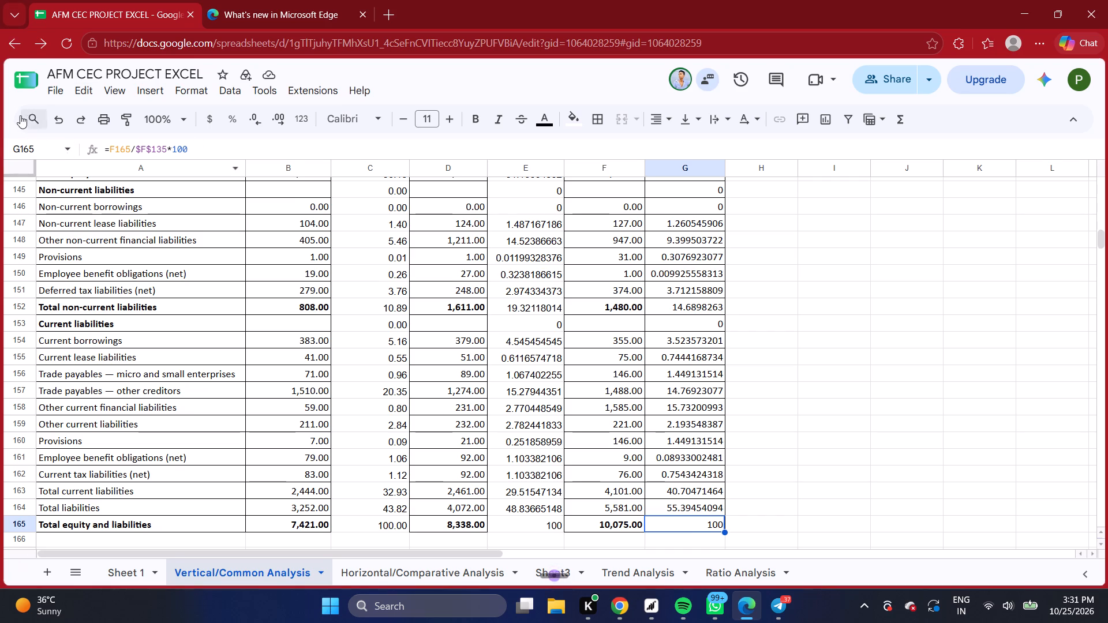
{"action": "key", "text": "Print"}
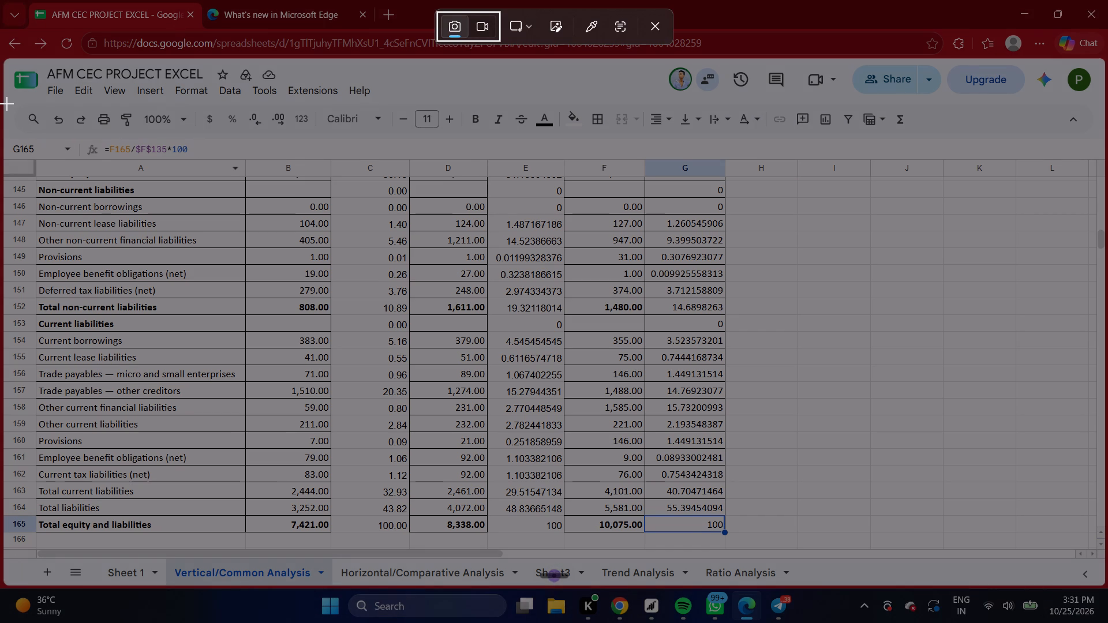
{"action": "left_click_drag", "start_coordinate": [13, 98], "coordinate": [52, 117]}
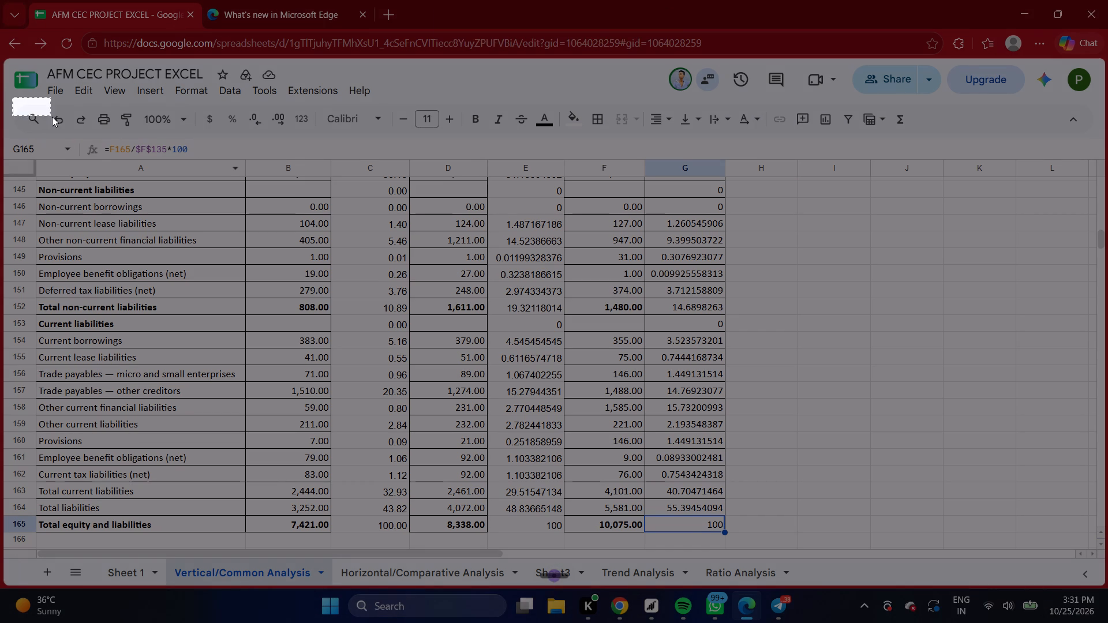
{"action": "left_click_drag", "start_coordinate": [52, 117], "coordinate": [478, 468]}
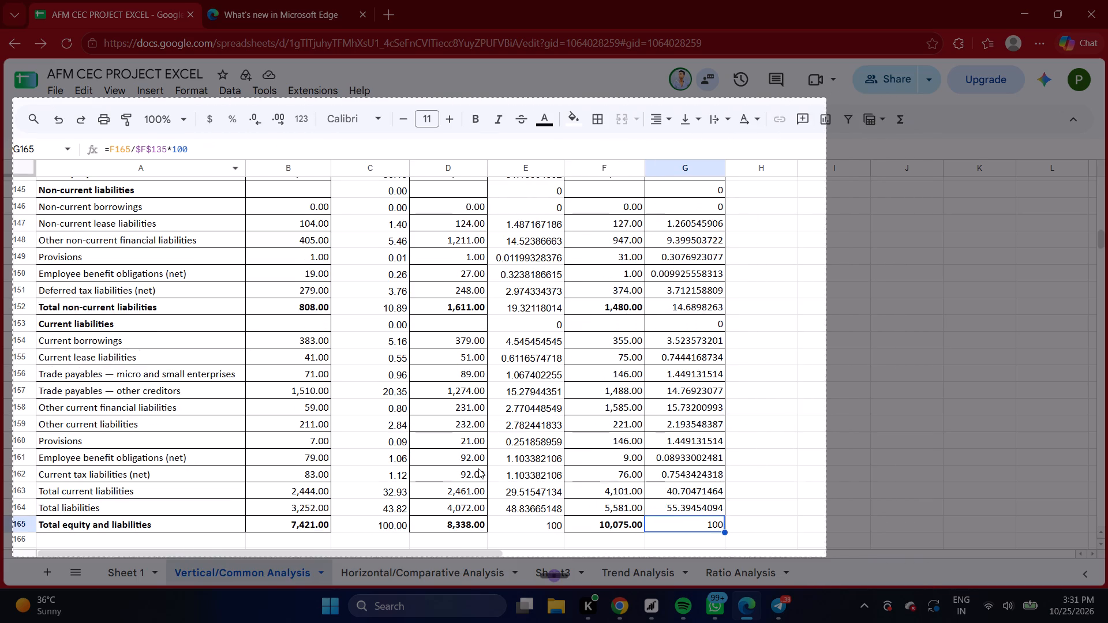
{"action": "left_click_drag", "start_coordinate": [478, 468], "coordinate": [0, 111]}
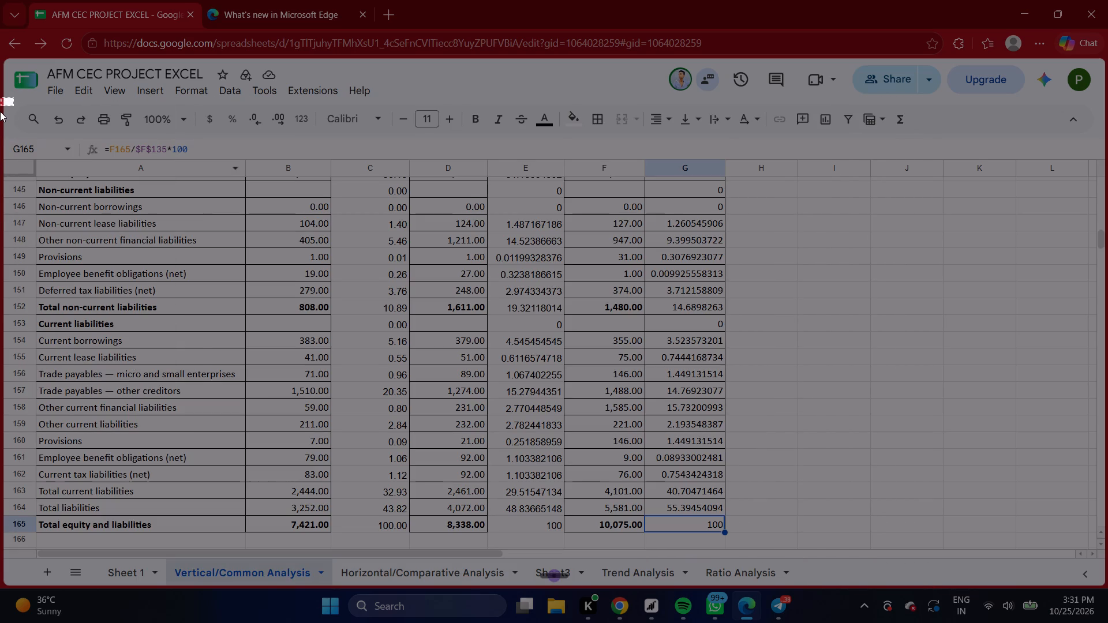
{"action": "left_click_drag", "start_coordinate": [0, 111], "coordinate": [1102, 575]}
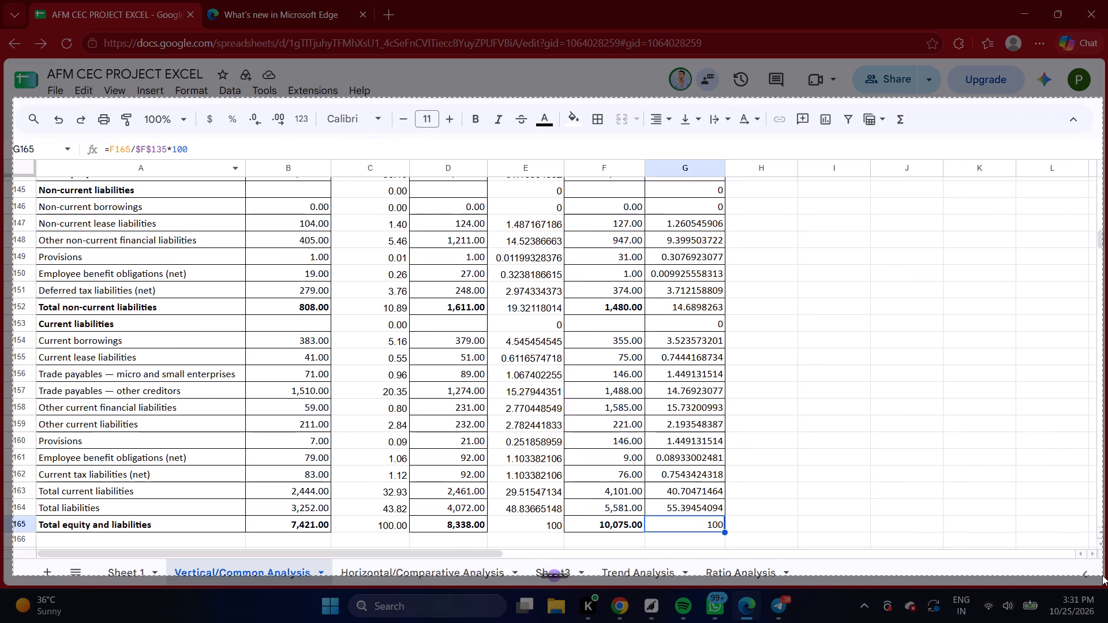
{"action": "left_click_drag", "start_coordinate": [1102, 575], "coordinate": [1102, 583]}
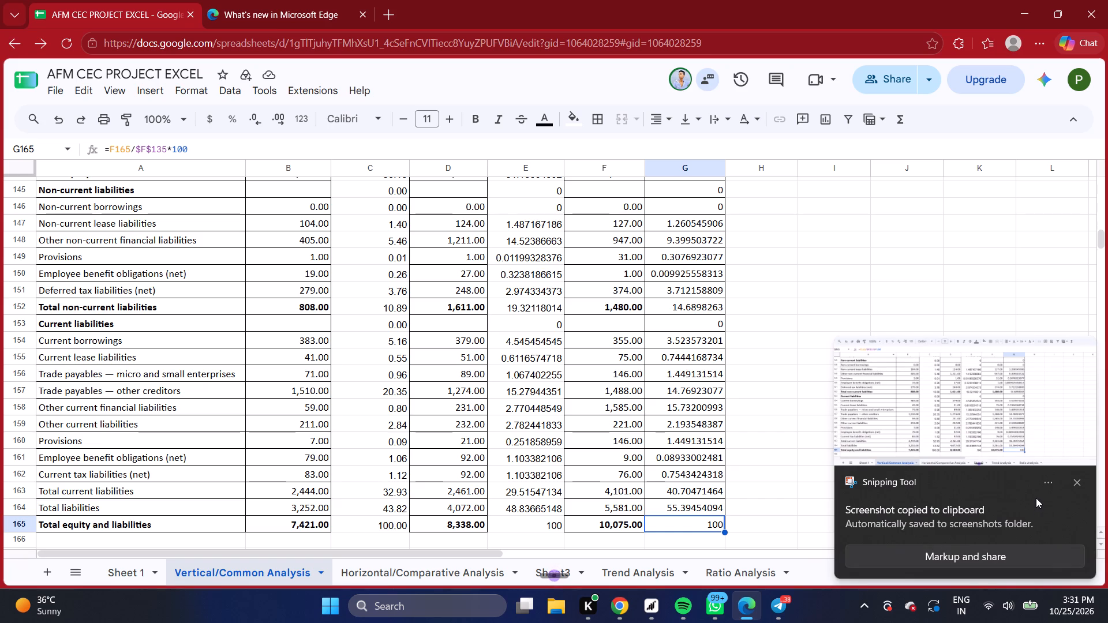
Open the captured screenshot in Snipping Tool, check that the formula and percentage columns are included, and close it.
{"action": "left_click", "coordinate": [1042, 479]}
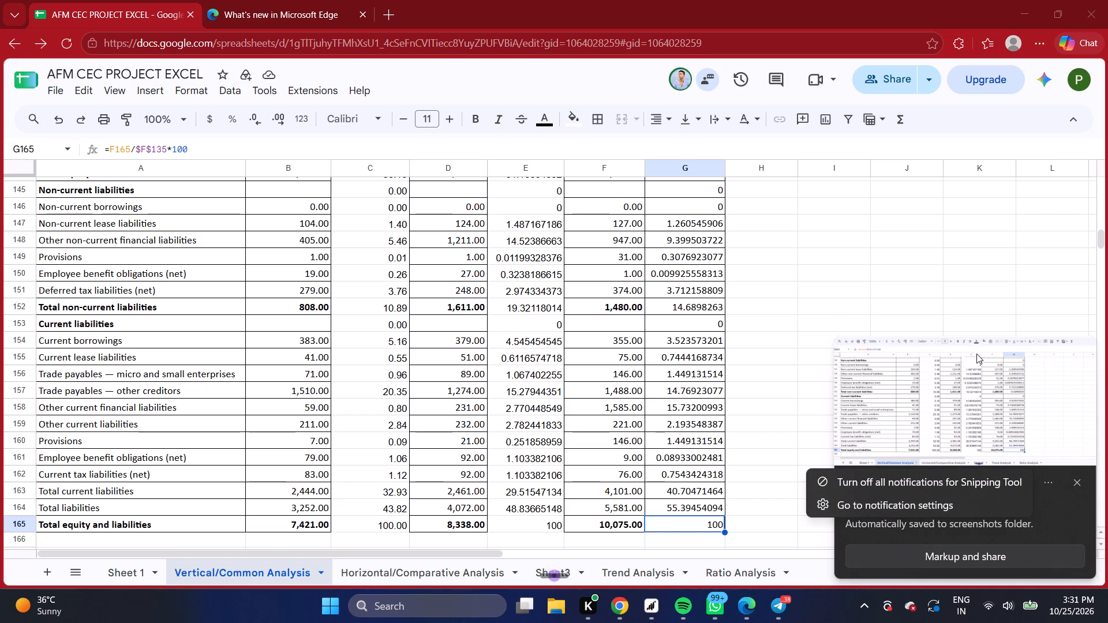
{"action": "left_click", "coordinate": [981, 382]}
{"action": "left_click", "coordinate": [981, 382]}
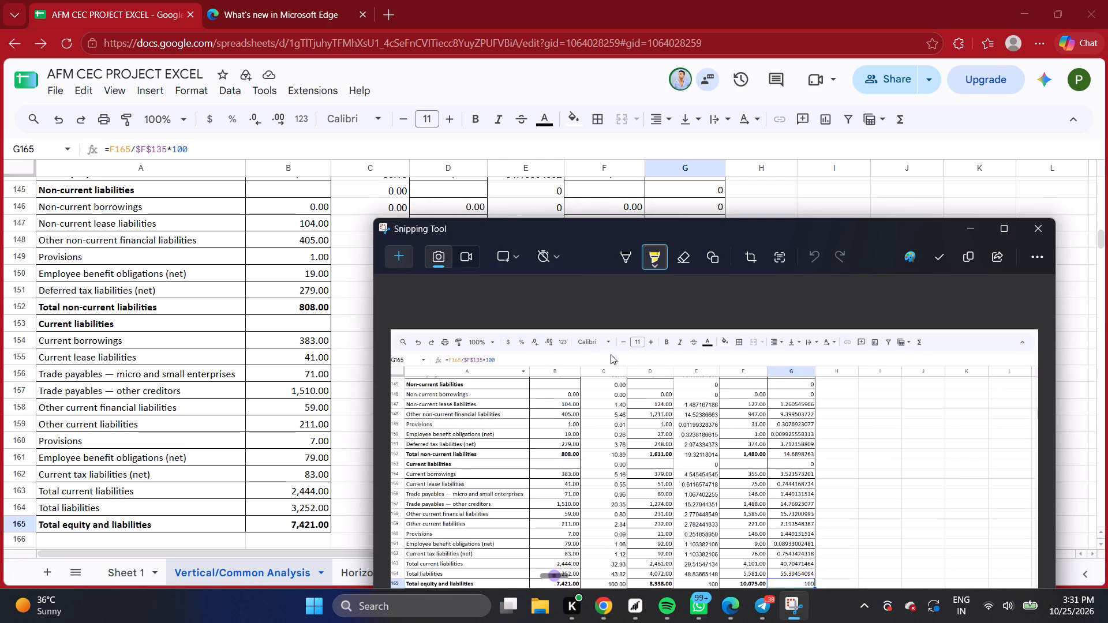
{"action": "scroll", "coordinate": [637, 386], "scroll_direction": "down", "scroll_amount": 3}
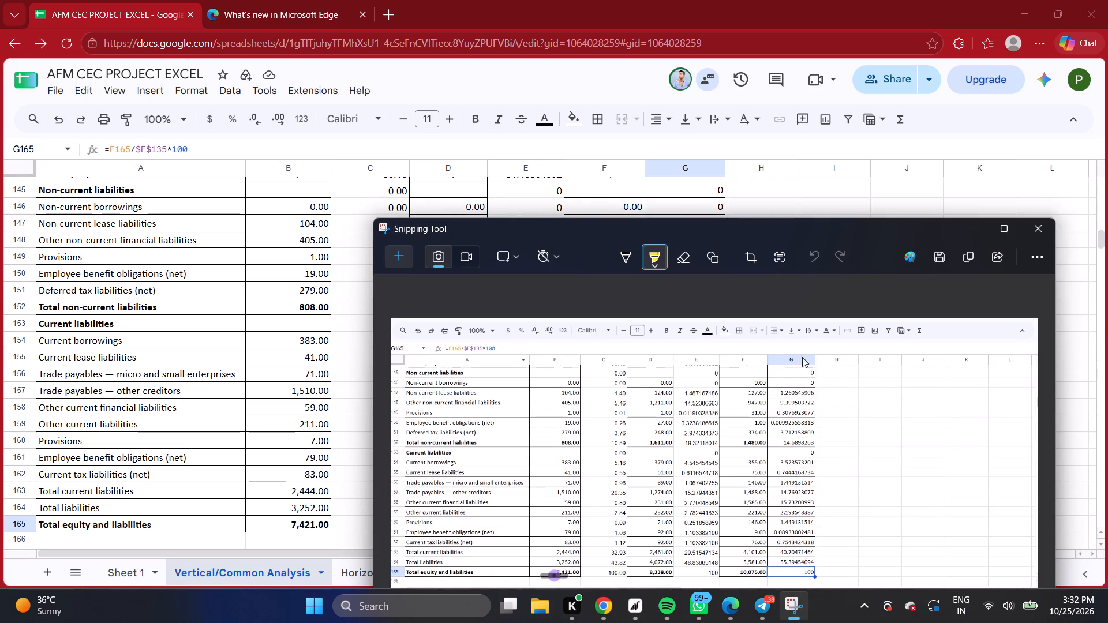
{"action": "left_click", "coordinate": [1033, 228]}
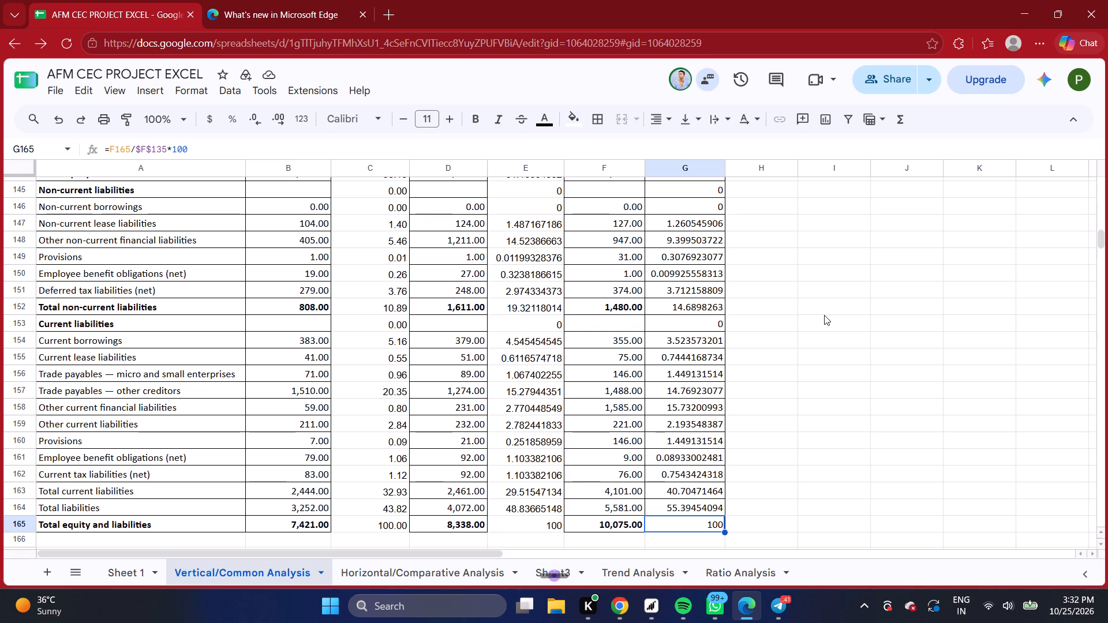
Look over the Consolidated Statement of Profit and Loss and its % Analysis columns below the balance sheet.
{"action": "left_click", "coordinate": [851, 373]}
{"action": "scroll", "coordinate": [847, 366], "scroll_direction": "down", "scroll_amount": 3}
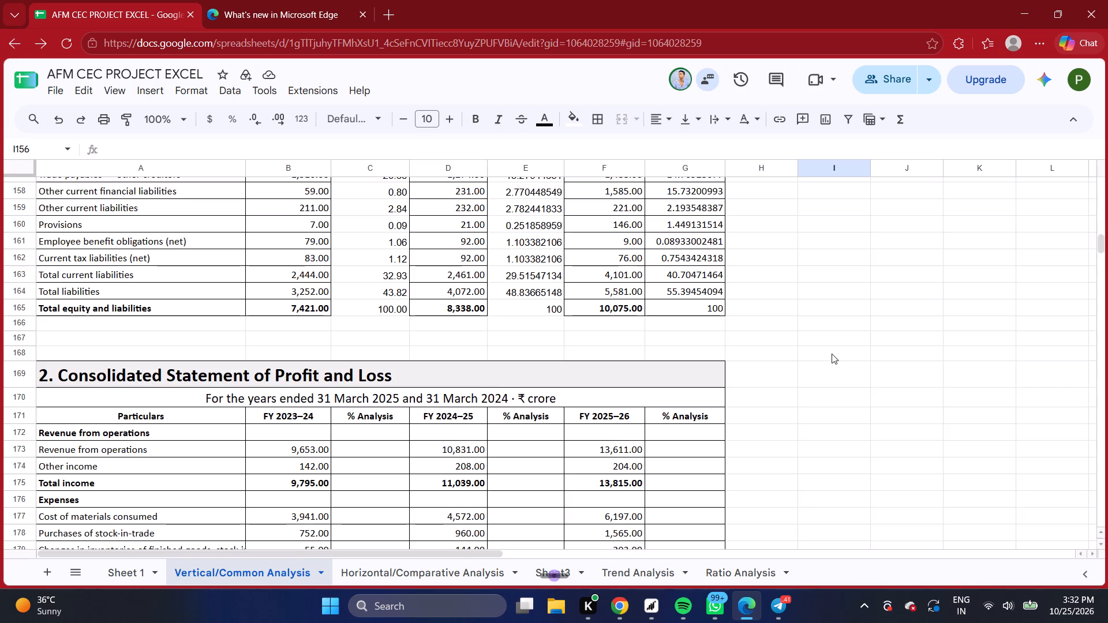
{"action": "scroll", "coordinate": [832, 354], "scroll_direction": "down", "scroll_amount": 3}
{"action": "scroll", "coordinate": [805, 337], "scroll_direction": "up", "scroll_amount": 1}
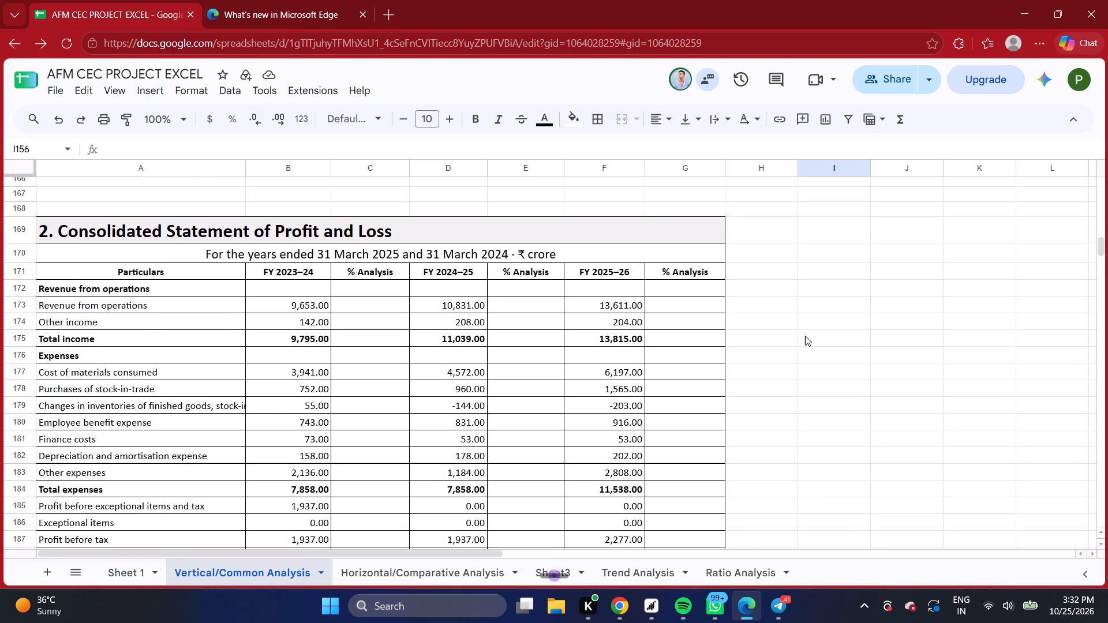
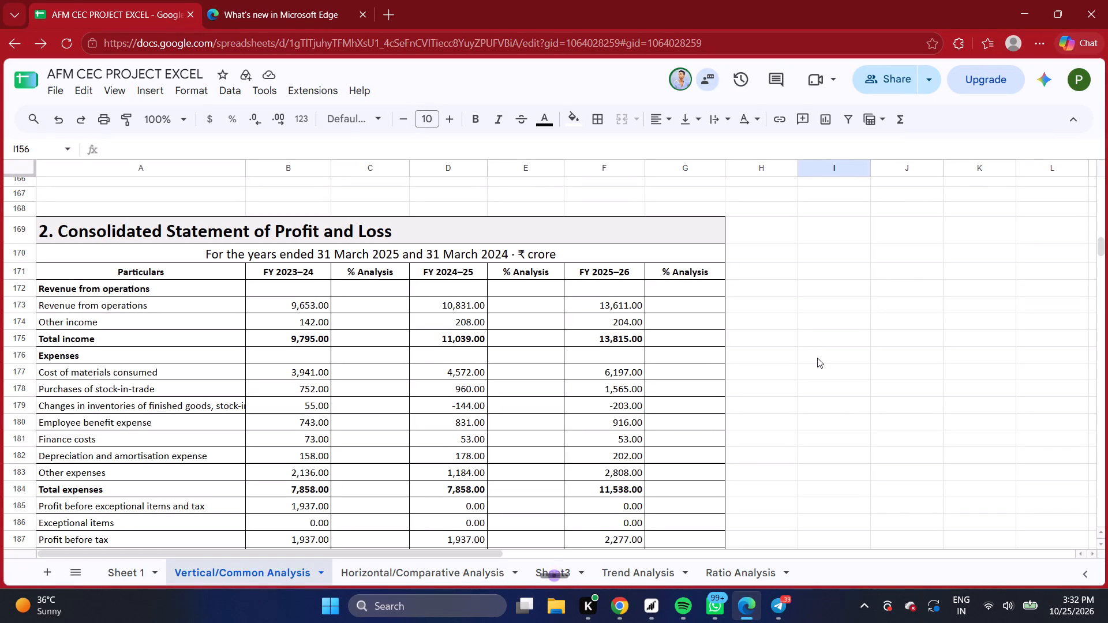
Examine the Consolidated Statement of Profit and Loss rows from Revenue from operations to Diluted earnings per share across all three years.
{"action": "scroll", "coordinate": [830, 381], "scroll_direction": "down", "scroll_amount": 1}
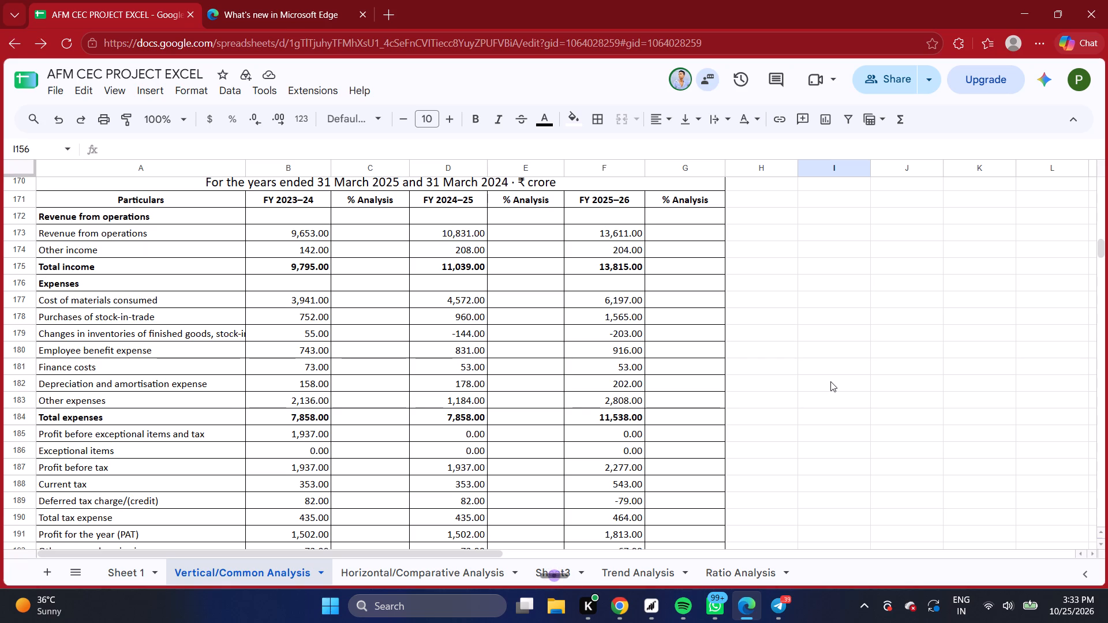
{"action": "scroll", "coordinate": [830, 381], "scroll_direction": "up", "scroll_amount": 1}
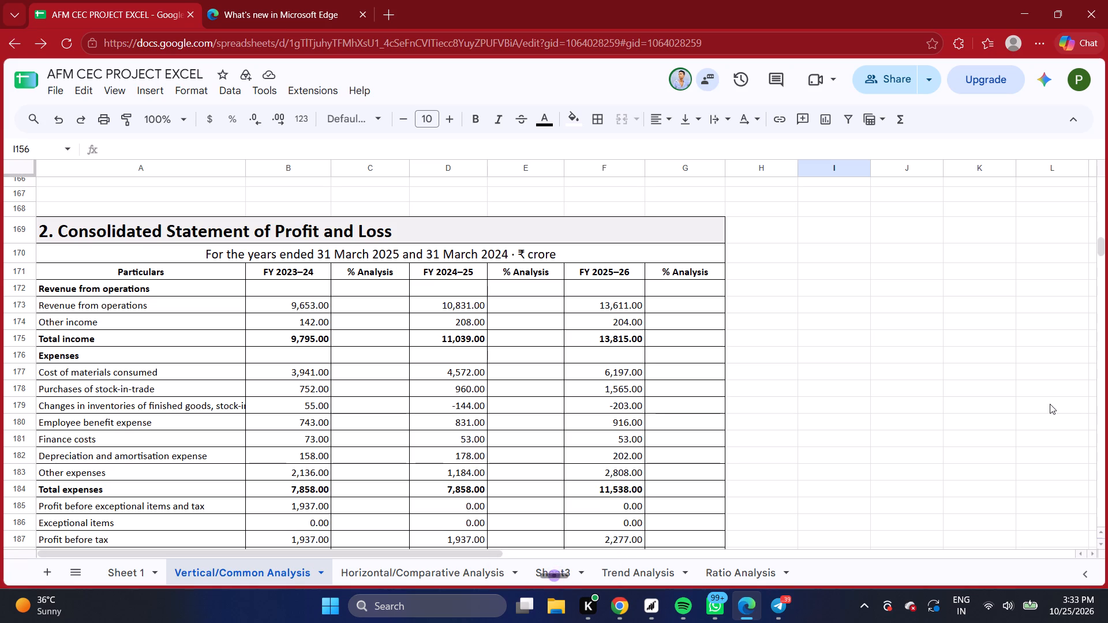
{"action": "scroll", "coordinate": [1017, 425], "scroll_direction": "down", "scroll_amount": 6}
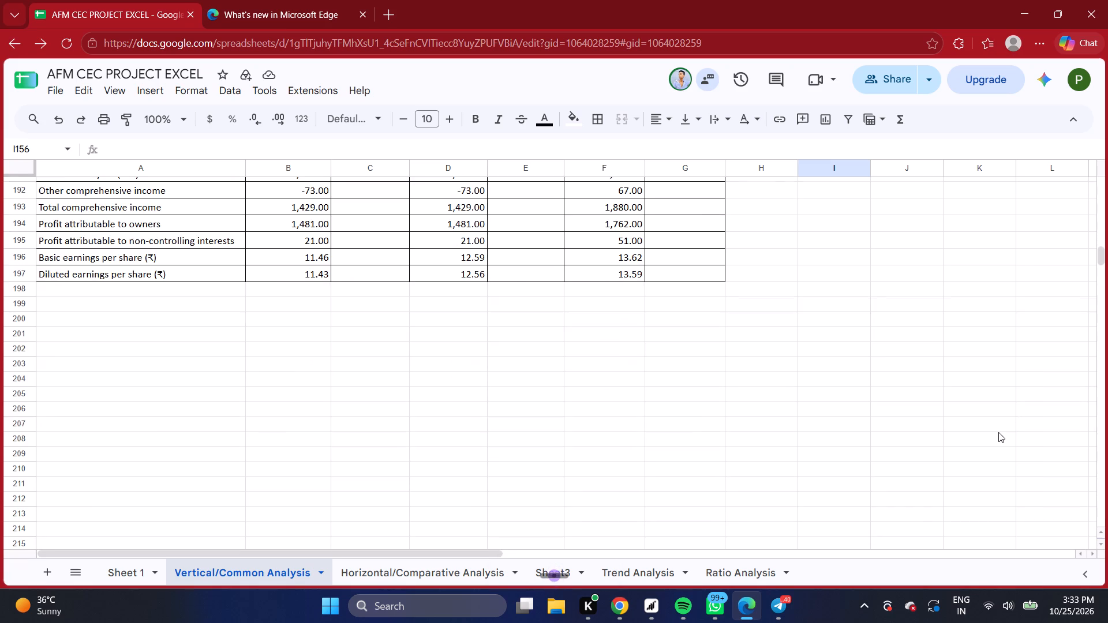
{"action": "scroll", "coordinate": [998, 432], "scroll_direction": "up", "scroll_amount": 4}
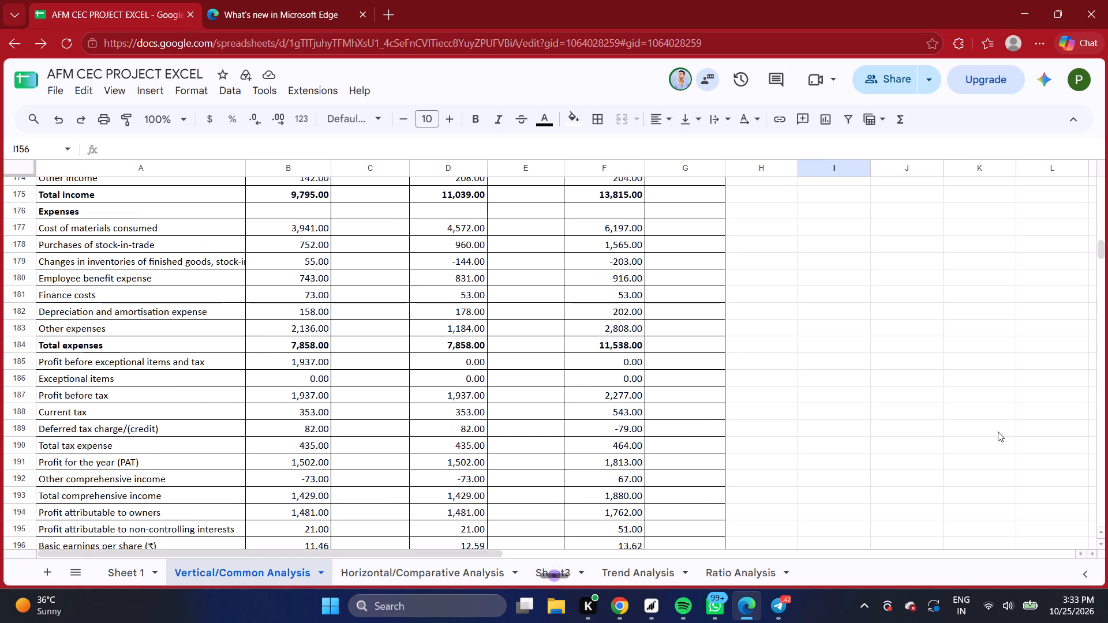
{"action": "scroll", "coordinate": [998, 431], "scroll_direction": "down", "scroll_amount": 1}
{"action": "scroll", "coordinate": [998, 431], "scroll_direction": "up", "scroll_amount": 1}
{"action": "scroll", "coordinate": [998, 431], "scroll_direction": "down", "scroll_amount": 1}
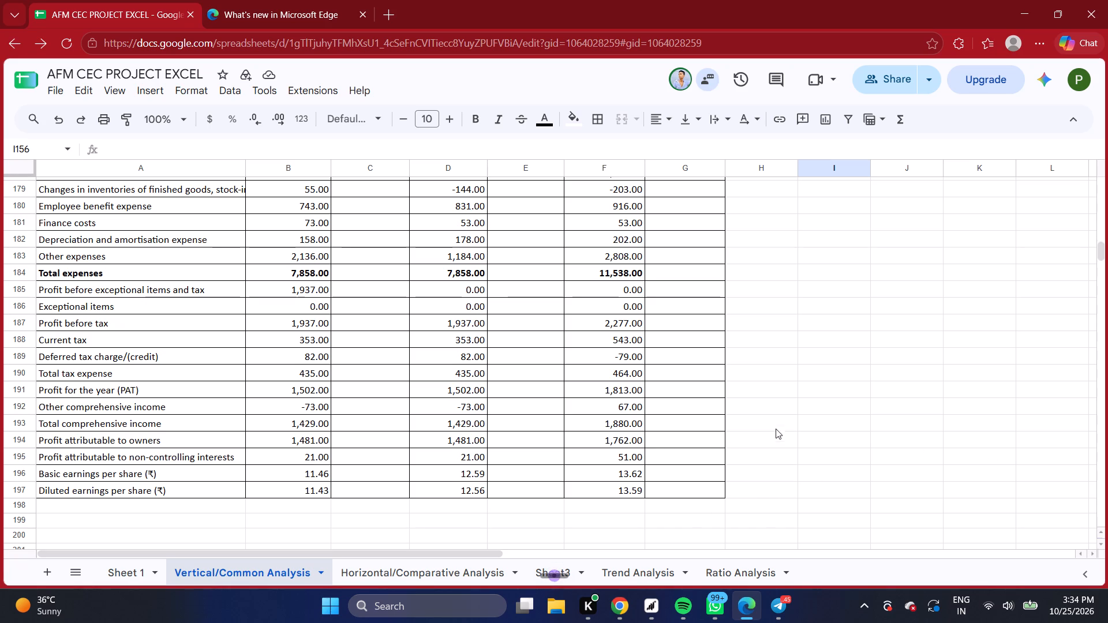
{"action": "scroll", "coordinate": [683, 344], "scroll_direction": "up", "scroll_amount": 2}
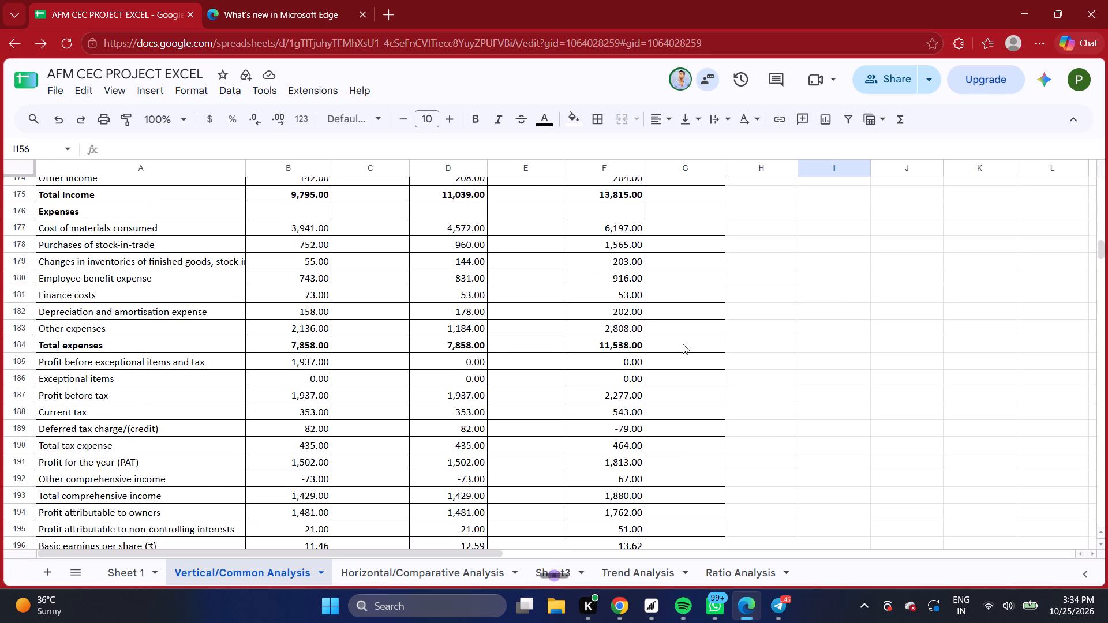
Select the empty FY 2023–24 % Analysis cell for Revenue from operations, C173, in the profit and loss statement.
{"action": "scroll", "coordinate": [683, 344], "scroll_direction": "up", "scroll_amount": 1}
{"action": "scroll", "coordinate": [683, 344], "scroll_direction": "down", "scroll_amount": 1}
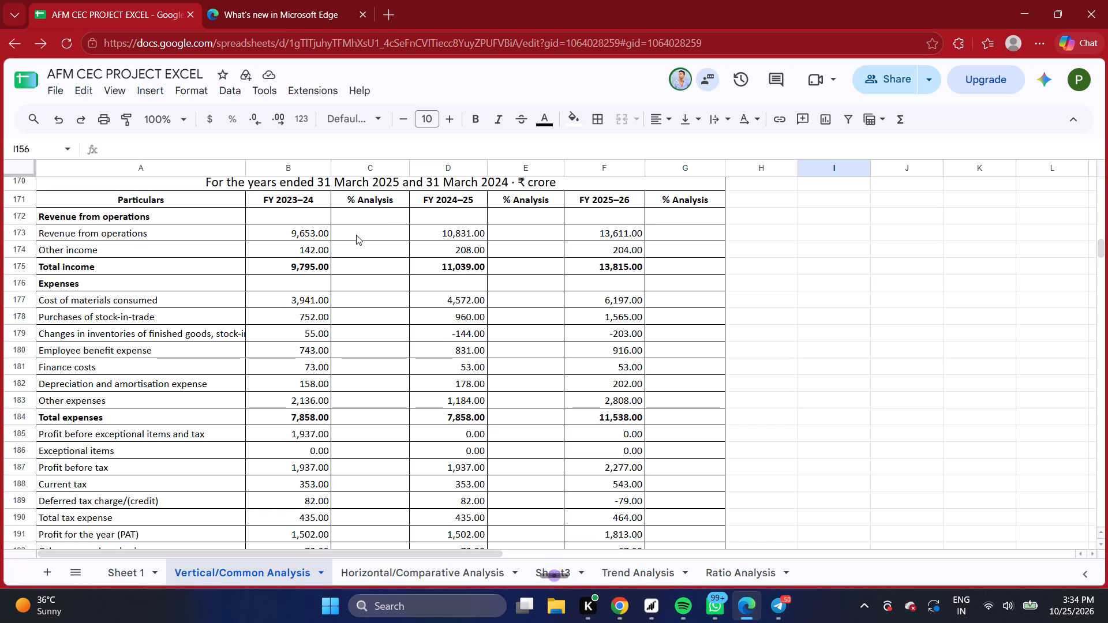
{"action": "left_click", "coordinate": [356, 235]}
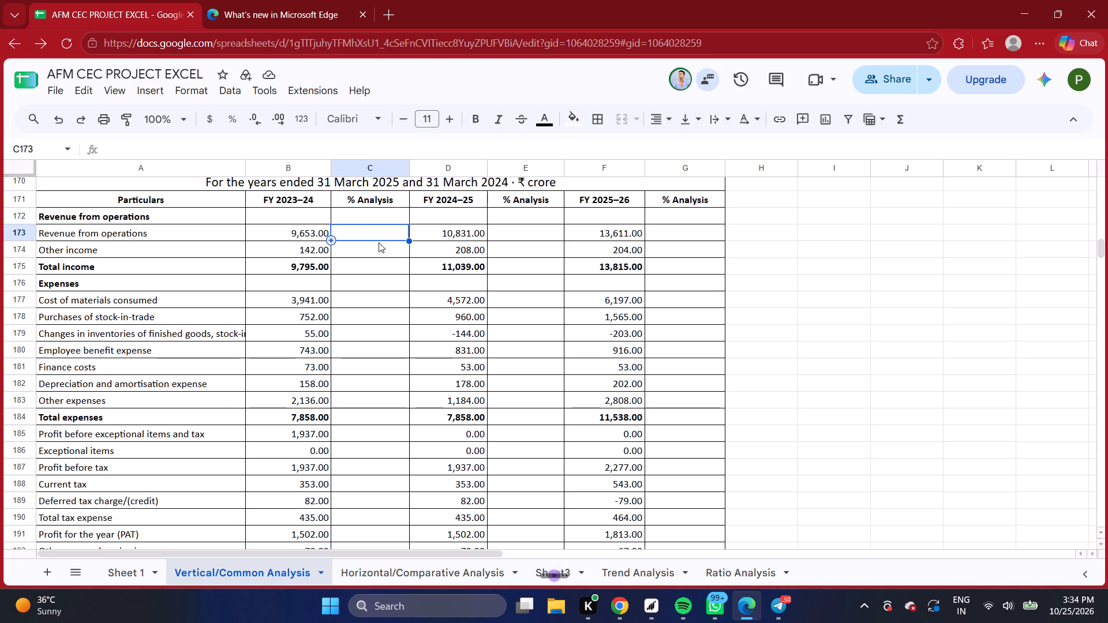
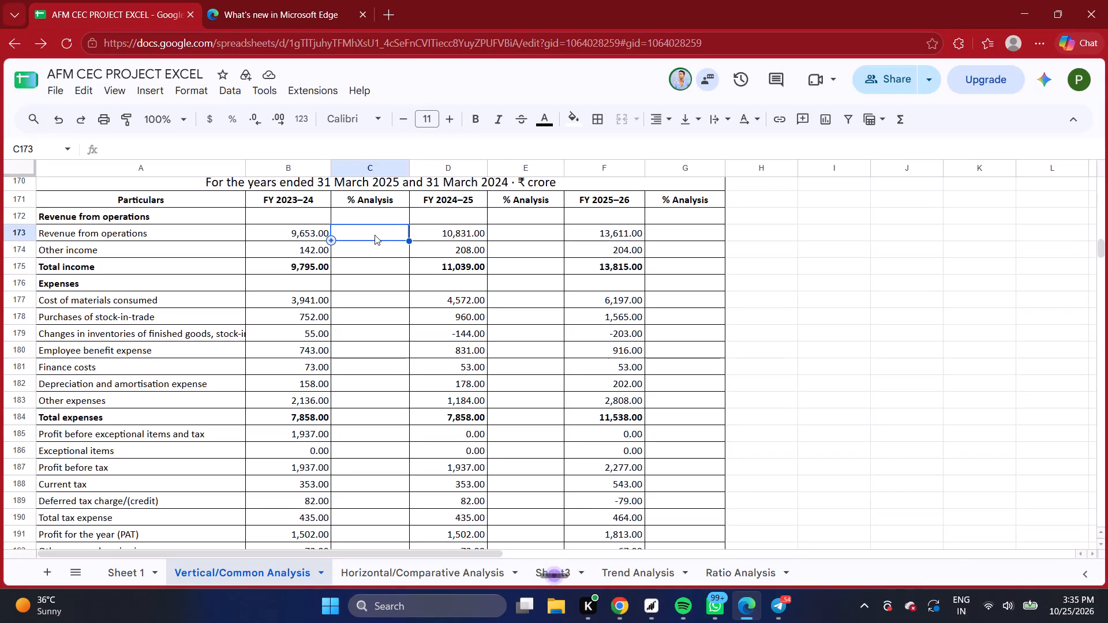
Enter the formula =B173/$B$175*100 in C173, the FY 2023–24 % Analysis cell for Revenue from operations.
{"action": "key", "text": "ctrl+v"}
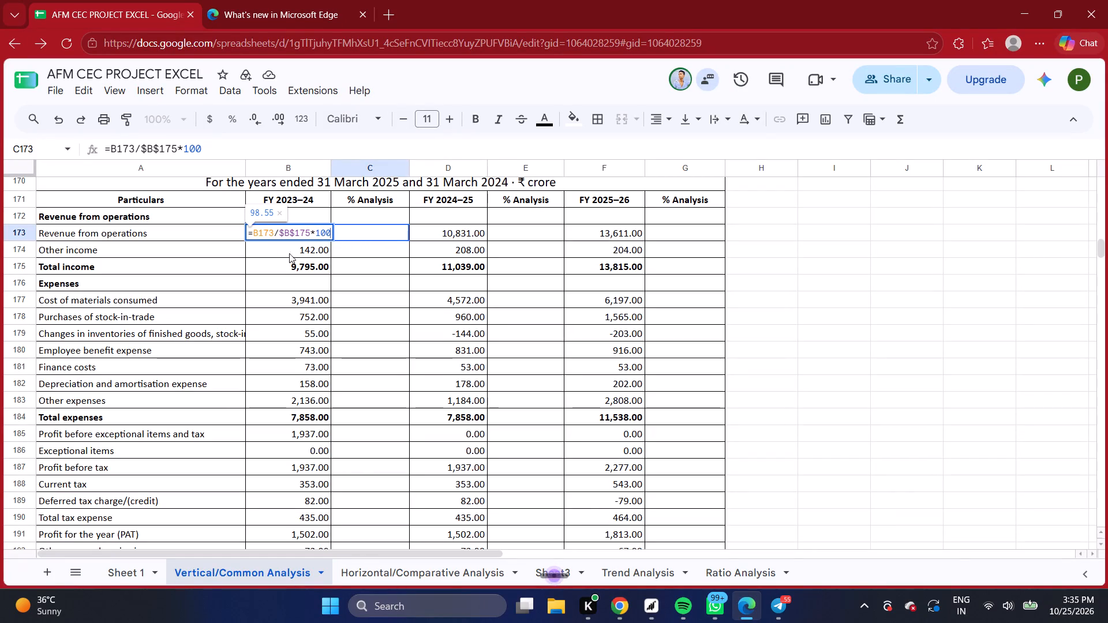
{"action": "left_click", "coordinate": [352, 234]}
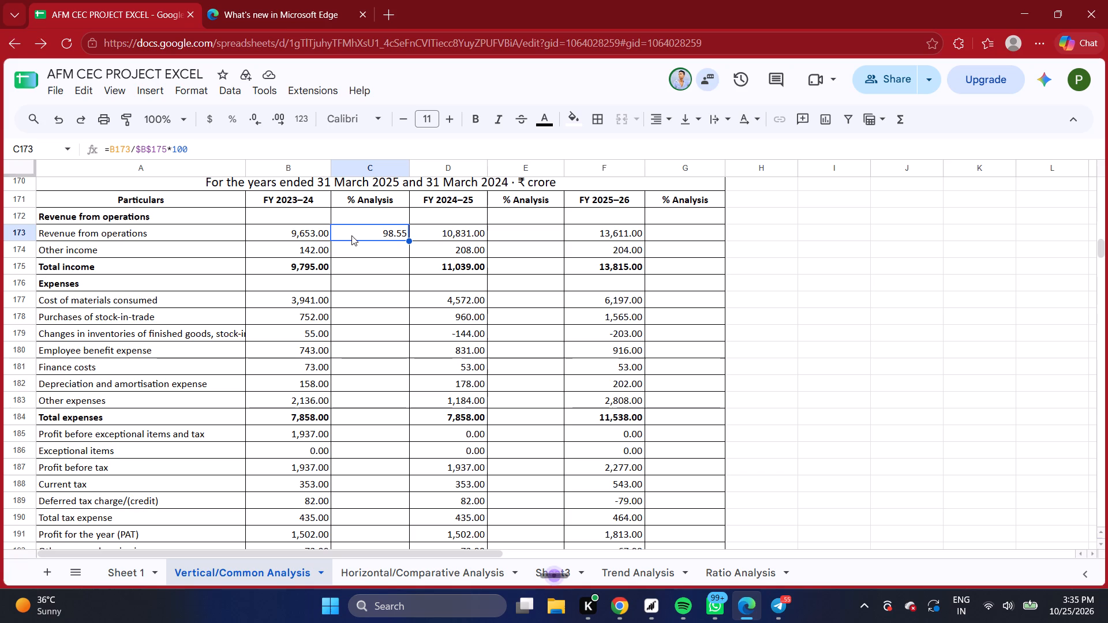
Open the formula in C173 for display and capture a screenshot of the spreadsheet area from the toolbar down to the sheet names.
{"action": "double_click", "coordinate": [382, 238]}
{"action": "left_click", "coordinate": [381, 232]}
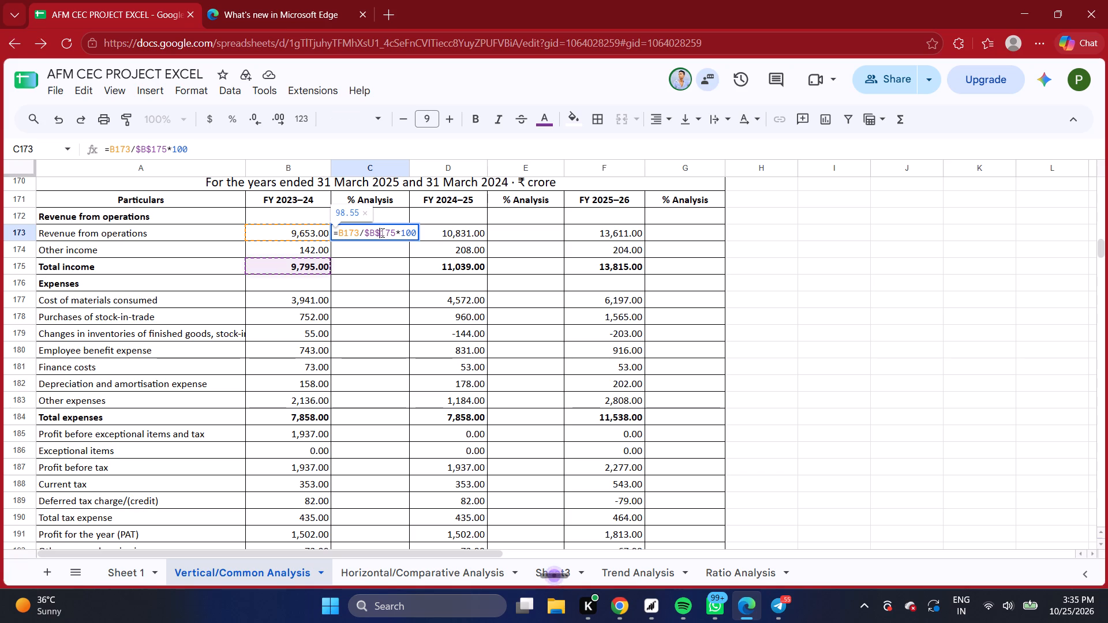
{"action": "left_click", "coordinate": [789, 277]}
{"action": "double_click", "coordinate": [393, 235]}
{"action": "key", "text": "Print"}
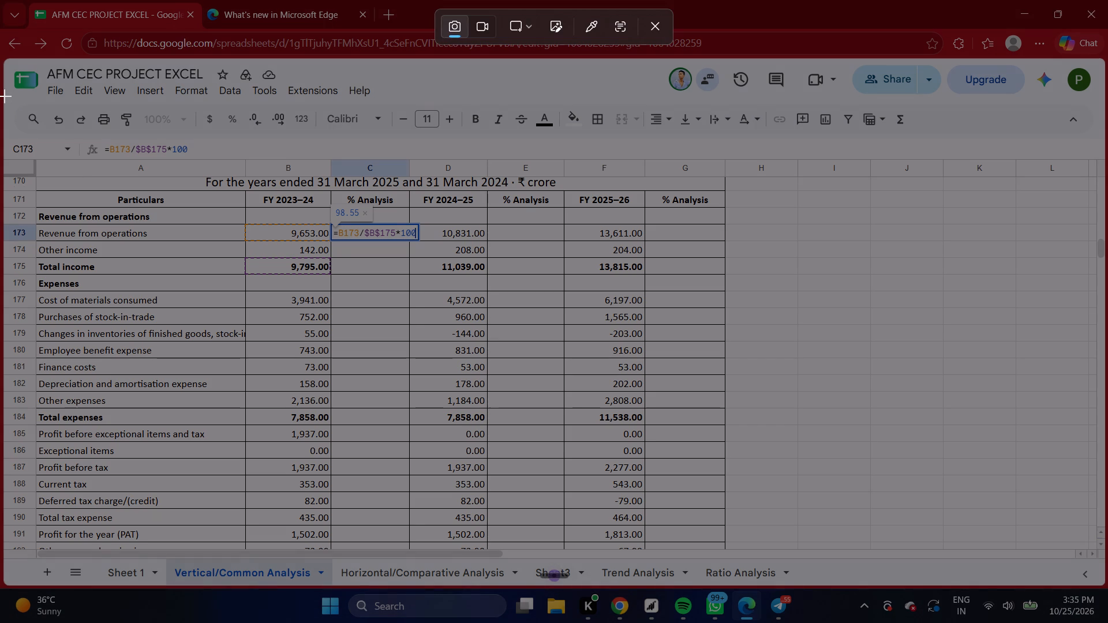
{"action": "left_click_drag", "start_coordinate": [8, 102], "coordinate": [814, 622]}
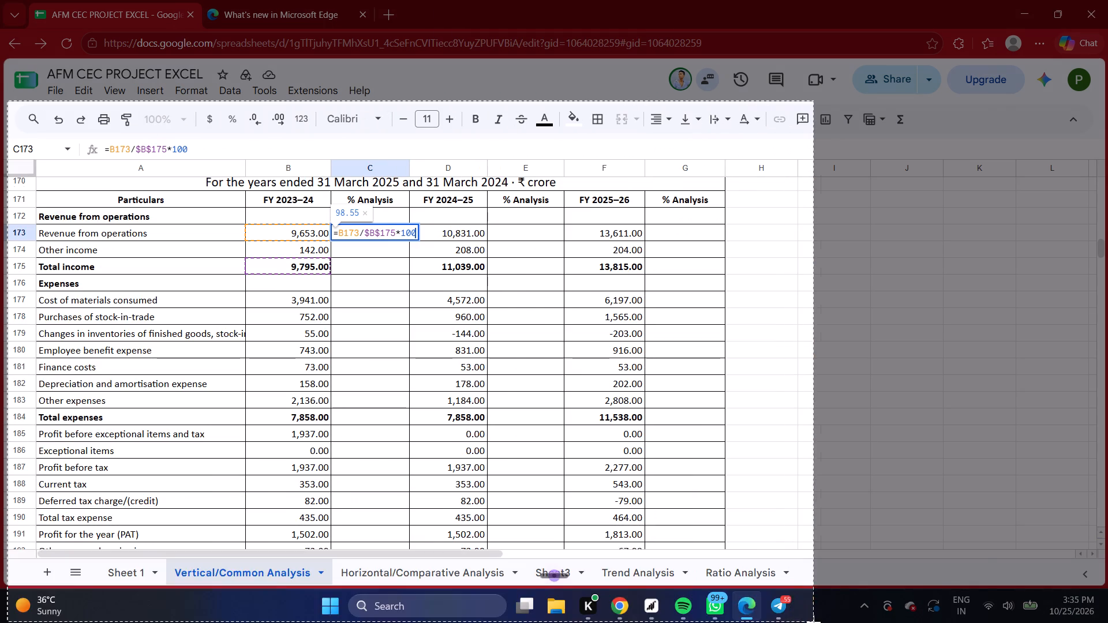
{"action": "left_click_drag", "start_coordinate": [814, 622], "coordinate": [1105, 589]}
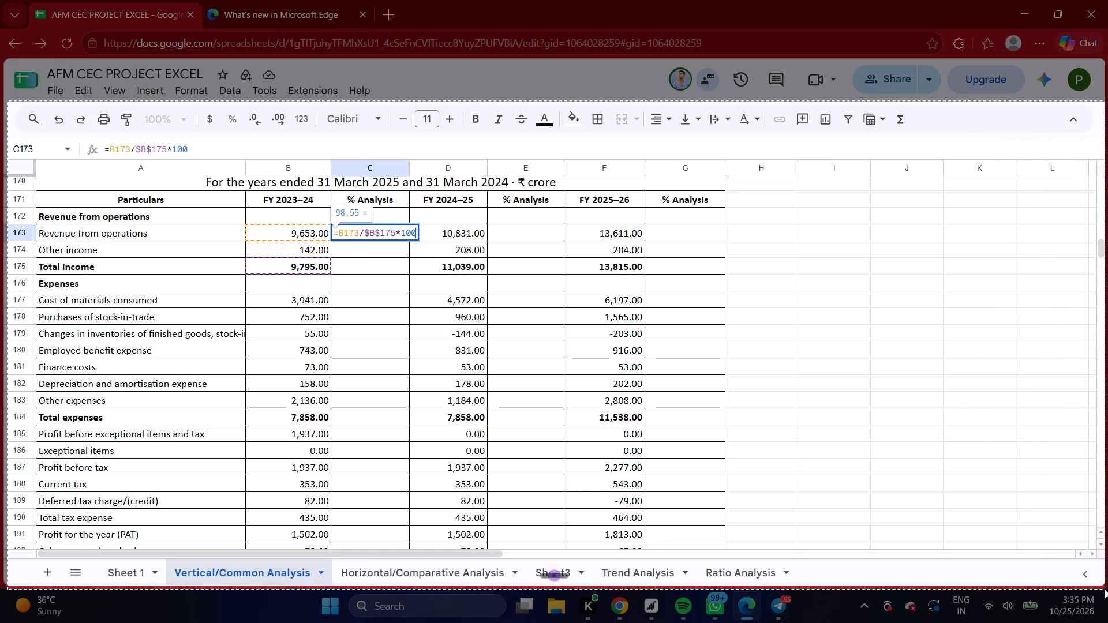
{"action": "left_click_drag", "start_coordinate": [1105, 589], "coordinate": [1107, 586]}
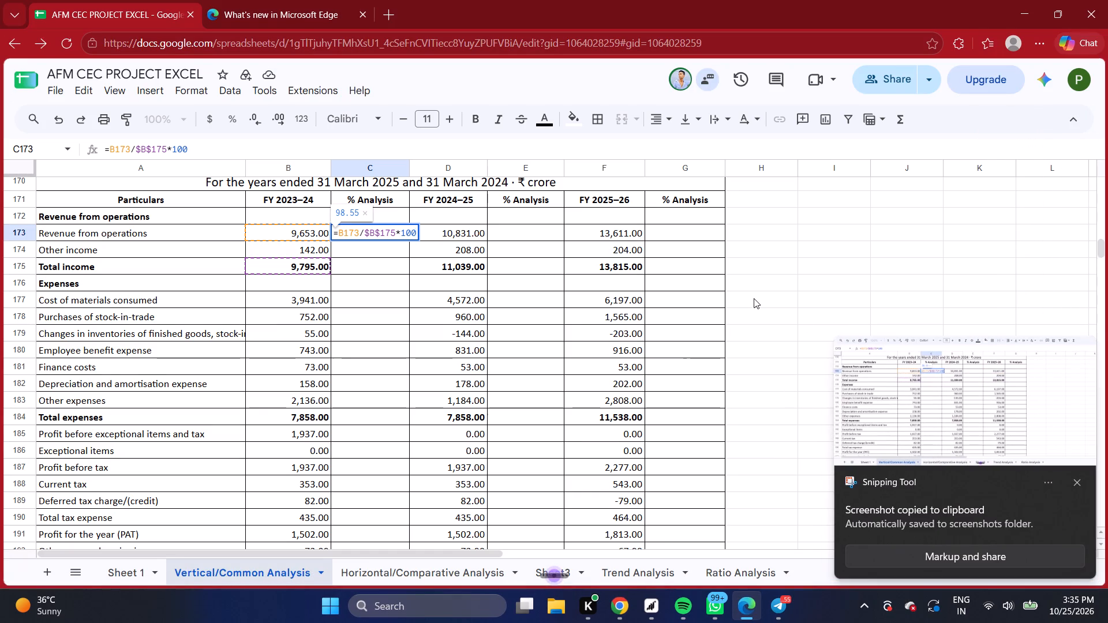
{"action": "left_click", "coordinate": [744, 294]}
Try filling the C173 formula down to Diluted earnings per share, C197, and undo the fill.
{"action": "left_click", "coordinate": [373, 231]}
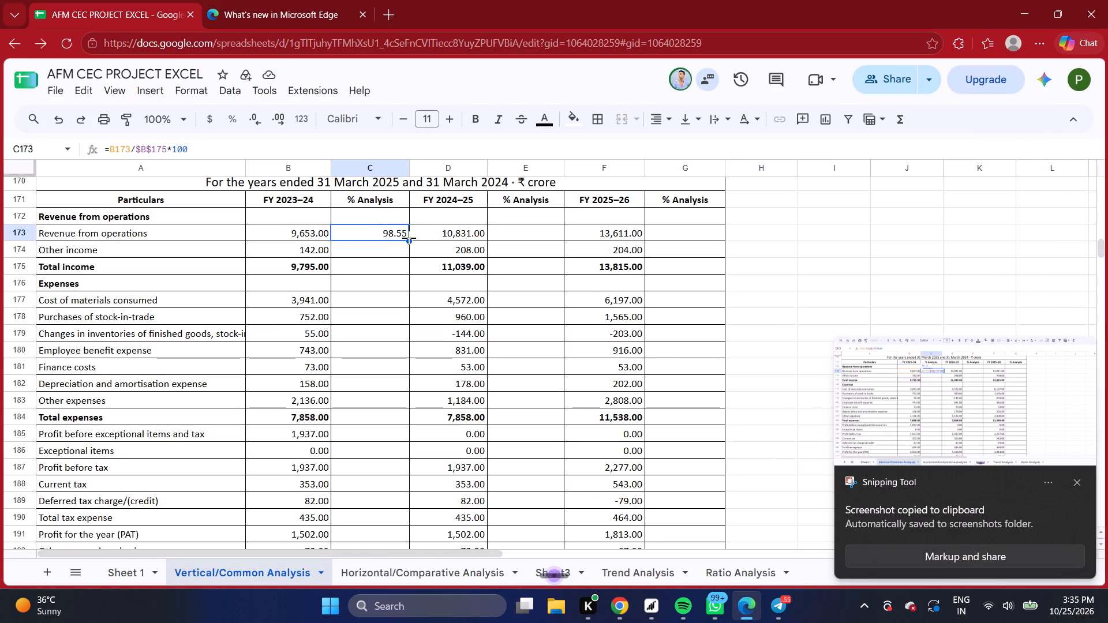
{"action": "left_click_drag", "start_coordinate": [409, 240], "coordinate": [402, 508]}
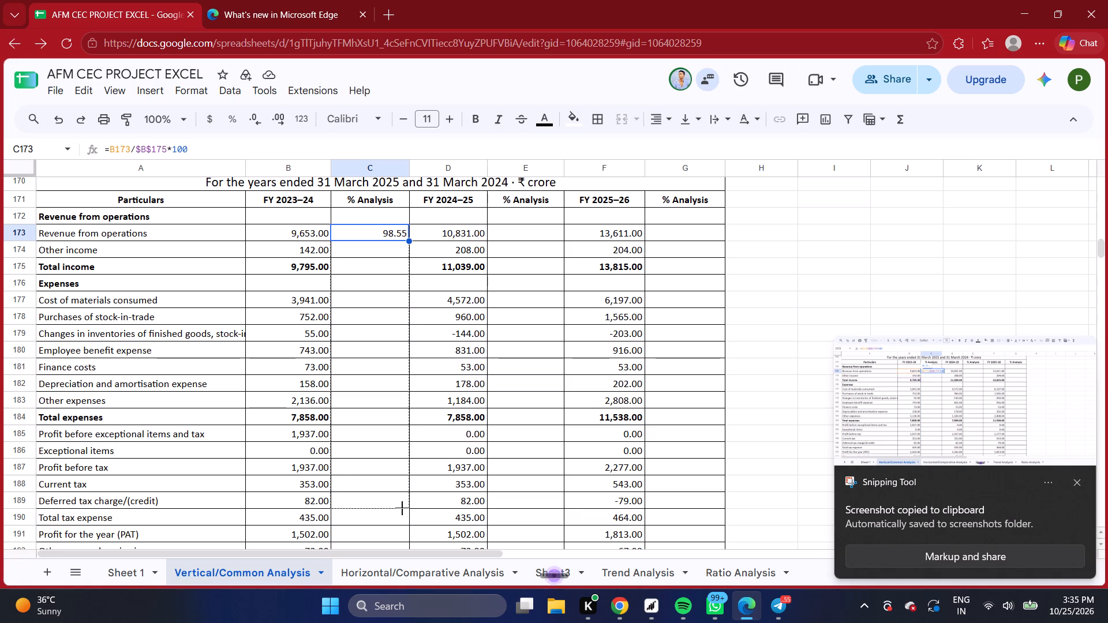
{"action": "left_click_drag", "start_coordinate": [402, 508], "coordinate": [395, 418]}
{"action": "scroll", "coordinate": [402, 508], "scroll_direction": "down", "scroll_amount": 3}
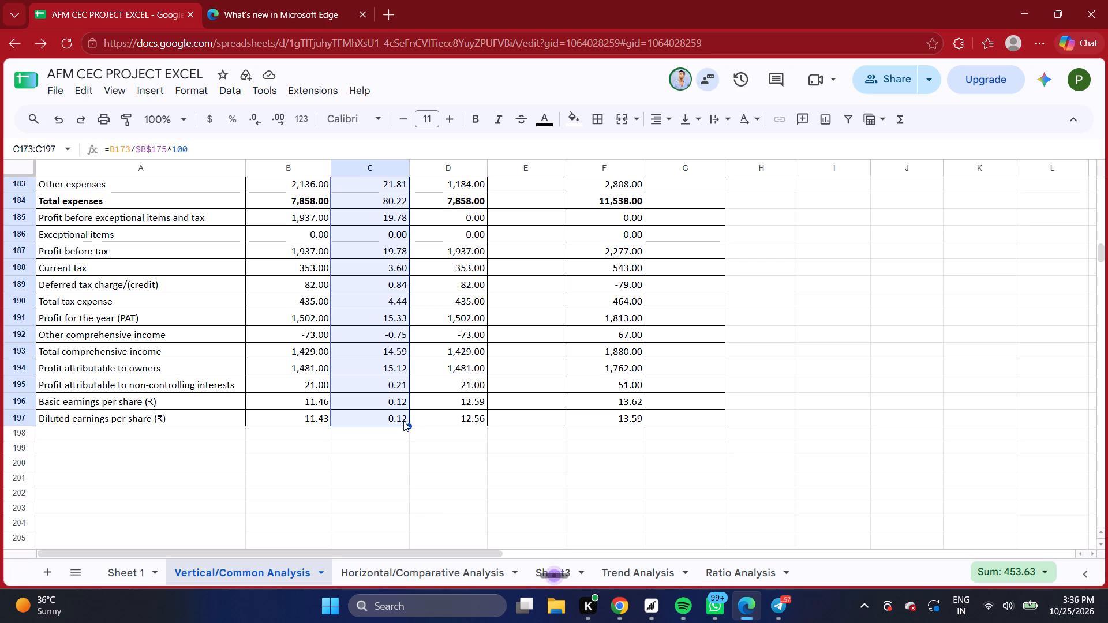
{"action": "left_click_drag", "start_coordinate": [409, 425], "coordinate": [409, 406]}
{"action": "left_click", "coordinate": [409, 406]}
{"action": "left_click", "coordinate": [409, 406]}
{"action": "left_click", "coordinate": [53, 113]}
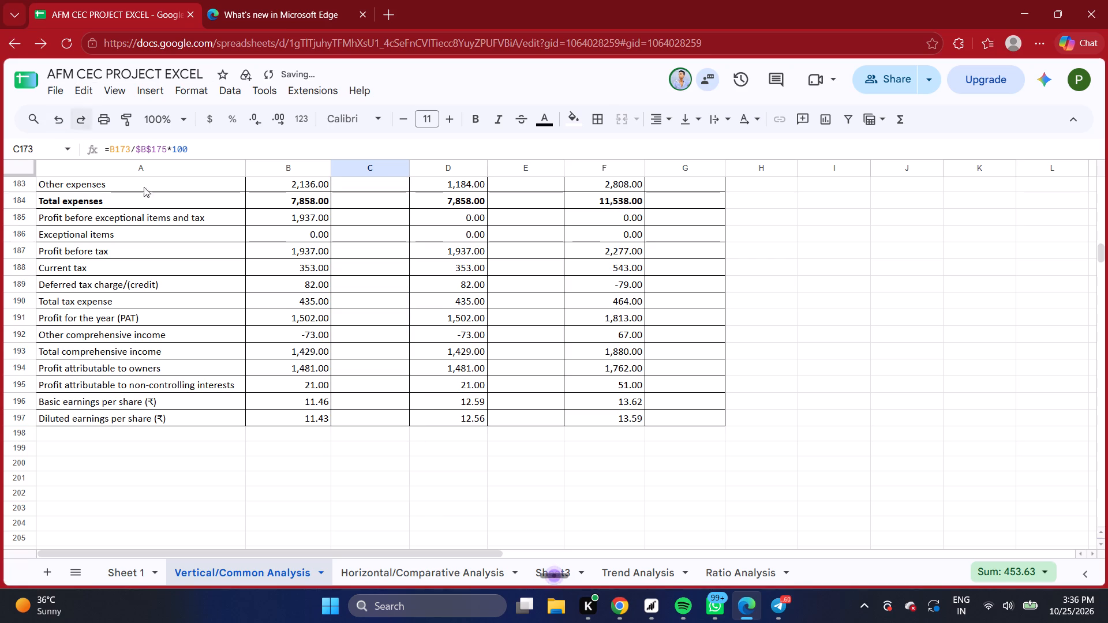
Fill the C173 formula down the FY 2023–24 % Analysis column to Basic earnings per share, C196.
{"action": "scroll", "coordinate": [380, 312], "scroll_direction": "up", "scroll_amount": 5}
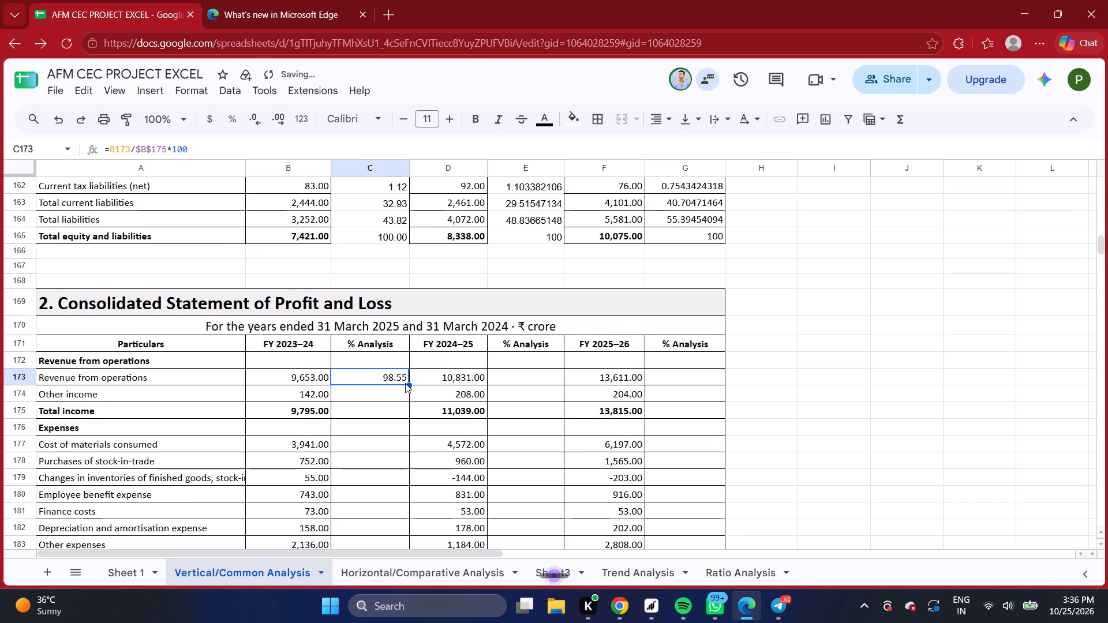
{"action": "scroll", "coordinate": [405, 383], "scroll_direction": "down", "scroll_amount": 1}
{"action": "left_click_drag", "start_coordinate": [409, 314], "coordinate": [409, 317]}
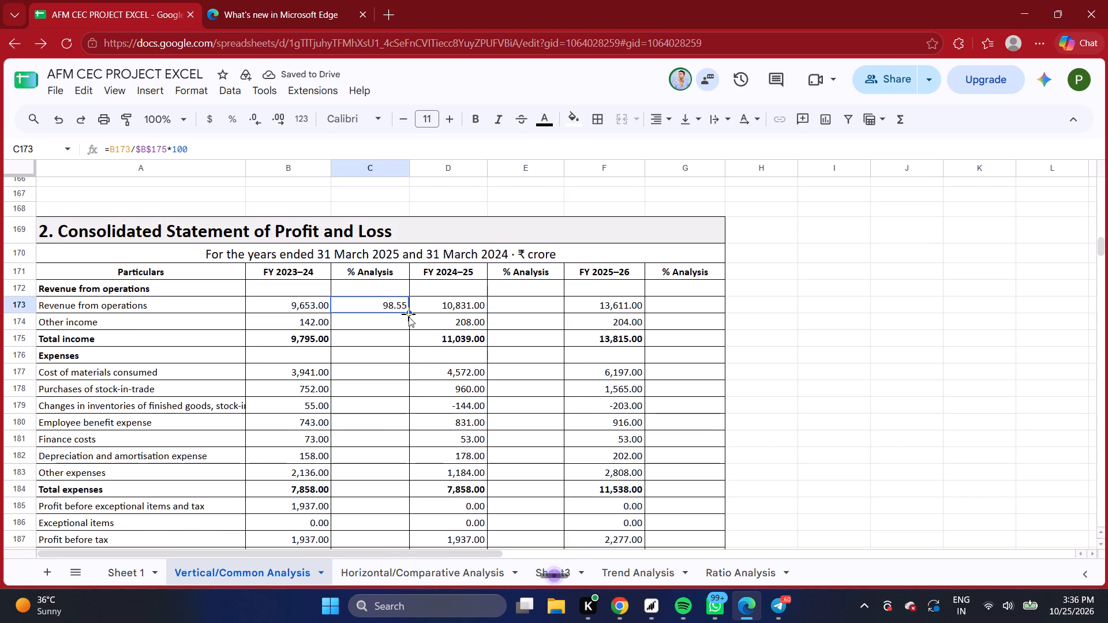
{"action": "left_click_drag", "start_coordinate": [409, 317], "coordinate": [390, 471]}
{"action": "scroll", "coordinate": [414, 500], "scroll_direction": "down", "scroll_amount": 3}
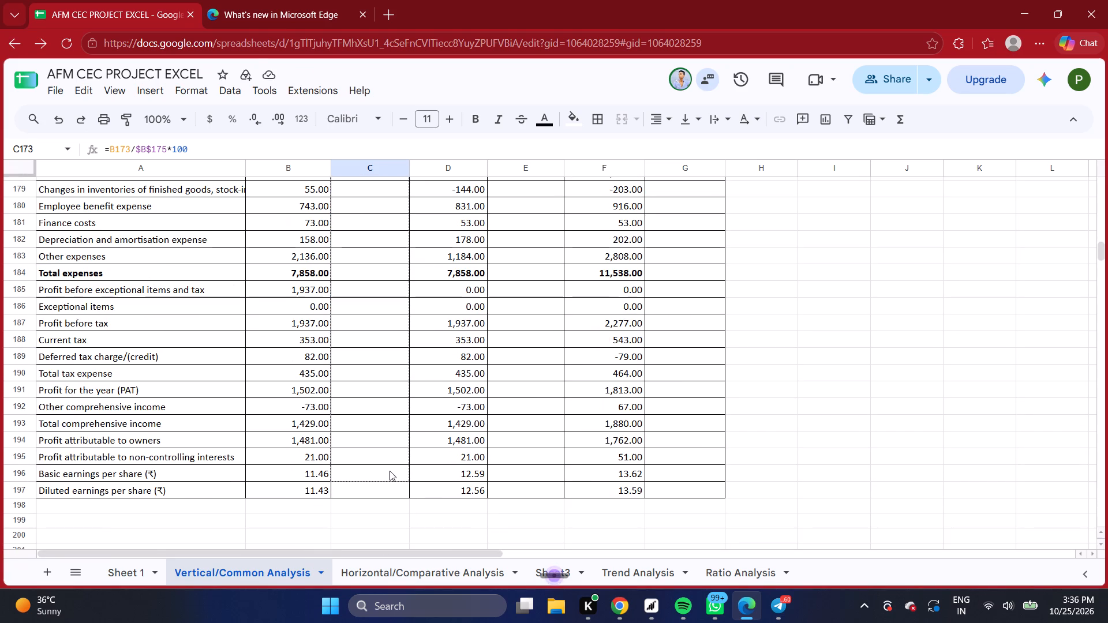
{"action": "left_click_drag", "start_coordinate": [390, 471], "coordinate": [389, 471]}
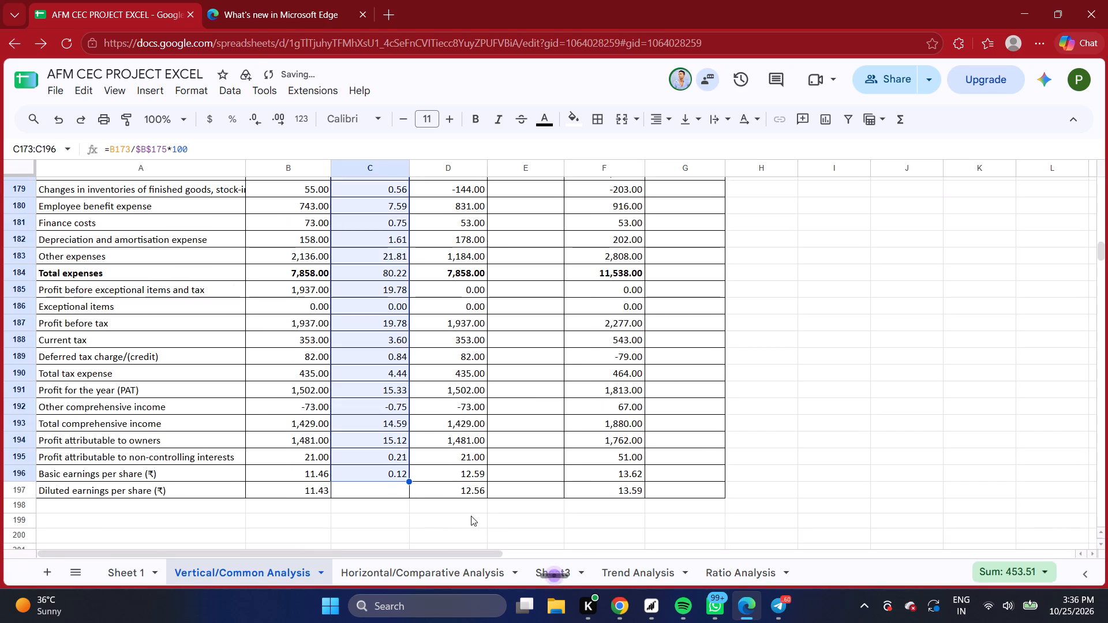
{"action": "left_click", "coordinate": [391, 530]}
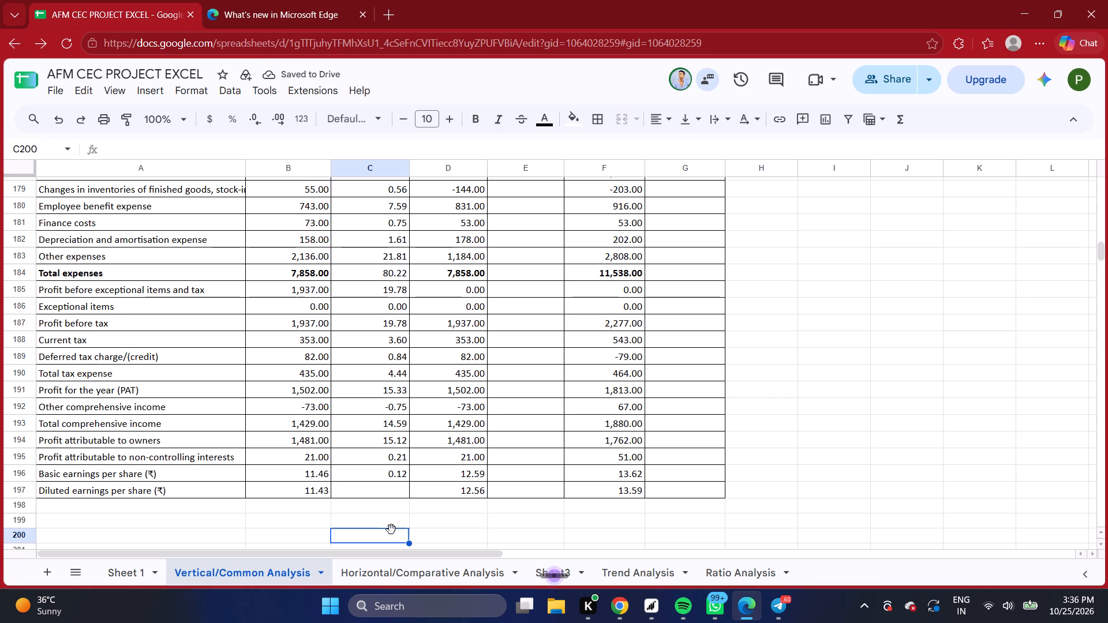
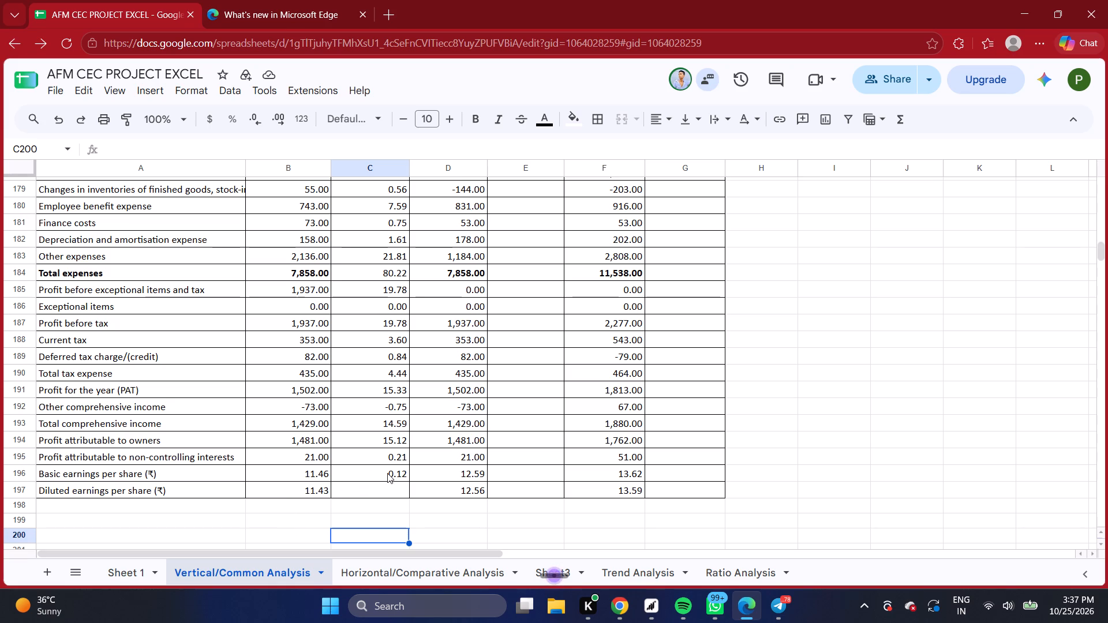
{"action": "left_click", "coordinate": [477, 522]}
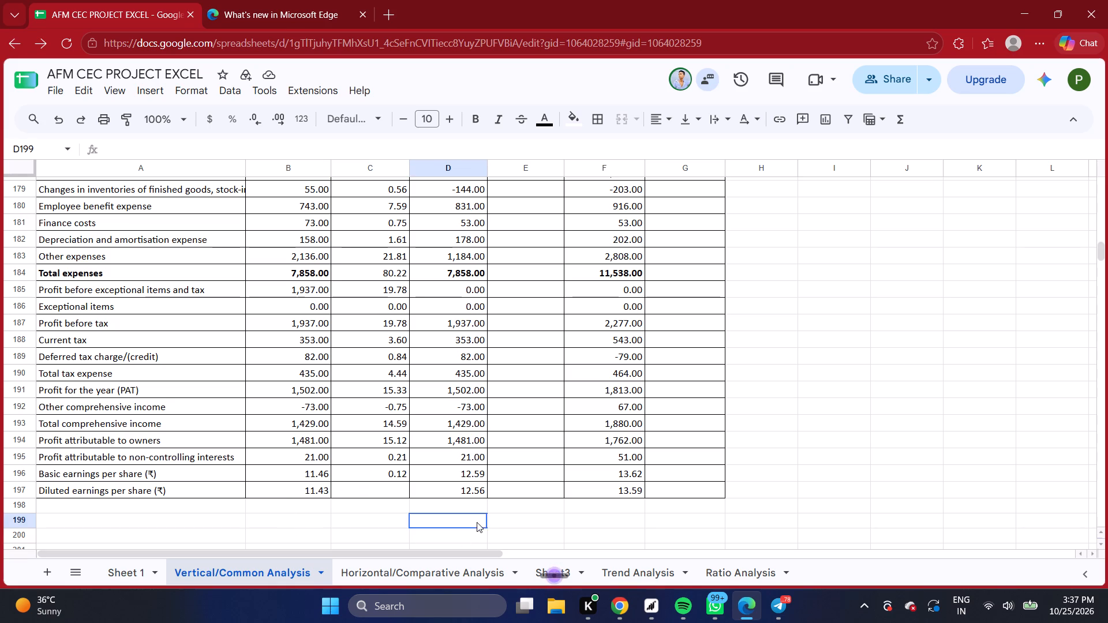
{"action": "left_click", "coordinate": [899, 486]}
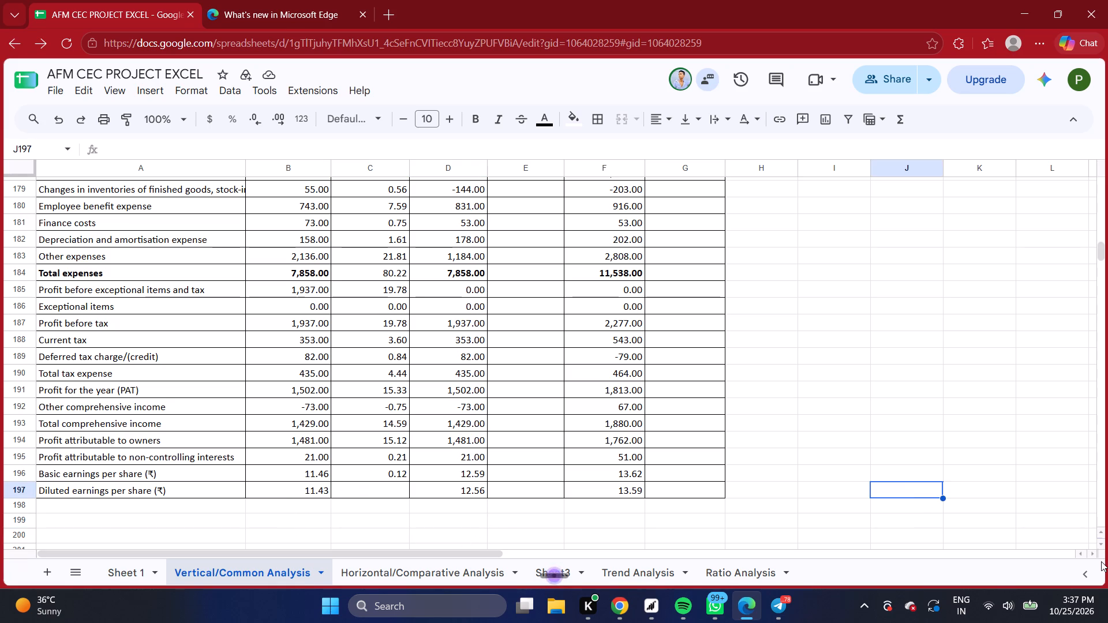
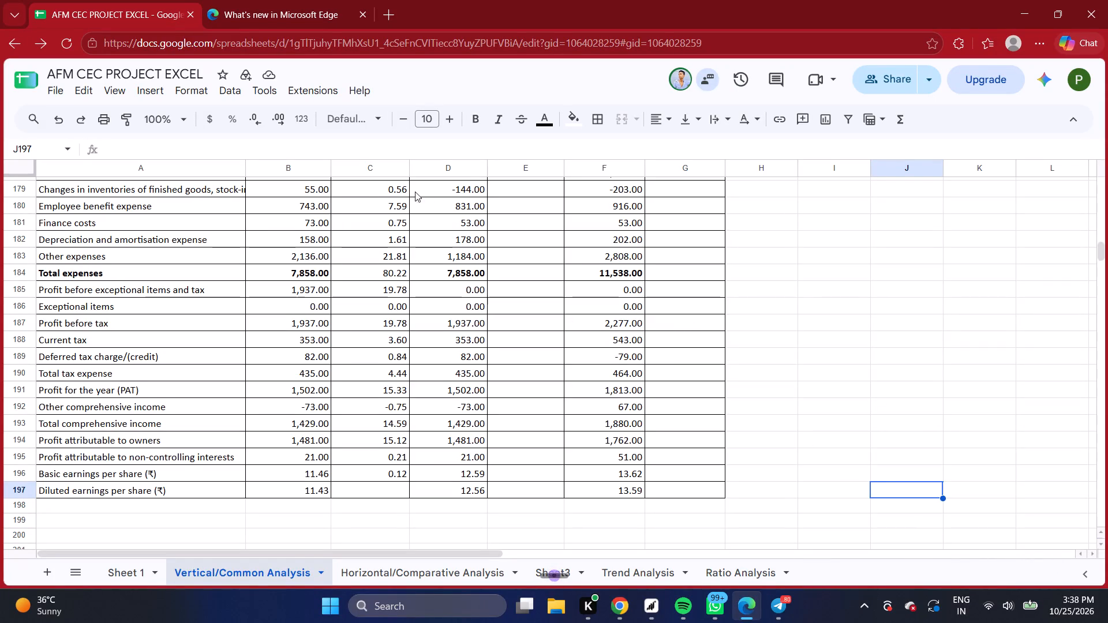
Undo the last fill and refill the FY 2023–24 % Analysis formula from C173 down to Profit attributable to non-controlling interests, C195.
{"action": "left_click", "coordinate": [57, 119]}
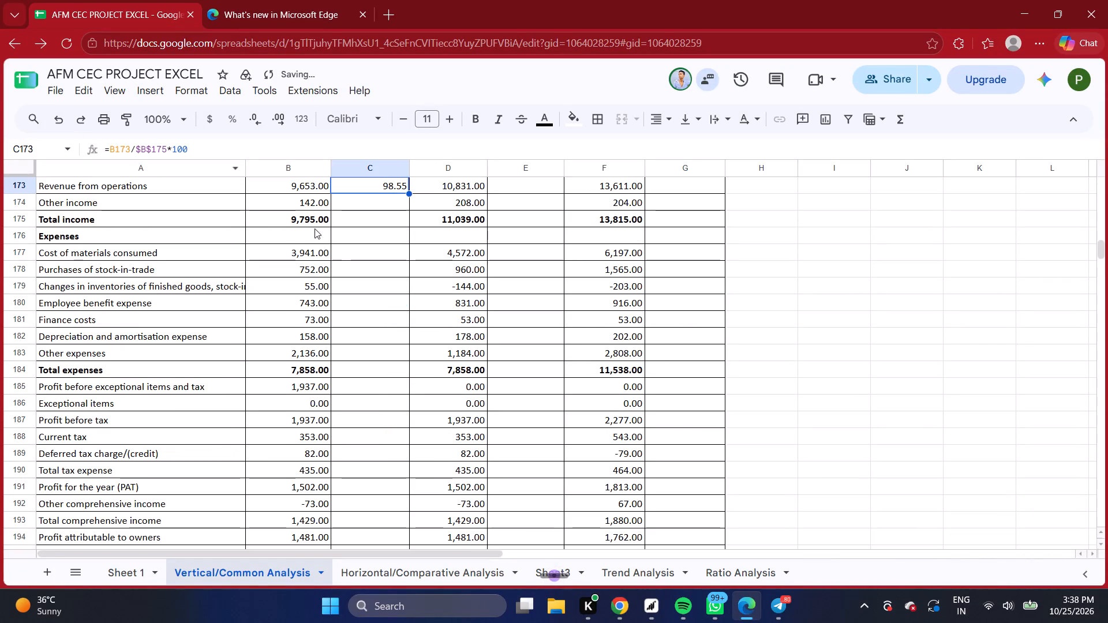
{"action": "left_click_drag", "start_coordinate": [409, 195], "coordinate": [398, 384]}
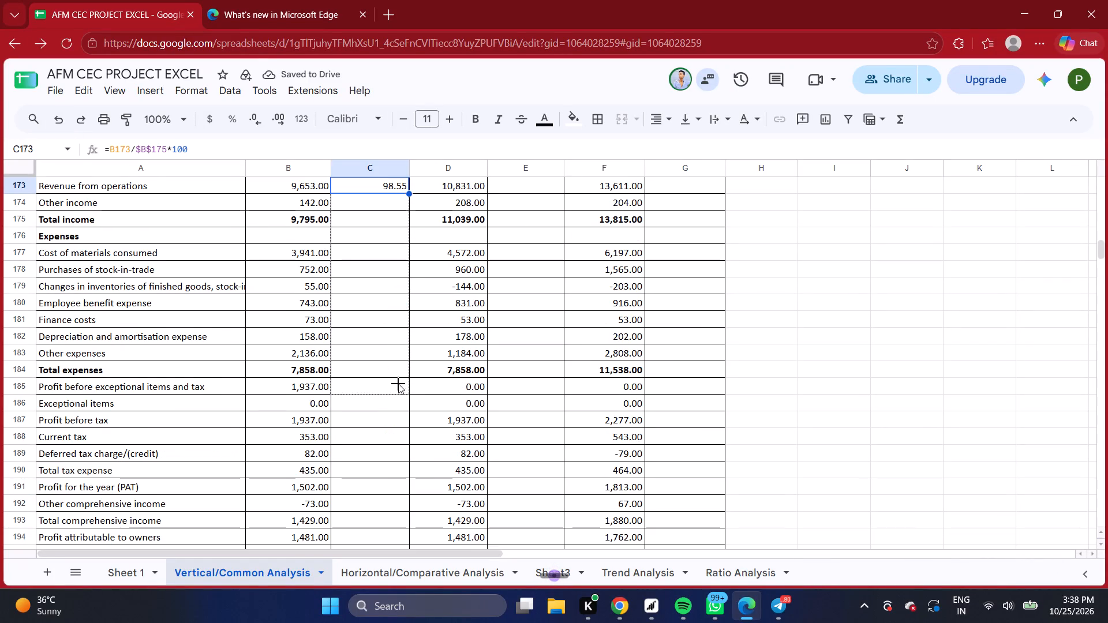
{"action": "left_click_drag", "start_coordinate": [398, 384], "coordinate": [386, 339]}
{"action": "scroll", "coordinate": [398, 413], "scroll_direction": "down", "scroll_amount": 3}
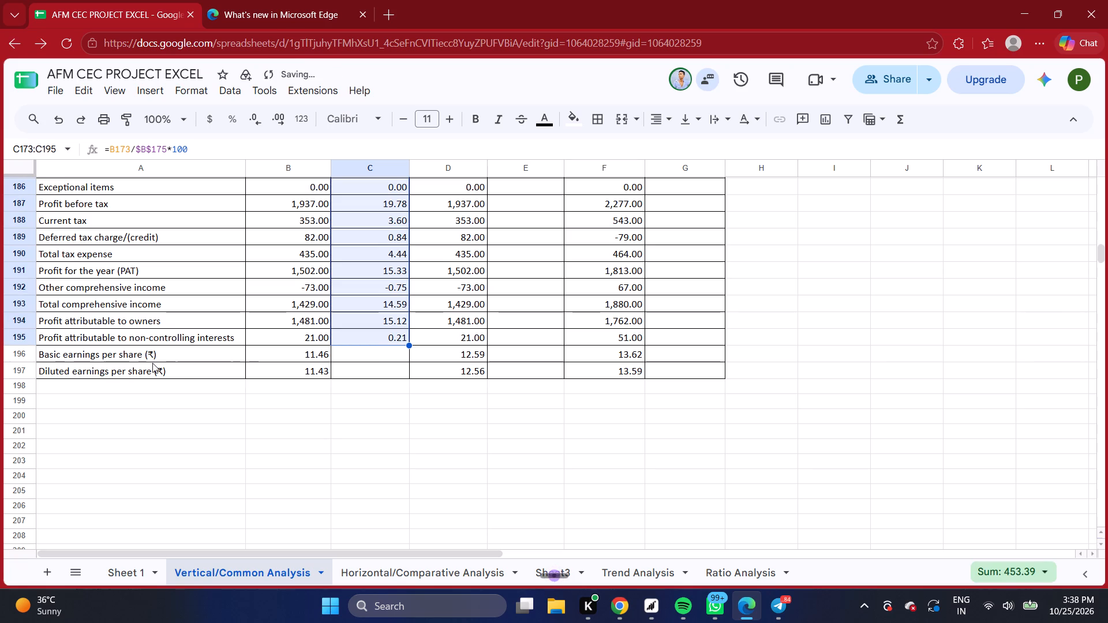
{"action": "left_click", "coordinate": [247, 422]}
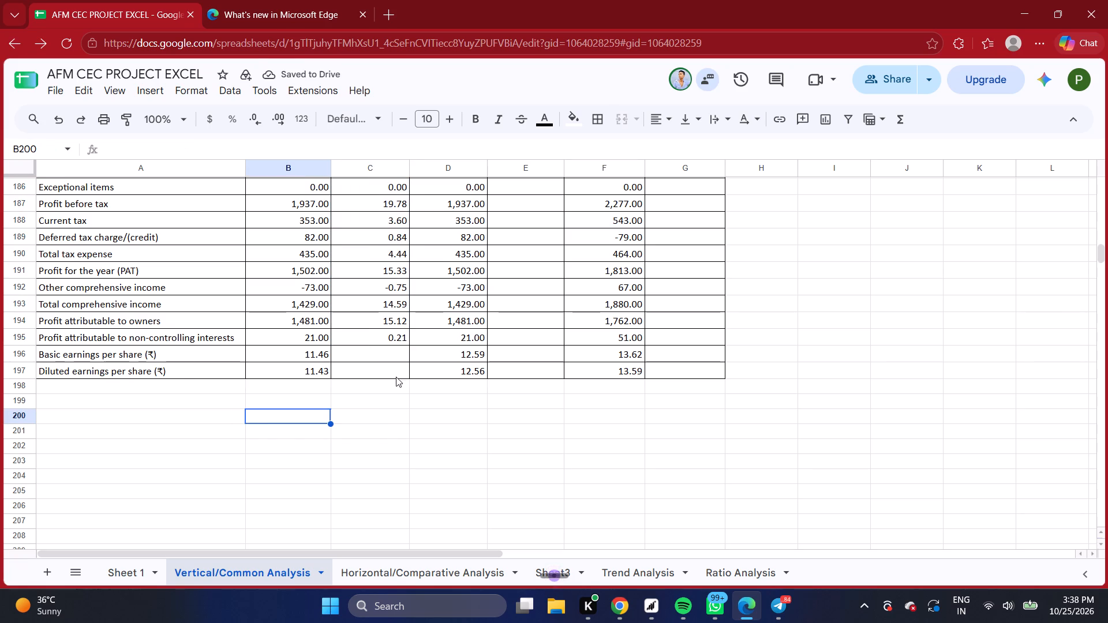
{"action": "scroll", "coordinate": [413, 362], "scroll_direction": "up", "scroll_amount": 6}
{"action": "scroll", "coordinate": [432, 389], "scroll_direction": "down", "scroll_amount": 1}
{"action": "scroll", "coordinate": [482, 346], "scroll_direction": "down", "scroll_amount": 1}
Select the FY 2024–25 % Analysis cell for Revenue from operations, E173.
{"action": "left_click", "coordinate": [523, 258]}
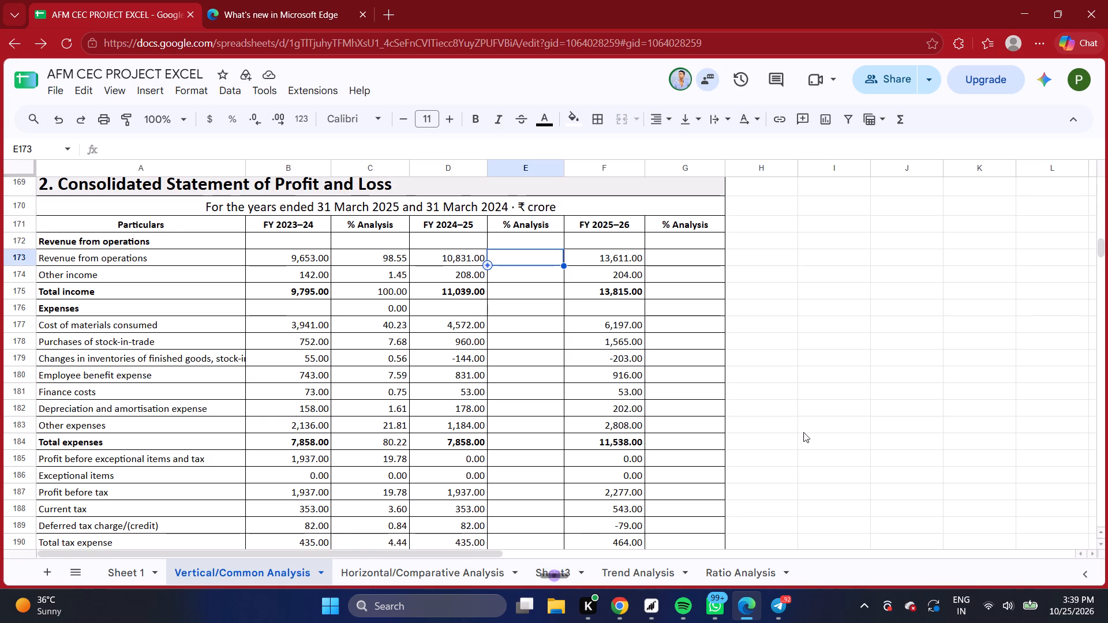
Switch to Telegram.
{"action": "left_click", "coordinate": [782, 605]}
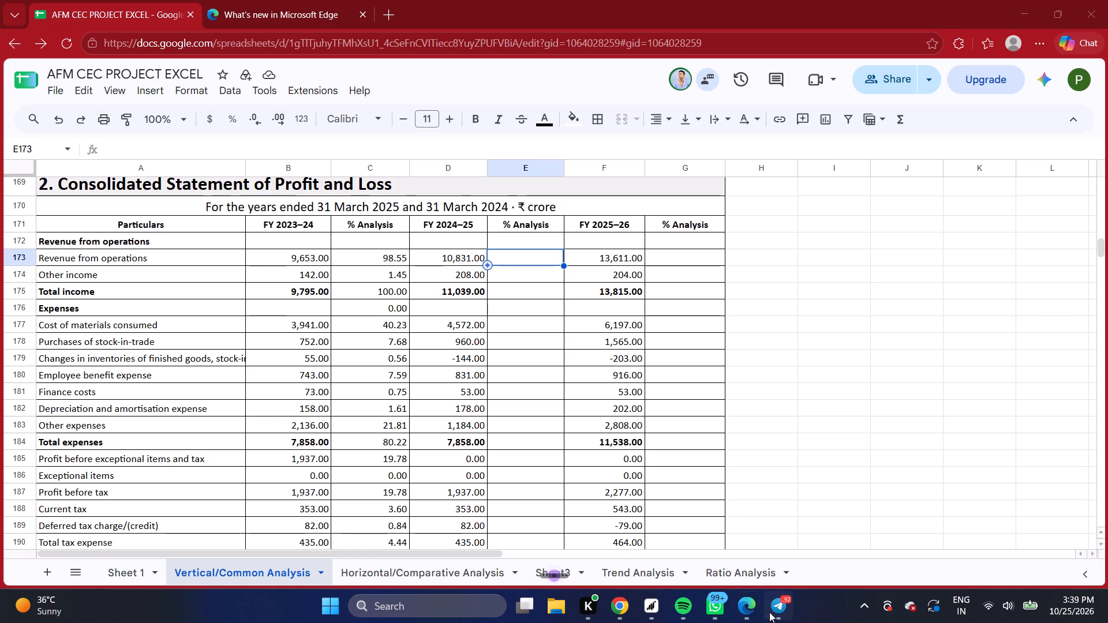
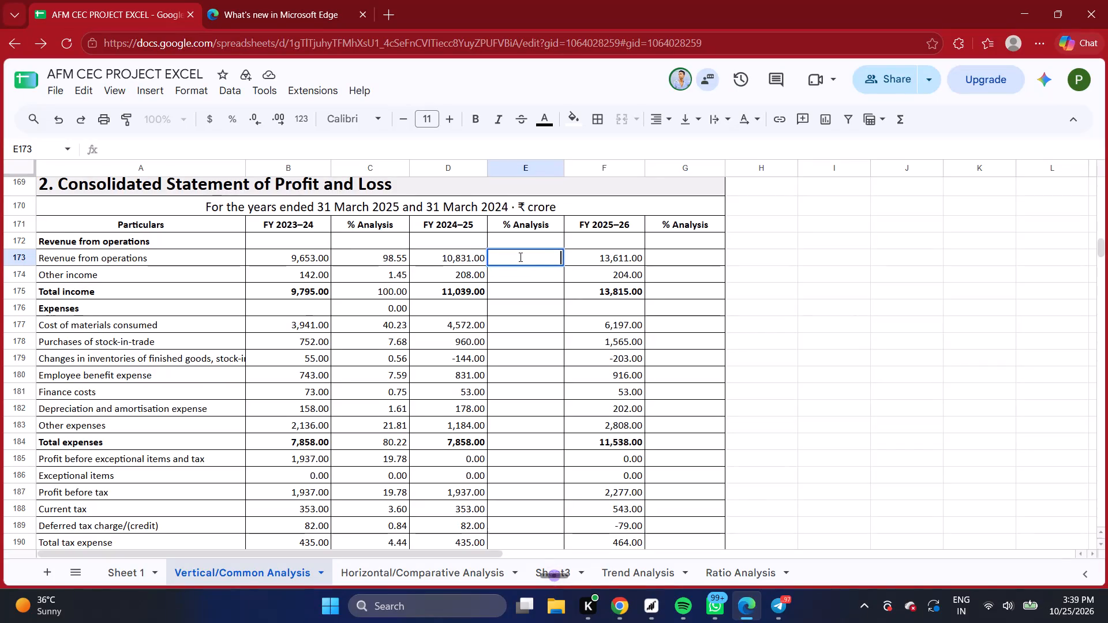
Paste the formula =D173/$D$175*100 into the FY 2024–25 % Analysis cell for Revenue from operations, E173.
{"action": "left_click", "coordinate": [519, 257]}
{"action": "left_click", "coordinate": [519, 257]}
{"action": "right_click", "coordinate": [519, 257]}
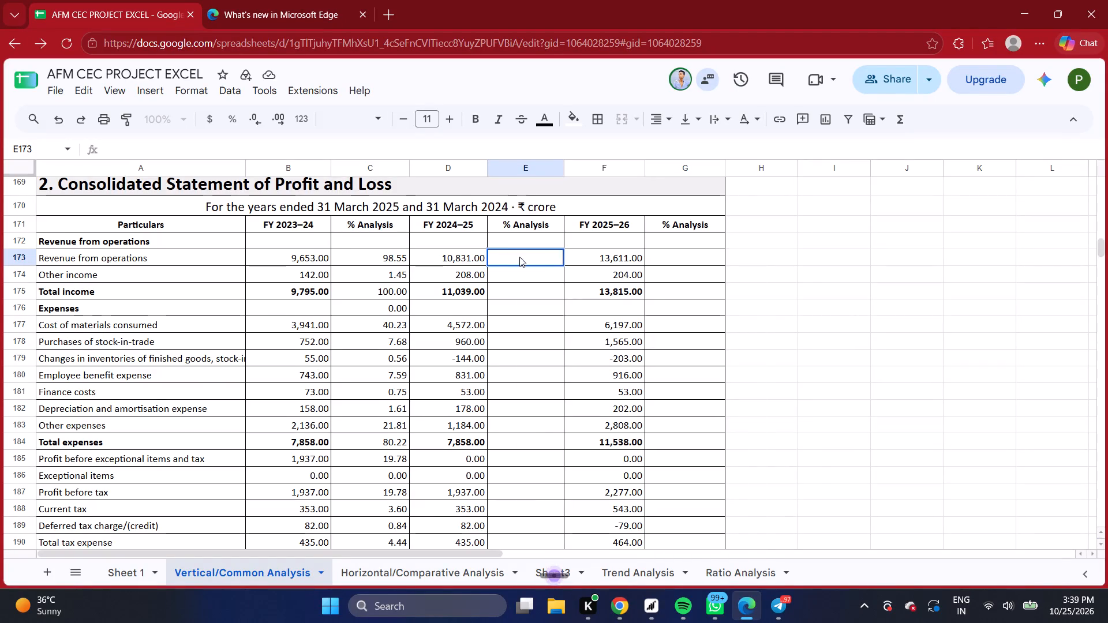
{"action": "left_click", "coordinate": [571, 360]}
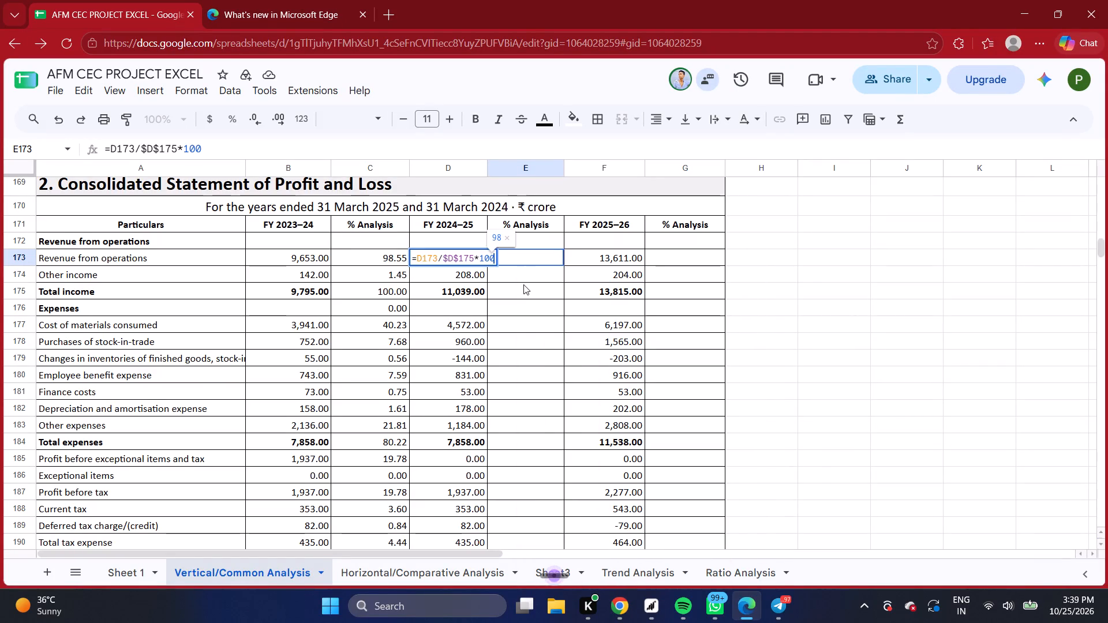
{"action": "left_click", "coordinate": [800, 300]}
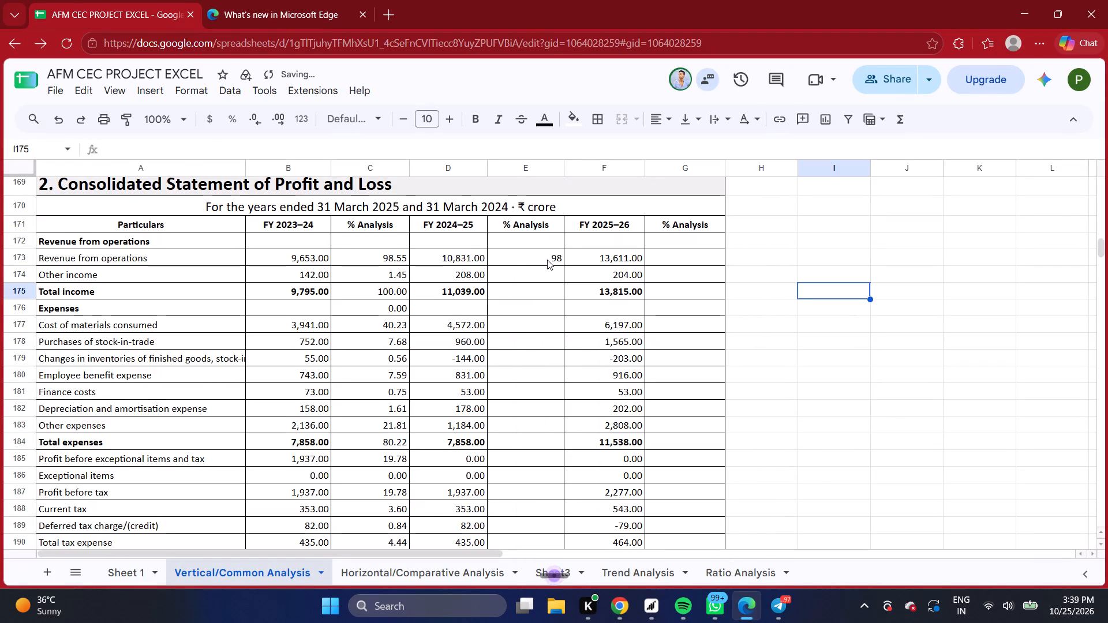
Show the formula in E173 and capture a screenshot of the sheet area with the formula and its referenced cells.
{"action": "left_click", "coordinate": [546, 259]}
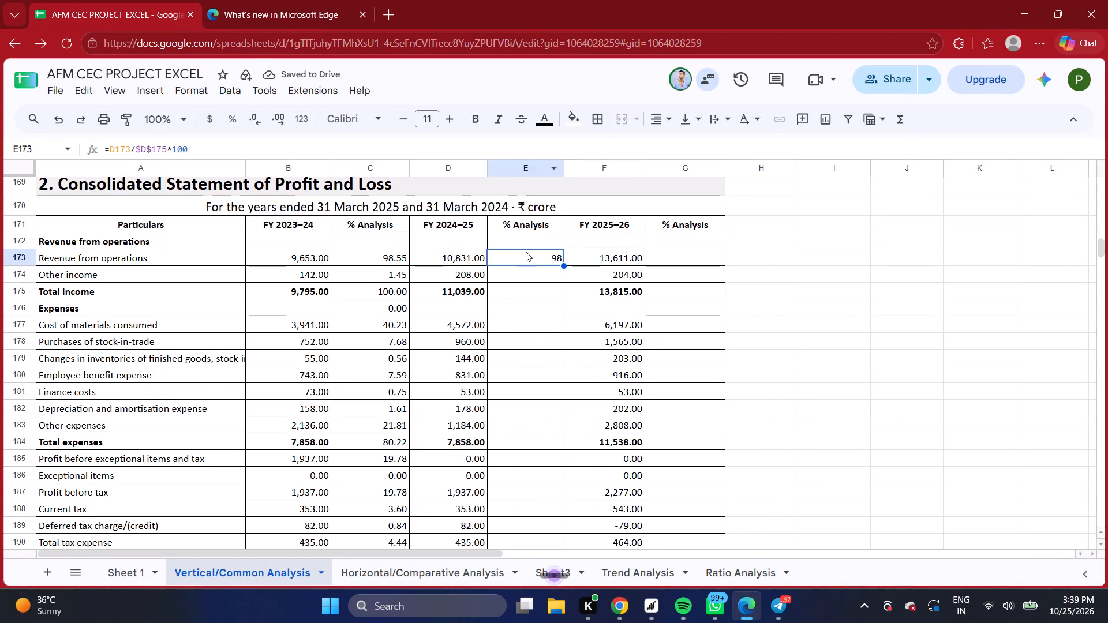
{"action": "double_click", "coordinate": [526, 252]}
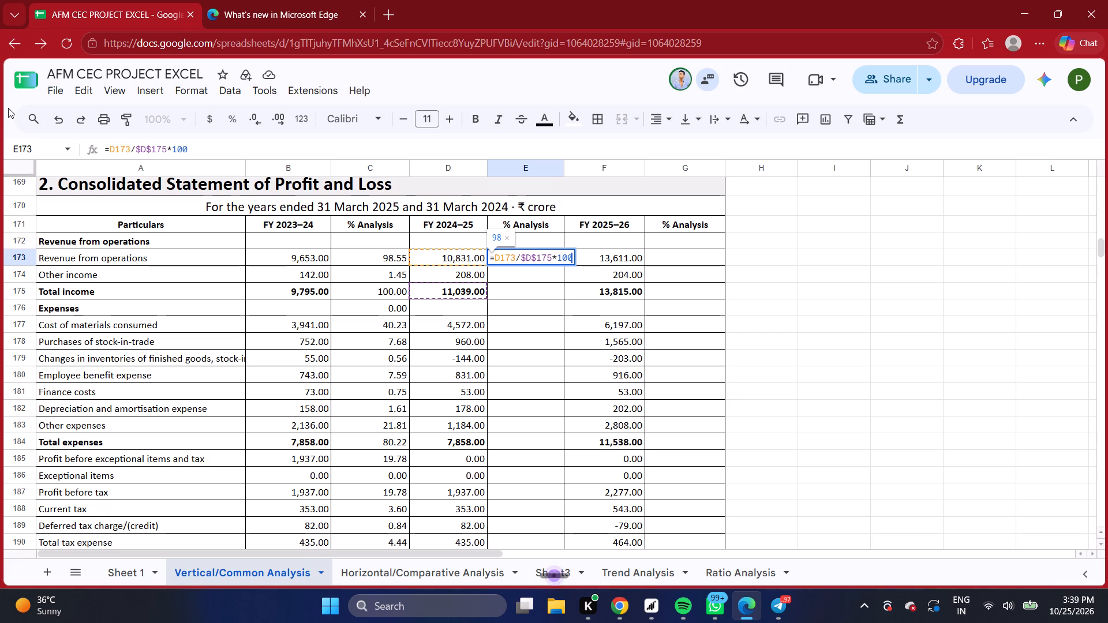
{"action": "key", "text": "Print"}
{"action": "left_click_drag", "start_coordinate": [4, 102], "coordinate": [5, 102]}
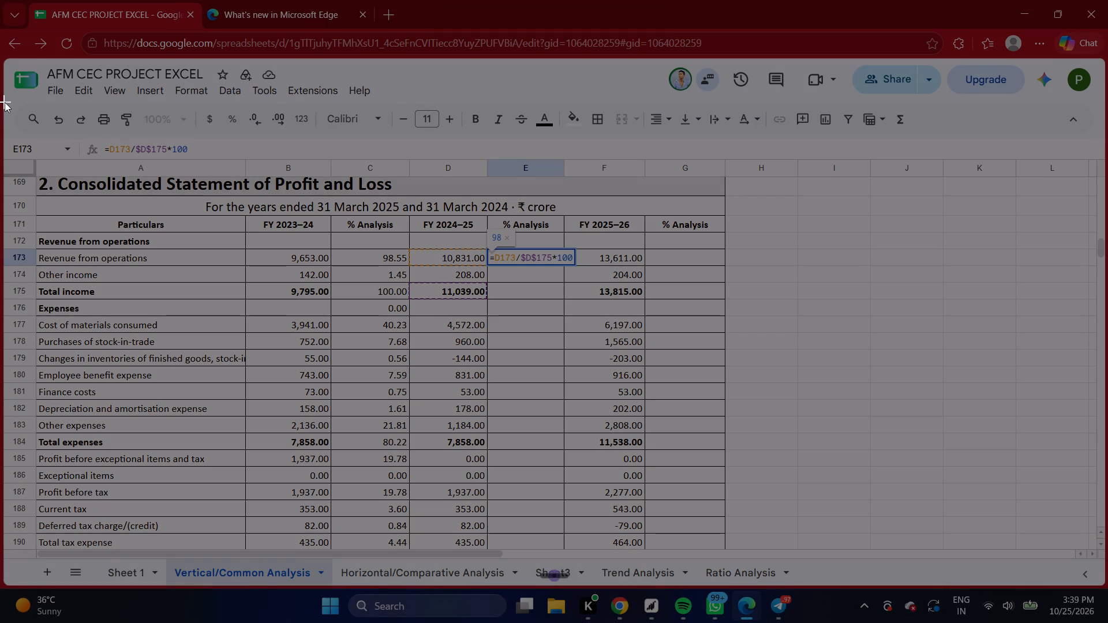
{"action": "left_click_drag", "start_coordinate": [5, 102], "coordinate": [1107, 583]}
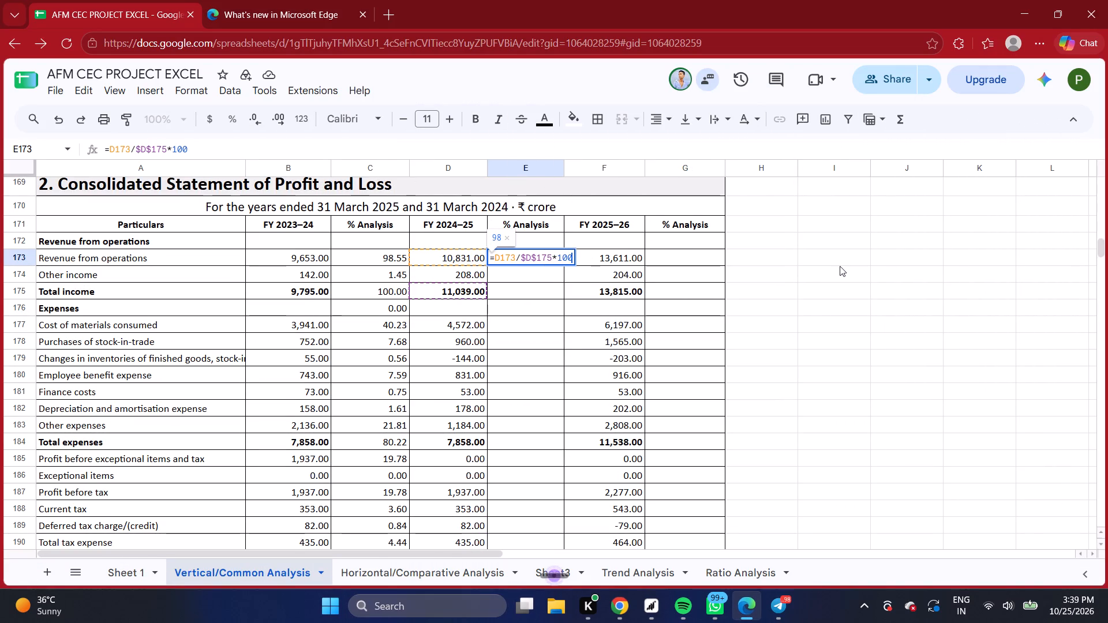
{"action": "left_click", "coordinate": [841, 266]}
Fill the FY 2024–25 % Analysis formula from E173 down to Profit attributable to non-controlling interests, E195.
{"action": "left_click", "coordinate": [552, 256]}
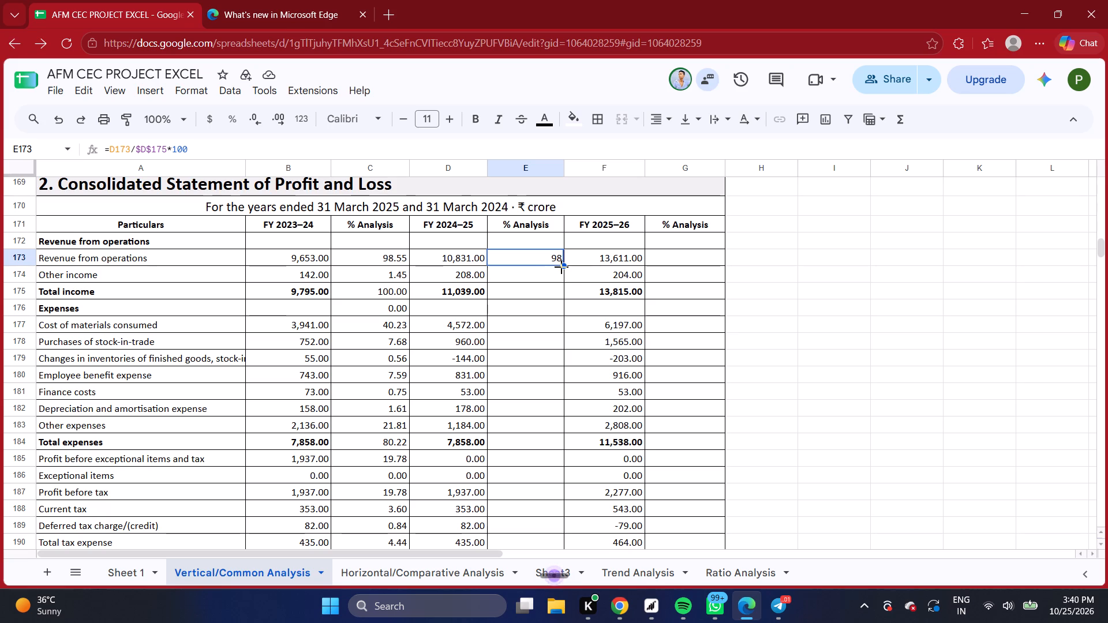
{"action": "left_click_drag", "start_coordinate": [563, 264], "coordinate": [522, 421]}
{"action": "scroll", "coordinate": [520, 521], "scroll_direction": "down", "scroll_amount": 3}
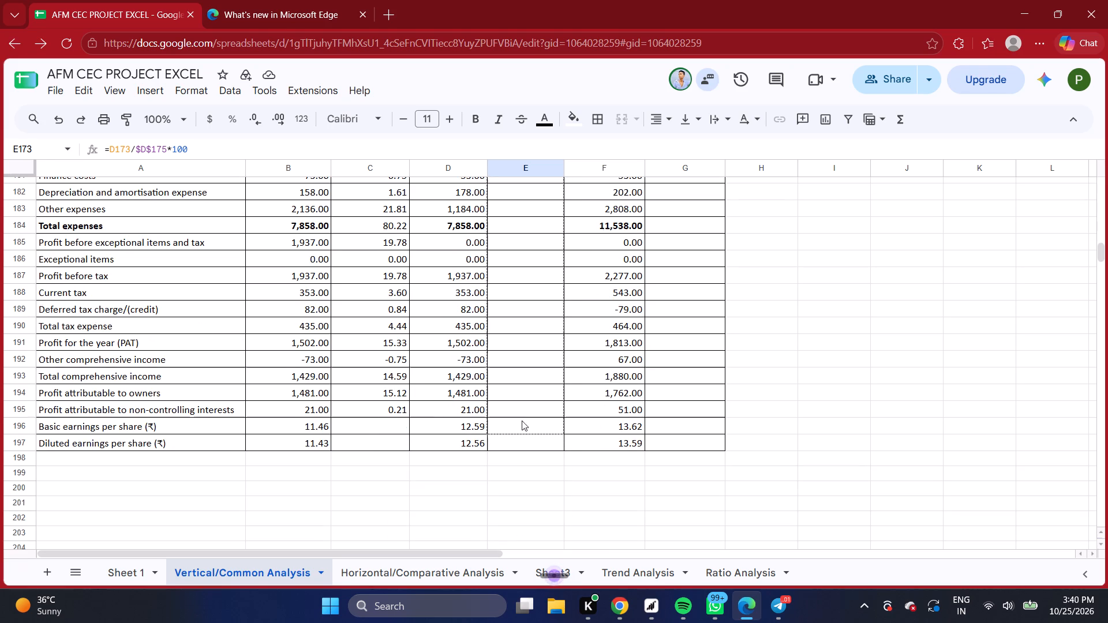
{"action": "left_click_drag", "start_coordinate": [522, 421], "coordinate": [522, 411]}
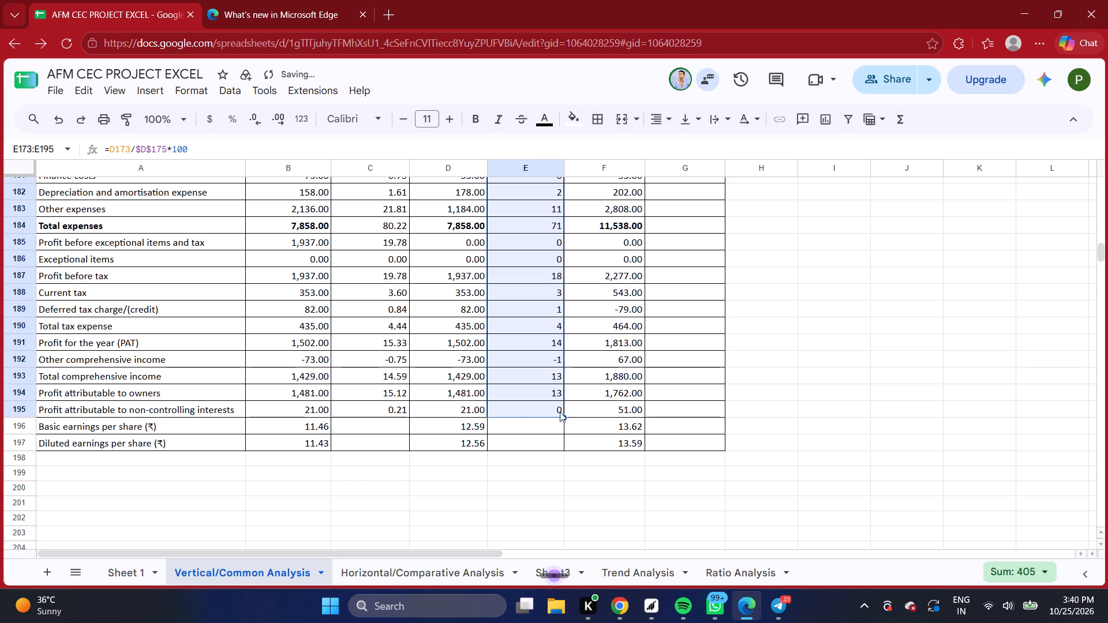
{"action": "left_click", "coordinate": [848, 282]}
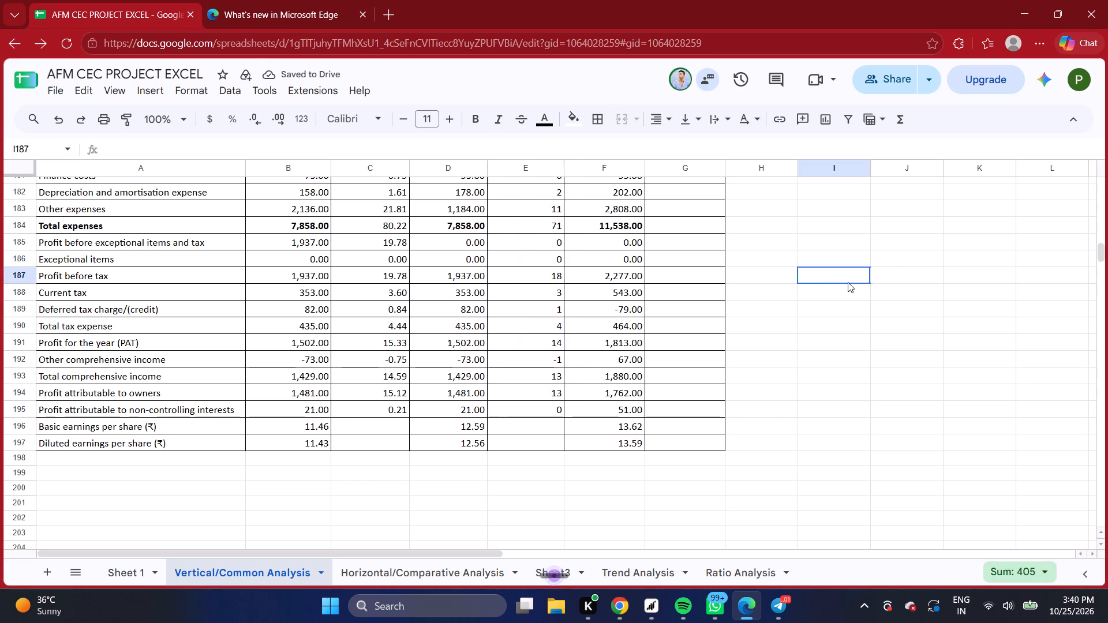
Select the FY 2025–26 % Analysis cell for Revenue from operations, G173.
{"action": "scroll", "coordinate": [692, 253], "scroll_direction": "up", "scroll_amount": 4}
{"action": "left_click", "coordinate": [671, 328]}
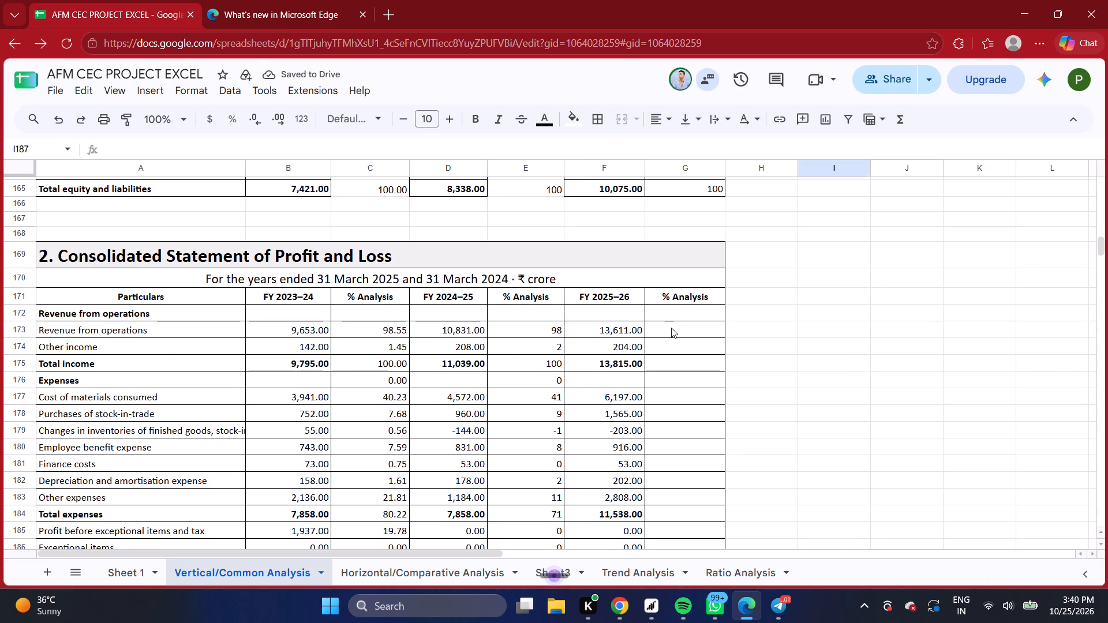
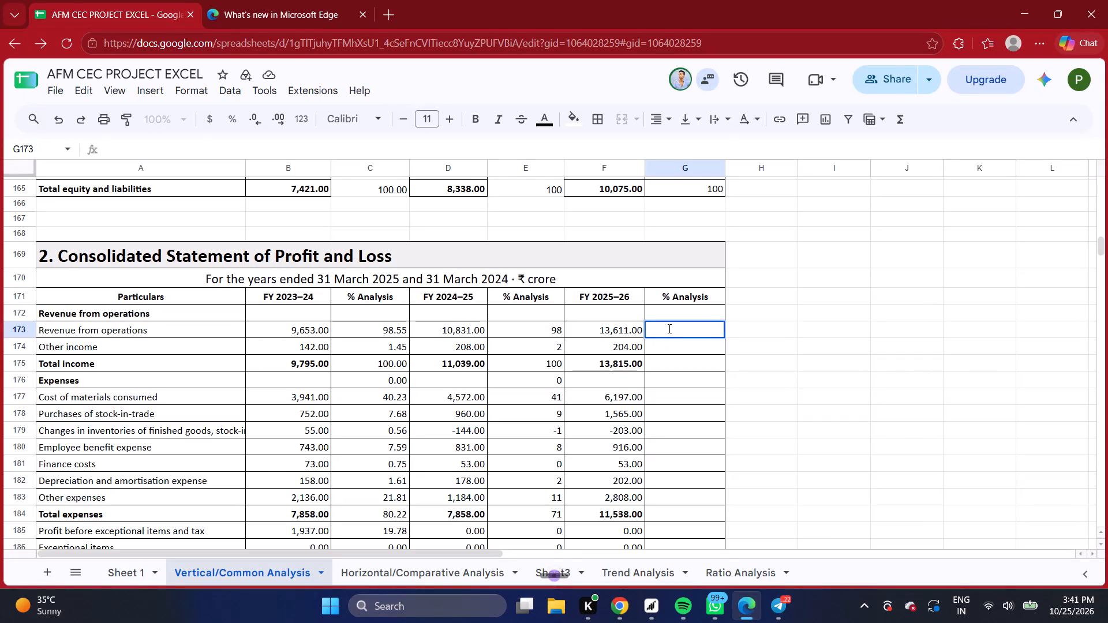
Paste the formula =F173/$F$175*100 into the FY 2025–26 % Analysis cell for Revenue from operations, G173.
{"action": "key", "text": "ctrl+v"}
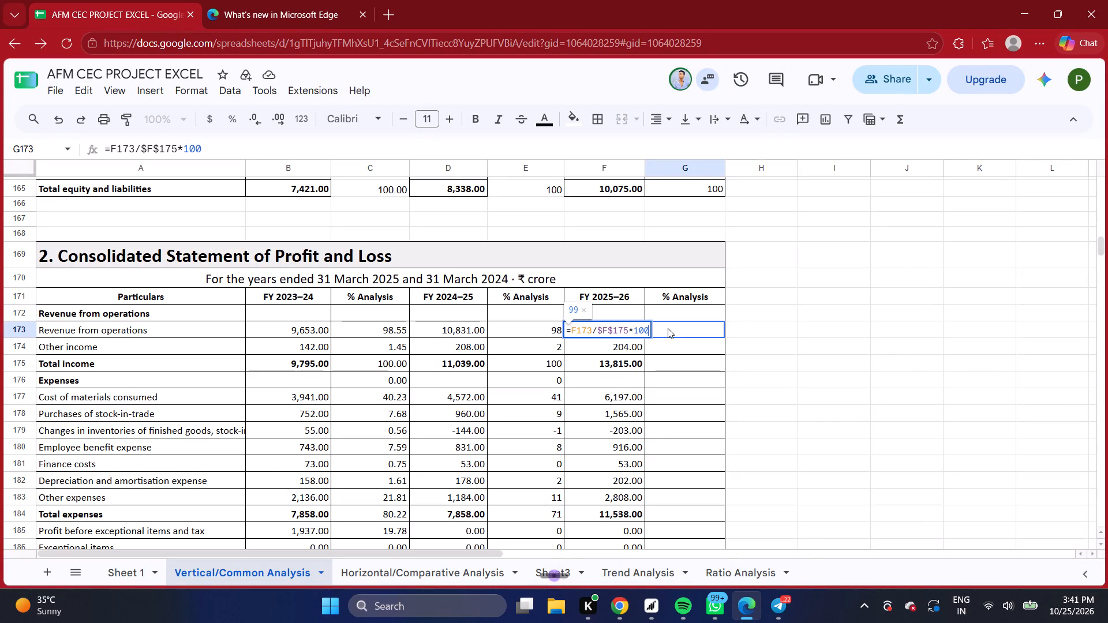
{"action": "left_click", "coordinate": [756, 355]}
Show the formula in G173 and capture a screenshot of the sheet area with the formula and its referenced cells.
{"action": "double_click", "coordinate": [702, 327]}
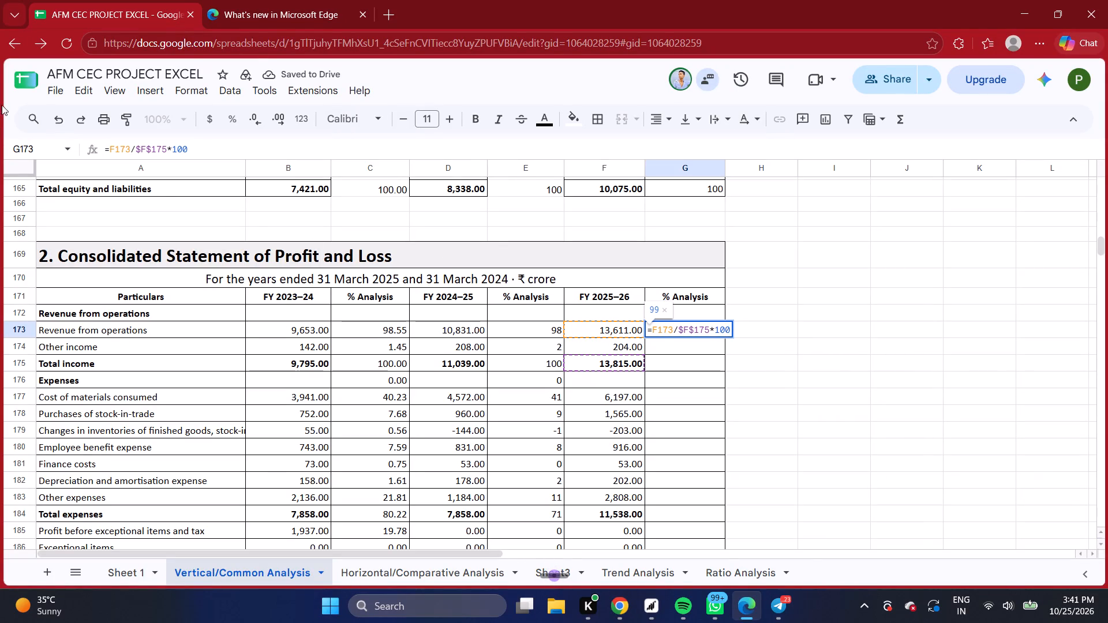
{"action": "key", "text": "Print"}
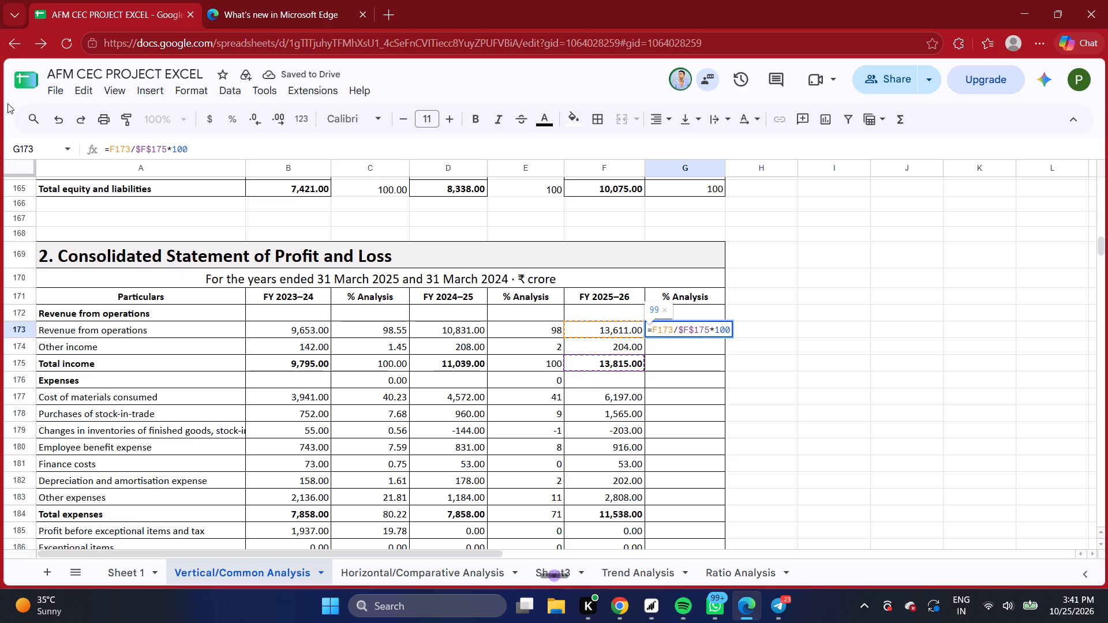
{"action": "left_click_drag", "start_coordinate": [8, 103], "coordinate": [134, 181]}
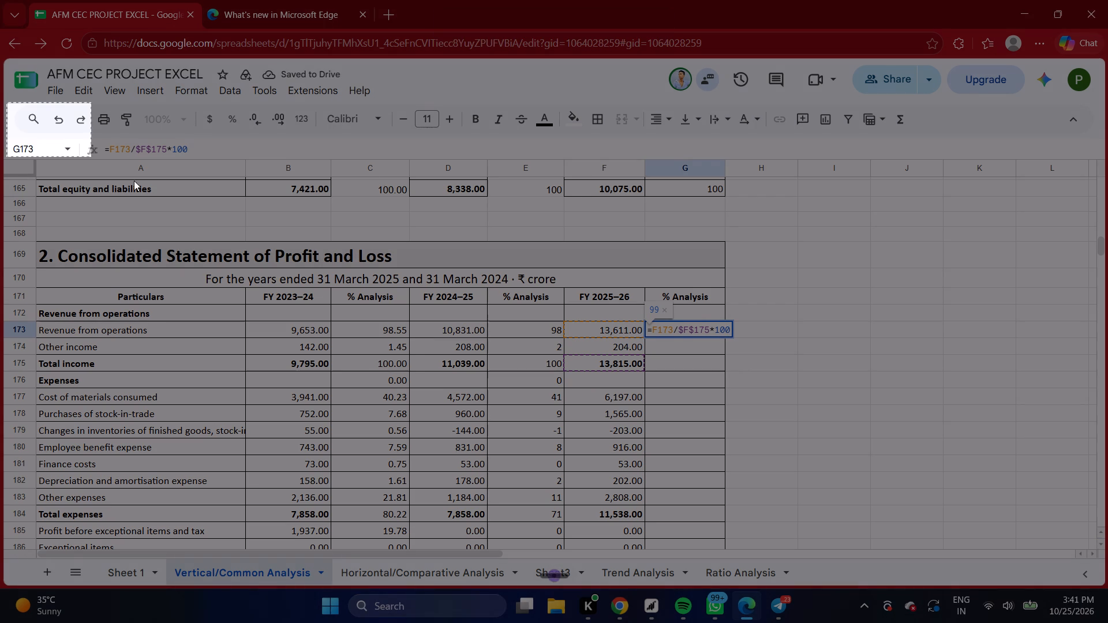
{"action": "left_click_drag", "start_coordinate": [134, 181], "coordinate": [1103, 587]}
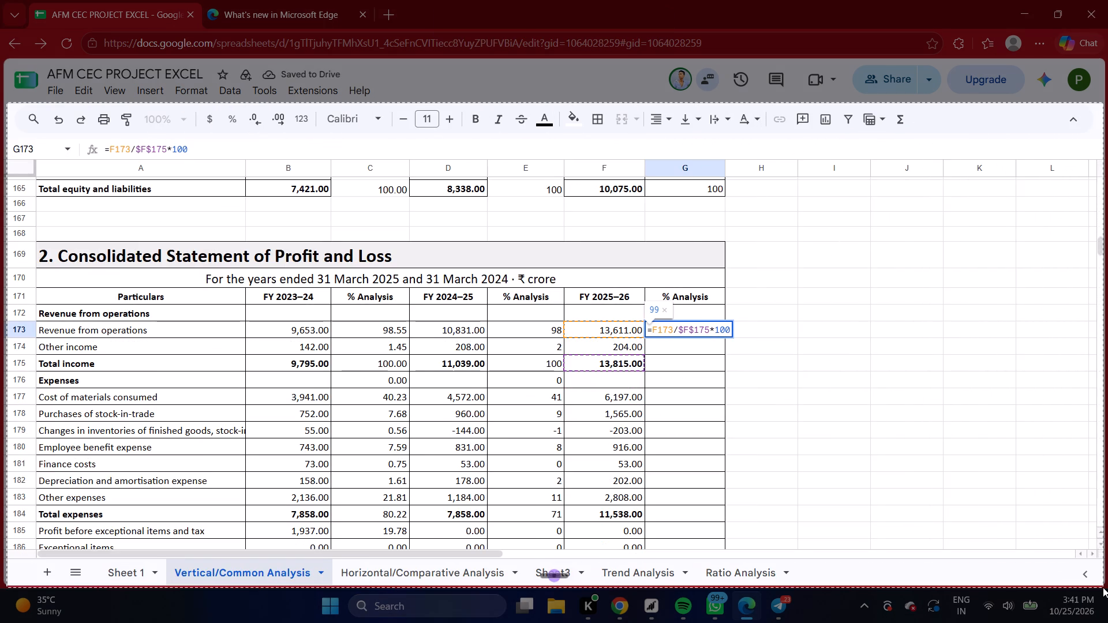
{"action": "left_click_drag", "start_coordinate": [1103, 587], "coordinate": [1105, 586]}
{"action": "left_click", "coordinate": [897, 364]}
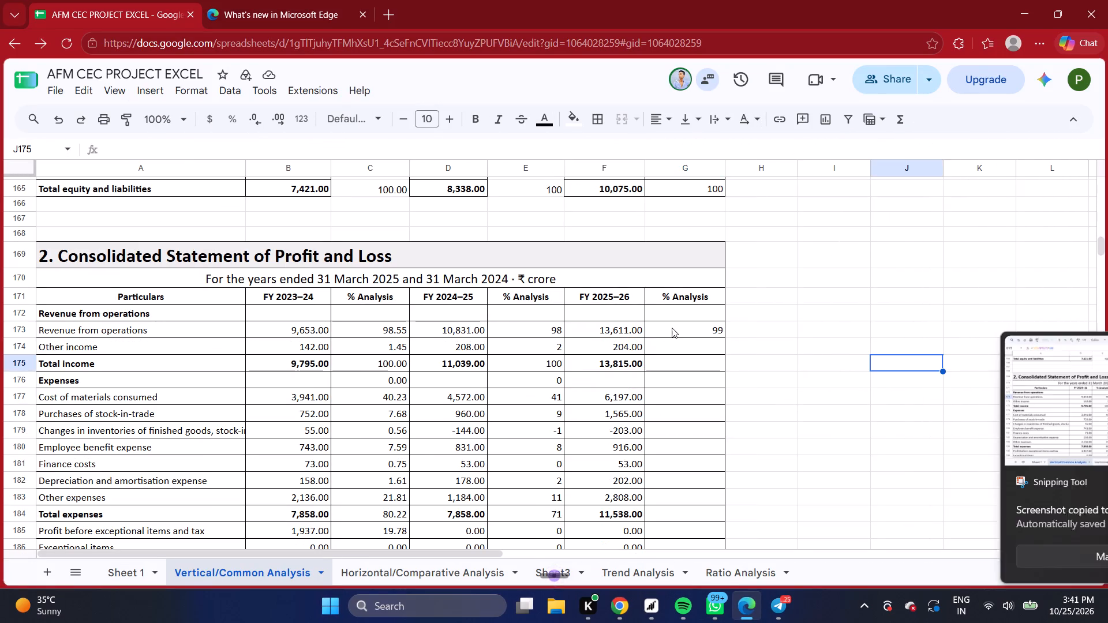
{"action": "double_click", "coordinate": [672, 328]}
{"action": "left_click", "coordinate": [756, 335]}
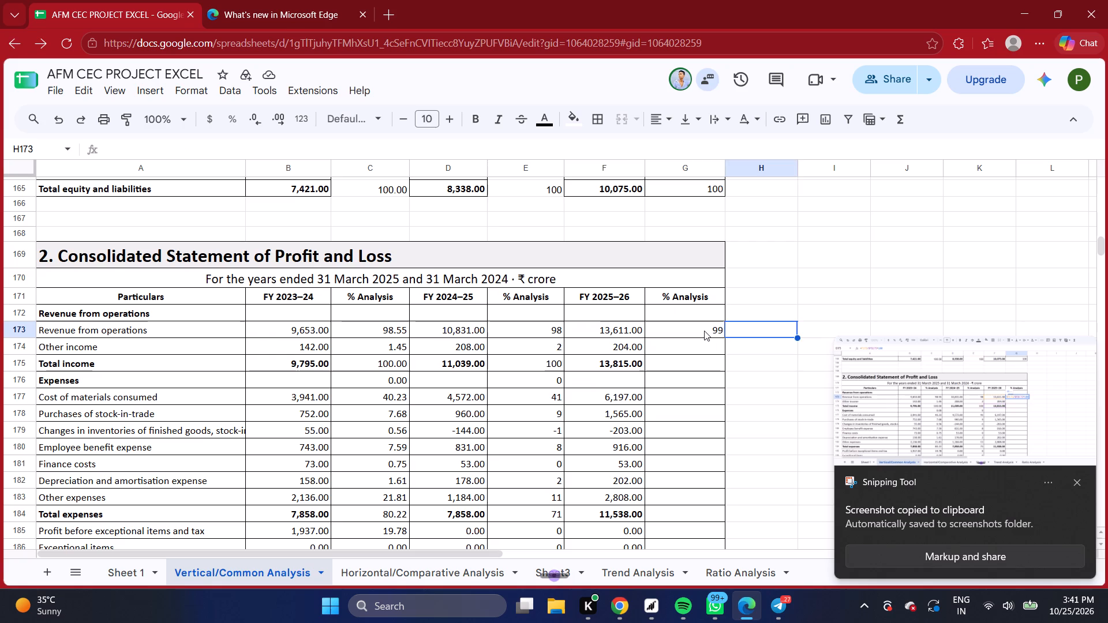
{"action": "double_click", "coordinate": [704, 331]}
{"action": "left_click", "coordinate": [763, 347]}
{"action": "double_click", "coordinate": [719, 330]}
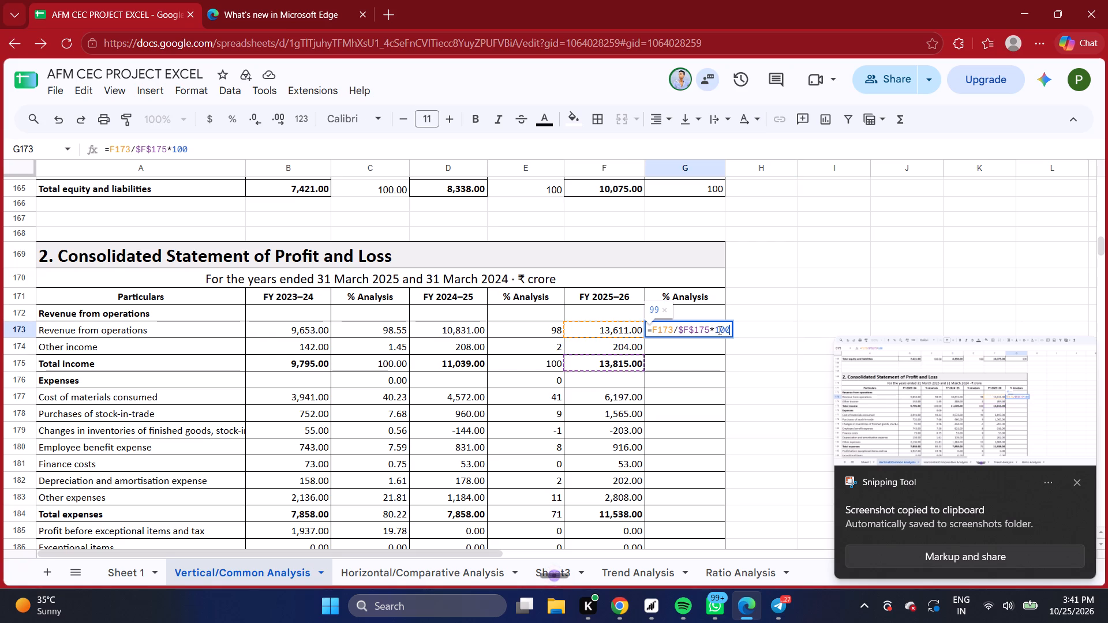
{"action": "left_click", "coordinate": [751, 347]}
Fill the FY 2025–26 % Analysis formula from G173 down to Profit attributable to non-controlling interests, G195.
{"action": "left_click", "coordinate": [714, 332]}
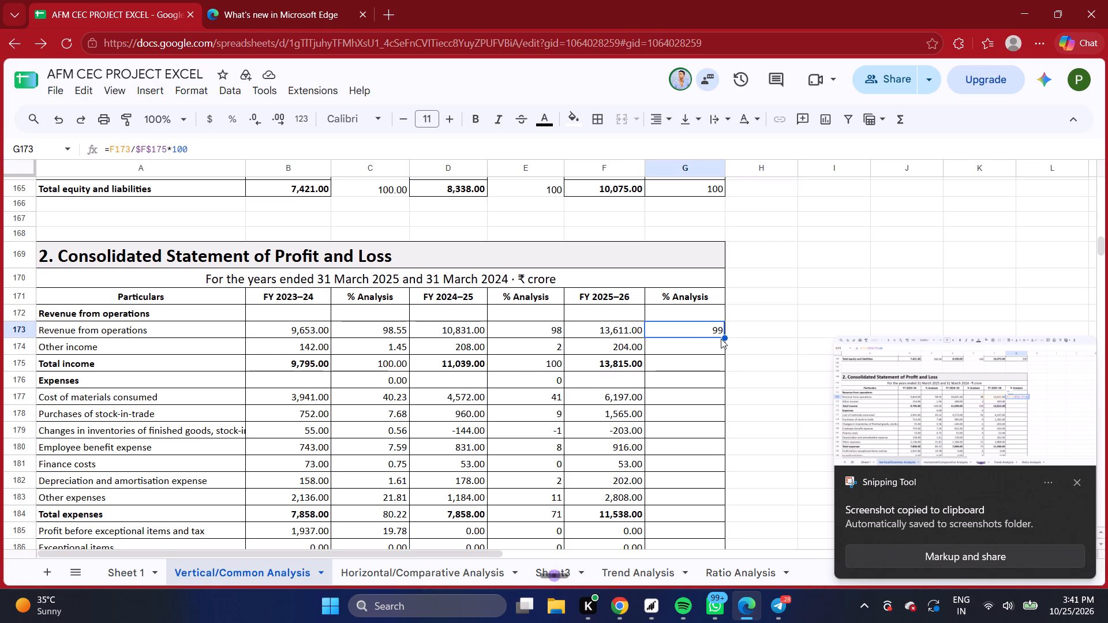
{"action": "left_click_drag", "start_coordinate": [724, 337], "coordinate": [717, 494]}
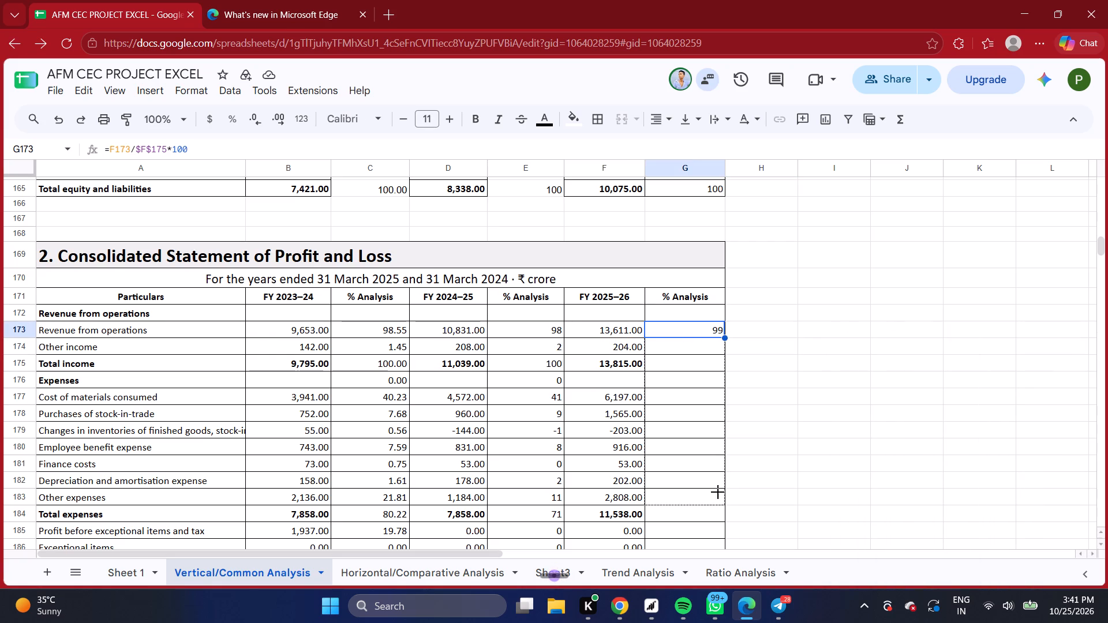
{"action": "left_click_drag", "start_coordinate": [717, 494], "coordinate": [681, 468]}
{"action": "scroll", "coordinate": [716, 510], "scroll_direction": "down", "scroll_amount": 3}
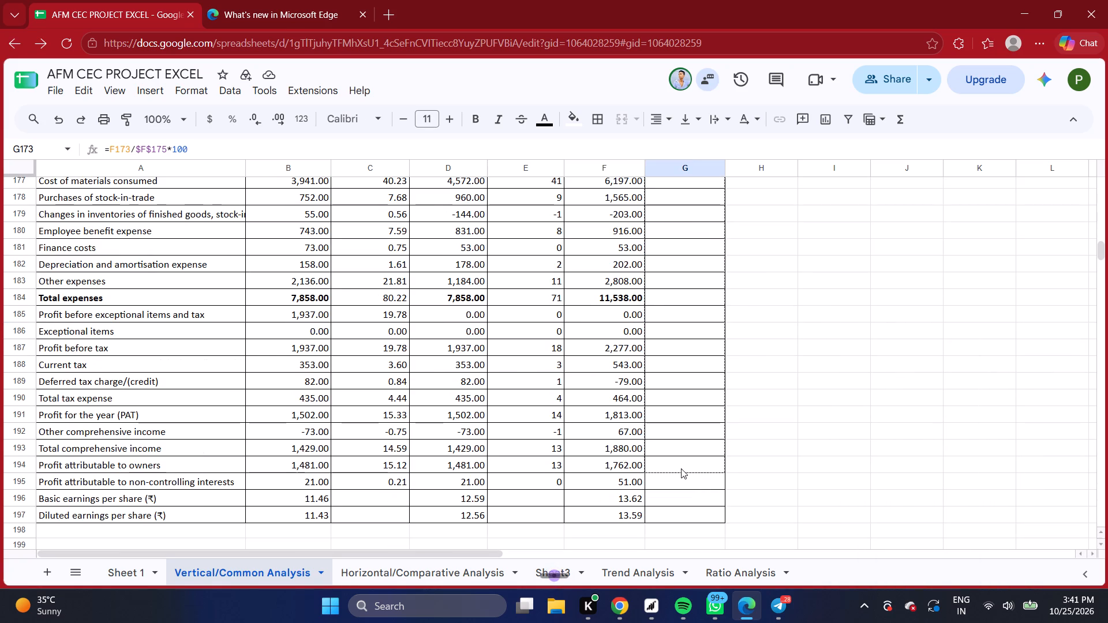
{"action": "left_click_drag", "start_coordinate": [681, 468], "coordinate": [680, 476]}
{"action": "left_click", "coordinate": [820, 441]}
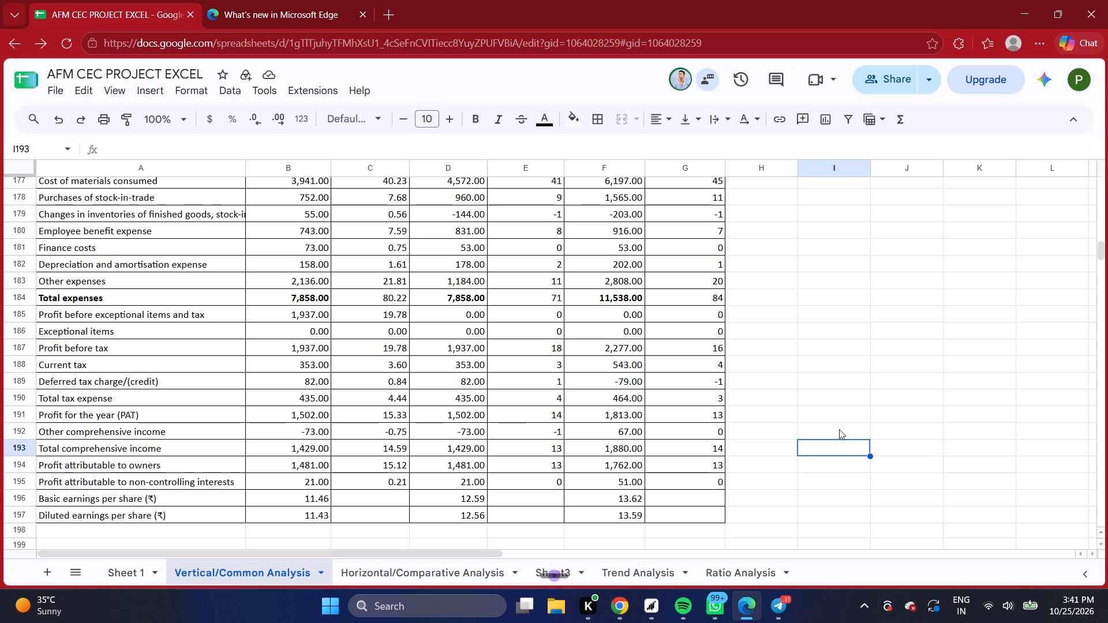
Review the amounts and % Analysis columns for all three years in the Consolidated Statement of Profit and Loss.
{"action": "scroll", "coordinate": [818, 429], "scroll_direction": "up", "scroll_amount": 1}
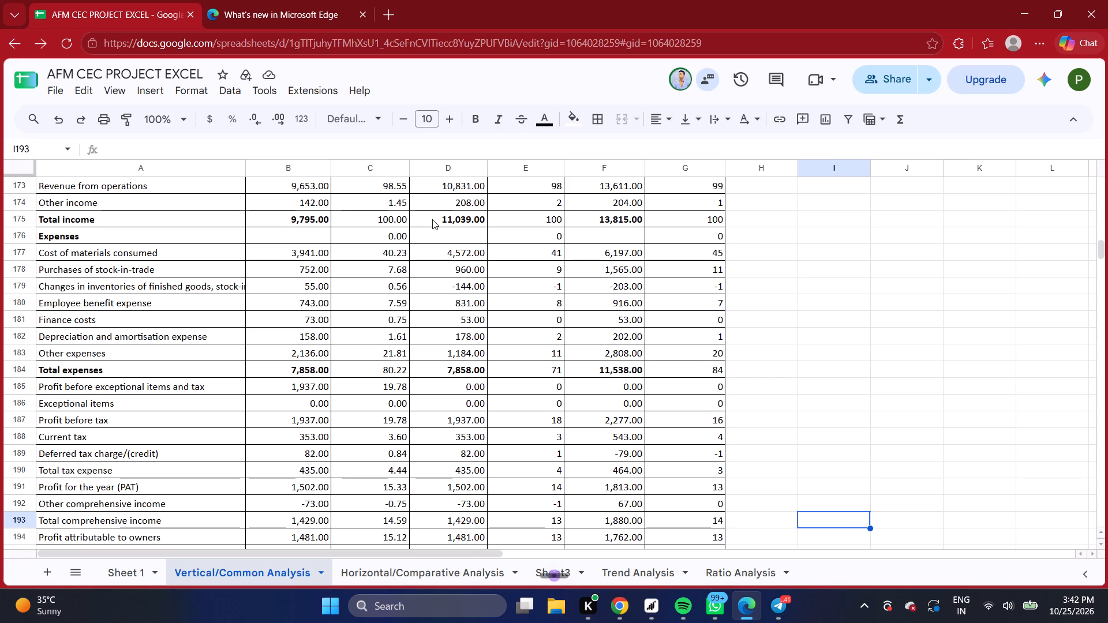
{"action": "scroll", "coordinate": [432, 219], "scroll_direction": "up", "scroll_amount": 1}
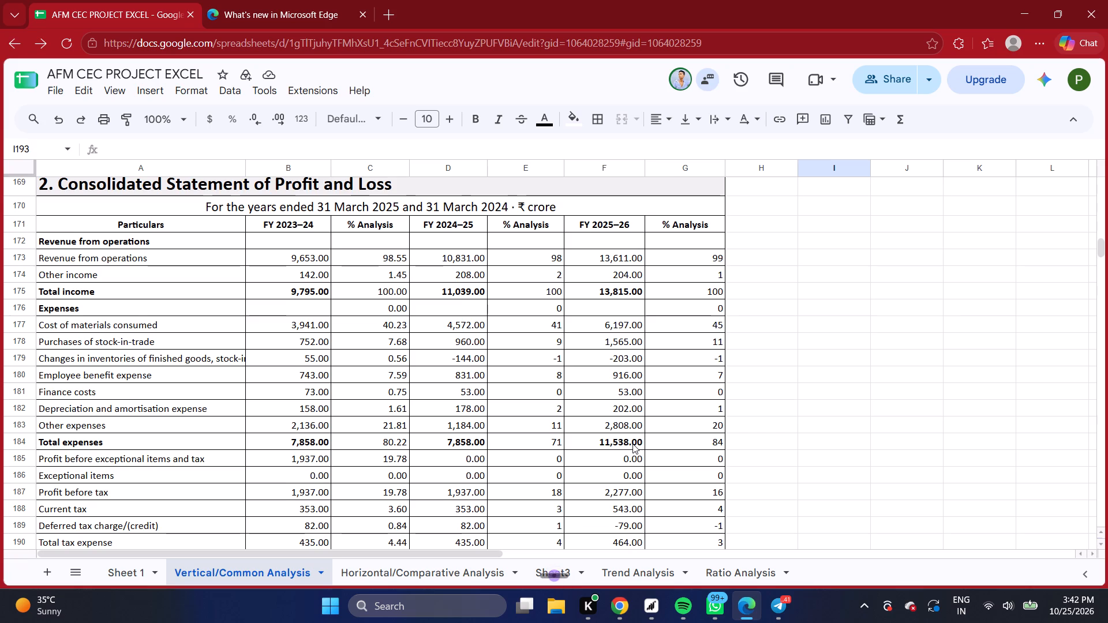
{"action": "scroll", "coordinate": [632, 444], "scroll_direction": "down", "scroll_amount": 1}
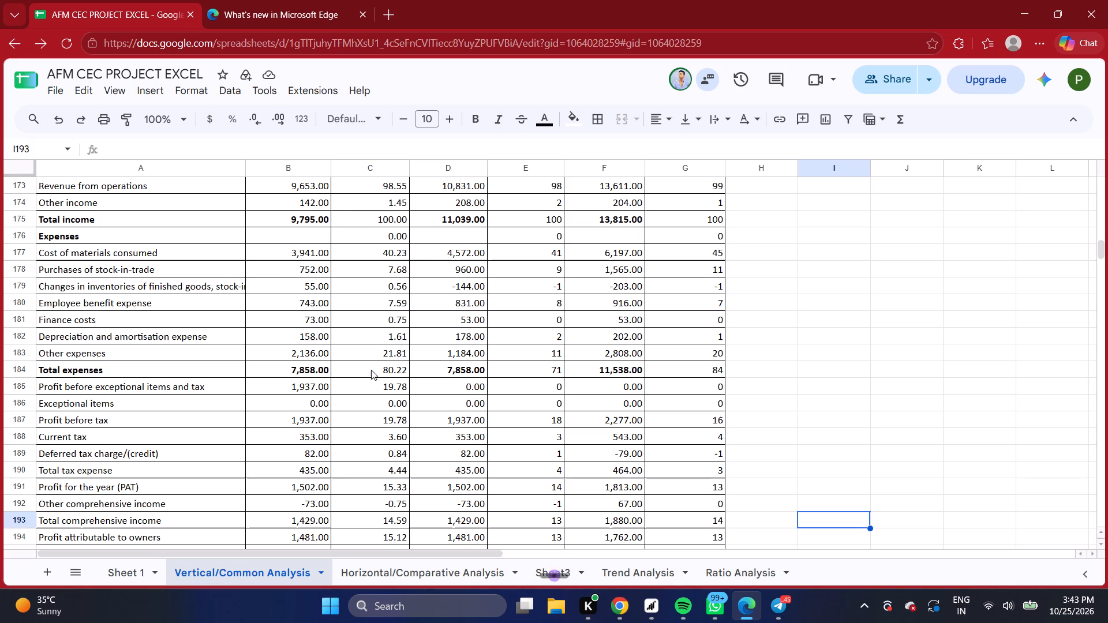
{"action": "scroll", "coordinate": [323, 381], "scroll_direction": "down", "scroll_amount": 2}
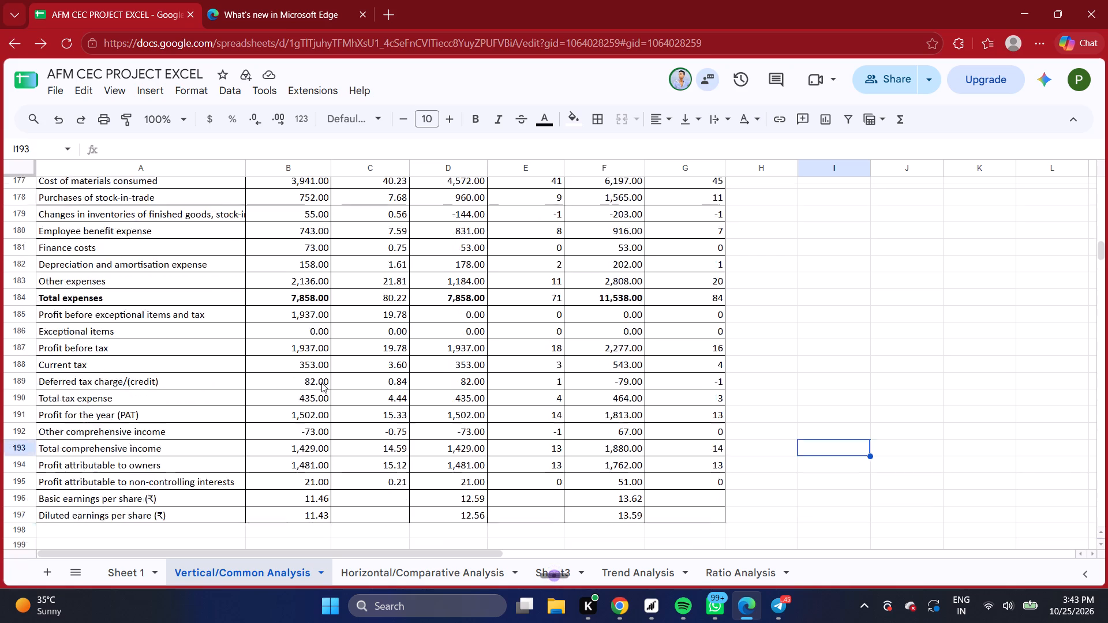
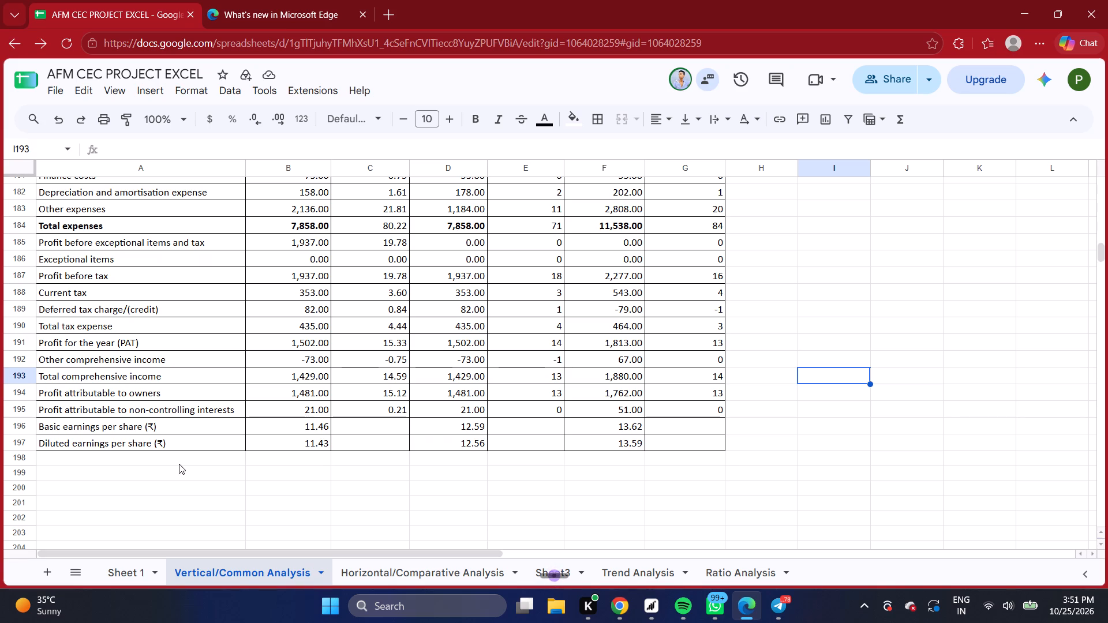
Look over the Horizontal/Comparative, Trend and Ratio Analysis sheets, and return to the Vertical/Common Analysis sheet.
{"action": "left_click", "coordinate": [408, 571]}
{"action": "scroll", "coordinate": [555, 419], "scroll_direction": "down", "scroll_amount": 3}
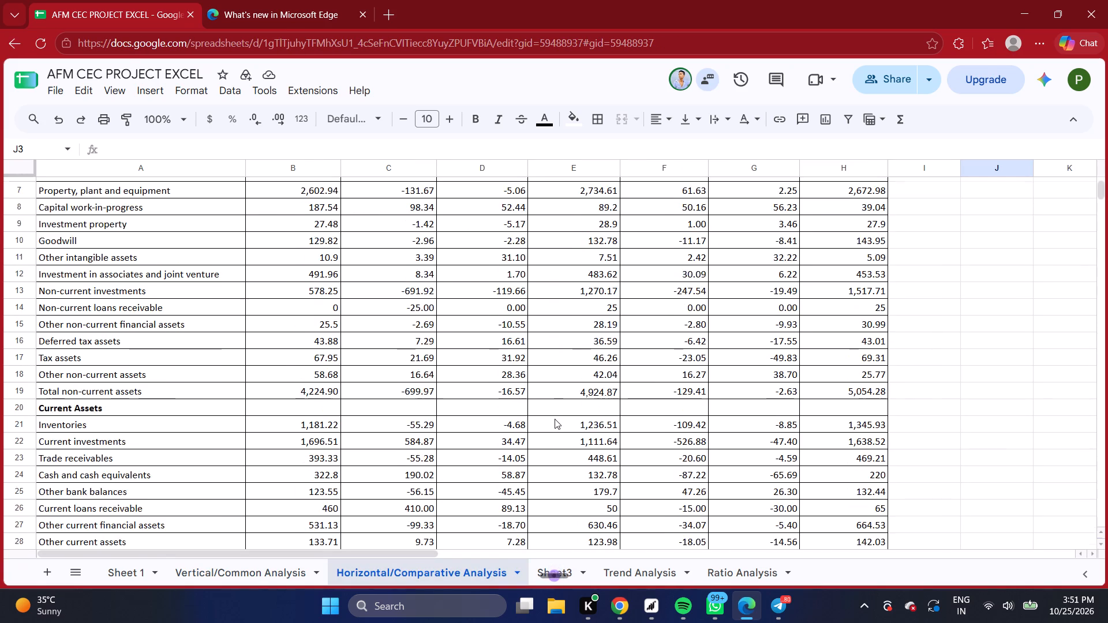
{"action": "scroll", "coordinate": [555, 419], "scroll_direction": "down", "scroll_amount": 4}
{"action": "scroll", "coordinate": [529, 362], "scroll_direction": "up", "scroll_amount": 6}
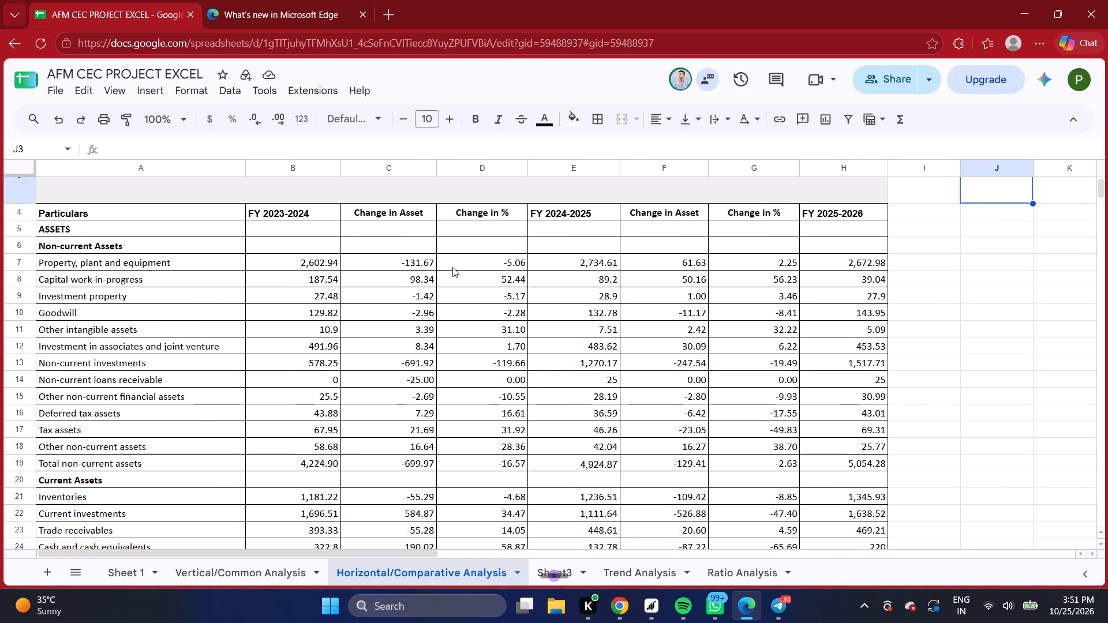
{"action": "left_click", "coordinate": [466, 264]}
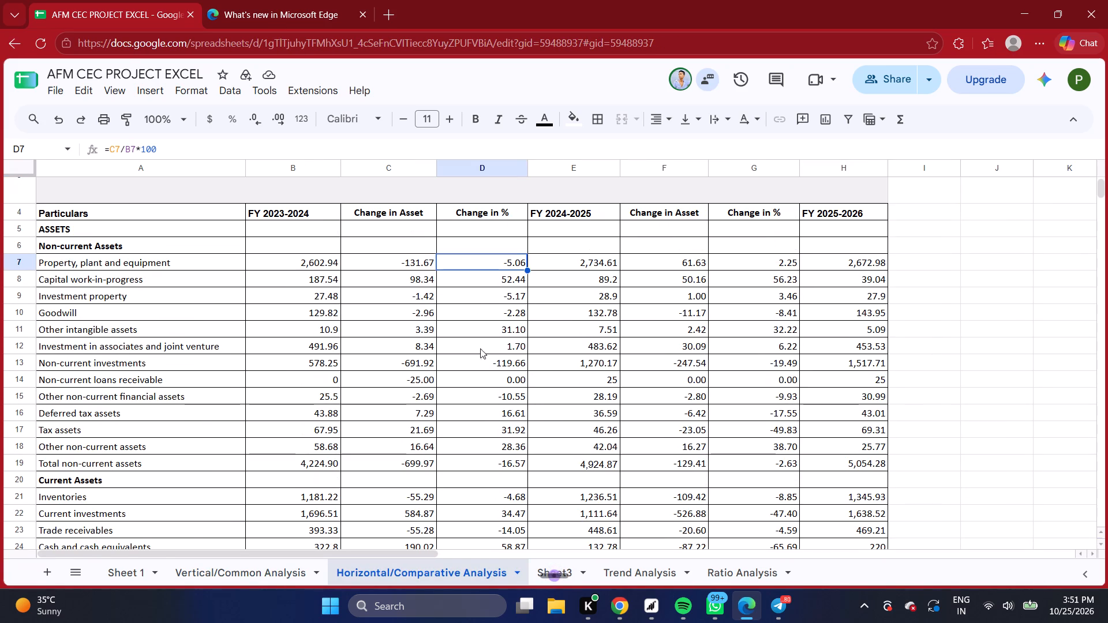
{"action": "scroll", "coordinate": [500, 412], "scroll_direction": "down", "scroll_amount": 10}
{"action": "left_click", "coordinate": [580, 568]}
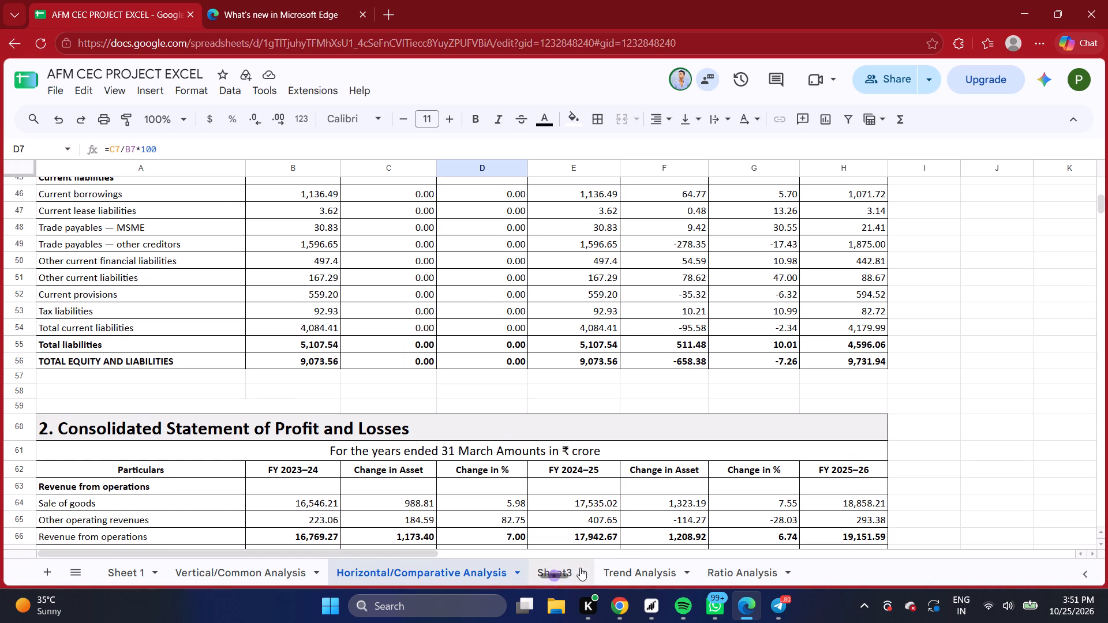
{"action": "left_click", "coordinate": [609, 571]}
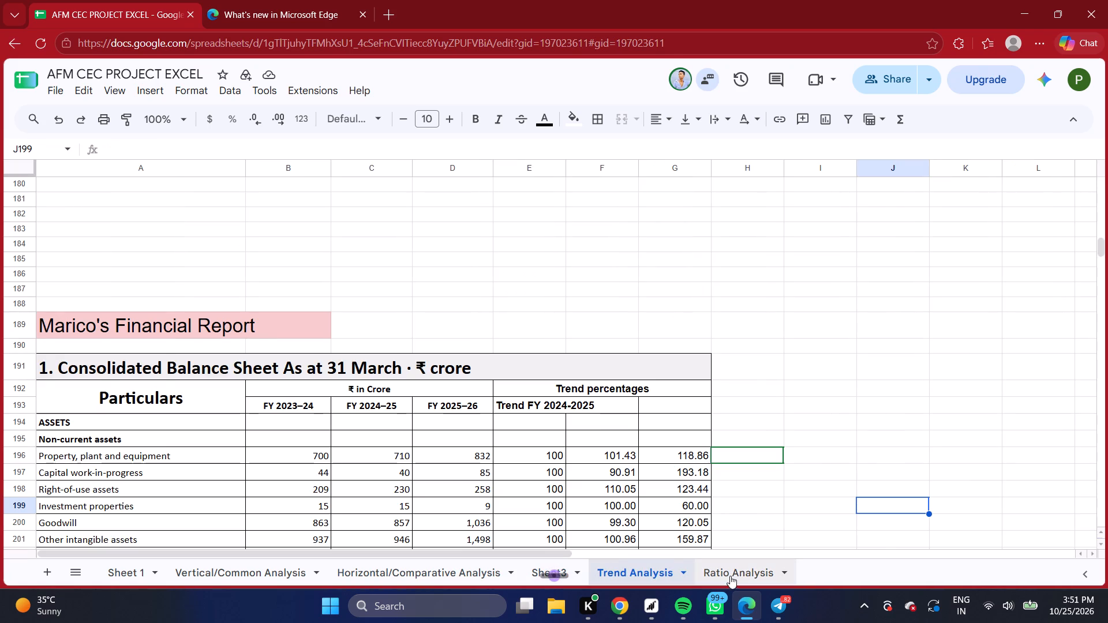
{"action": "left_click", "coordinate": [731, 572]}
{"action": "scroll", "coordinate": [546, 466], "scroll_direction": "down", "scroll_amount": 2}
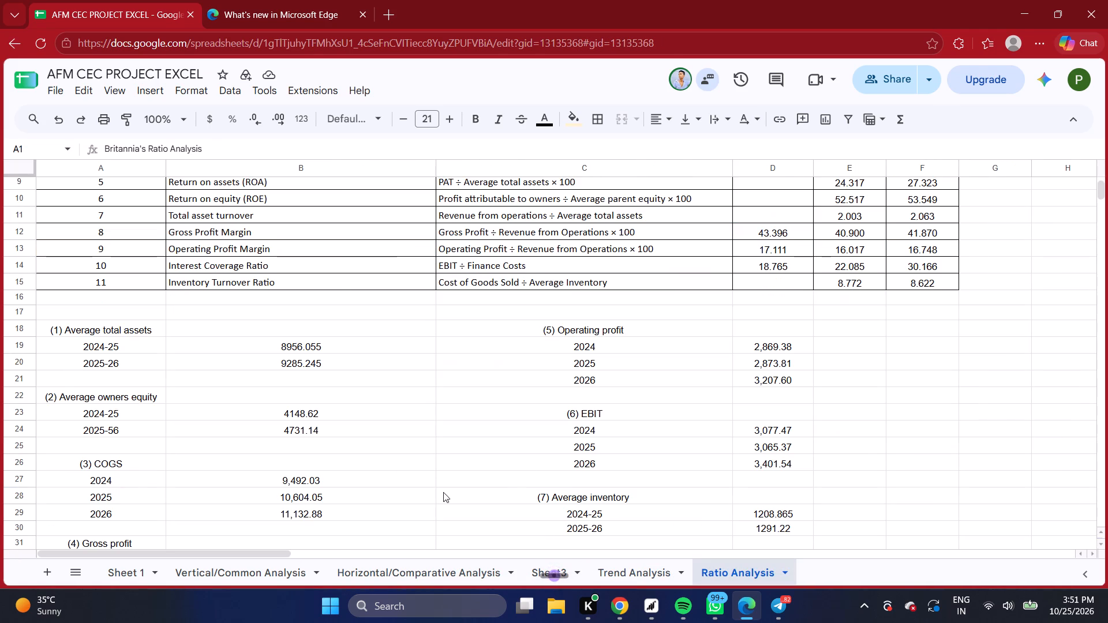
{"action": "left_click", "coordinate": [383, 567]}
{"action": "left_click", "coordinate": [244, 569]}
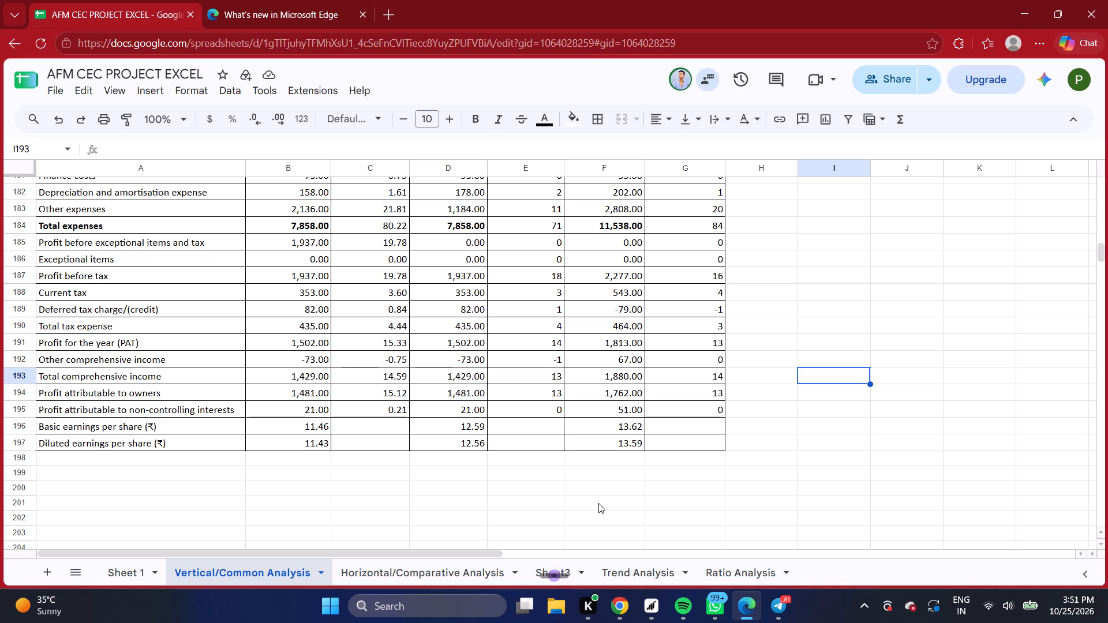
Examine the change and percentage columns of Marico's balance sheet and profit and loss statement in the Horizontal/Comparative Analysis sheet.
{"action": "left_click", "coordinate": [422, 573]}
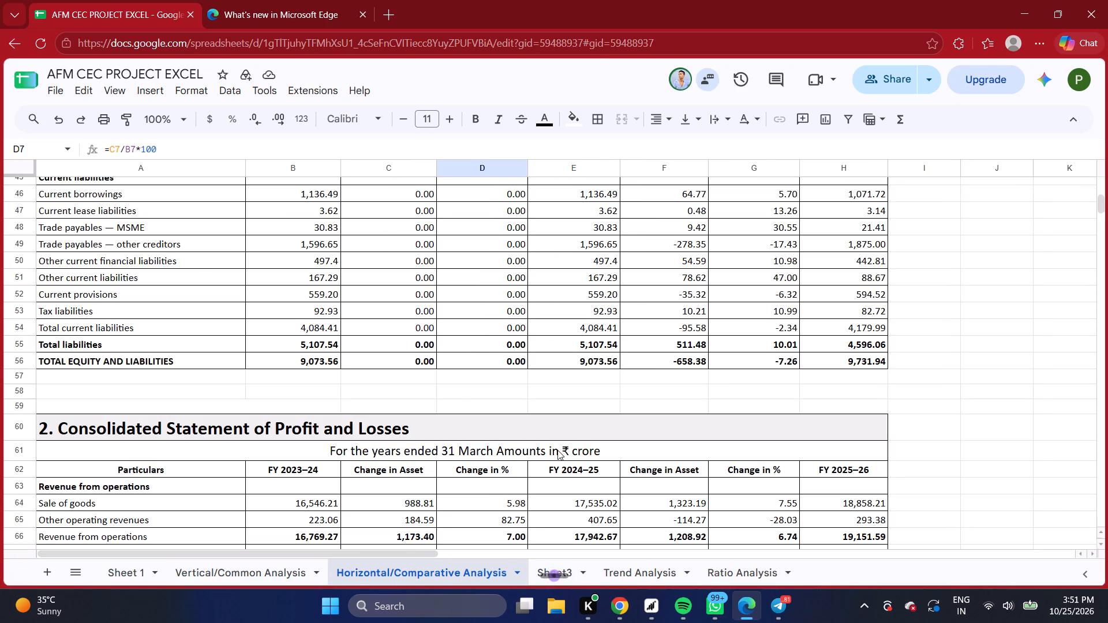
{"action": "scroll", "coordinate": [469, 404], "scroll_direction": "down", "scroll_amount": 8}
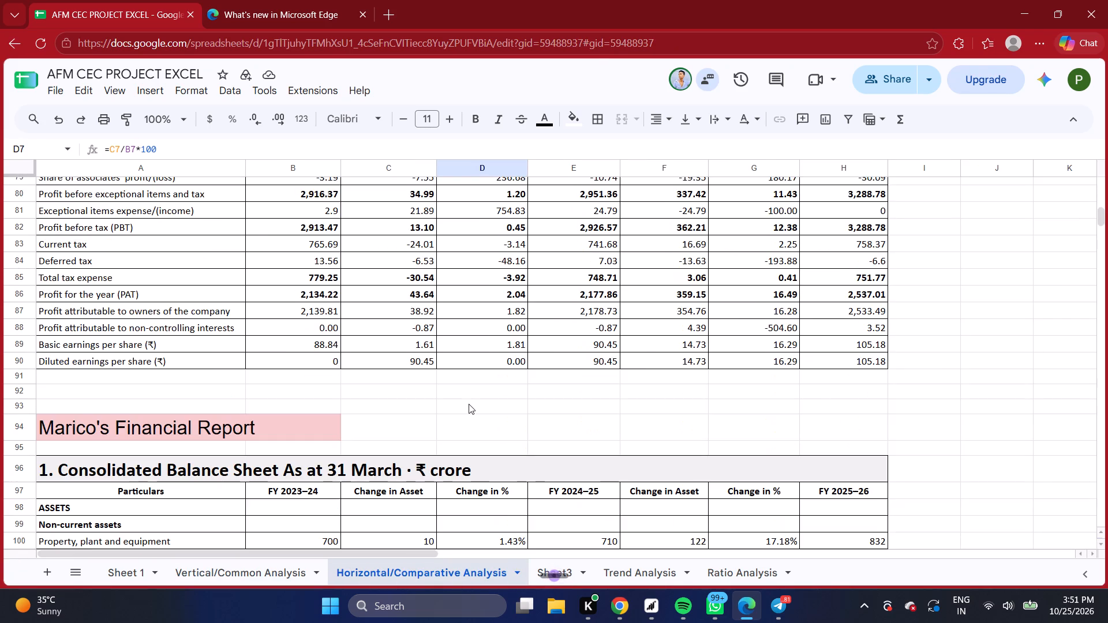
{"action": "scroll", "coordinate": [469, 404], "scroll_direction": "down", "scroll_amount": 7}
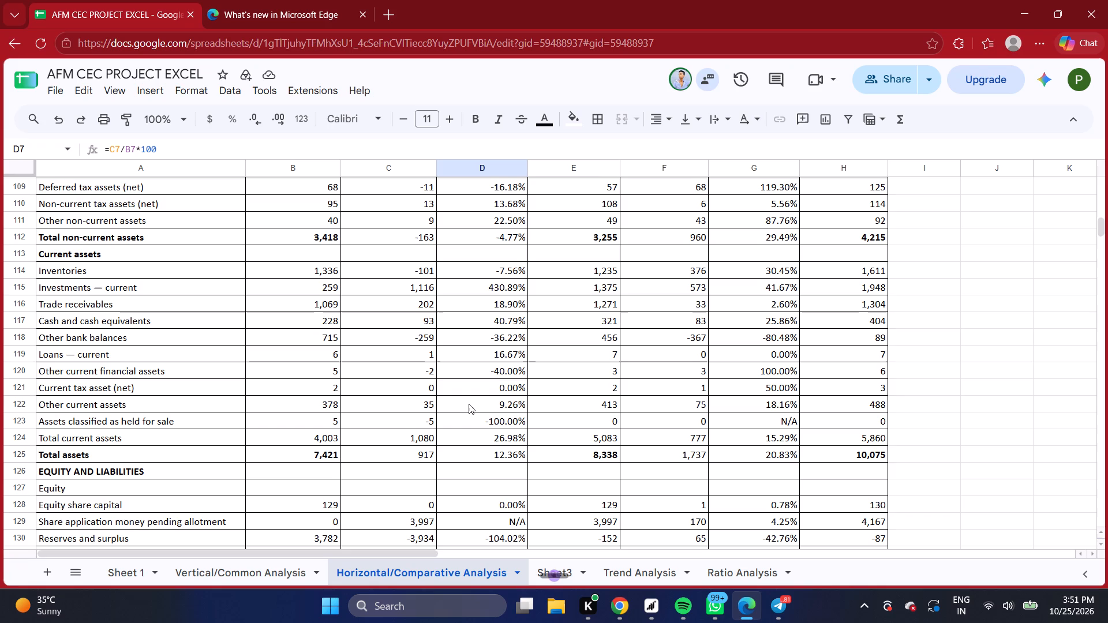
{"action": "scroll", "coordinate": [469, 404], "scroll_direction": "up", "scroll_amount": 3}
{"action": "scroll", "coordinate": [469, 404], "scroll_direction": "down", "scroll_amount": 4}
{"action": "scroll", "coordinate": [469, 404], "scroll_direction": "up", "scroll_amount": 5}
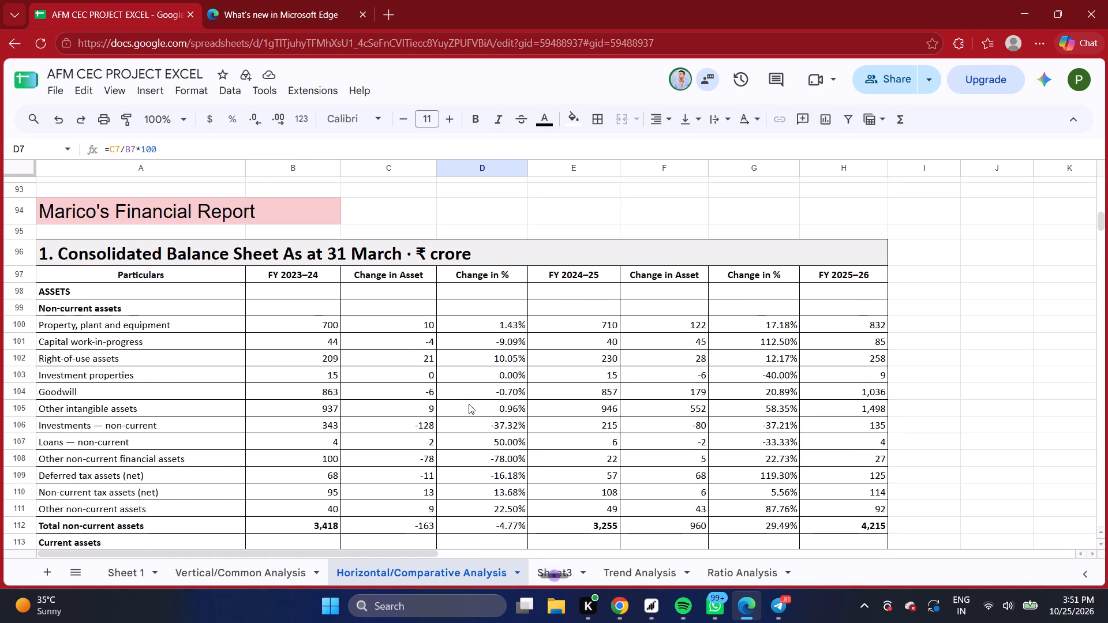
{"action": "scroll", "coordinate": [469, 404], "scroll_direction": "down", "scroll_amount": 1}
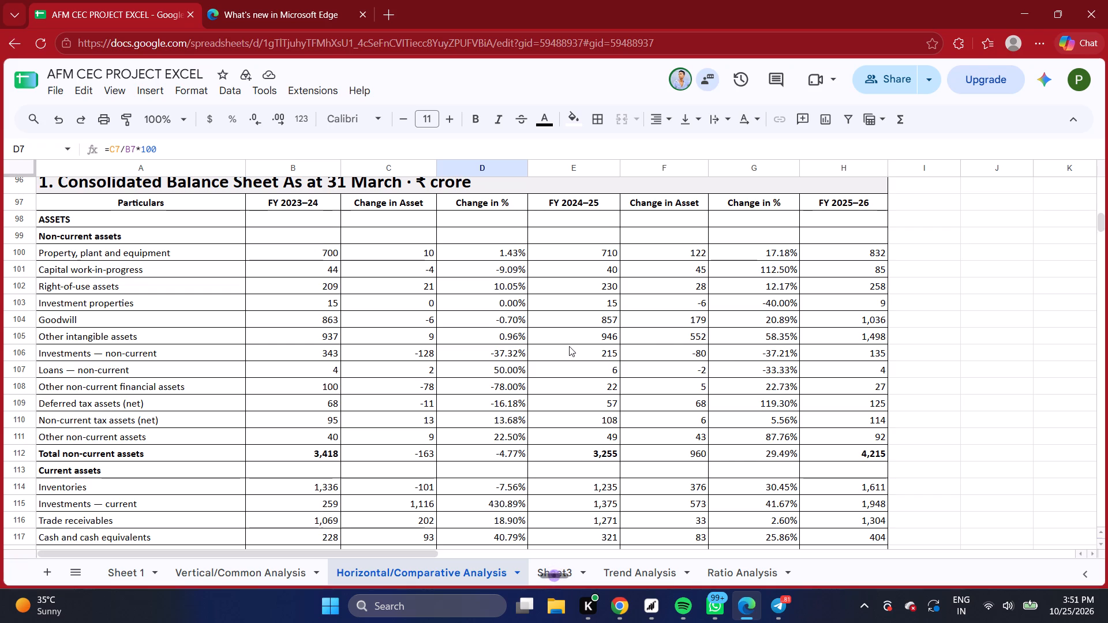
{"action": "scroll", "coordinate": [569, 346], "scroll_direction": "down", "scroll_amount": 18}
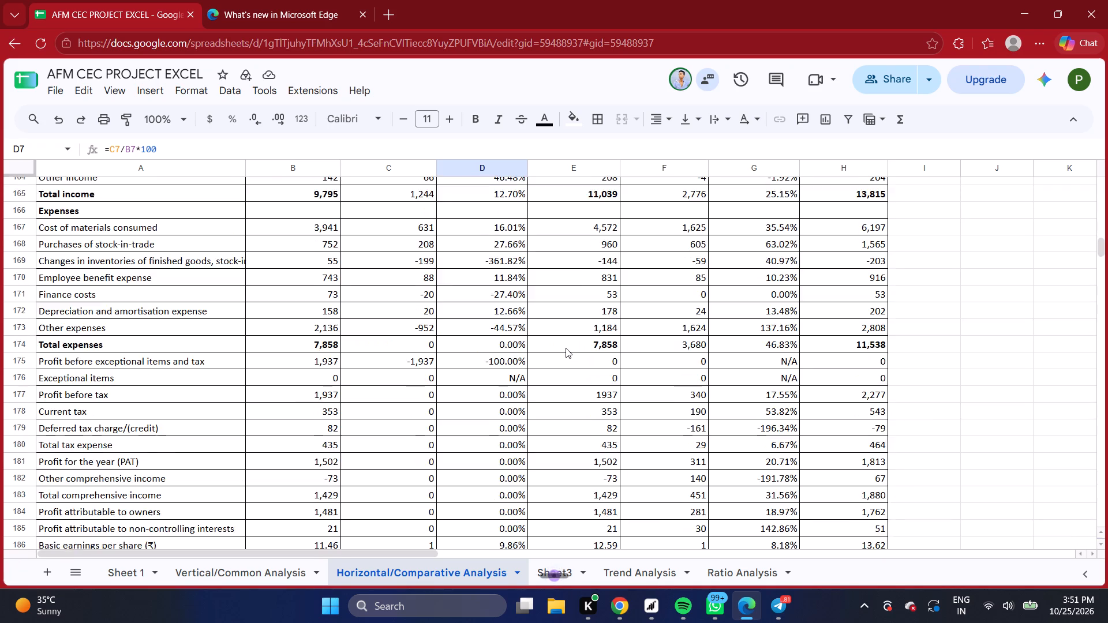
{"action": "scroll", "coordinate": [566, 348], "scroll_direction": "down", "scroll_amount": 3}
{"action": "scroll", "coordinate": [565, 349], "scroll_direction": "up", "scroll_amount": 1}
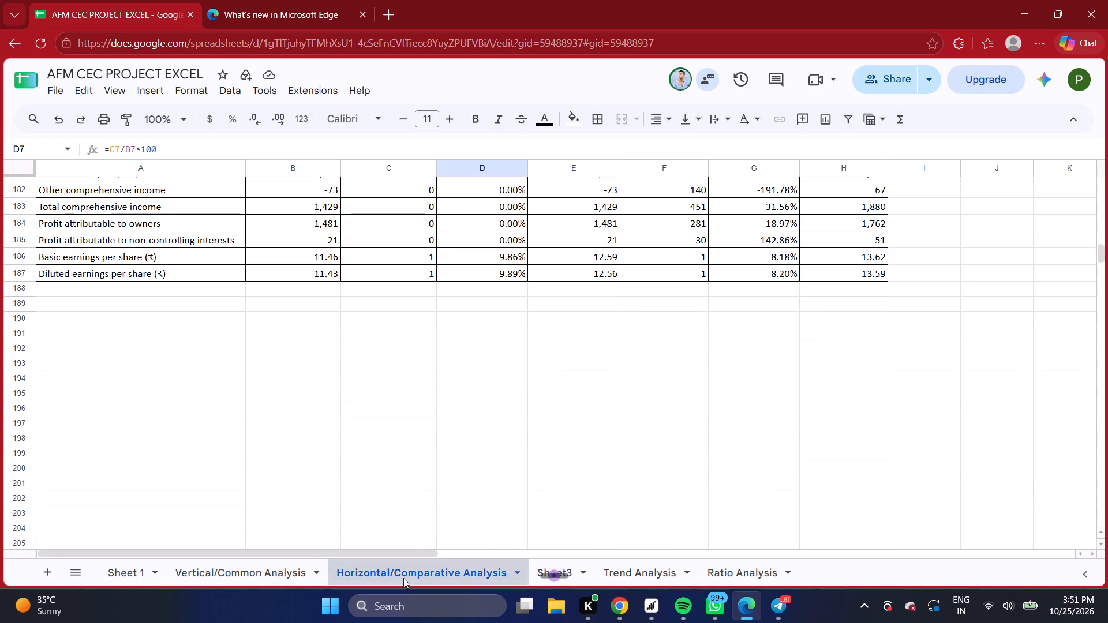
Review the % Analysis columns of Marico's and Britannia's statements in the Vertical/Common Analysis sheet.
{"action": "left_click", "coordinate": [290, 564]}
{"action": "scroll", "coordinate": [660, 457], "scroll_direction": "up", "scroll_amount": 8}
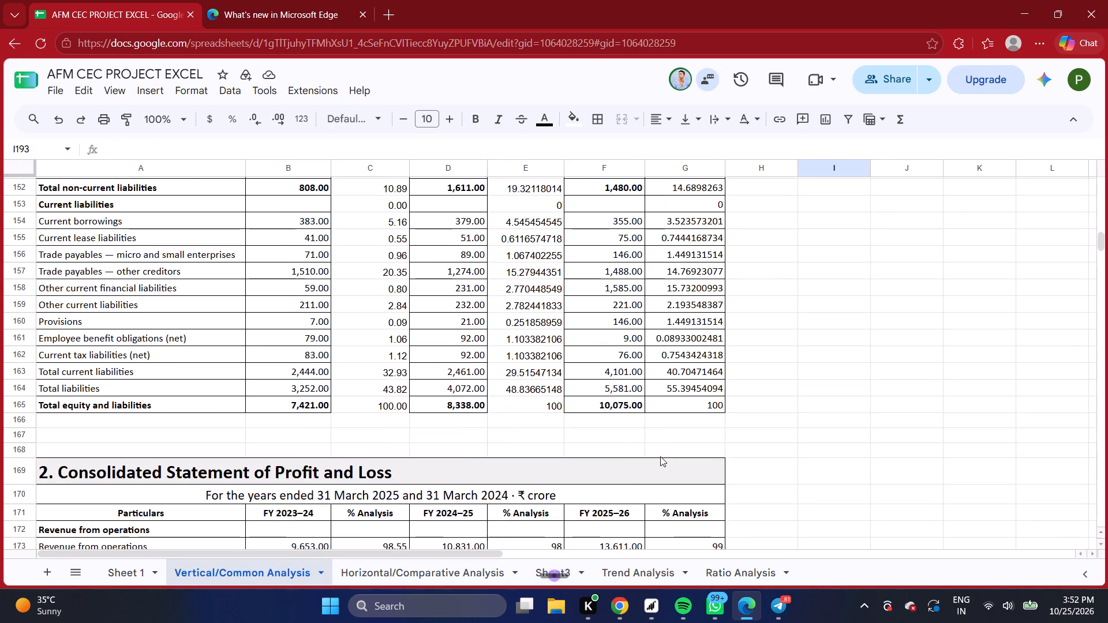
{"action": "scroll", "coordinate": [660, 456], "scroll_direction": "up", "scroll_amount": 15}
{"action": "scroll", "coordinate": [660, 456], "scroll_direction": "down", "scroll_amount": 3}
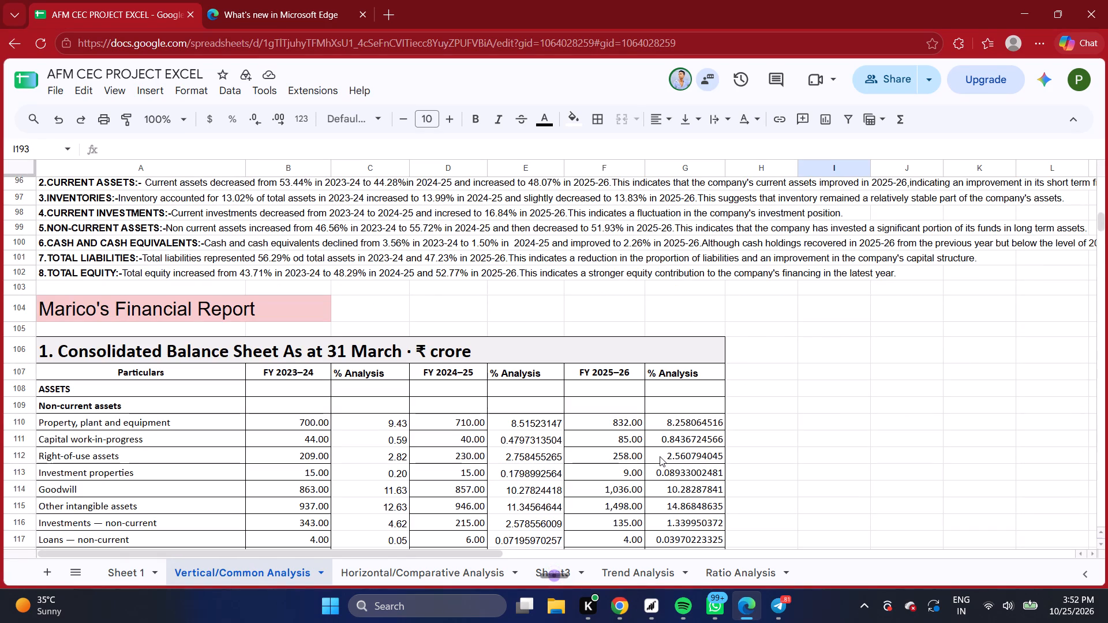
{"action": "scroll", "coordinate": [660, 456], "scroll_direction": "up", "scroll_amount": 11}
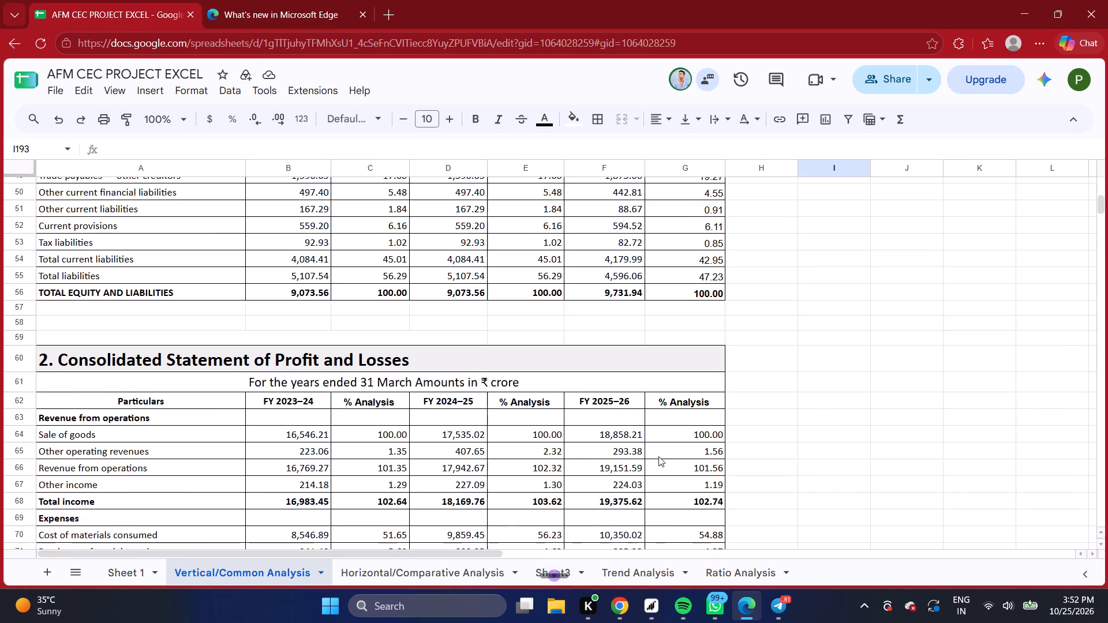
{"action": "scroll", "coordinate": [658, 456], "scroll_direction": "up", "scroll_amount": 13}
{"action": "scroll", "coordinate": [657, 456], "scroll_direction": "down", "scroll_amount": 1}
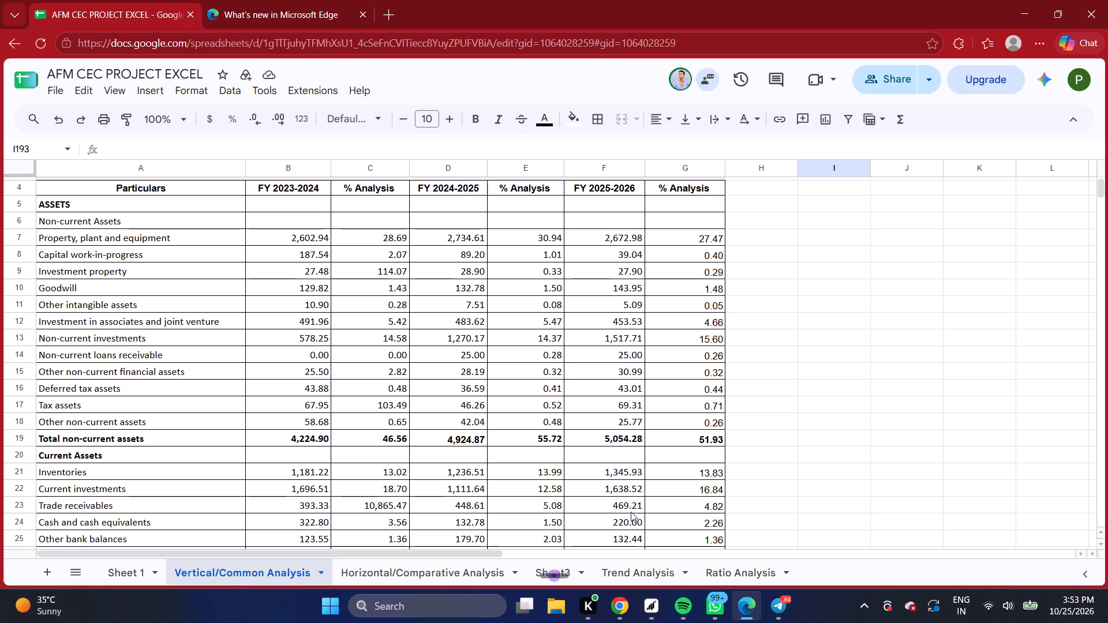
{"action": "scroll", "coordinate": [545, 525], "scroll_direction": "down", "scroll_amount": 7}
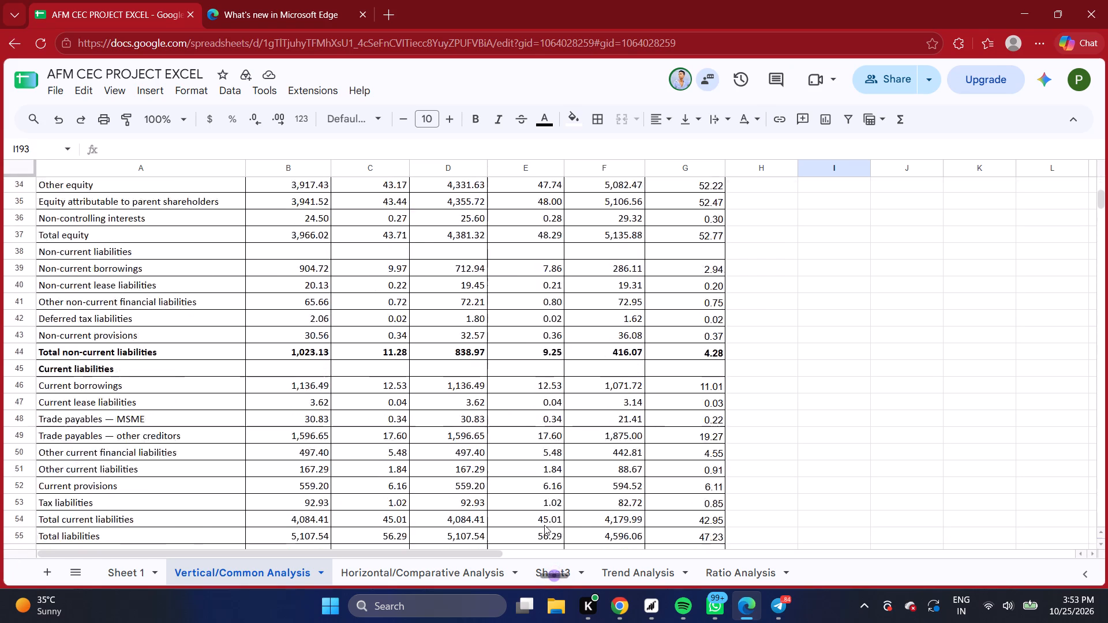
{"action": "scroll", "coordinate": [544, 525], "scroll_direction": "down", "scroll_amount": 6}
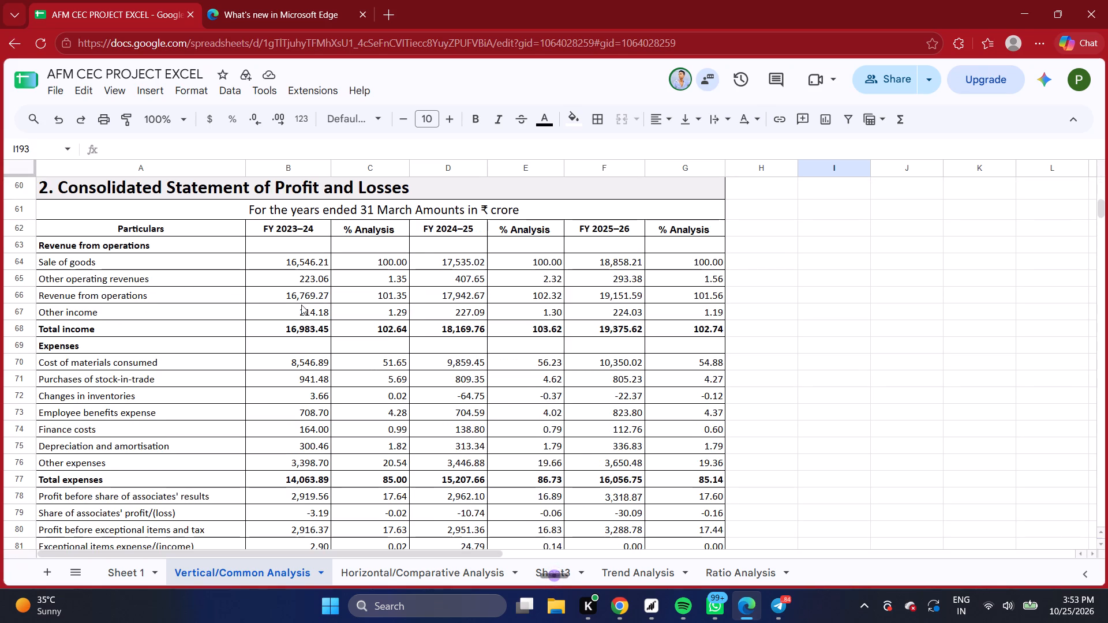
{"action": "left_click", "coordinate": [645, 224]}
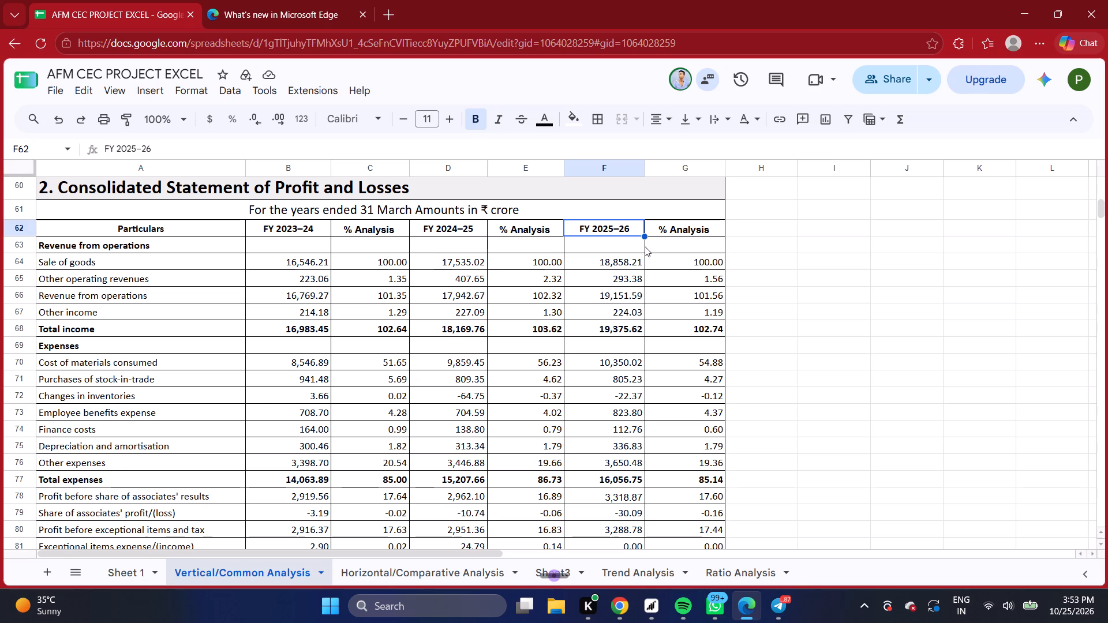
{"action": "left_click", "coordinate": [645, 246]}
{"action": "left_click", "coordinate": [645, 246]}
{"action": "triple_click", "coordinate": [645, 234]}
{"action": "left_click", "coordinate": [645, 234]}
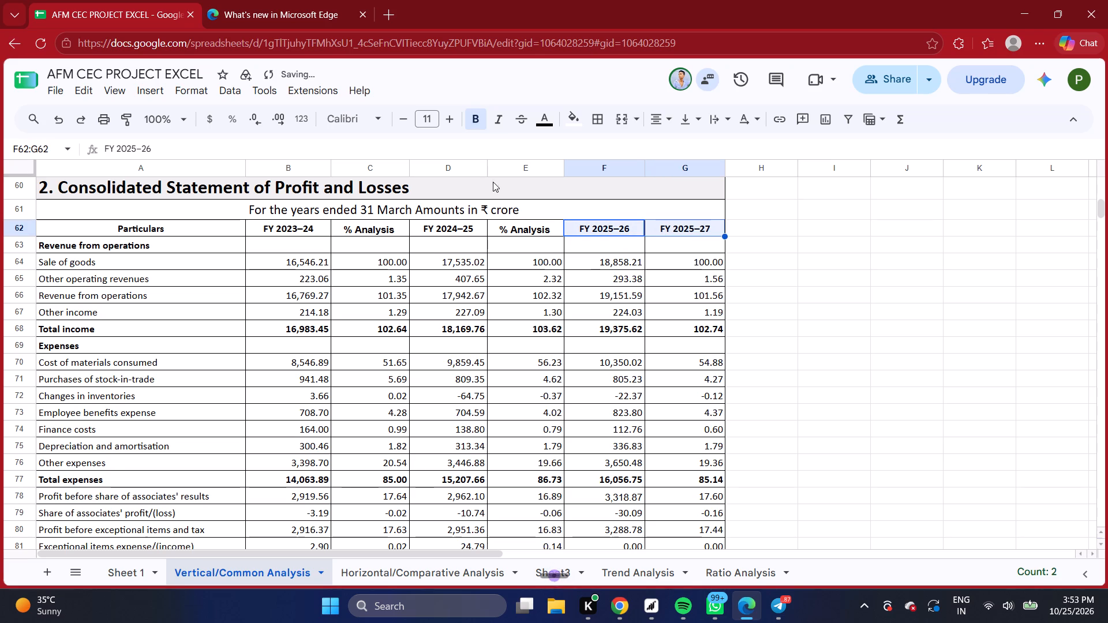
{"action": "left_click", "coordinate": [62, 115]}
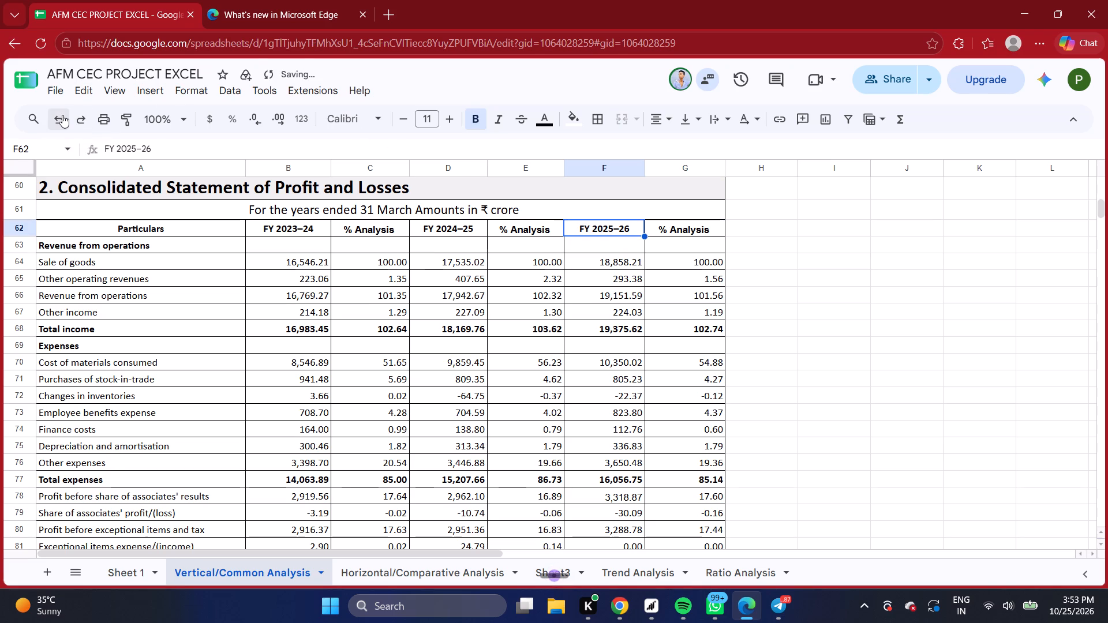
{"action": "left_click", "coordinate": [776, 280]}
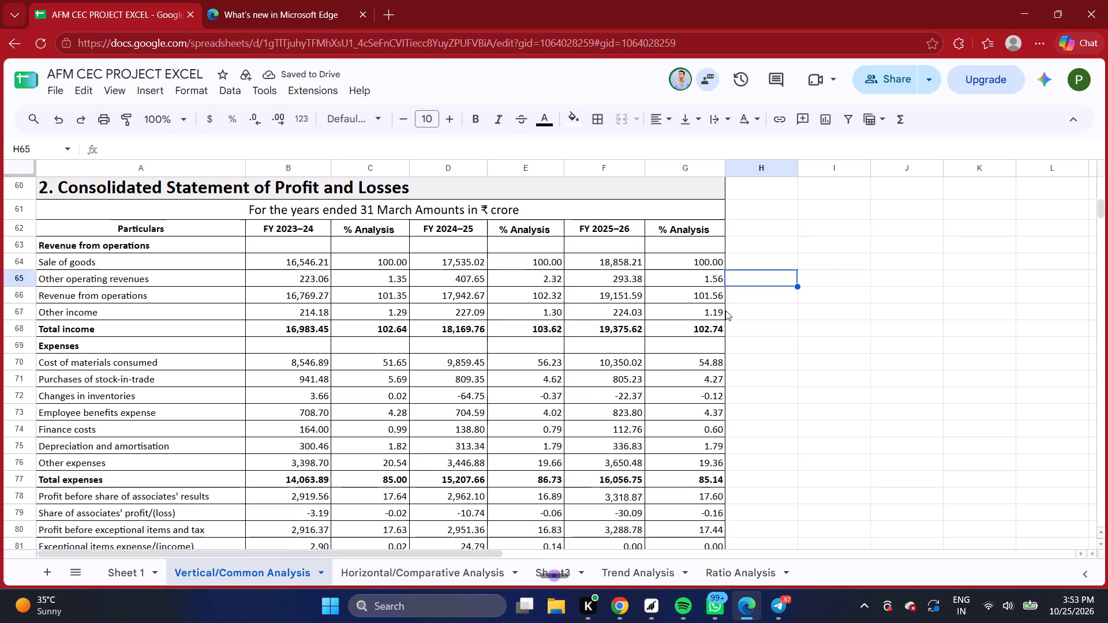
Read through the Vertical/Common Analysis sheet, covering Britannia's statements and balance sheet interpretation and Marico's balance sheet and profit and loss tables.
{"action": "scroll", "coordinate": [725, 310], "scroll_direction": "up", "scroll_amount": 2}
{"action": "scroll", "coordinate": [725, 310], "scroll_direction": "down", "scroll_amount": 1}
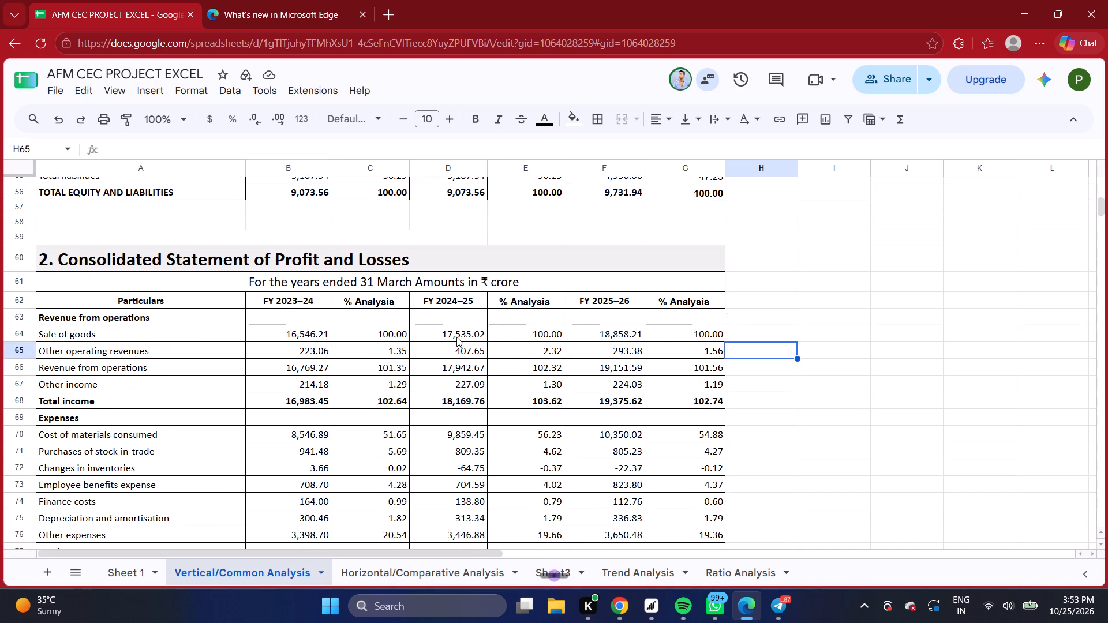
{"action": "scroll", "coordinate": [328, 314], "scroll_direction": "up", "scroll_amount": 18}
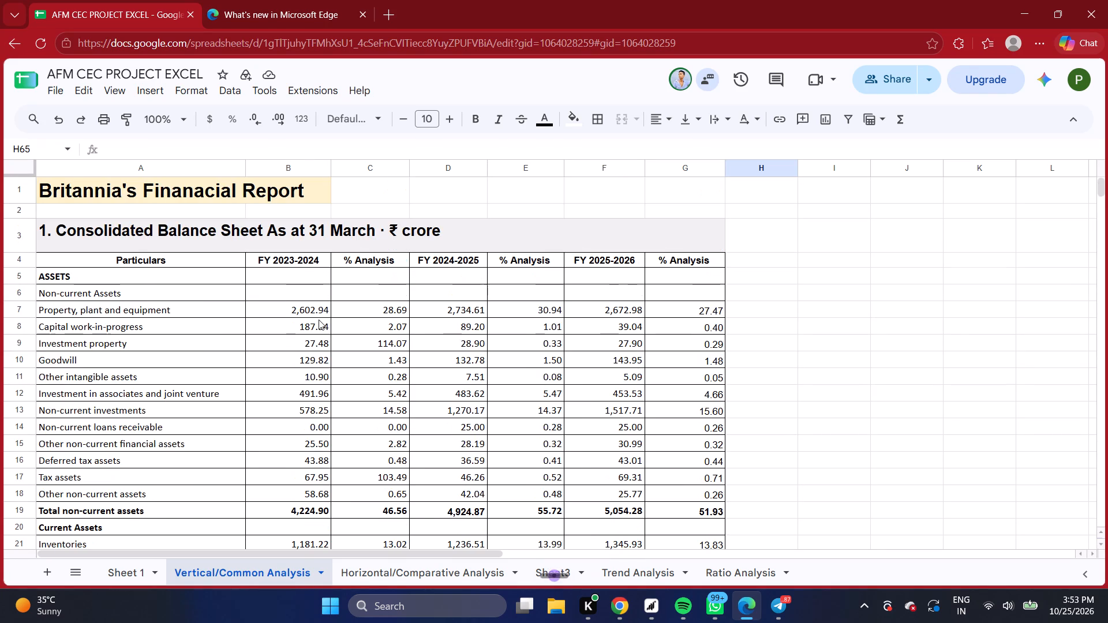
{"action": "scroll", "coordinate": [318, 321], "scroll_direction": "down", "scroll_amount": 16}
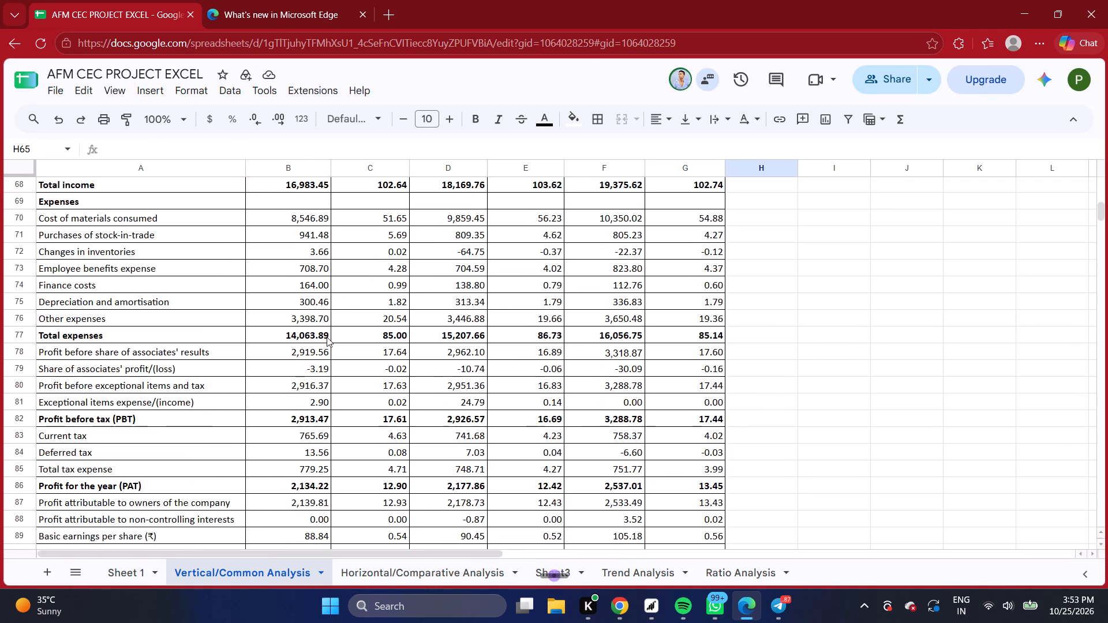
{"action": "scroll", "coordinate": [327, 342], "scroll_direction": "down", "scroll_amount": 4}
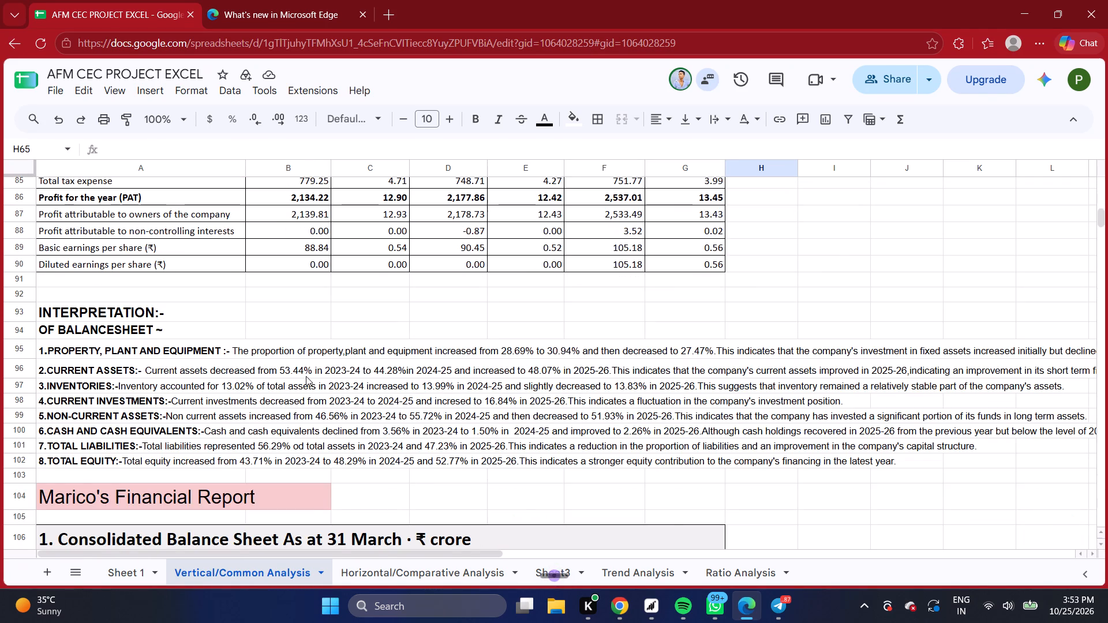
{"action": "scroll", "coordinate": [307, 378], "scroll_direction": "down", "scroll_amount": 4}
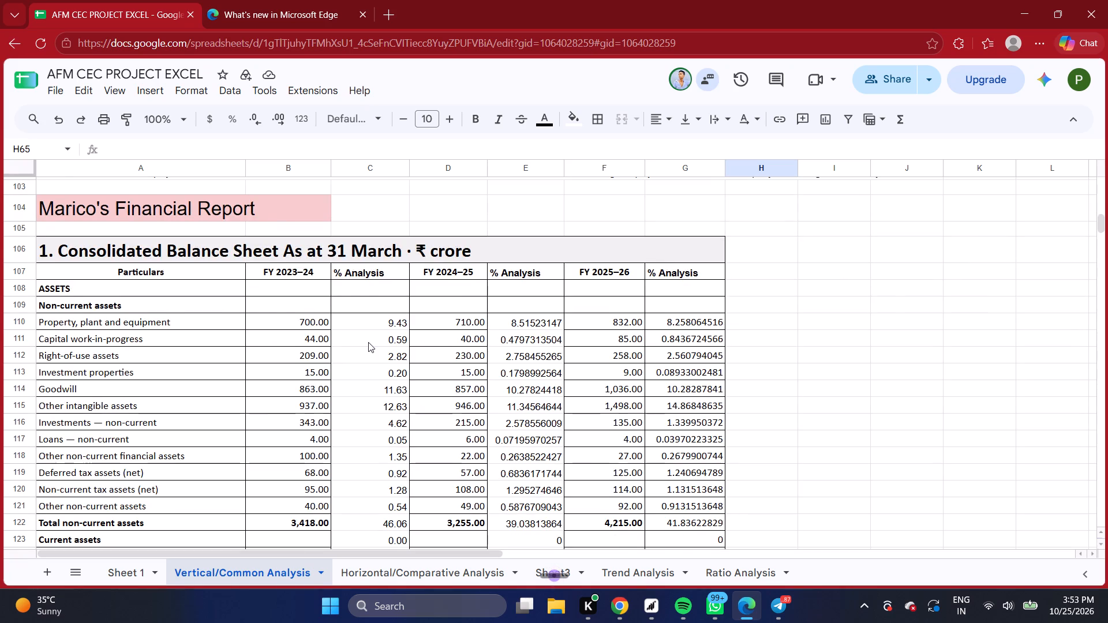
{"action": "scroll", "coordinate": [368, 342], "scroll_direction": "up", "scroll_amount": 5}
{"action": "scroll", "coordinate": [487, 424], "scroll_direction": "up", "scroll_amount": 6}
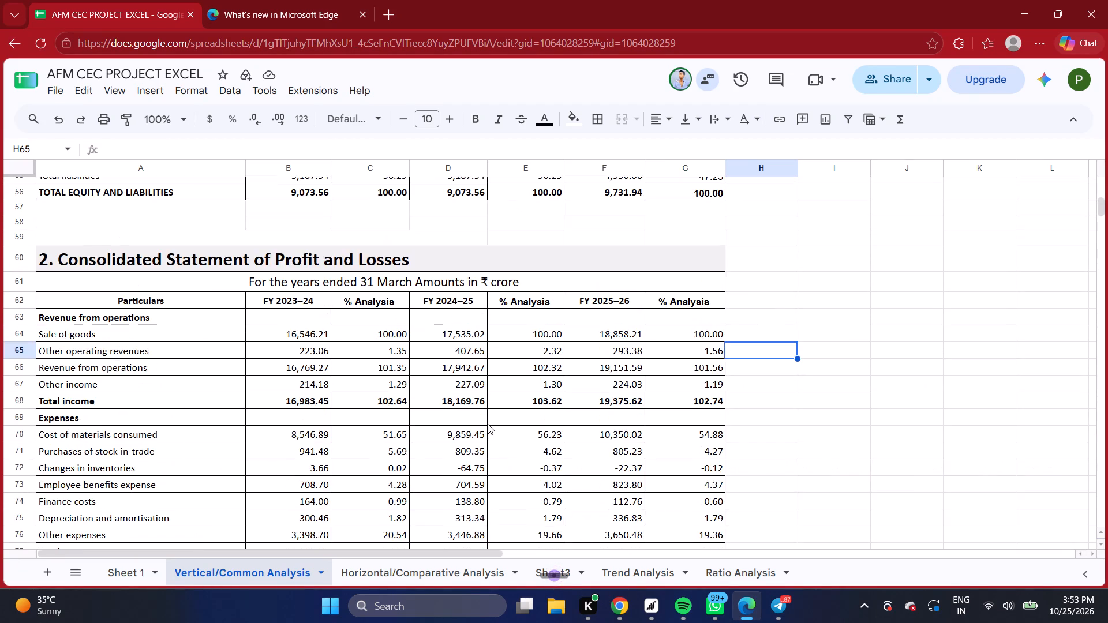
{"action": "scroll", "coordinate": [488, 424], "scroll_direction": "down", "scroll_amount": 11}
{"action": "scroll", "coordinate": [487, 422], "scroll_direction": "down", "scroll_amount": 11}
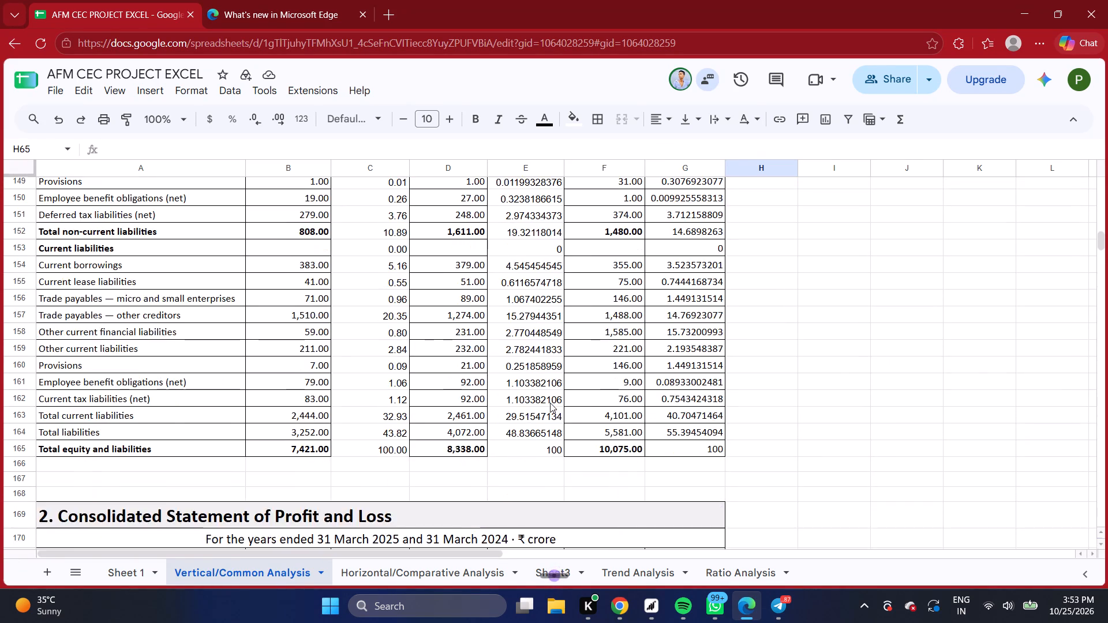
{"action": "scroll", "coordinate": [550, 403], "scroll_direction": "down", "scroll_amount": 2}
{"action": "scroll", "coordinate": [738, 371], "scroll_direction": "down", "scroll_amount": 8}
{"action": "scroll", "coordinate": [716, 373], "scroll_direction": "up", "scroll_amount": 2}
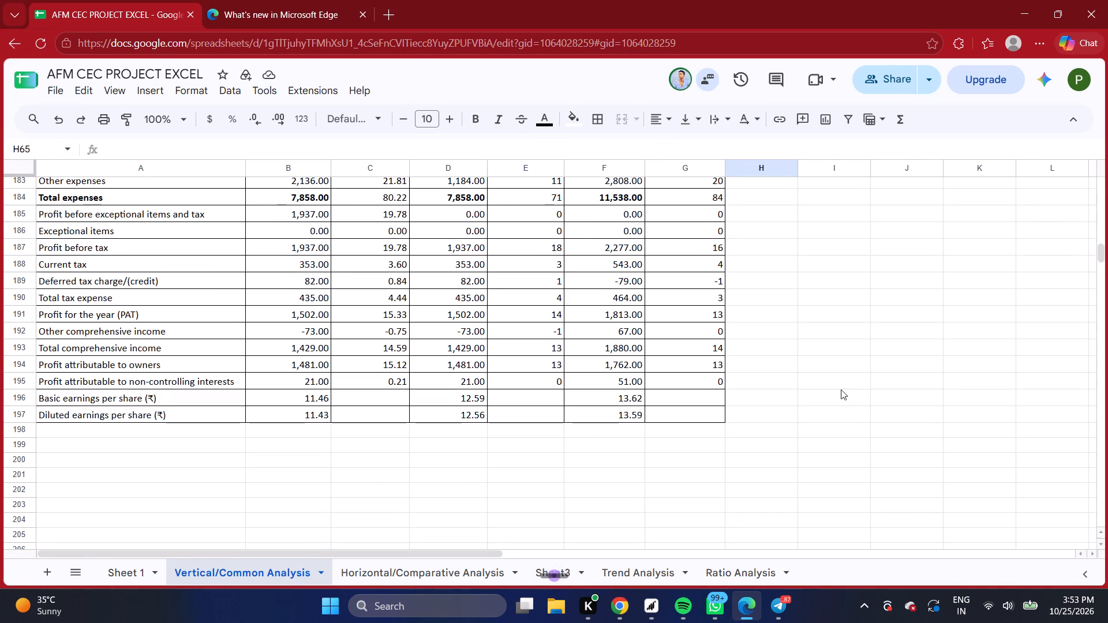
{"action": "left_click", "coordinate": [858, 395]}
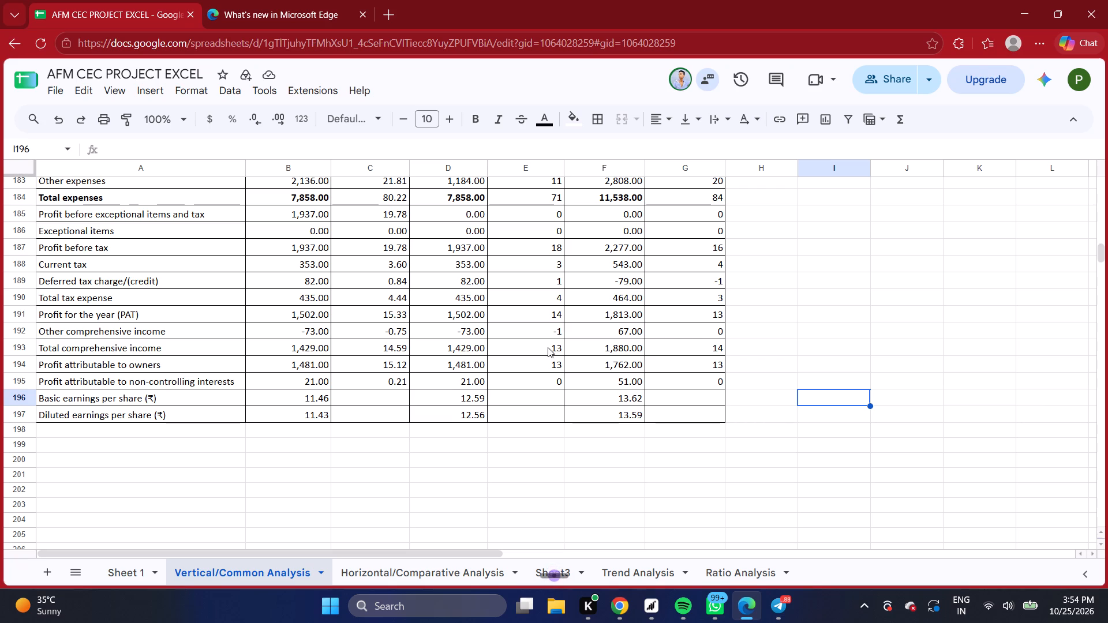
{"action": "scroll", "coordinate": [578, 310], "scroll_direction": "up", "scroll_amount": 1}
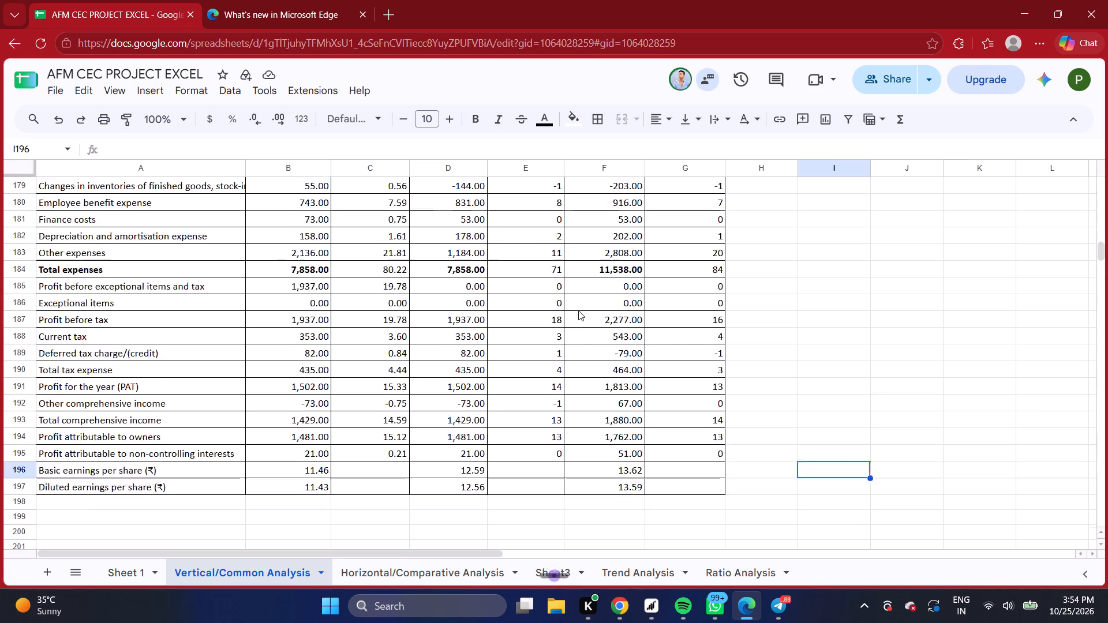
Inspect the FY 2024–25 % Analysis formulas for total expenses and revenue from operations in Marico's profit and loss statement.
{"action": "scroll", "coordinate": [578, 310], "scroll_direction": "up", "scroll_amount": 5}
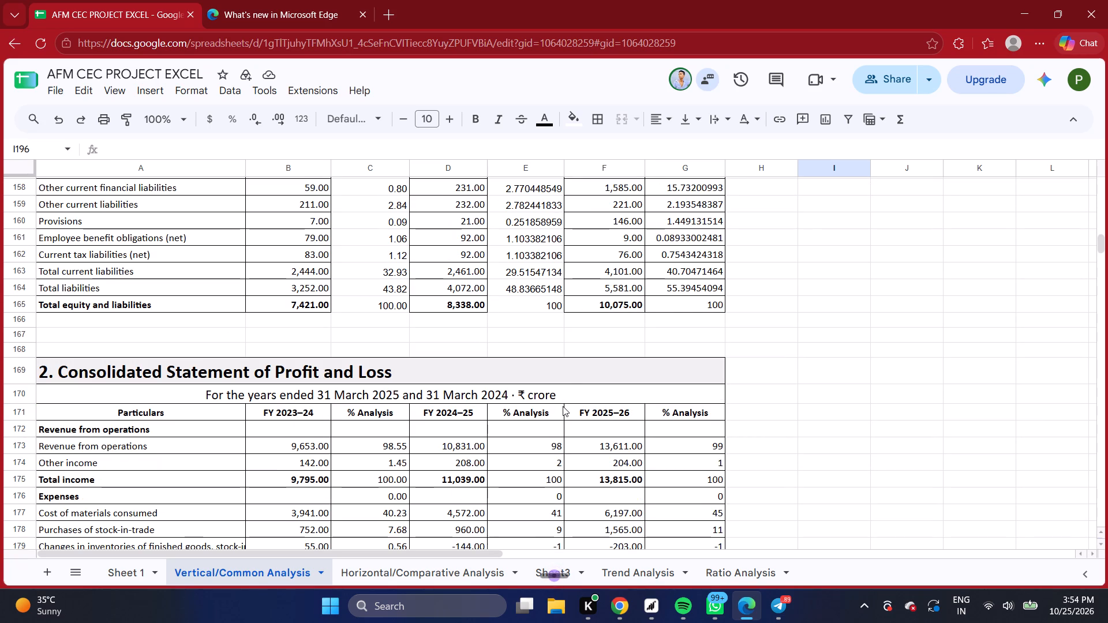
{"action": "left_click", "coordinate": [563, 403]}
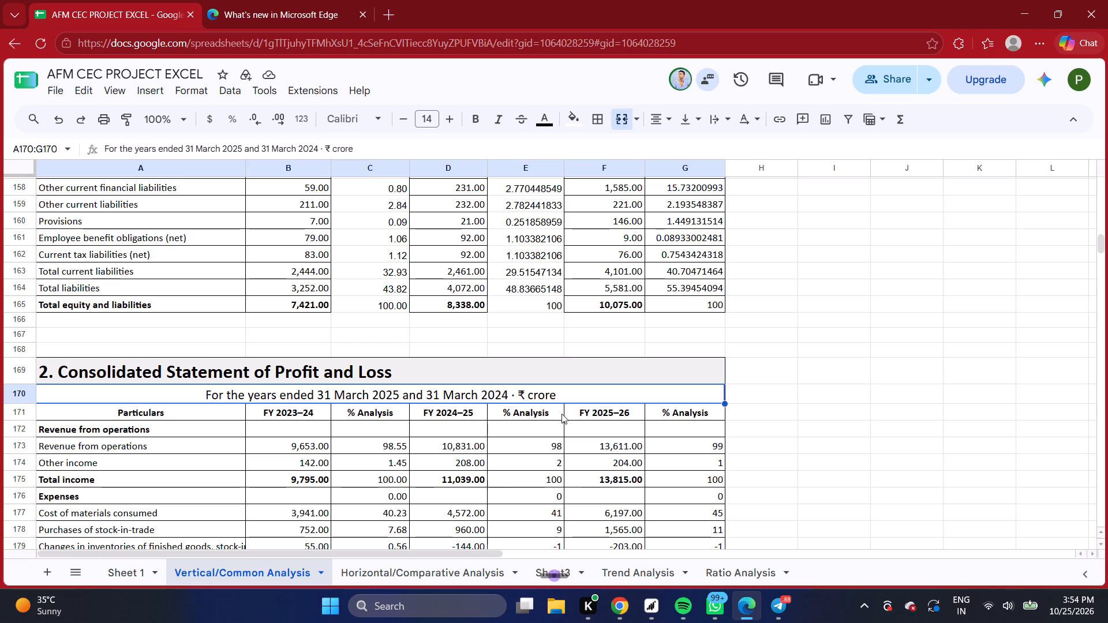
{"action": "left_click", "coordinate": [562, 414]}
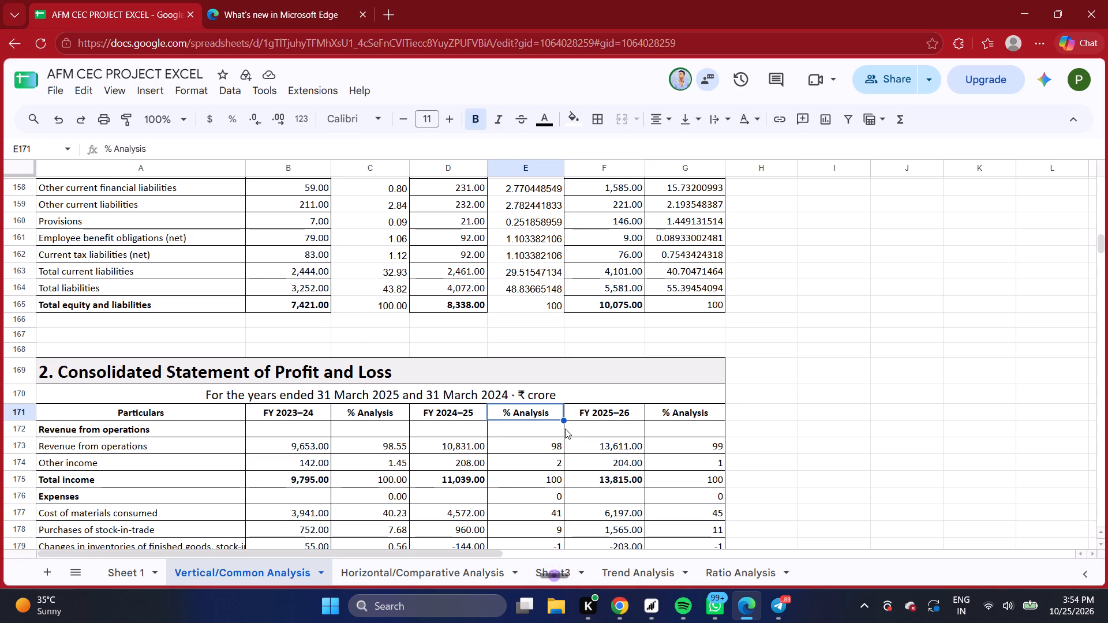
{"action": "left_click", "coordinate": [564, 429]}
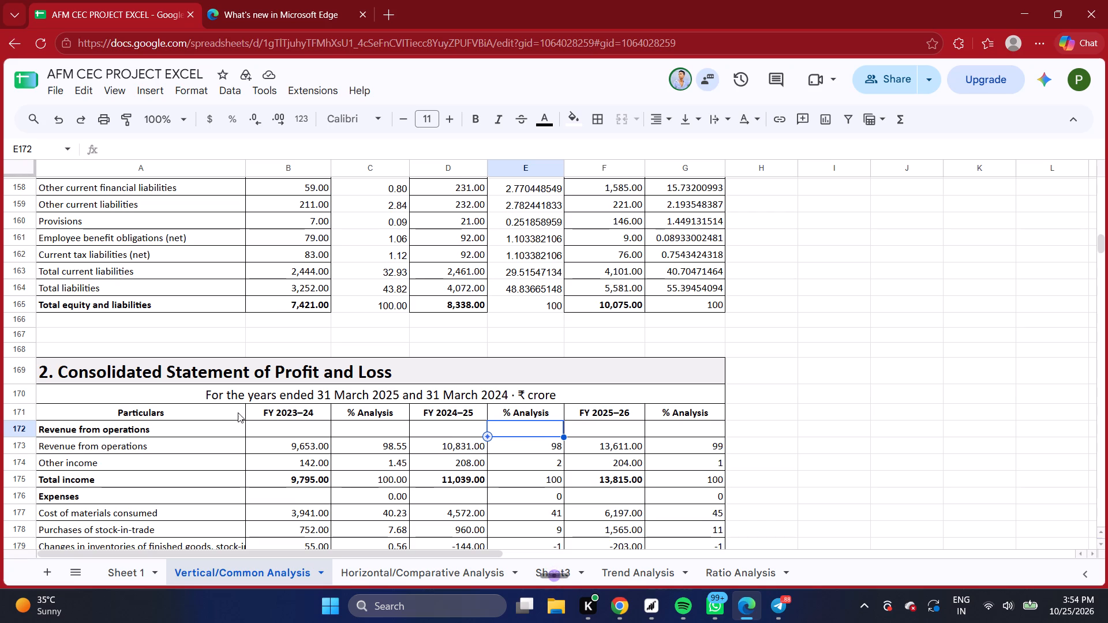
{"action": "scroll", "coordinate": [238, 412], "scroll_direction": "down", "scroll_amount": 2}
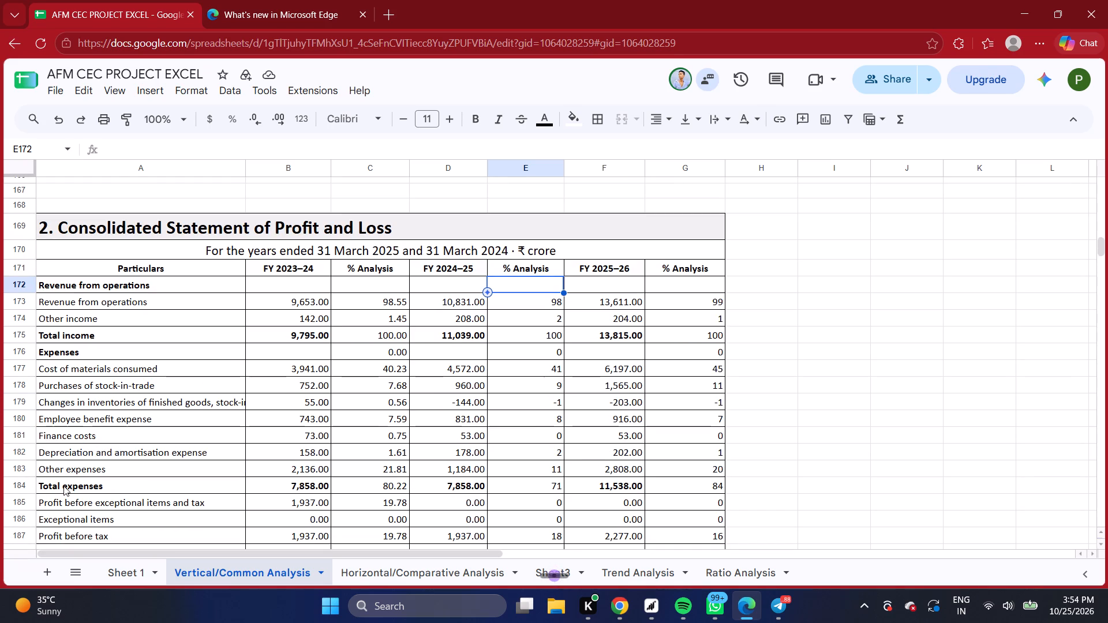
{"action": "left_click", "coordinate": [548, 485]}
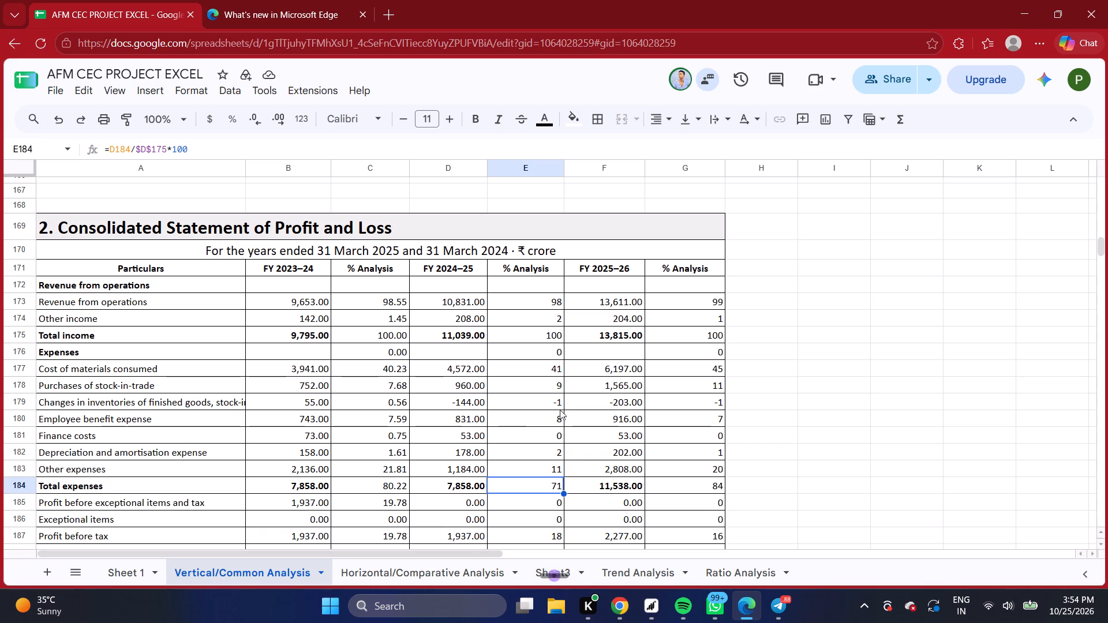
{"action": "left_click", "coordinate": [549, 301]}
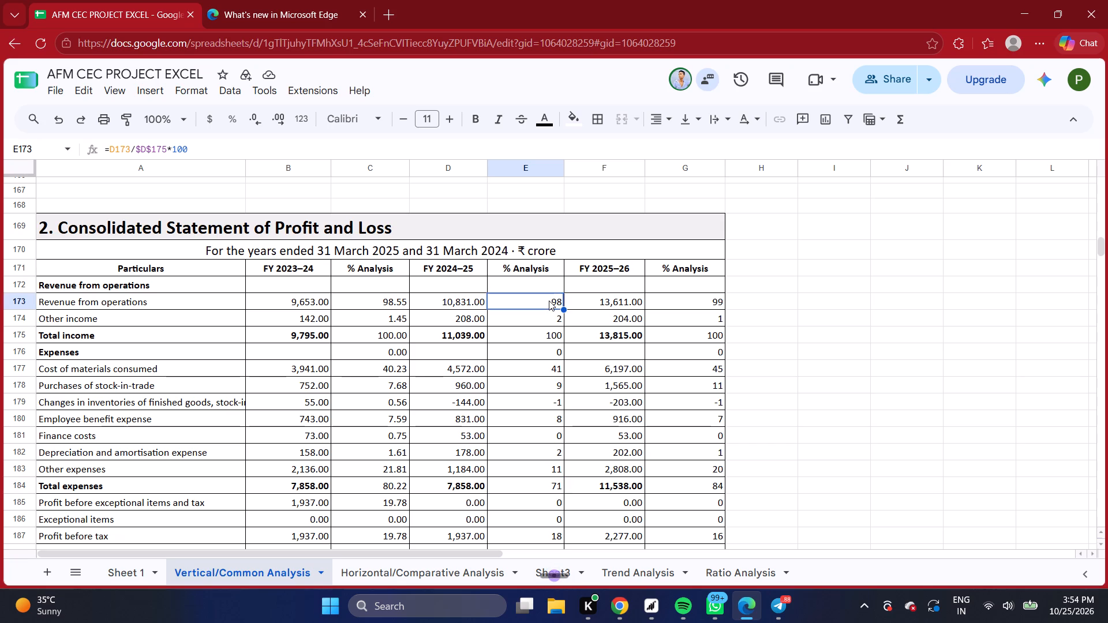
Resize column E, the FY 2024–25 % Analysis column, to a width of 110 pixels.
{"action": "left_click", "coordinate": [563, 260]}
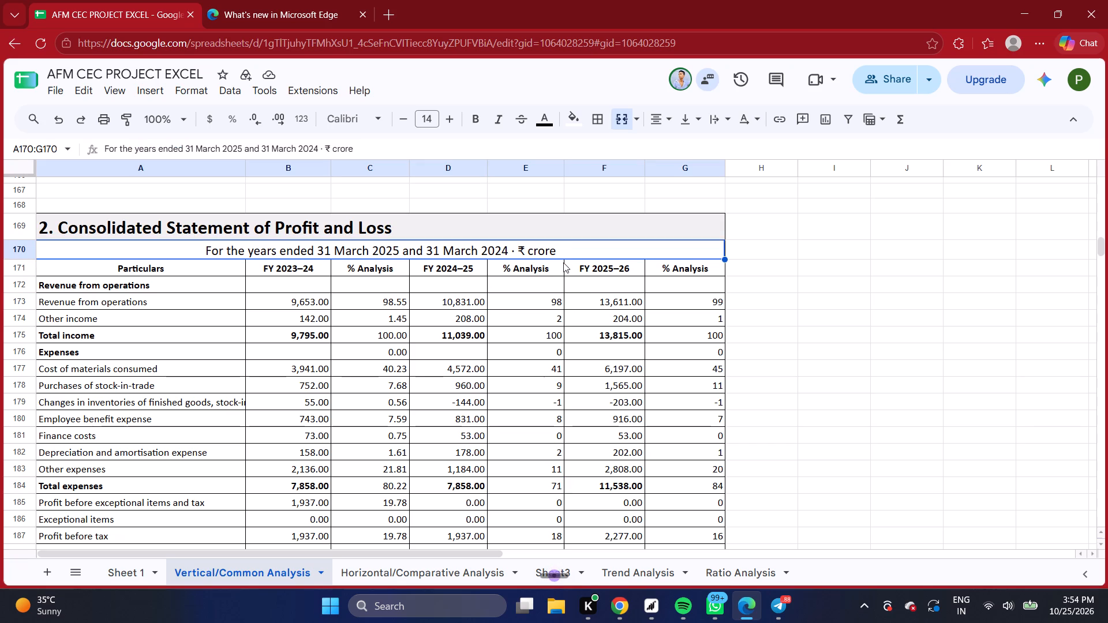
{"action": "left_click", "coordinate": [563, 269]}
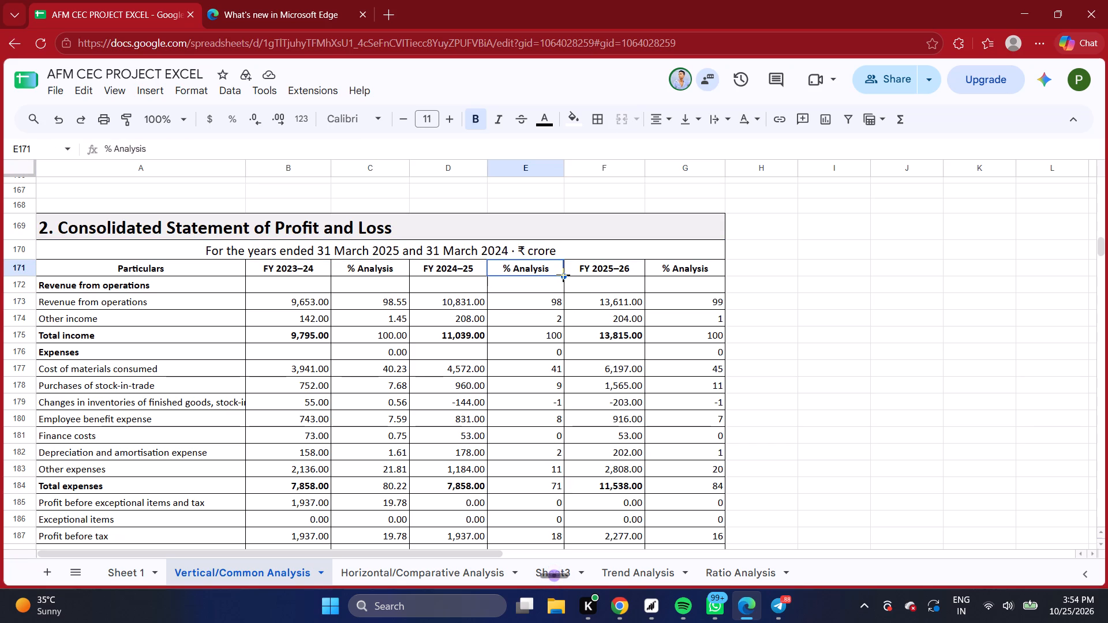
{"action": "left_click_drag", "start_coordinate": [563, 275], "coordinate": [569, 264]}
{"action": "left_click_drag", "start_coordinate": [569, 264], "coordinate": [553, 265]}
{"action": "left_click", "coordinate": [553, 265]}
{"action": "left_click", "coordinate": [561, 167]}
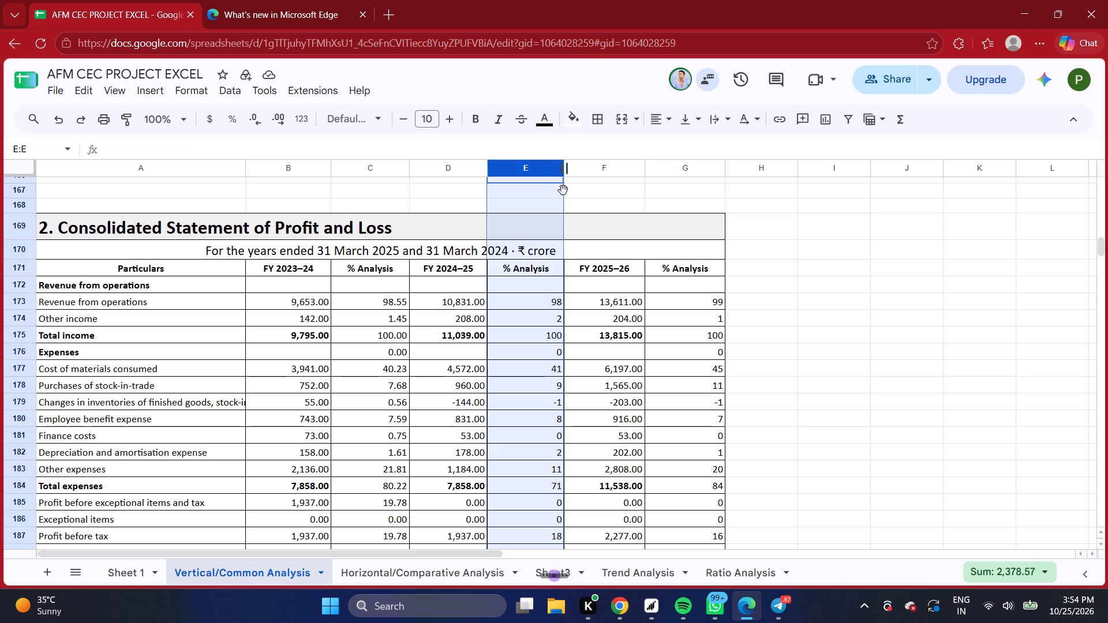
{"action": "left_click", "coordinate": [562, 199]}
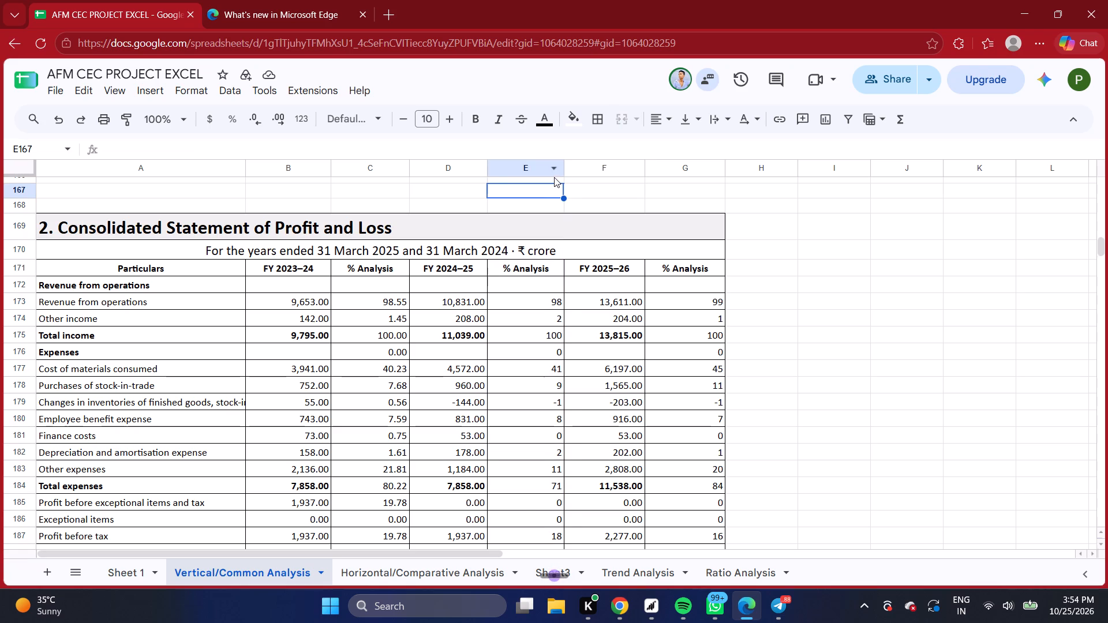
{"action": "left_click", "coordinate": [554, 175]}
{"action": "left_click", "coordinate": [554, 175]}
{"action": "left_click", "coordinate": [551, 171]}
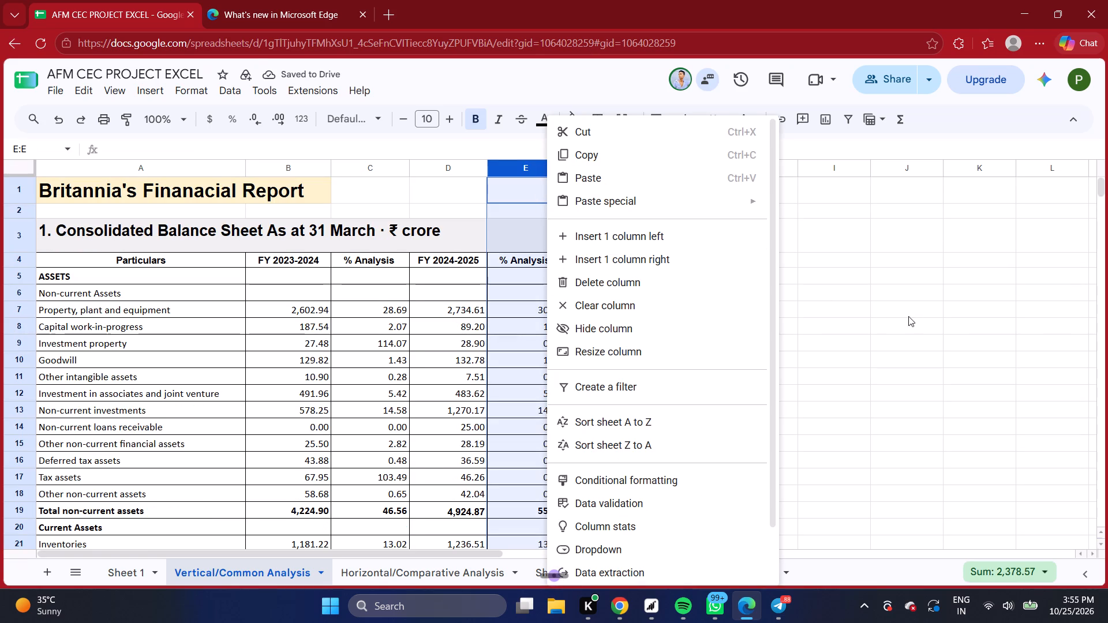
{"action": "left_click", "coordinate": [642, 355]}
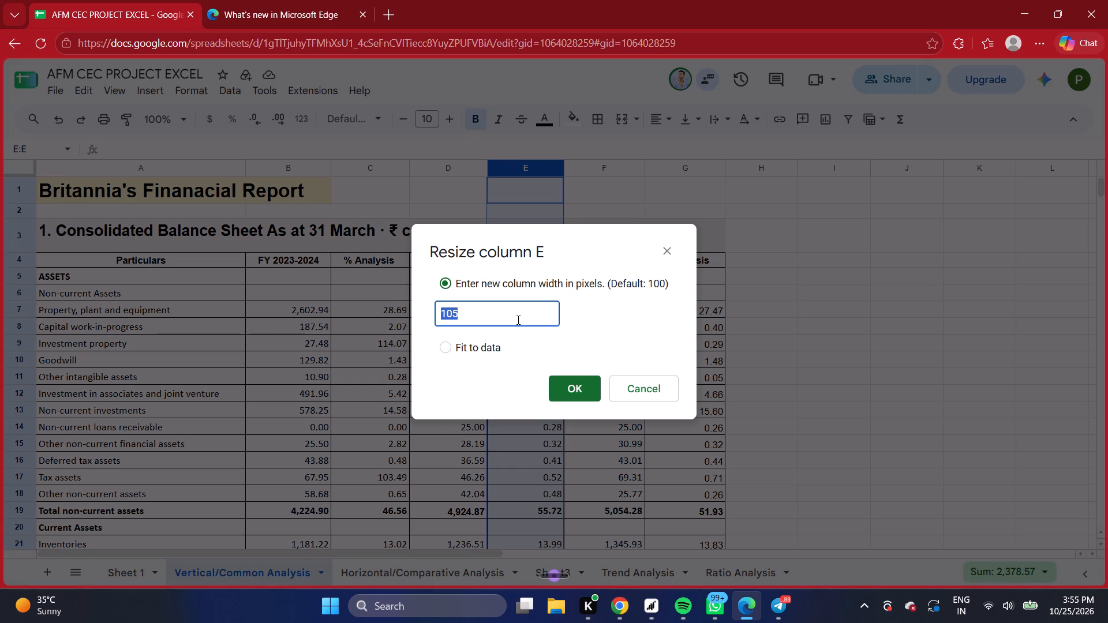
{"action": "key", "text": "BackSpace"}
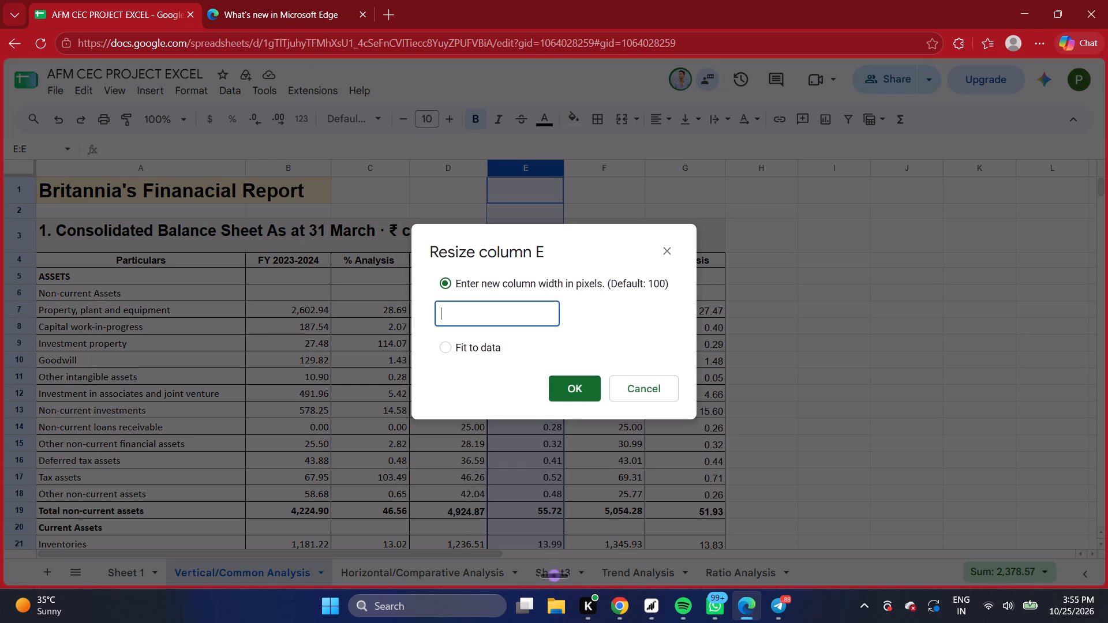
{"action": "type", "text": "110"}
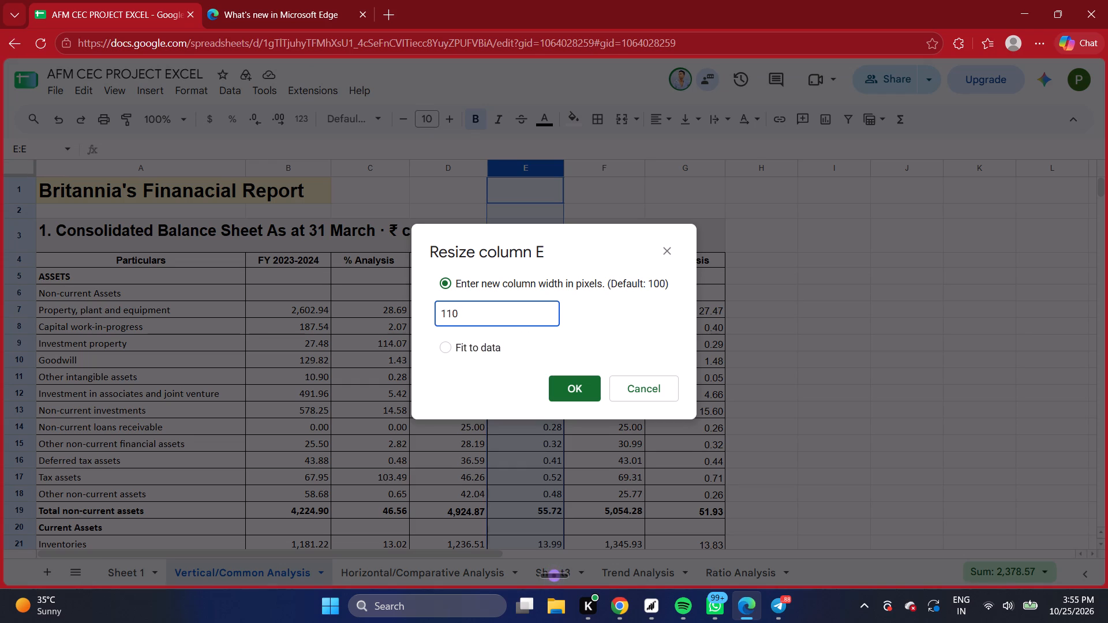
{"action": "key", "text": "Return"}
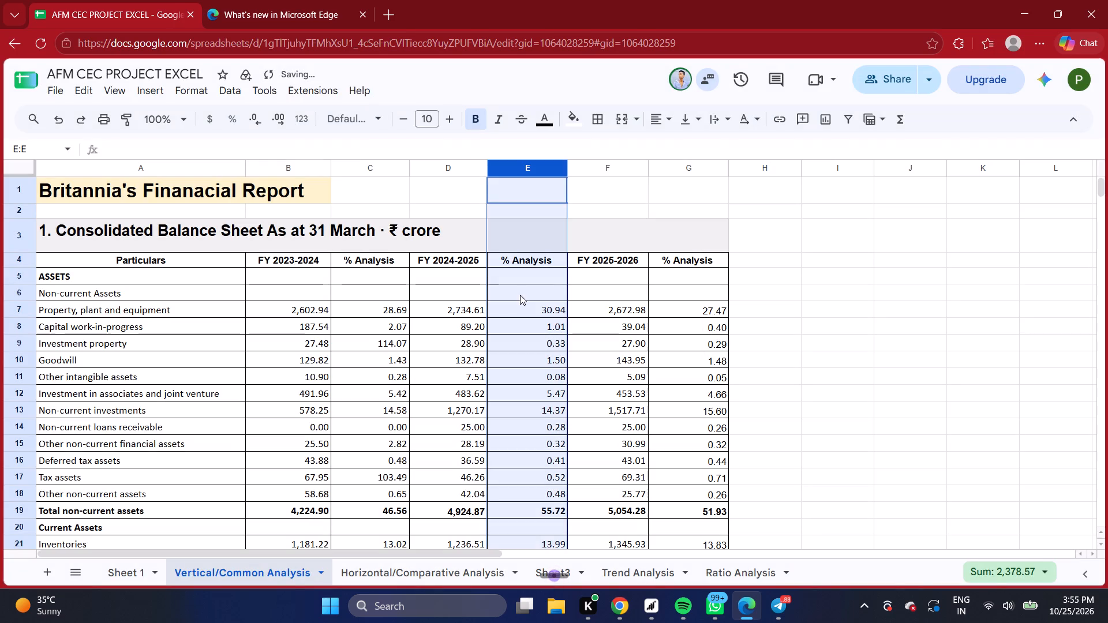
{"action": "scroll", "coordinate": [624, 383], "scroll_direction": "down", "scroll_amount": 1}
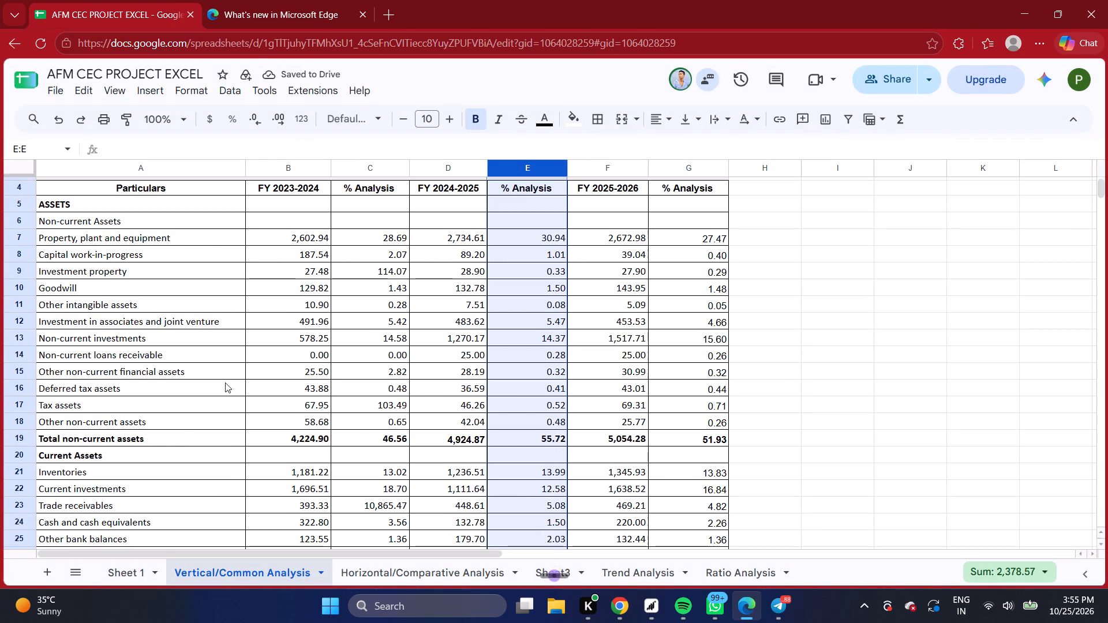
{"action": "scroll", "coordinate": [462, 376], "scroll_direction": "down", "scroll_amount": 1}
{"action": "scroll", "coordinate": [520, 367], "scroll_direction": "up", "scroll_amount": 2}
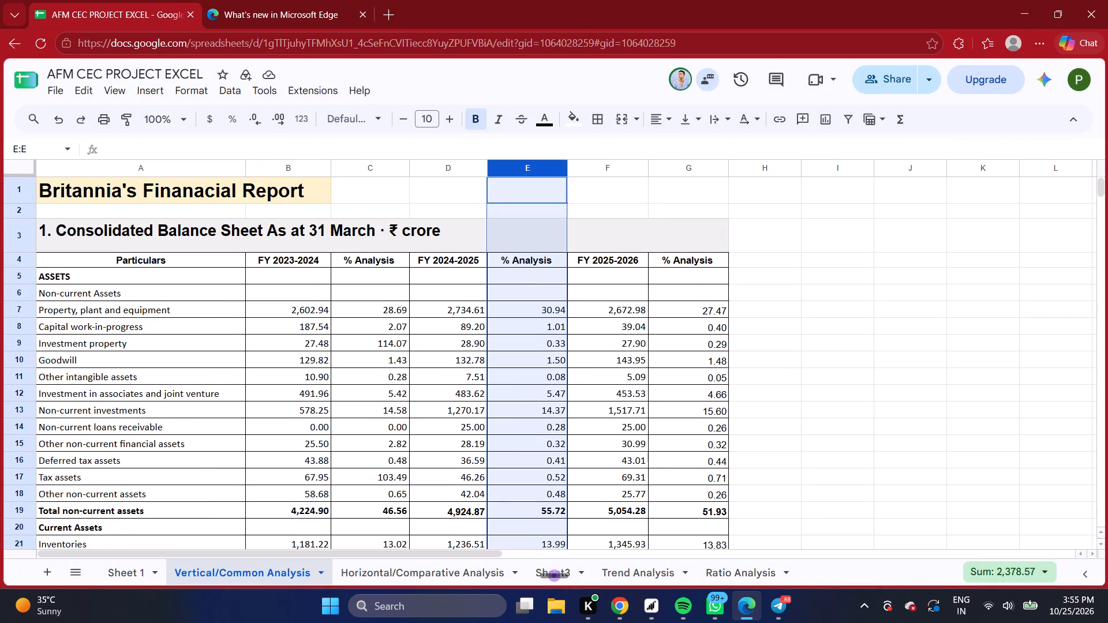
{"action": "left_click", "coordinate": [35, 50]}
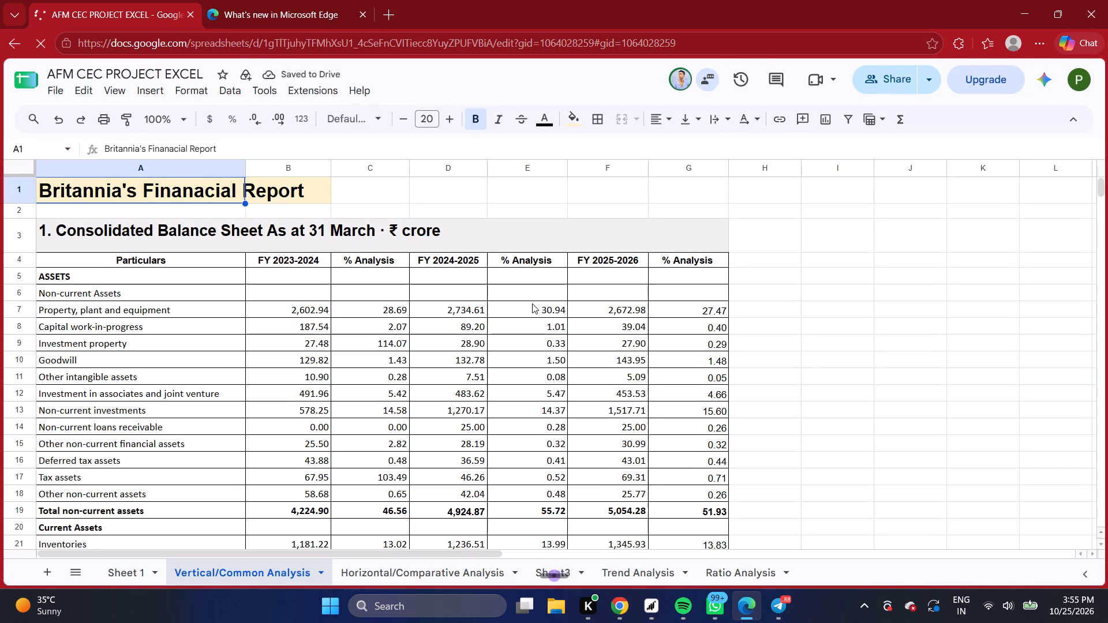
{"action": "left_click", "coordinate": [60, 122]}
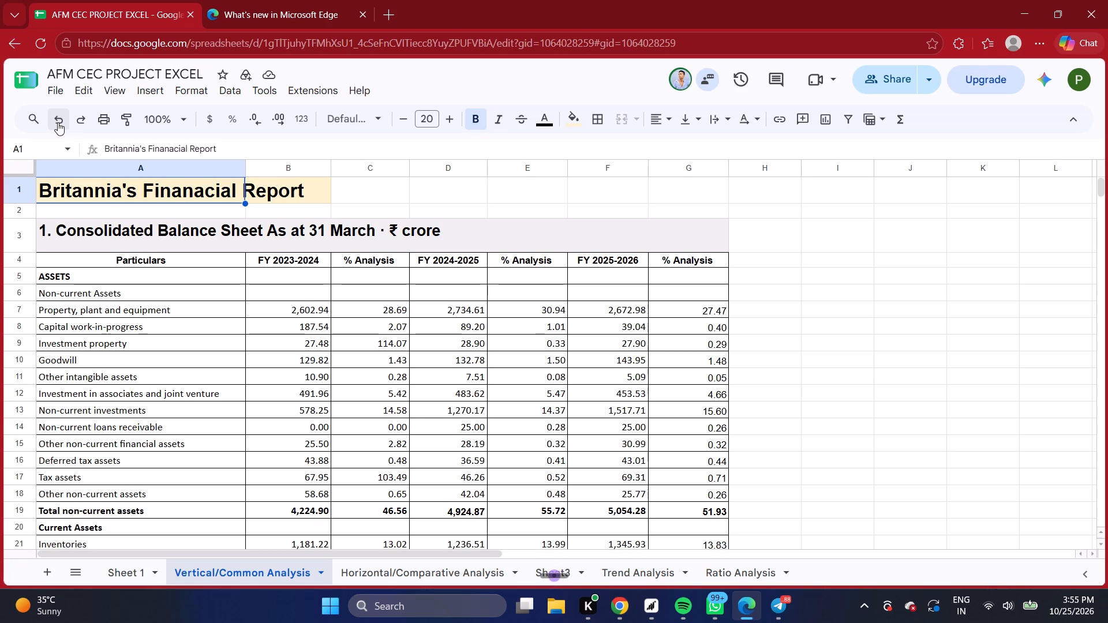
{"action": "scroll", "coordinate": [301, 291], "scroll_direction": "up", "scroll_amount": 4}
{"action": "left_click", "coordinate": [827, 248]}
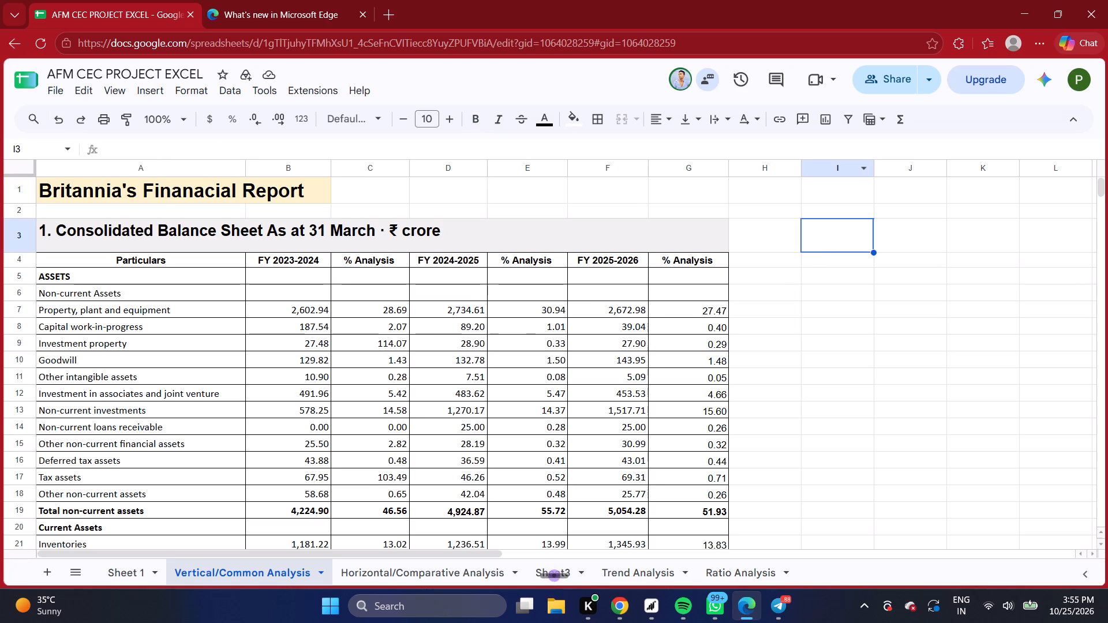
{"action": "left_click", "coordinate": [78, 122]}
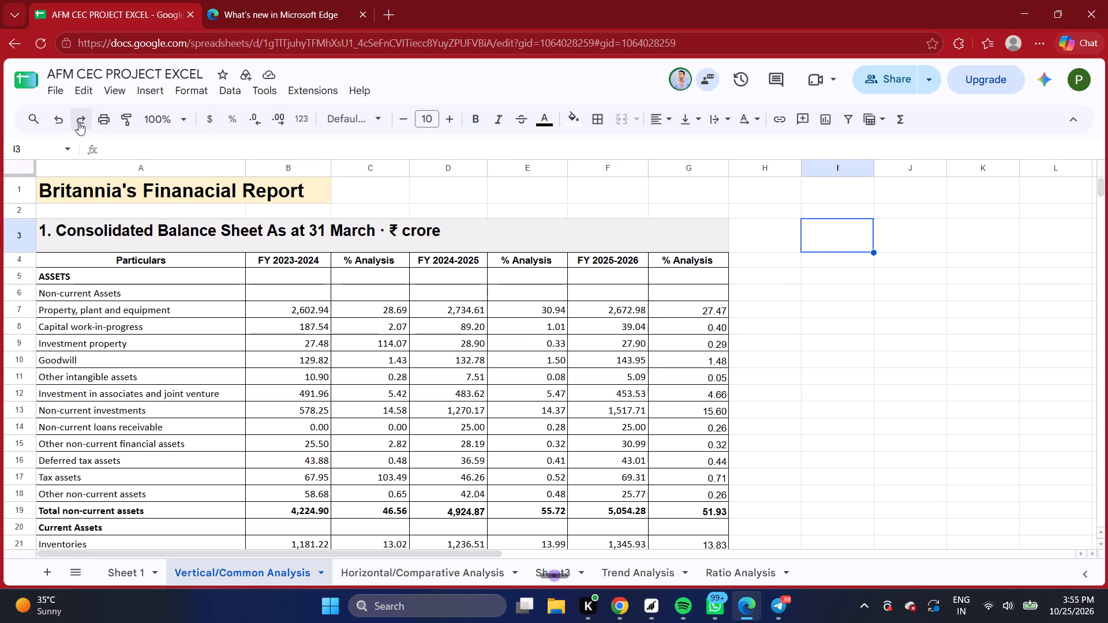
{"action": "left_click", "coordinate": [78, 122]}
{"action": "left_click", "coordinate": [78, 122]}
Look through the Vertical/Common Analysis sheet from Britannia's balance sheet to Marico's profit and loss statement, reviewing the % Analysis columns.
{"action": "scroll", "coordinate": [676, 268], "scroll_direction": "down", "scroll_amount": 6}
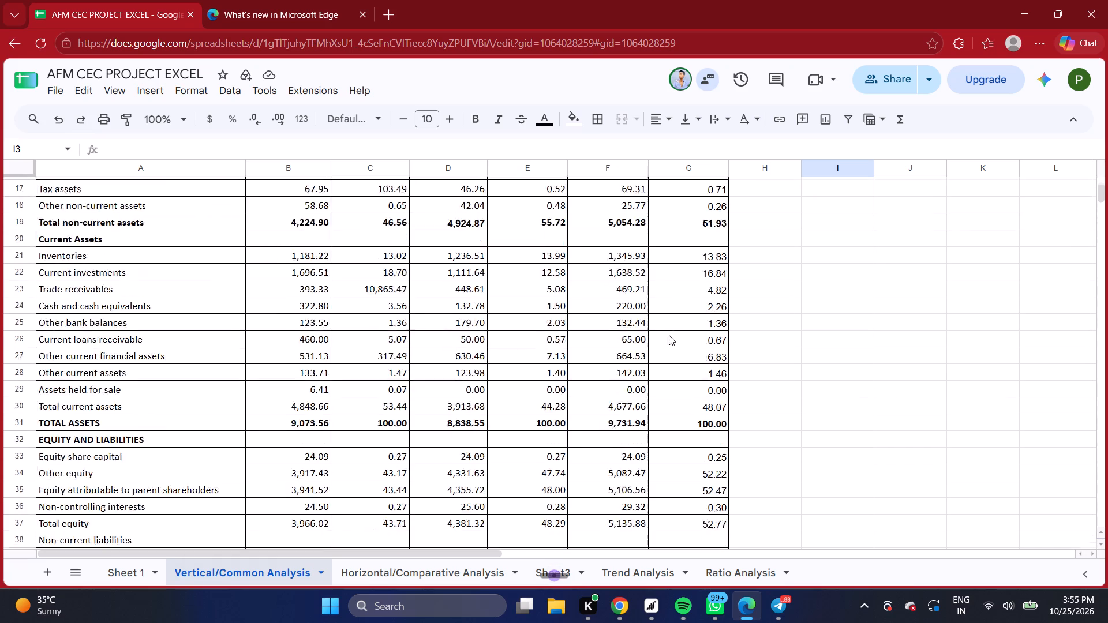
{"action": "scroll", "coordinate": [669, 335], "scroll_direction": "down", "scroll_amount": 9}
{"action": "scroll", "coordinate": [659, 519], "scroll_direction": "down", "scroll_amount": 9}
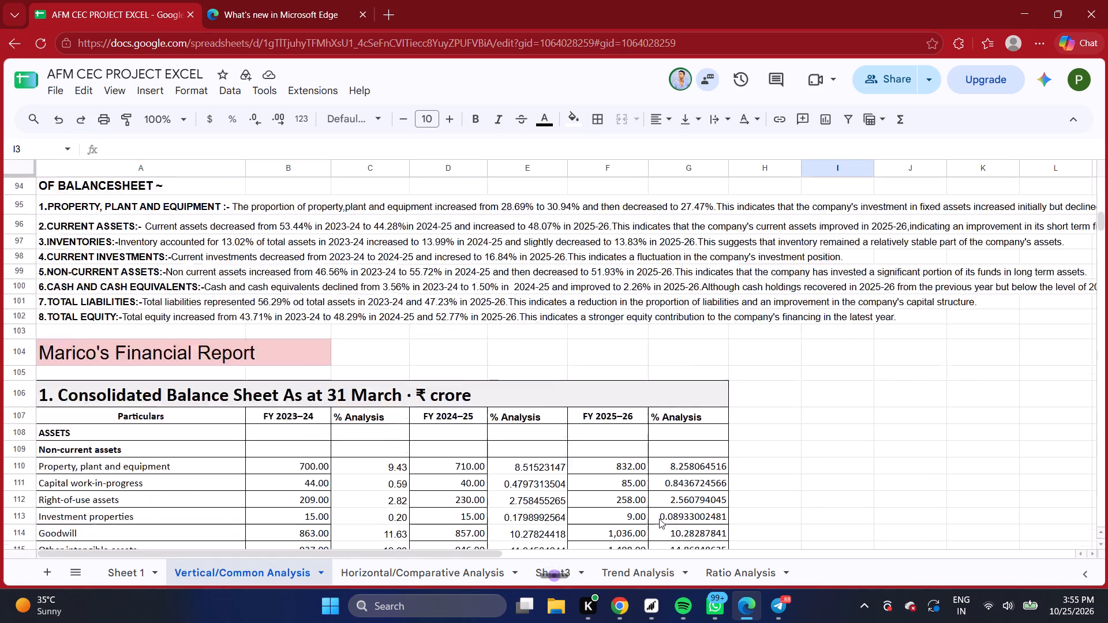
{"action": "scroll", "coordinate": [659, 519], "scroll_direction": "down", "scroll_amount": 1}
{"action": "scroll", "coordinate": [608, 468], "scroll_direction": "down", "scroll_amount": 12}
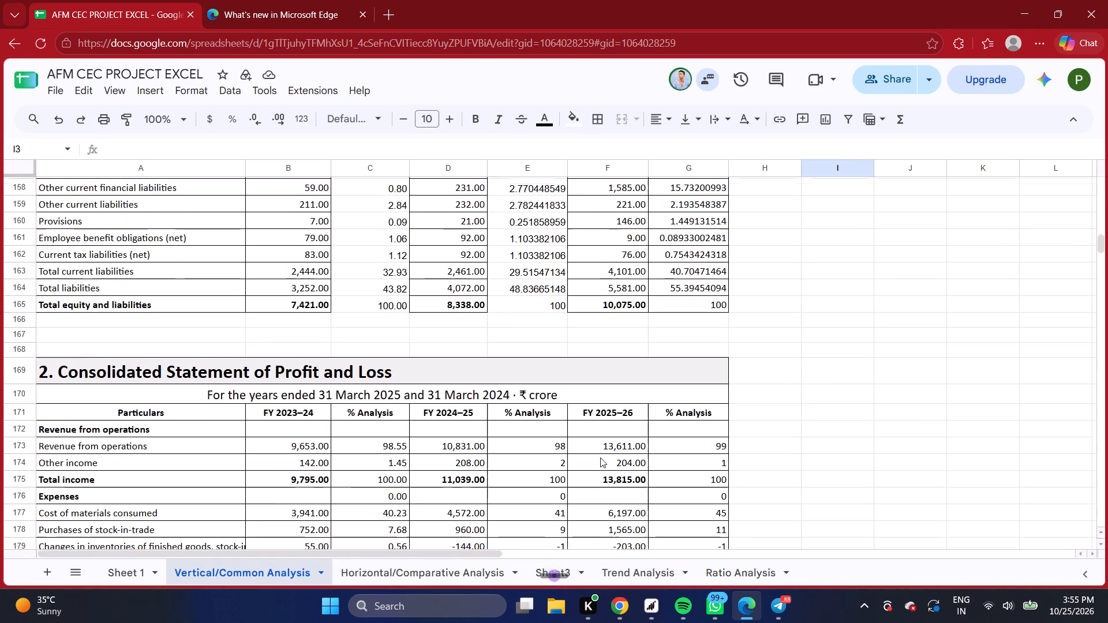
{"action": "scroll", "coordinate": [600, 457], "scroll_direction": "down", "scroll_amount": 6}
{"action": "scroll", "coordinate": [593, 456], "scroll_direction": "up", "scroll_amount": 1}
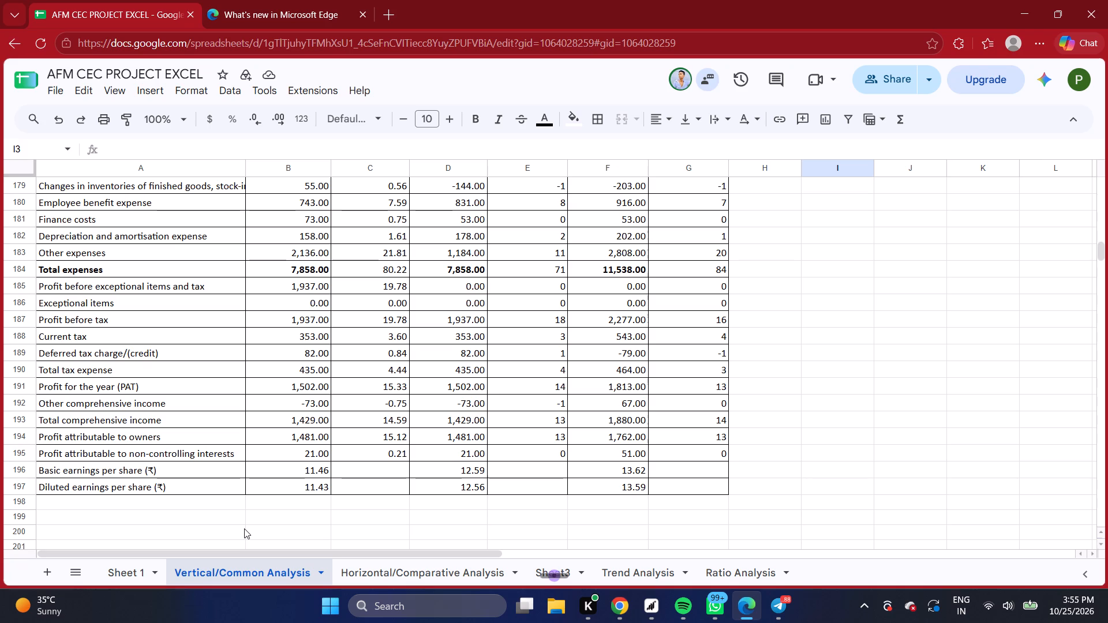
{"action": "scroll", "coordinate": [620, 523], "scroll_direction": "up", "scroll_amount": 7}
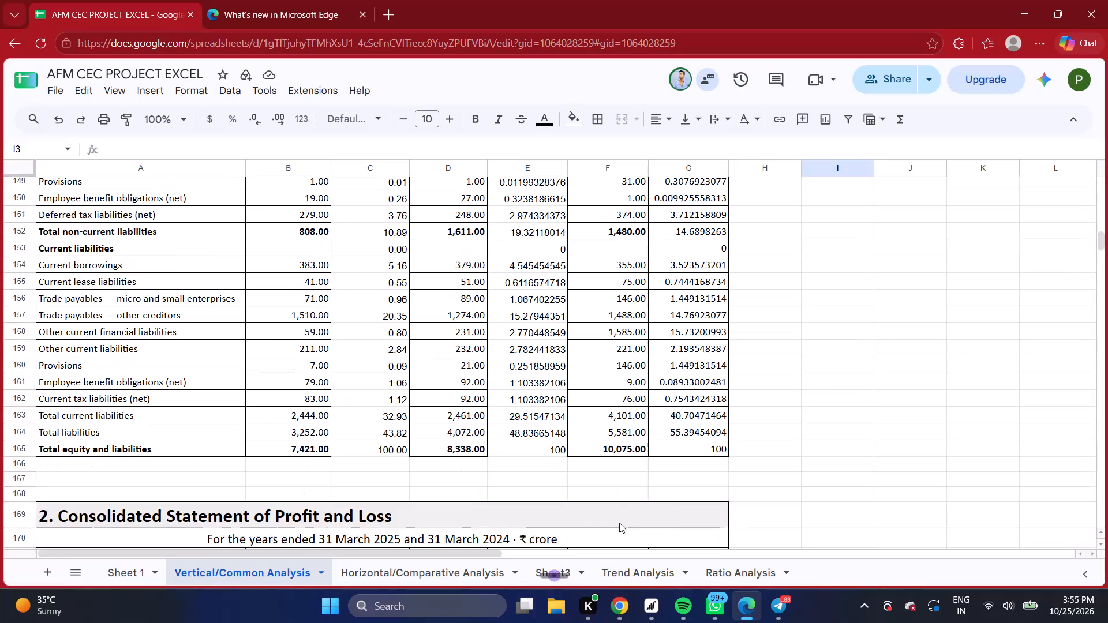
{"action": "scroll", "coordinate": [619, 523], "scroll_direction": "up", "scroll_amount": 3}
{"action": "scroll", "coordinate": [619, 523], "scroll_direction": "down", "scroll_amount": 7}
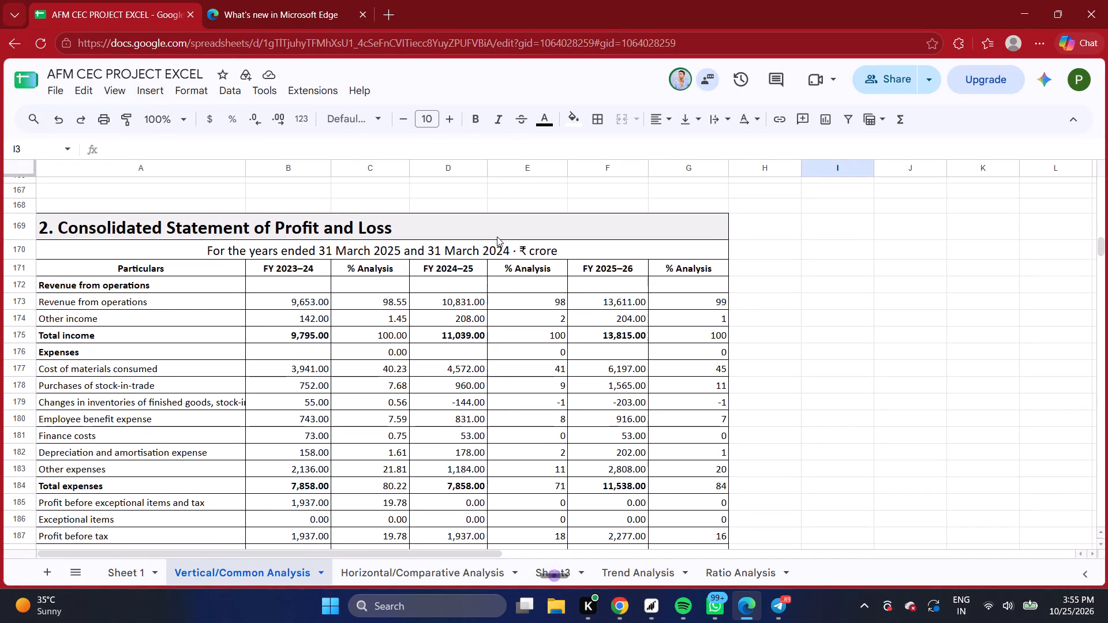
Inspect the FY 2024–25 % Analysis formula for total expenses in Marico's profit and loss statement, leaving it unedited.
{"action": "left_click", "coordinate": [497, 230]}
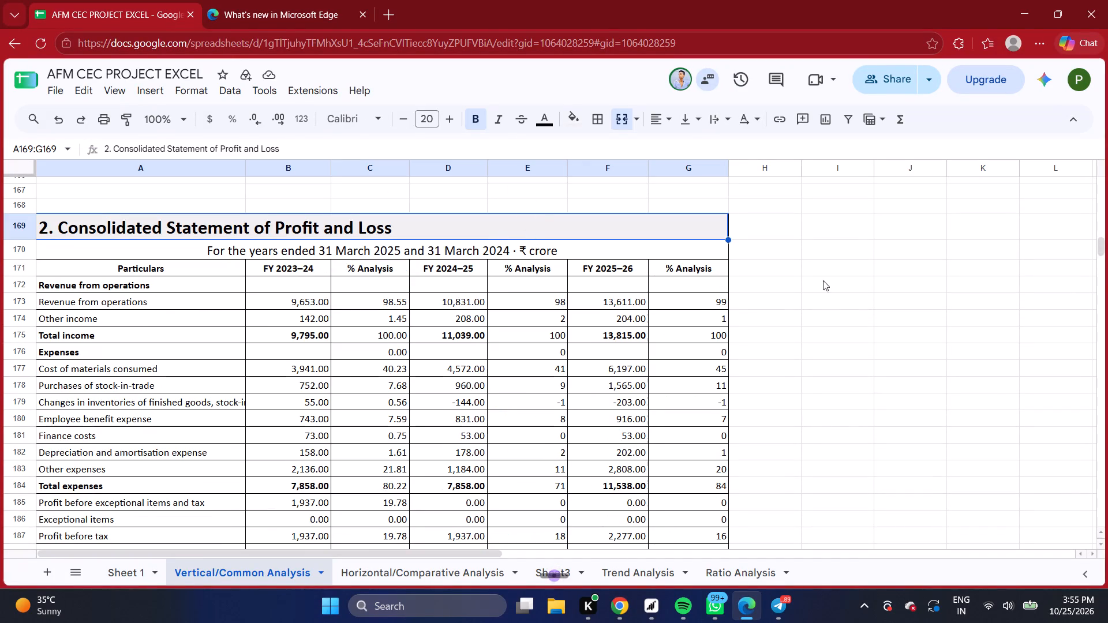
{"action": "scroll", "coordinate": [545, 434], "scroll_direction": "down", "scroll_amount": 2}
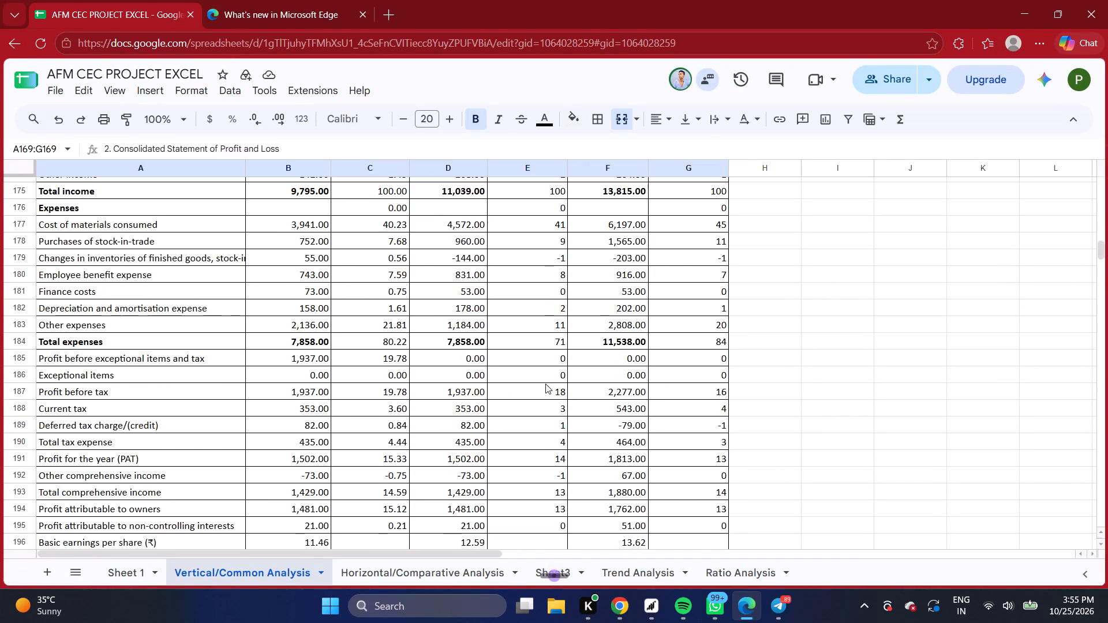
{"action": "left_click", "coordinate": [545, 340]}
{"action": "double_click", "coordinate": [555, 341]}
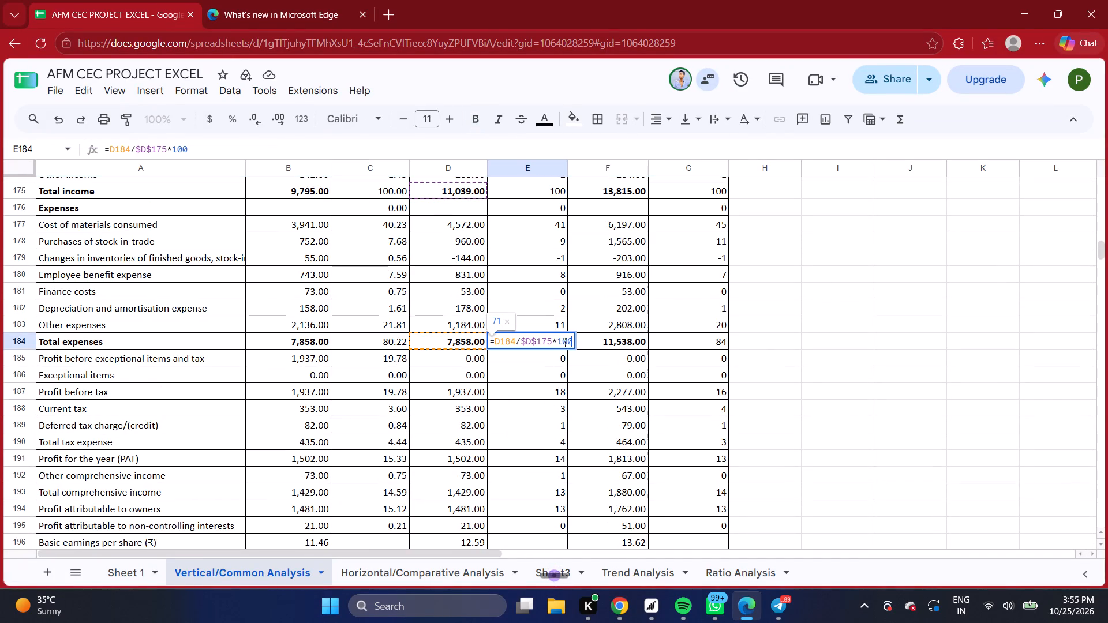
{"action": "left_click", "coordinate": [877, 350]}
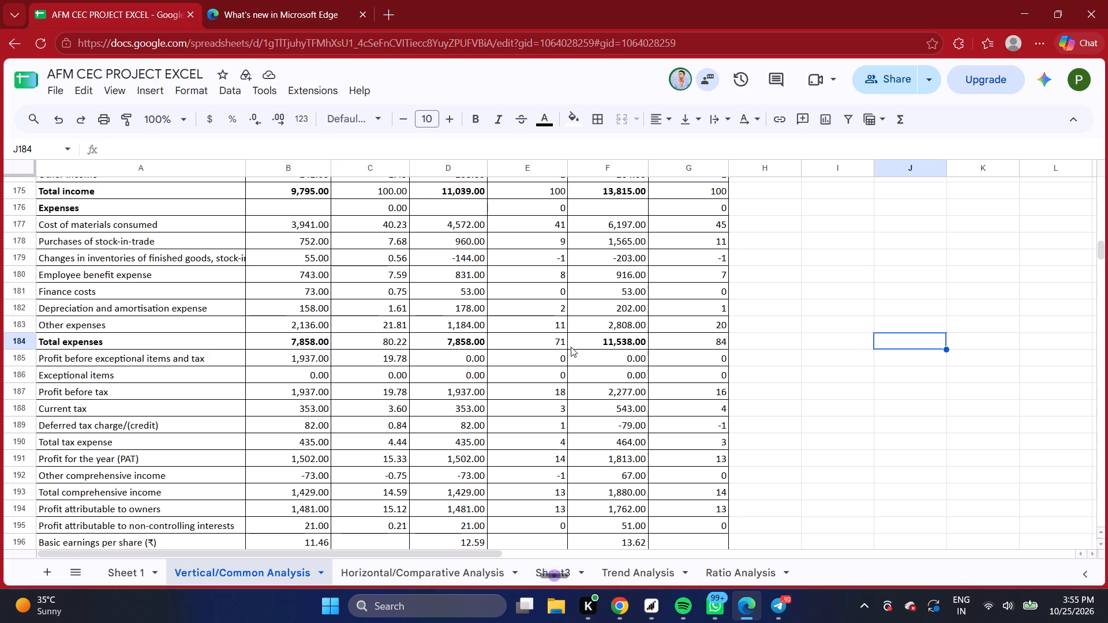
Review the % Analysis columns from Marico's profit and loss statement back through Britannia's balance sheet and profit and loss statement.
{"action": "scroll", "coordinate": [559, 238], "scroll_direction": "up", "scroll_amount": 3}
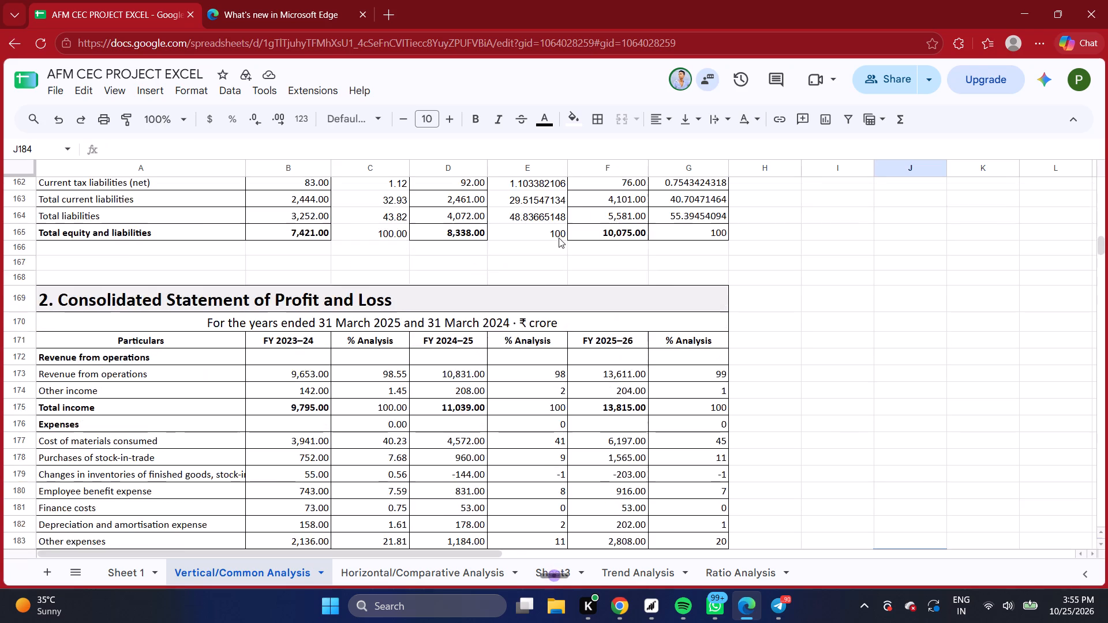
{"action": "scroll", "coordinate": [559, 238], "scroll_direction": "up", "scroll_amount": 20}
{"action": "scroll", "coordinate": [557, 238], "scroll_direction": "down", "scroll_amount": 1}
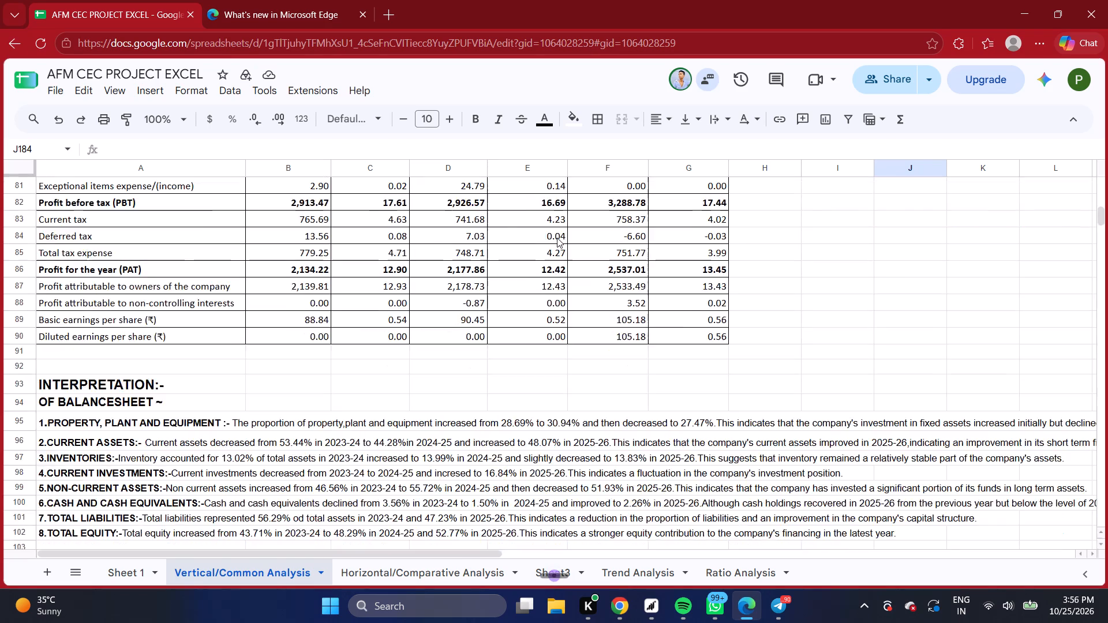
{"action": "scroll", "coordinate": [557, 238], "scroll_direction": "up", "scroll_amount": 20}
{"action": "scroll", "coordinate": [557, 238], "scroll_direction": "up", "scroll_amount": 2}
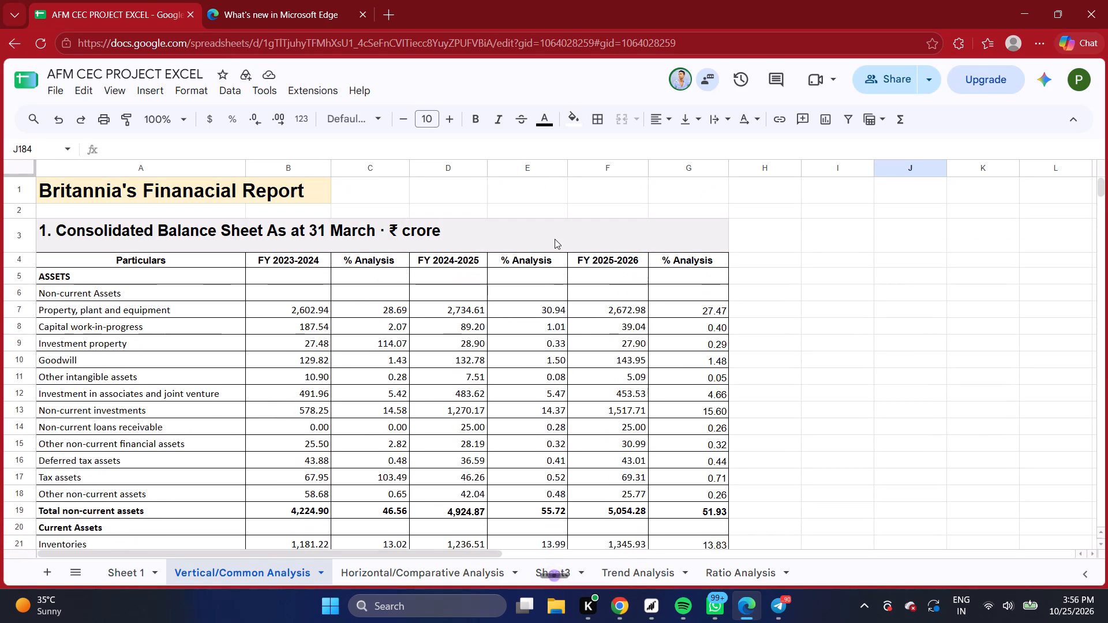
{"action": "scroll", "coordinate": [661, 336], "scroll_direction": "up", "scroll_amount": 4}
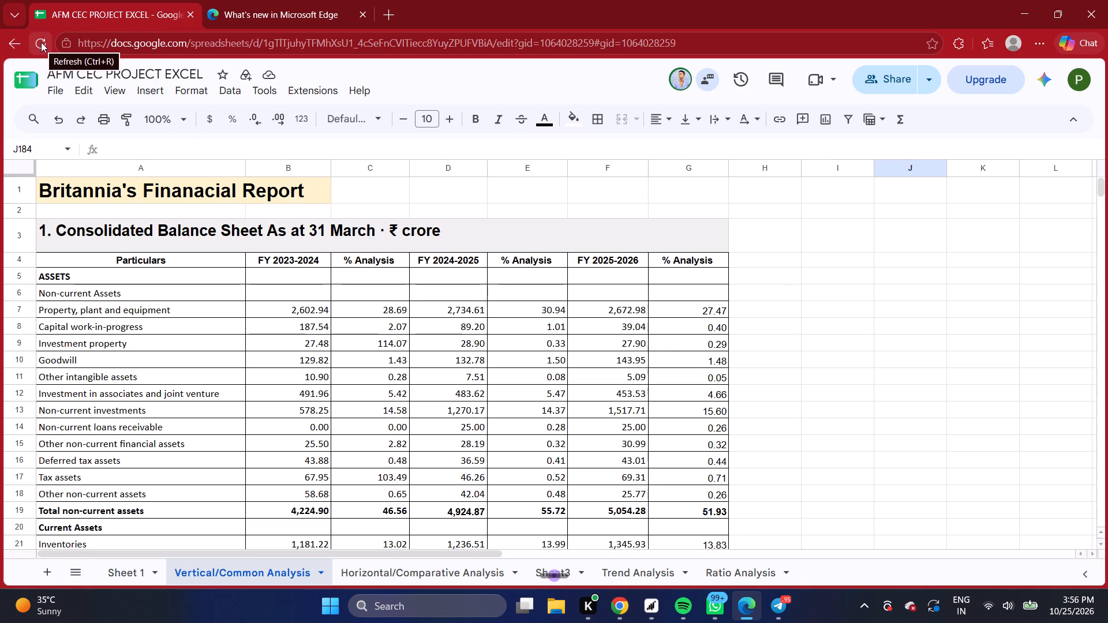
{"action": "scroll", "coordinate": [803, 312], "scroll_direction": "down", "scroll_amount": 8}
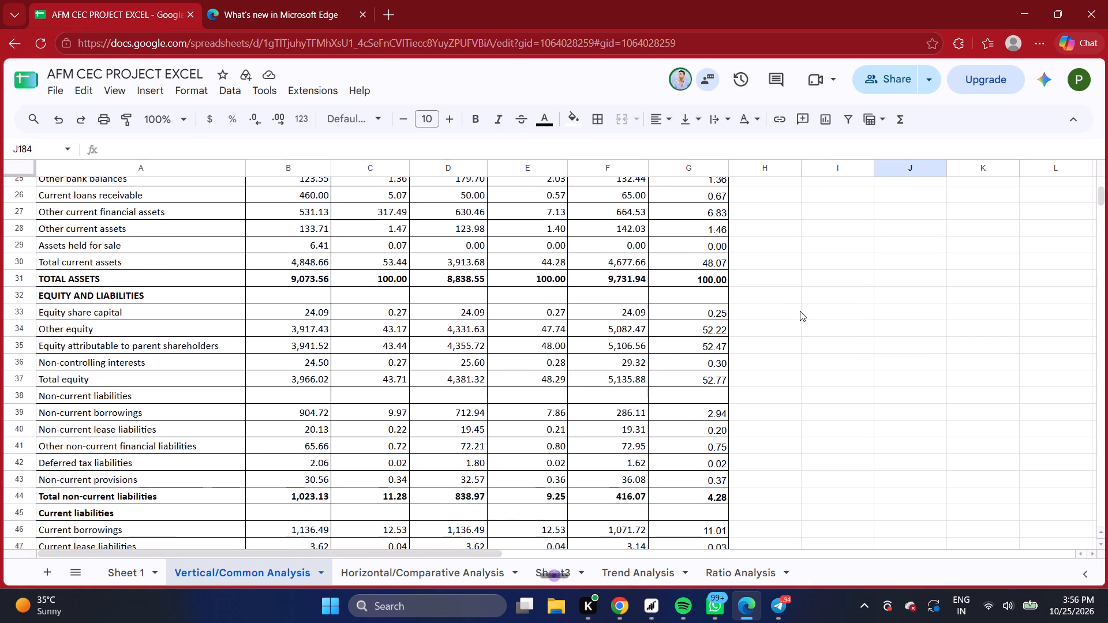
{"action": "scroll", "coordinate": [800, 311], "scroll_direction": "down", "scroll_amount": 6}
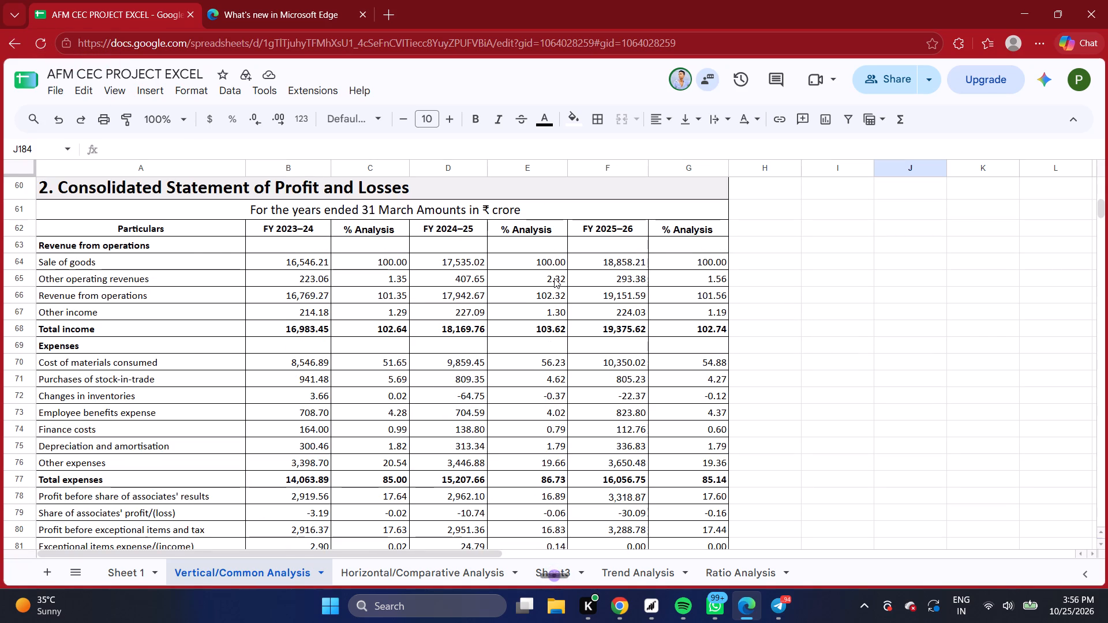
{"action": "scroll", "coordinate": [557, 381], "scroll_direction": "down", "scroll_amount": 2}
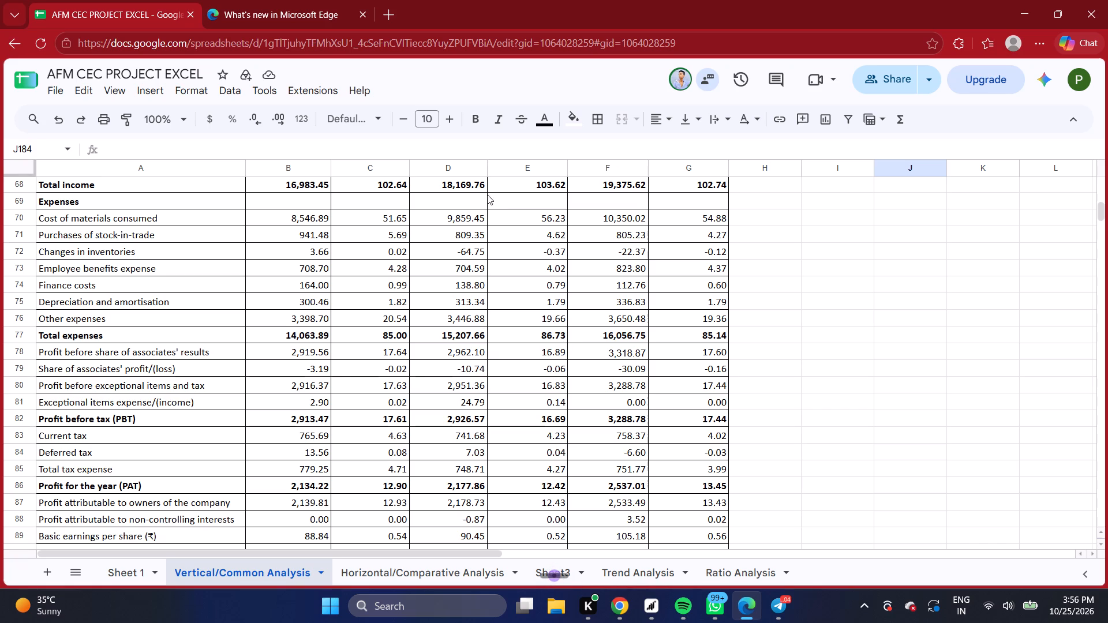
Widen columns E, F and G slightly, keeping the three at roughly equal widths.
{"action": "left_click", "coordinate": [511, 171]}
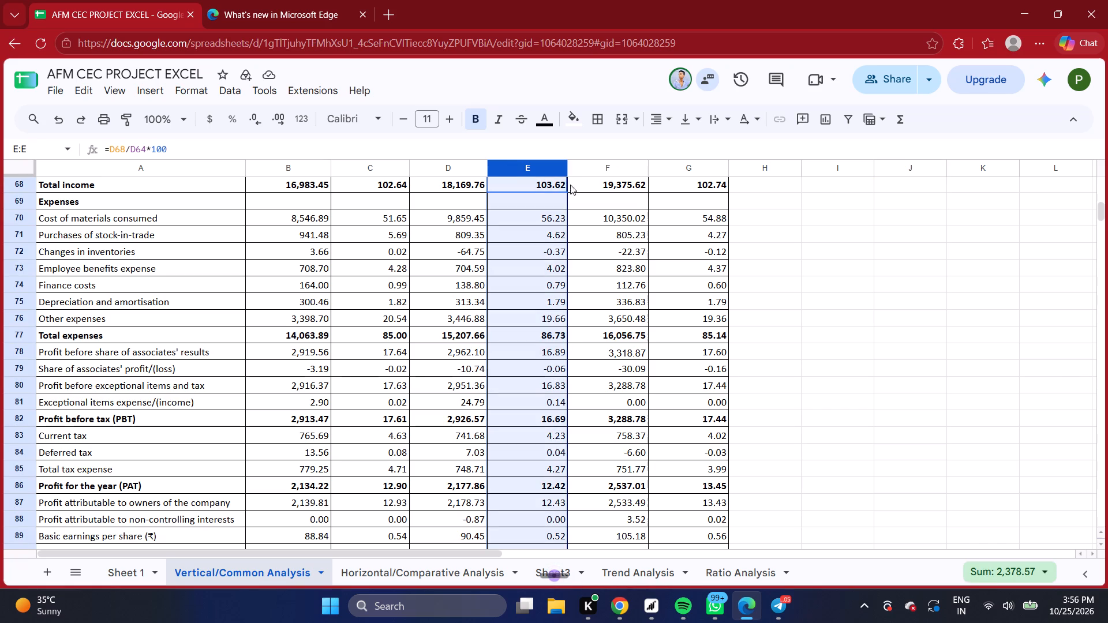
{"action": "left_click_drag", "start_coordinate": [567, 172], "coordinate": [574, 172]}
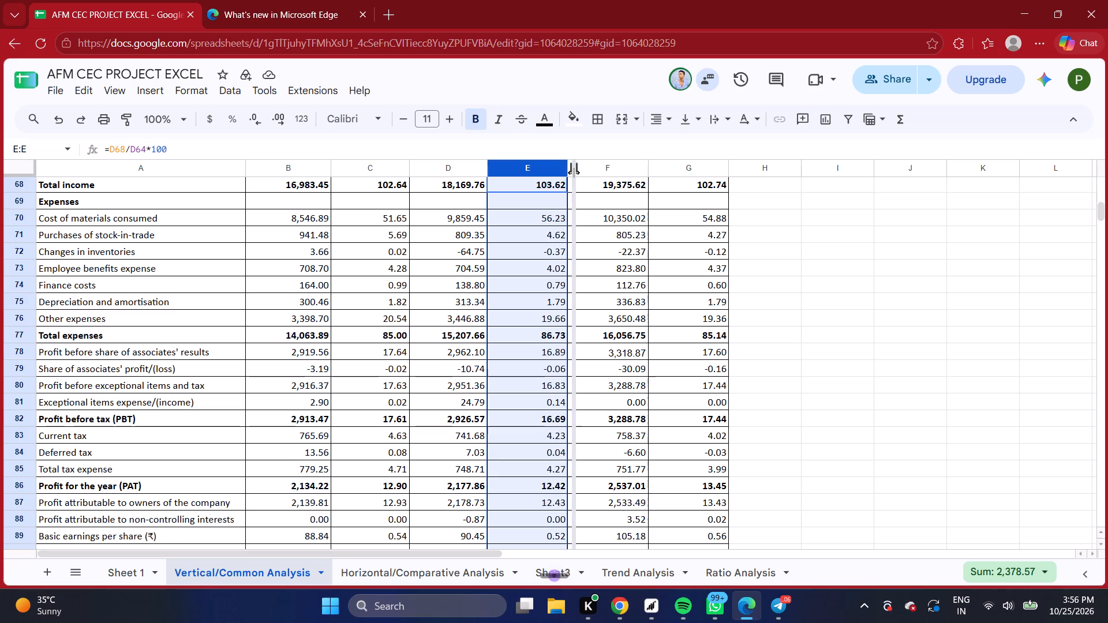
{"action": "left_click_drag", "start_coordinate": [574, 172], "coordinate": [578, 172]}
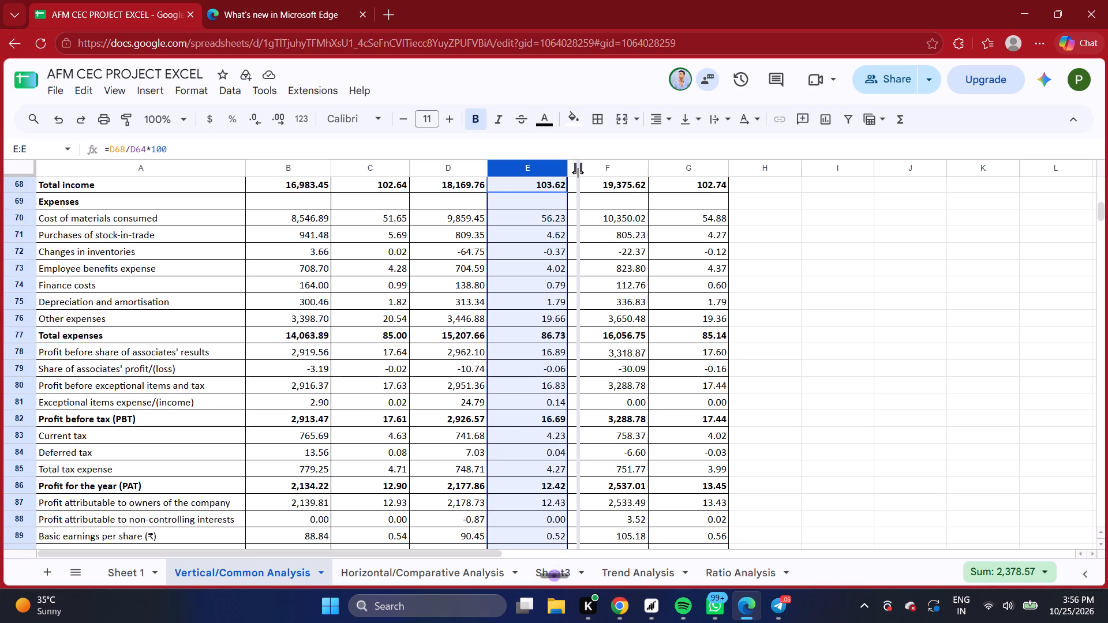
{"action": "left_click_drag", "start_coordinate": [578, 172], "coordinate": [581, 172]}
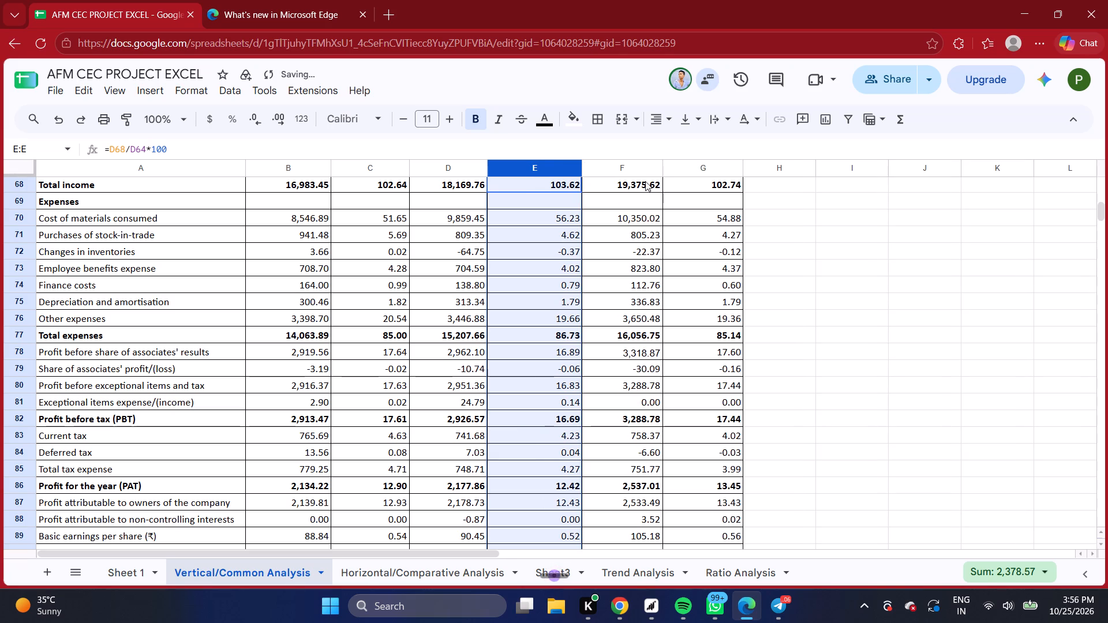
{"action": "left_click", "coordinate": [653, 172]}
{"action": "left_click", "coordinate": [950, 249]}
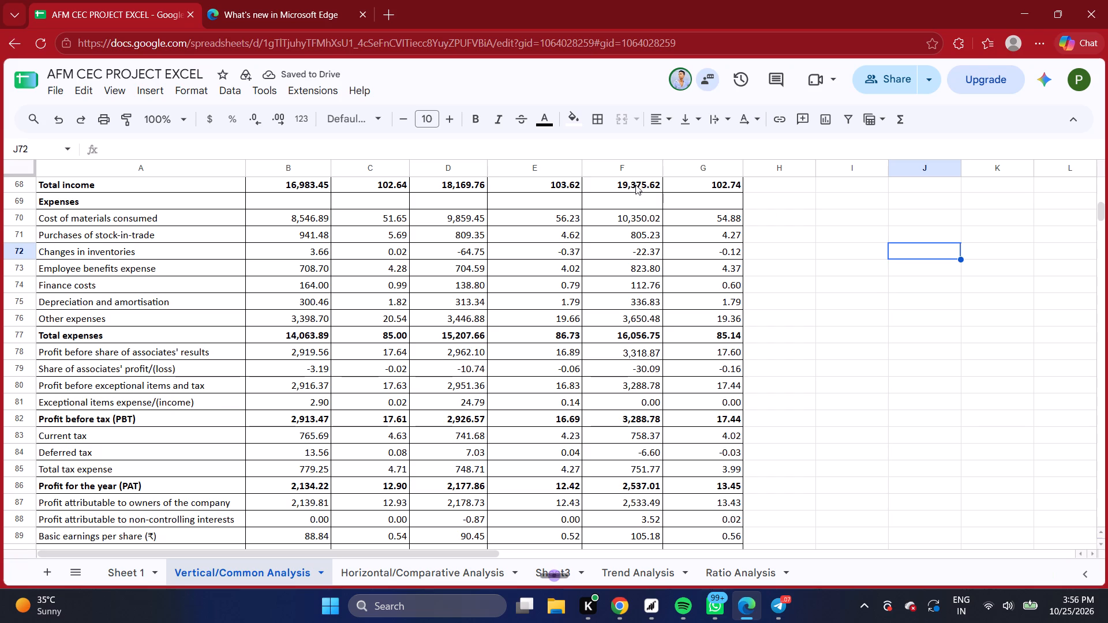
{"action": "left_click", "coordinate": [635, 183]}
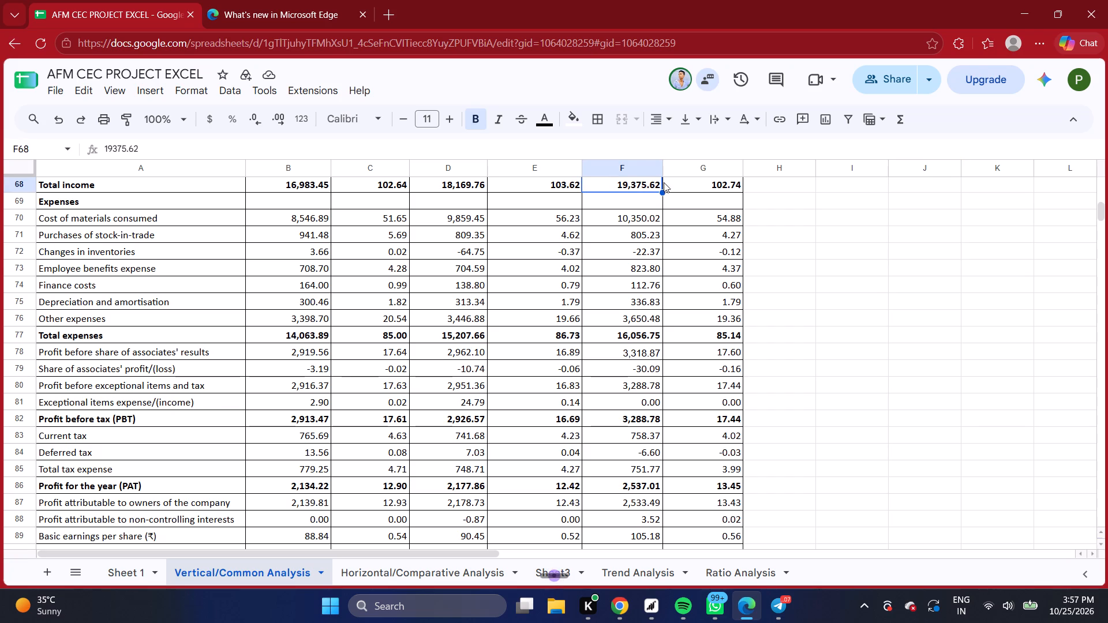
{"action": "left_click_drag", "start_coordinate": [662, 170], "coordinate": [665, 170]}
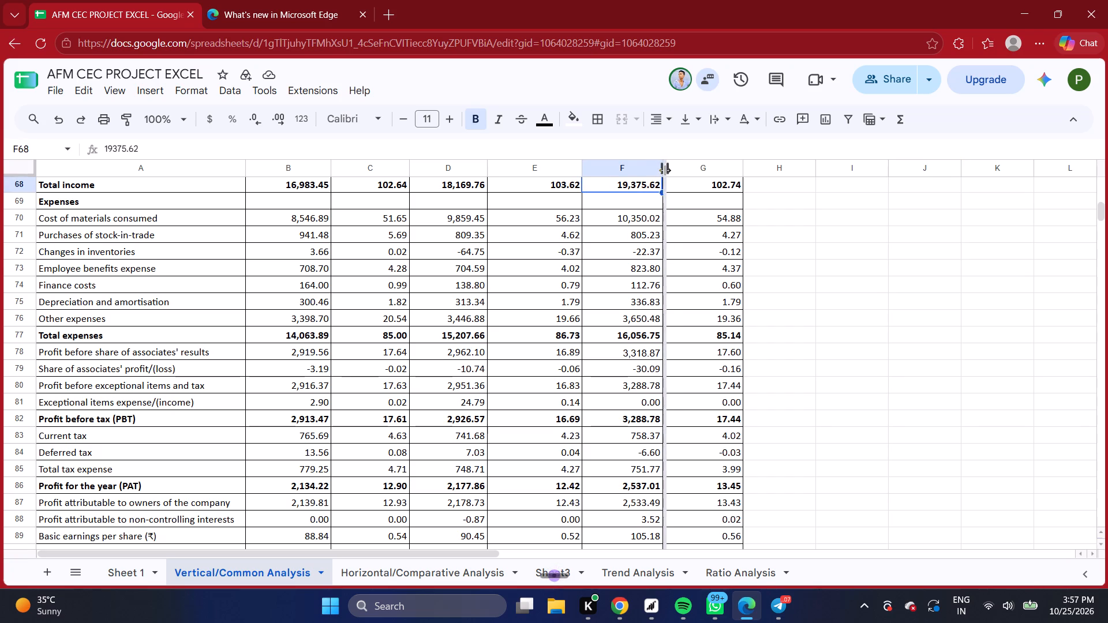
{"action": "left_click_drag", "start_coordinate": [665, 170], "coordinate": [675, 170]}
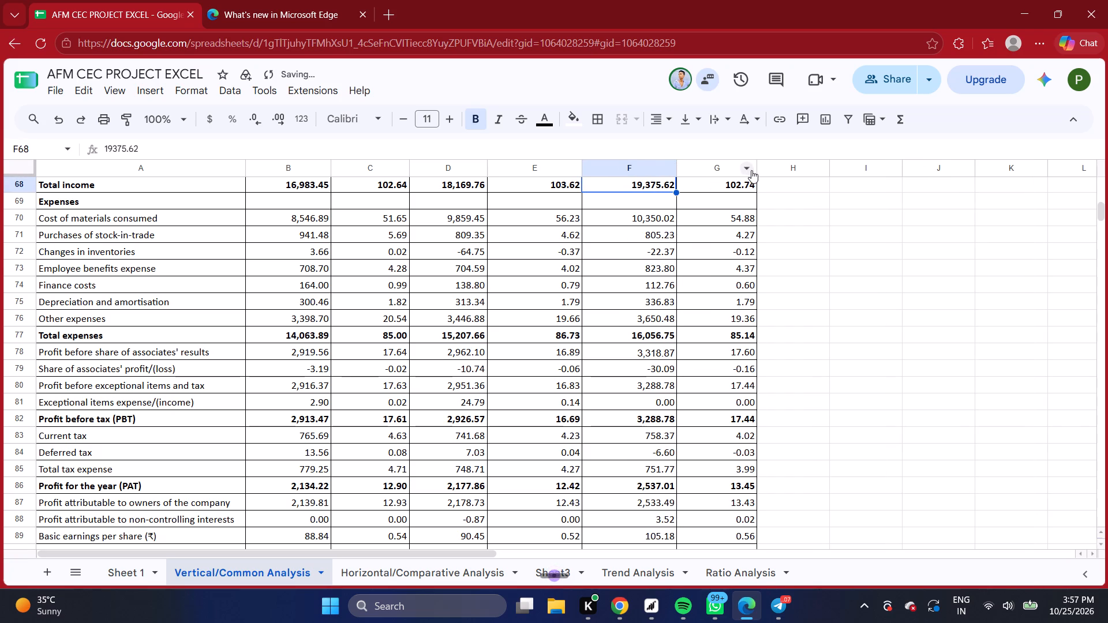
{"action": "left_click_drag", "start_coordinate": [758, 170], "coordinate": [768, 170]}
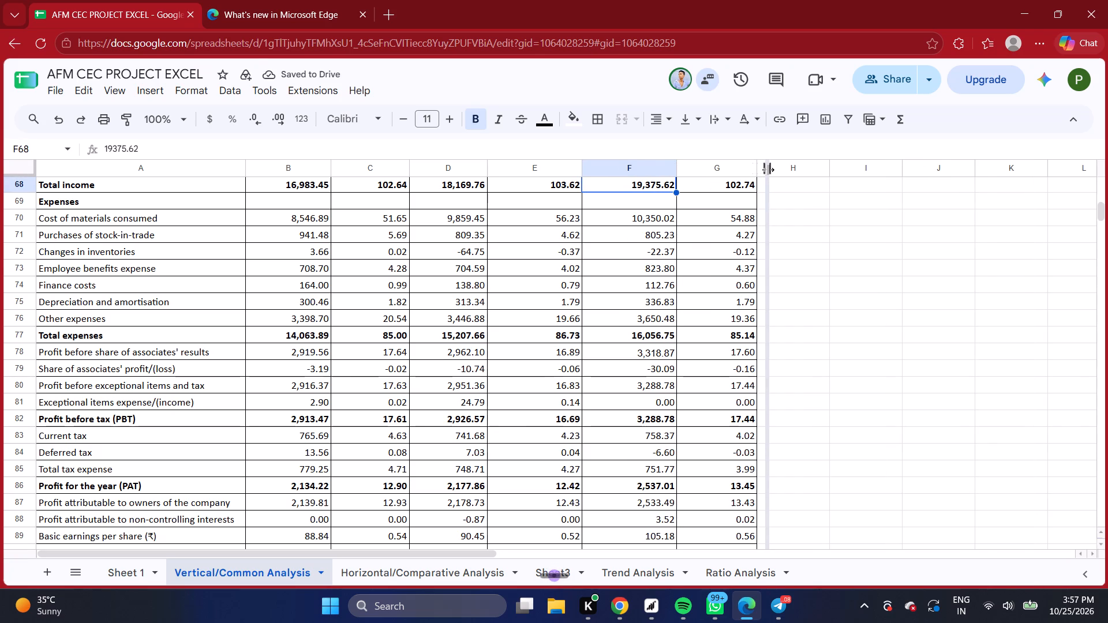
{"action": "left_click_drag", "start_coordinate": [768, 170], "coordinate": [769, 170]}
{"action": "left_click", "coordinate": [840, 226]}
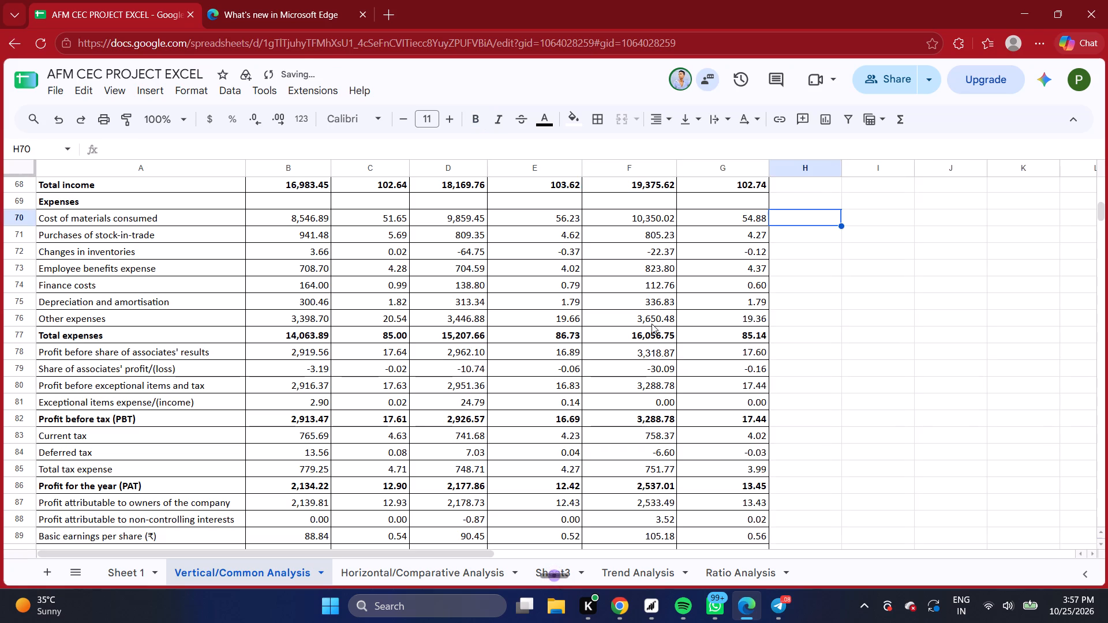
Examine the layout and % Analysis values of Marico's balance sheet and profit and loss statement with the widened columns.
{"action": "scroll", "coordinate": [497, 334], "scroll_direction": "down", "scroll_amount": 9}
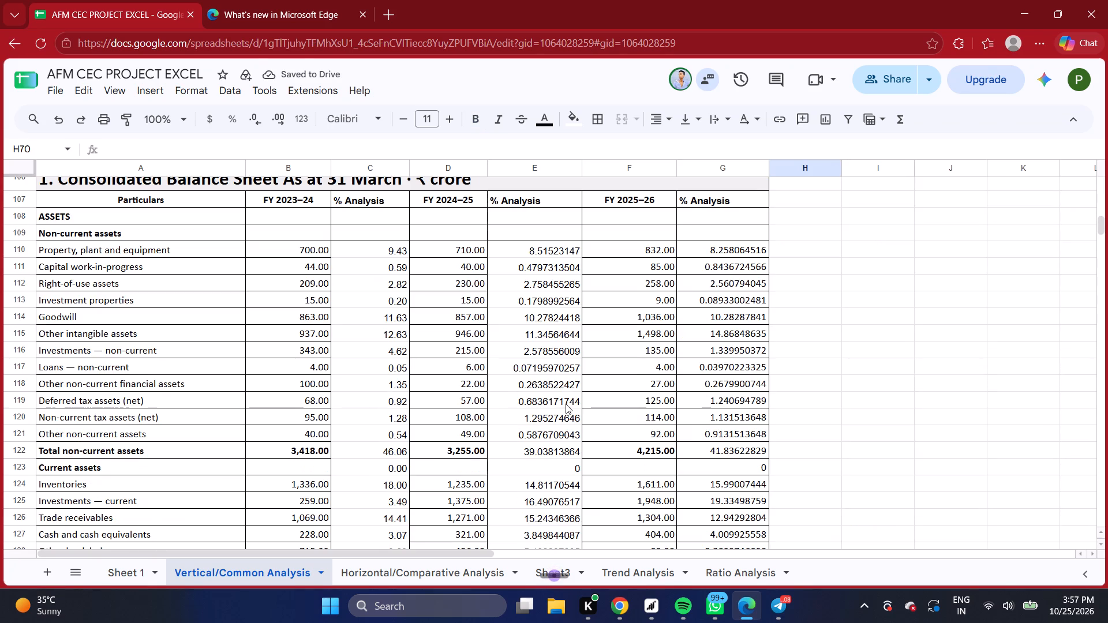
{"action": "scroll", "coordinate": [675, 382], "scroll_direction": "down", "scroll_amount": 2}
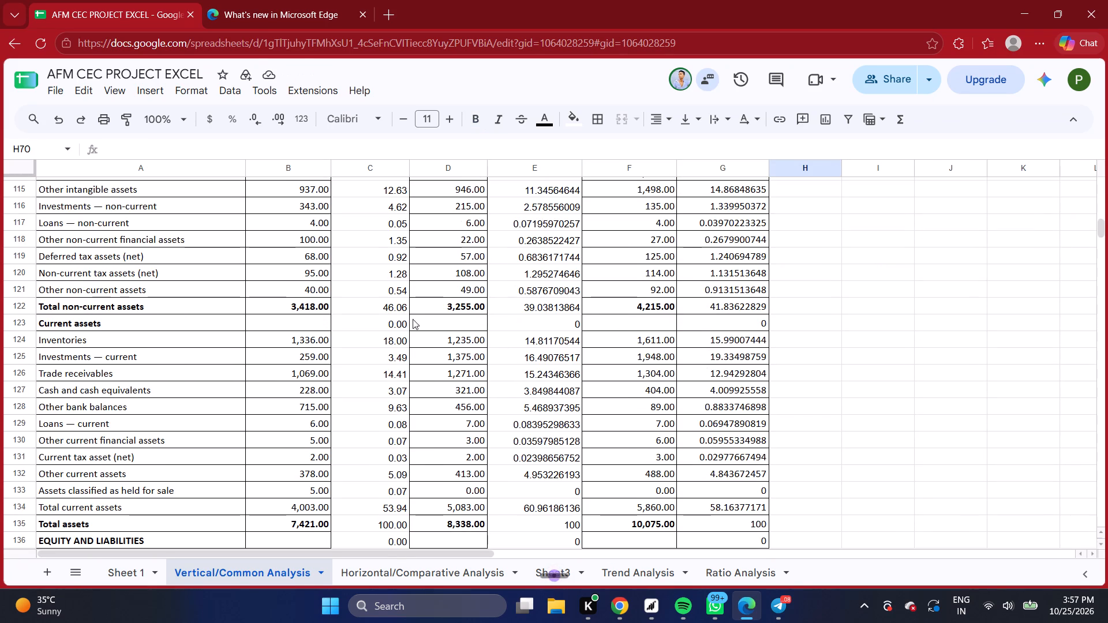
{"action": "scroll", "coordinate": [379, 324], "scroll_direction": "up", "scroll_amount": 4}
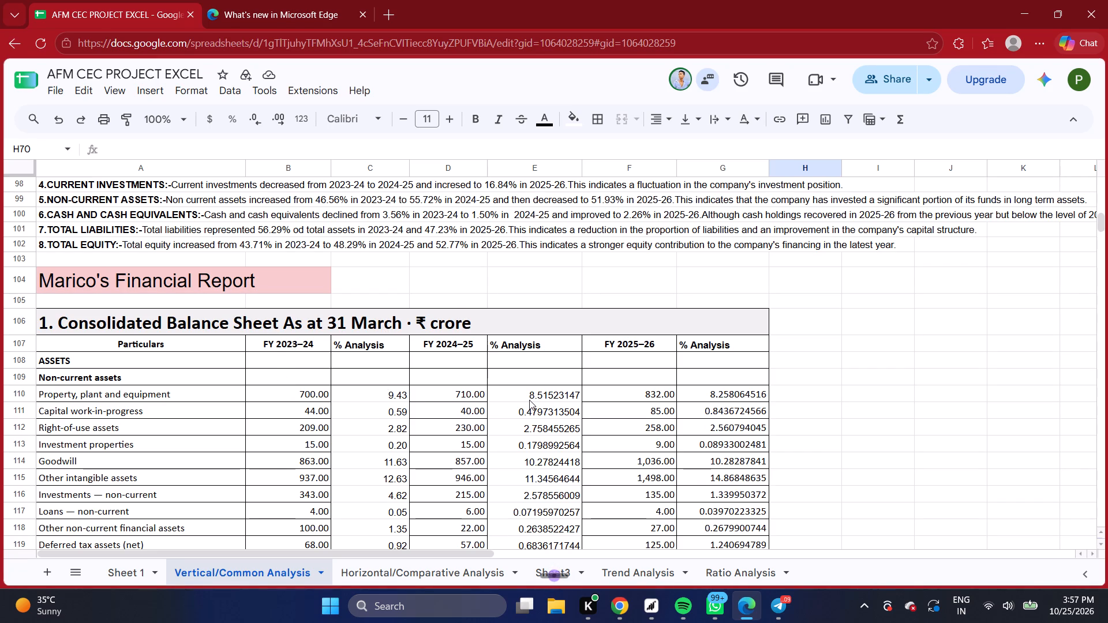
{"action": "scroll", "coordinate": [534, 394], "scroll_direction": "down", "scroll_amount": 5}
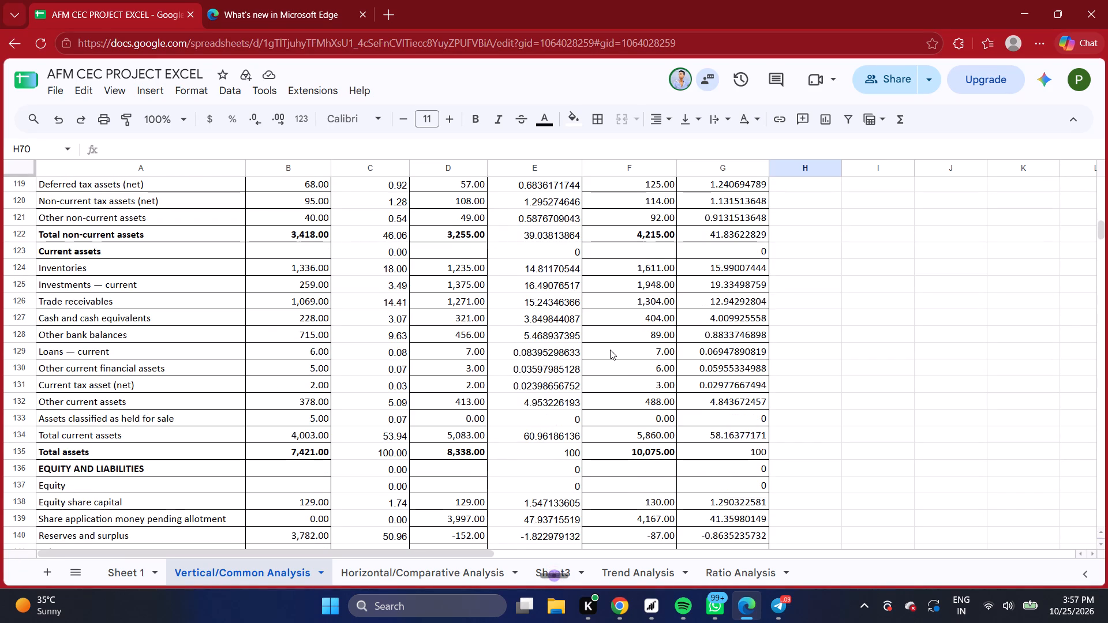
{"action": "scroll", "coordinate": [512, 356], "scroll_direction": "down", "scroll_amount": 10}
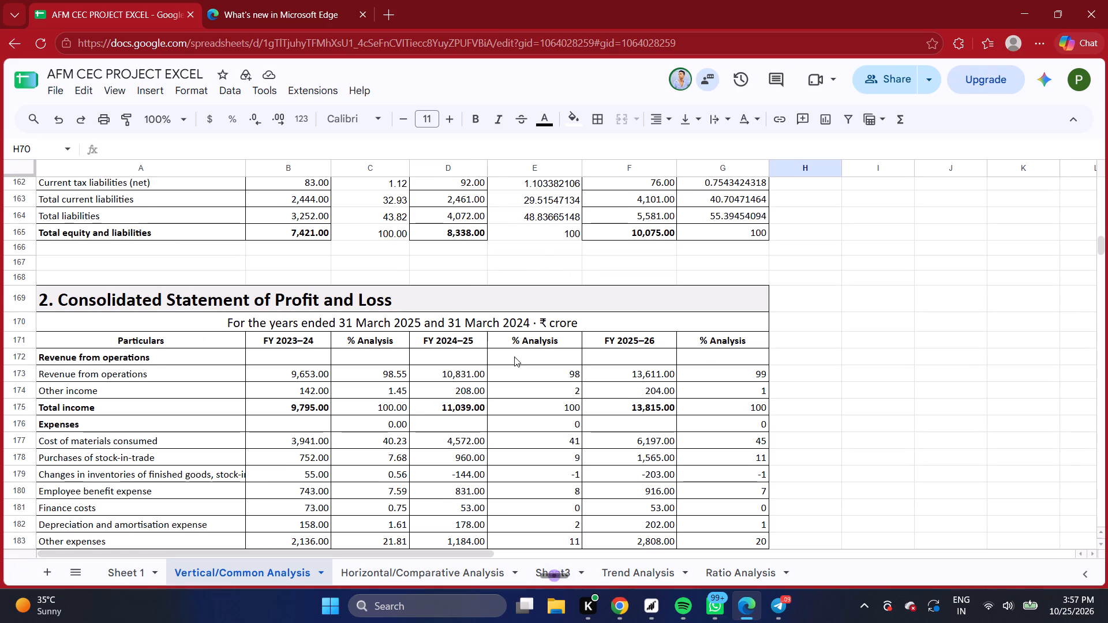
{"action": "scroll", "coordinate": [514, 356], "scroll_direction": "down", "scroll_amount": 4}
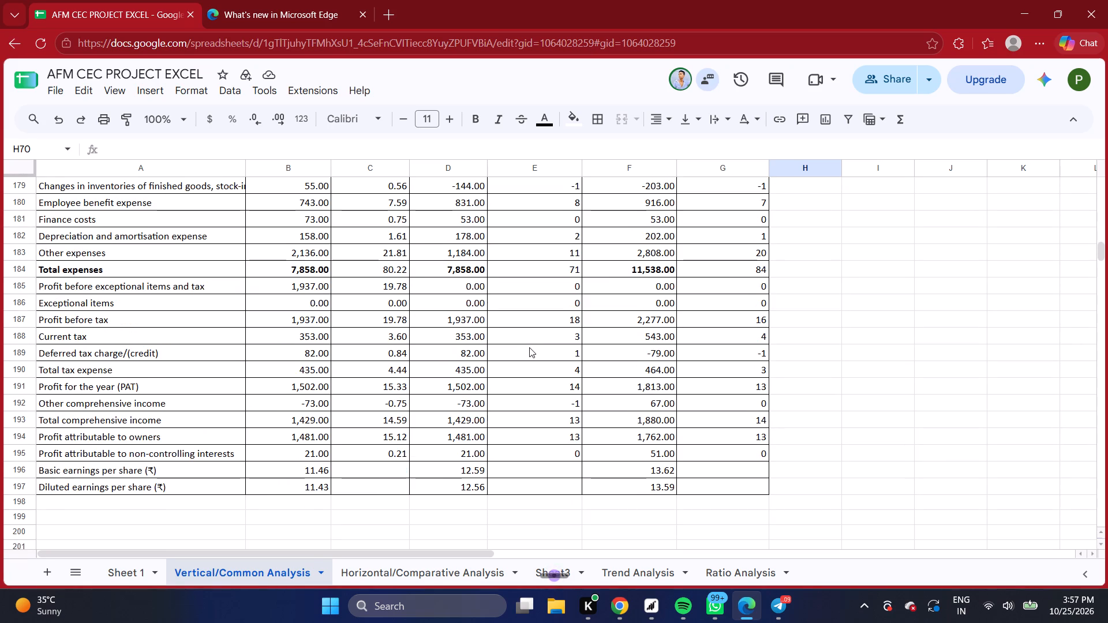
{"action": "left_click", "coordinate": [866, 316]}
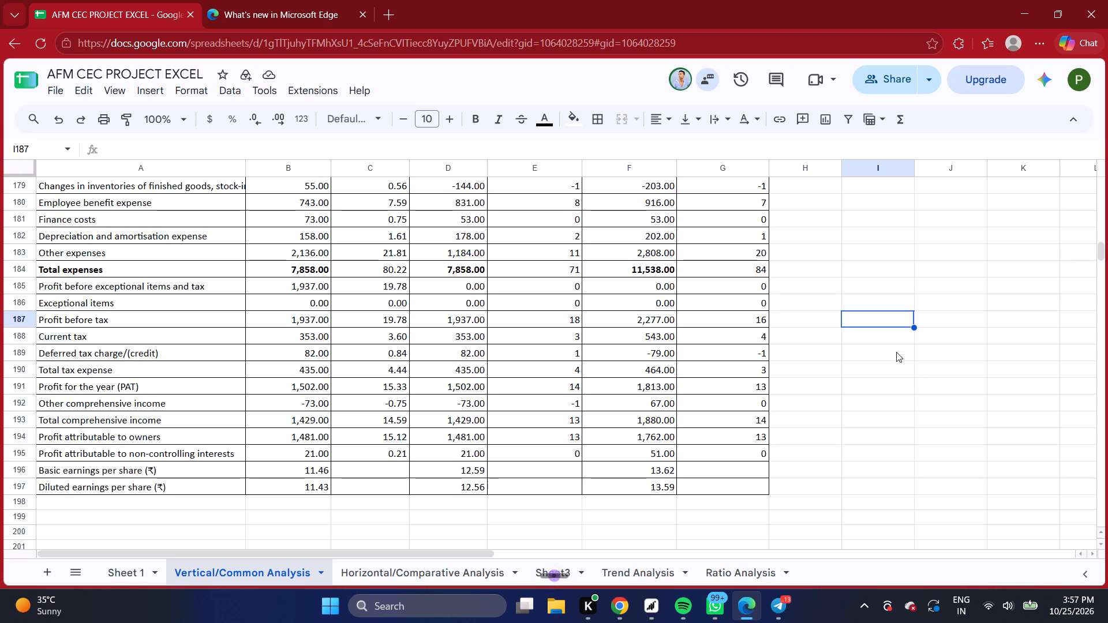
{"action": "scroll", "coordinate": [627, 287], "scroll_direction": "up", "scroll_amount": 3}
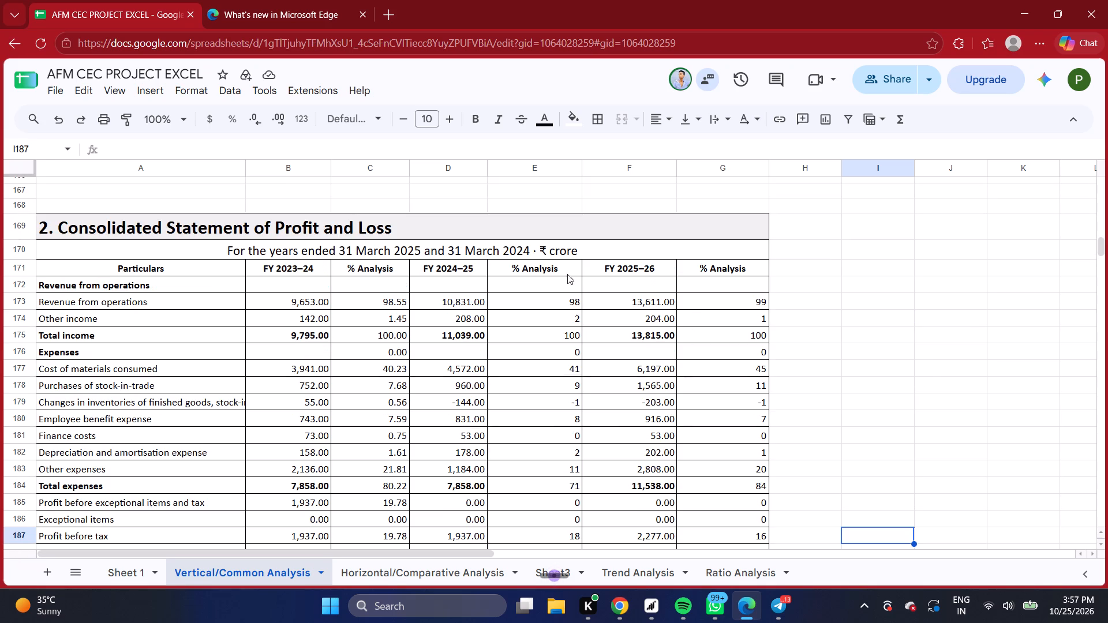
{"action": "scroll", "coordinate": [402, 263], "scroll_direction": "up", "scroll_amount": 8}
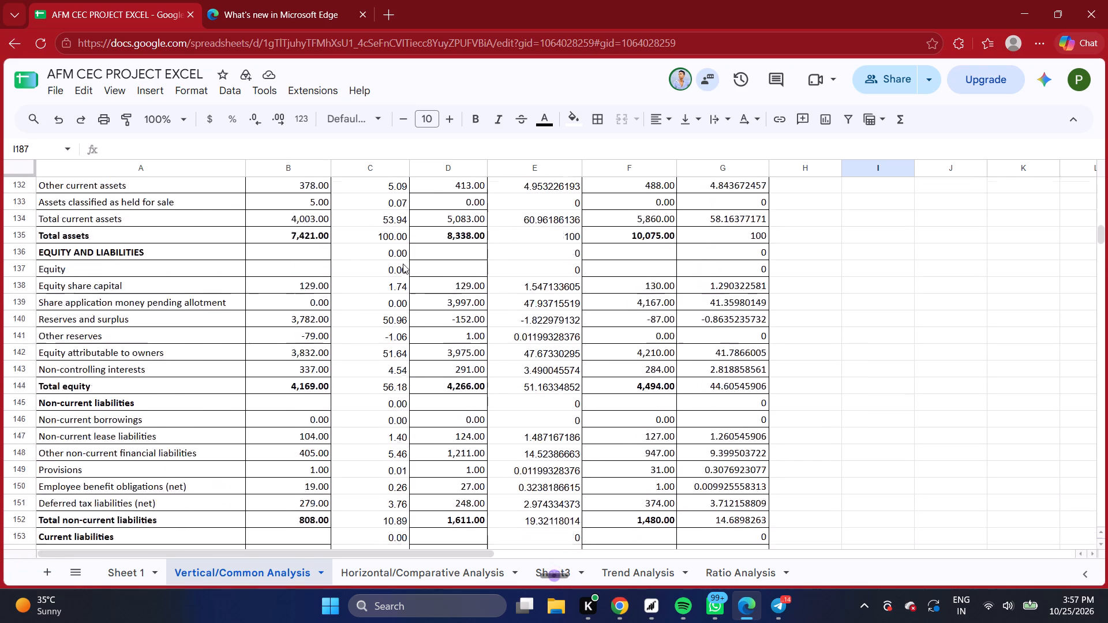
{"action": "scroll", "coordinate": [403, 264], "scroll_direction": "up", "scroll_amount": 3}
{"action": "scroll", "coordinate": [448, 277], "scroll_direction": "up", "scroll_amount": 5}
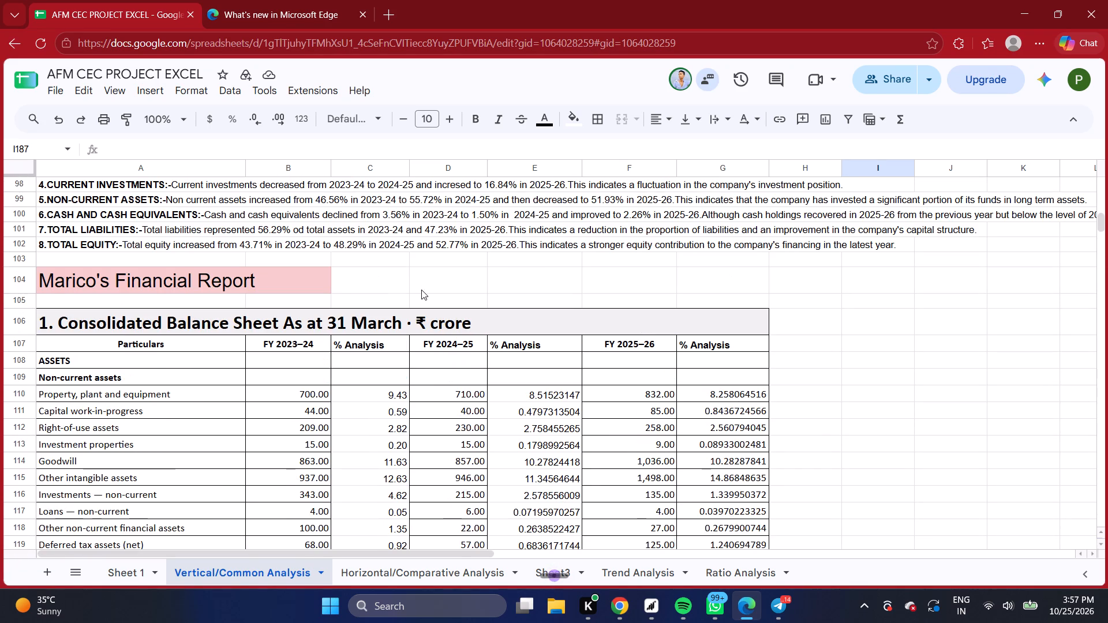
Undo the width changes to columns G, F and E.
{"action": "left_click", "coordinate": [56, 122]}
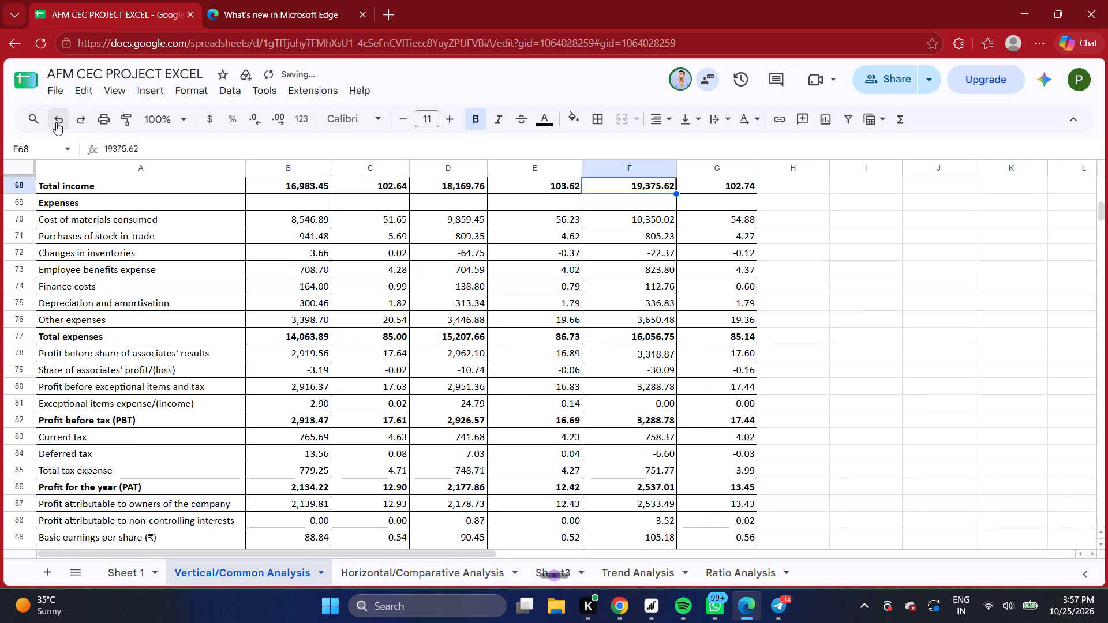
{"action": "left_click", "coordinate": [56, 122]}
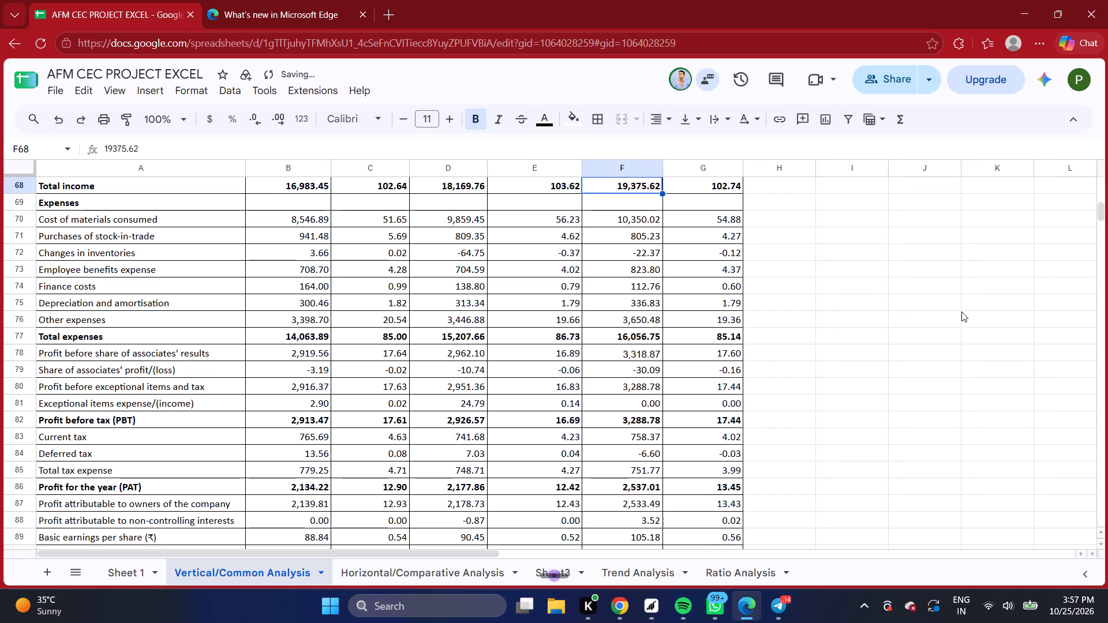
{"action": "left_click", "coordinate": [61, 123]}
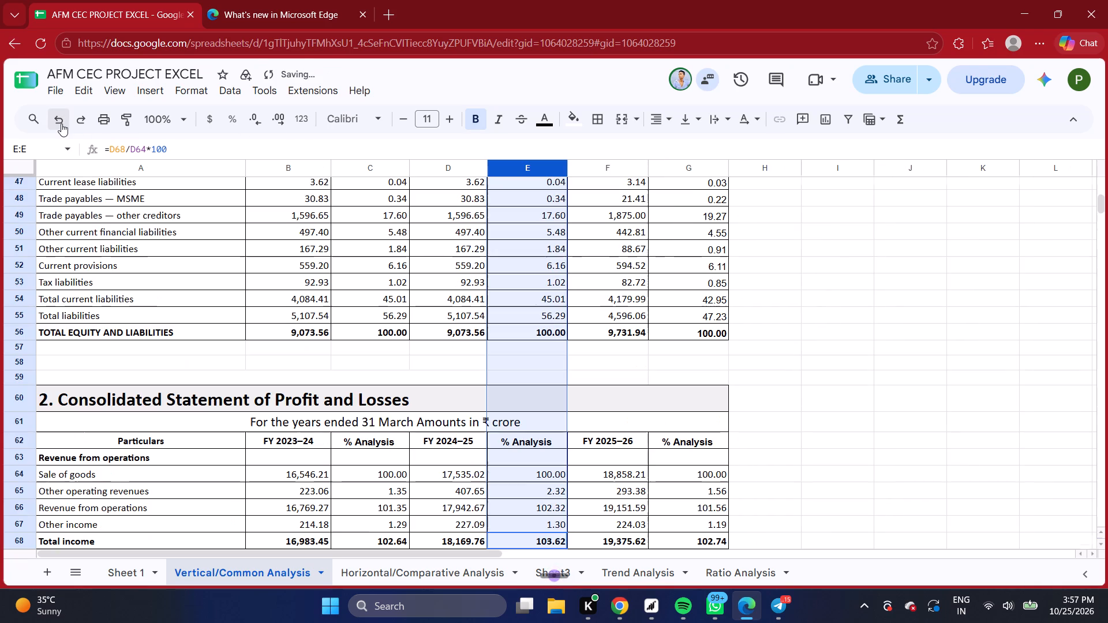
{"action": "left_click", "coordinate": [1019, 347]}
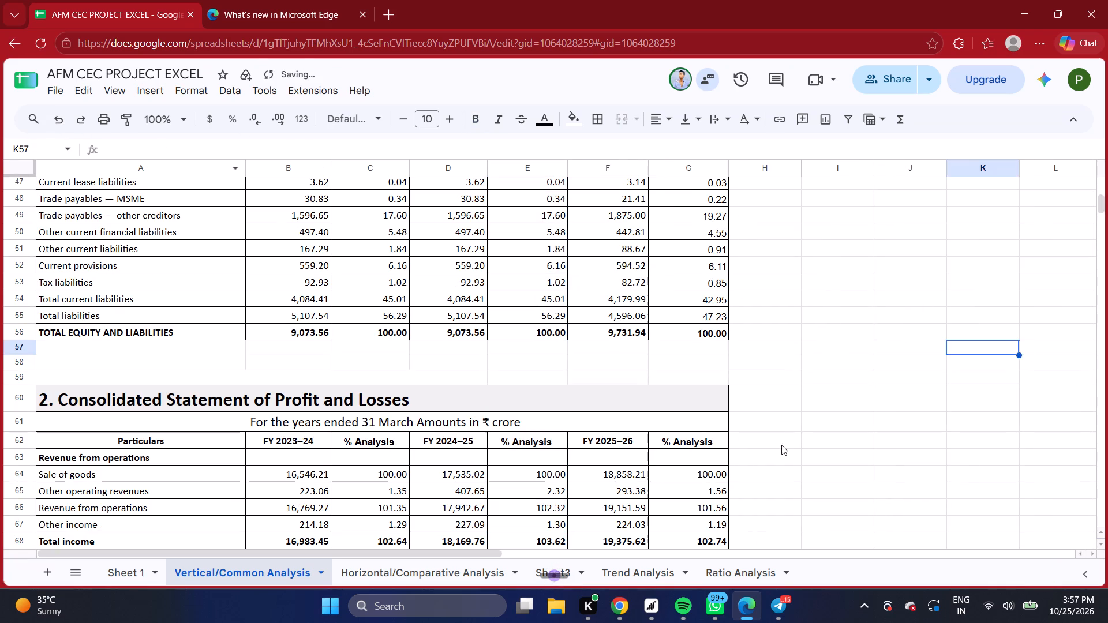
Review the vertical analysis from Britannia's balance sheet down through Marico's balance sheet to the end of Marico's profit and loss statement.
{"action": "scroll", "coordinate": [667, 400], "scroll_direction": "up", "scroll_amount": 15}
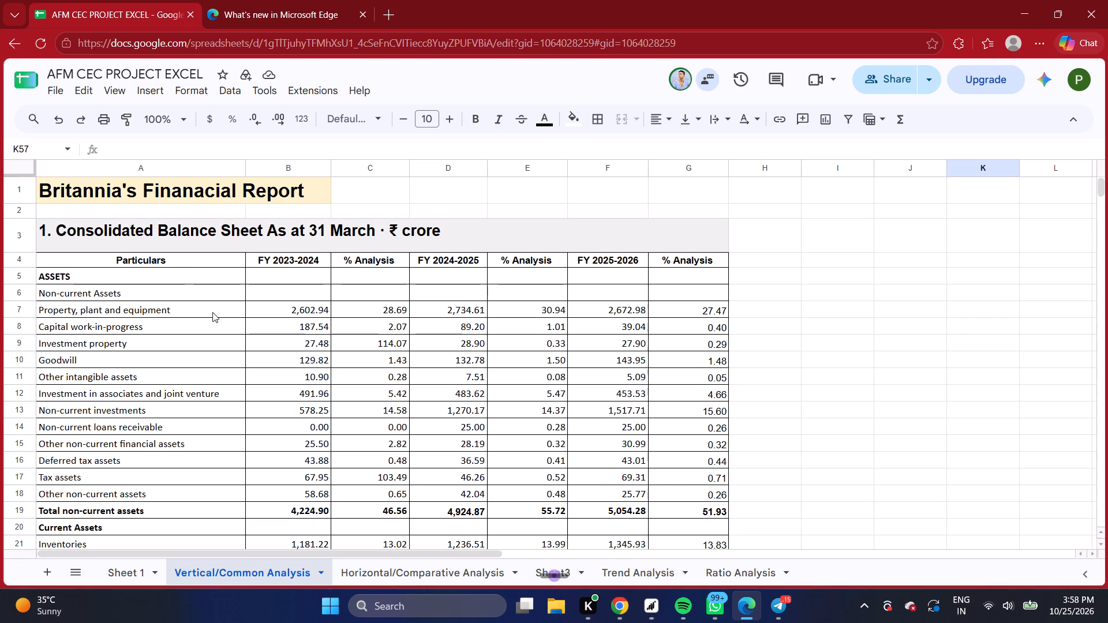
{"action": "scroll", "coordinate": [245, 366], "scroll_direction": "down", "scroll_amount": 16}
{"action": "scroll", "coordinate": [242, 327], "scroll_direction": "down", "scroll_amount": 7}
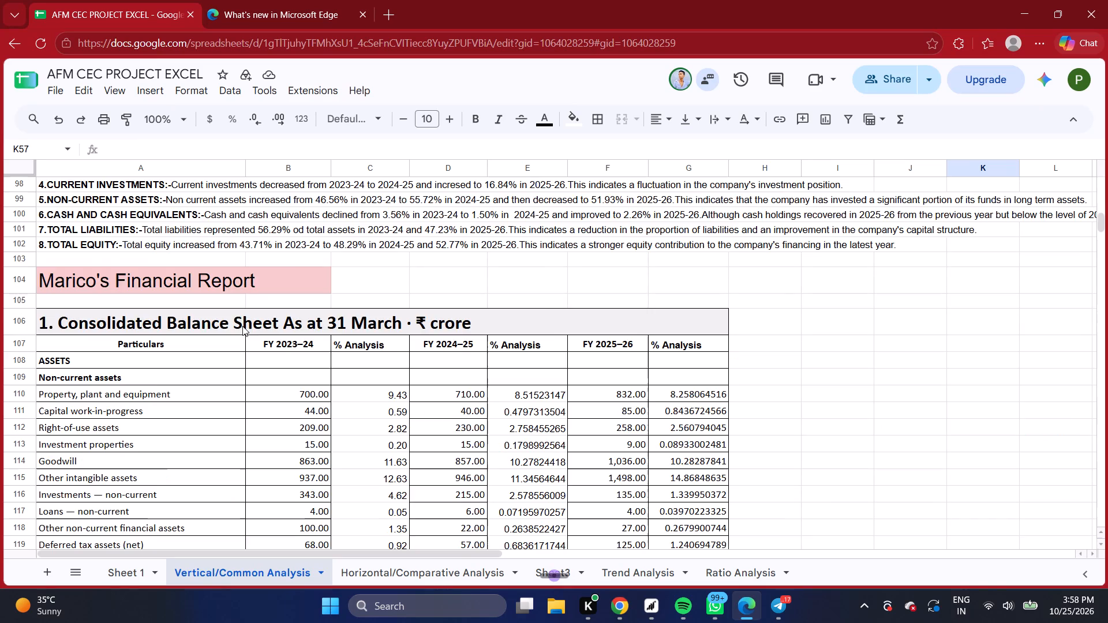
{"action": "scroll", "coordinate": [242, 323], "scroll_direction": "down", "scroll_amount": 7}
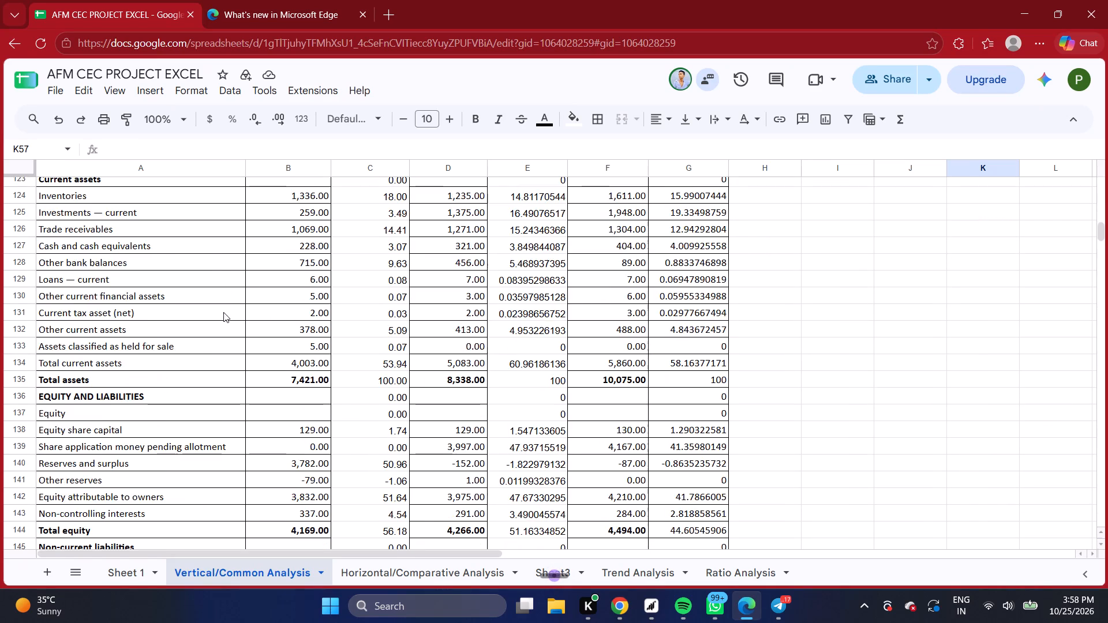
{"action": "scroll", "coordinate": [223, 312], "scroll_direction": "down", "scroll_amount": 12}
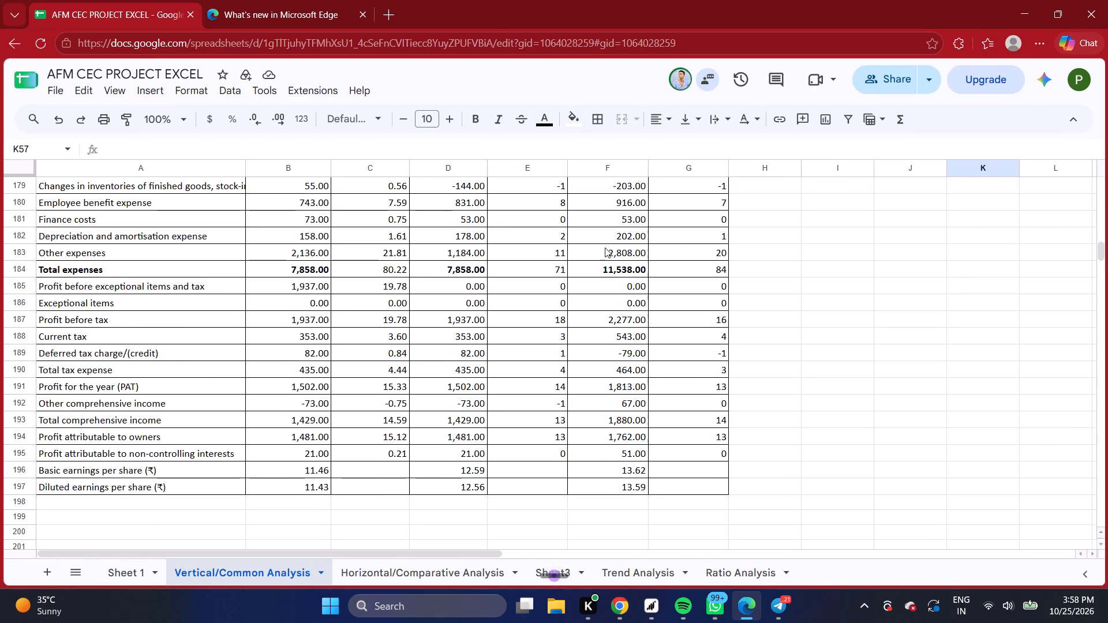
Inspect the FY 2024–25 % Analysis formulas for Total expenses and Other expenses in Marico's profit and loss statement.
{"action": "left_click", "coordinate": [542, 271]}
{"action": "left_click", "coordinate": [542, 271]}
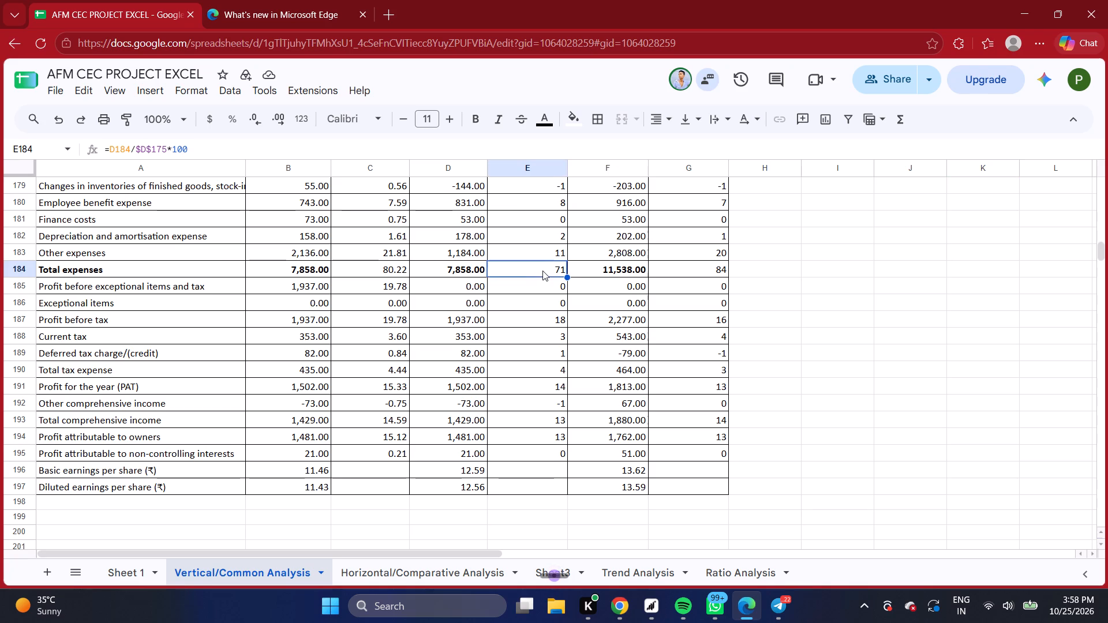
{"action": "double_click", "coordinate": [542, 271]}
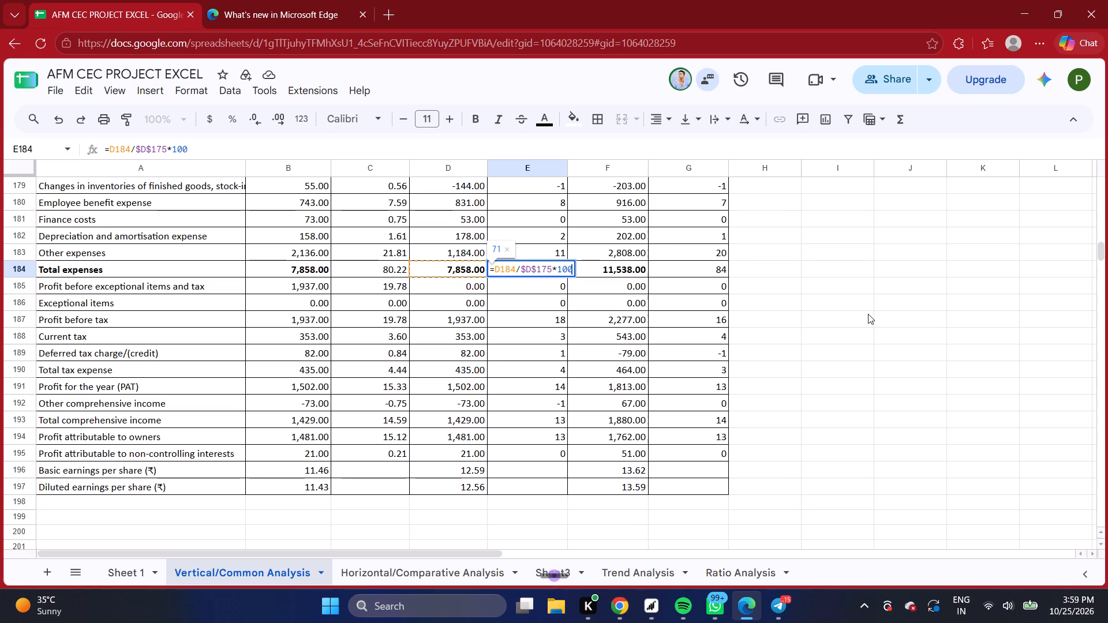
{"action": "left_click", "coordinate": [874, 308]}
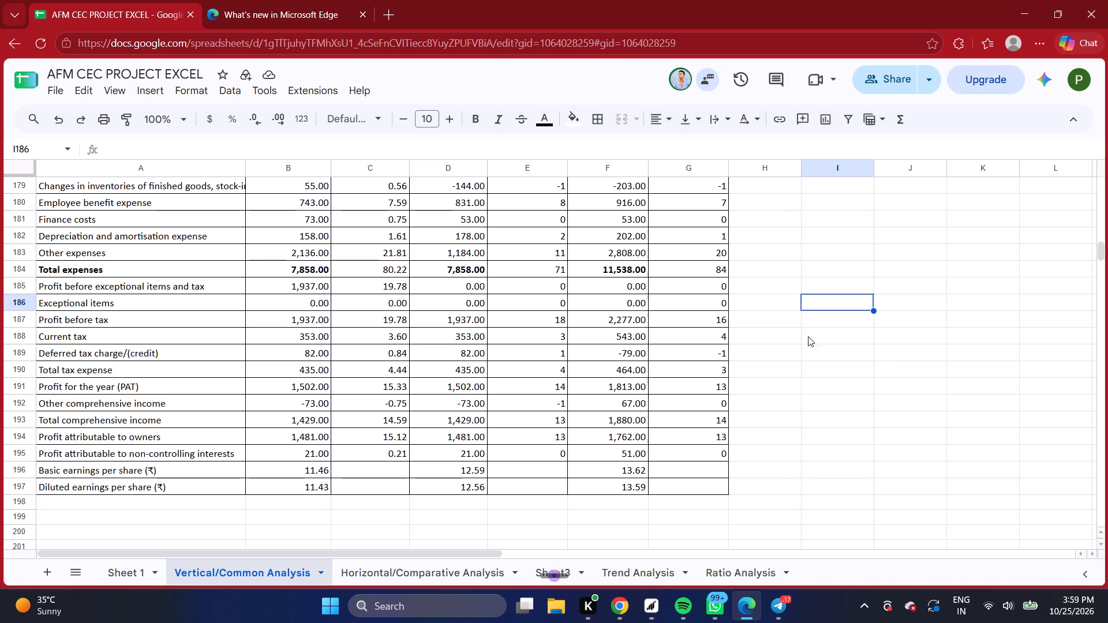
{"action": "left_click", "coordinate": [537, 270]}
{"action": "double_click", "coordinate": [537, 270]}
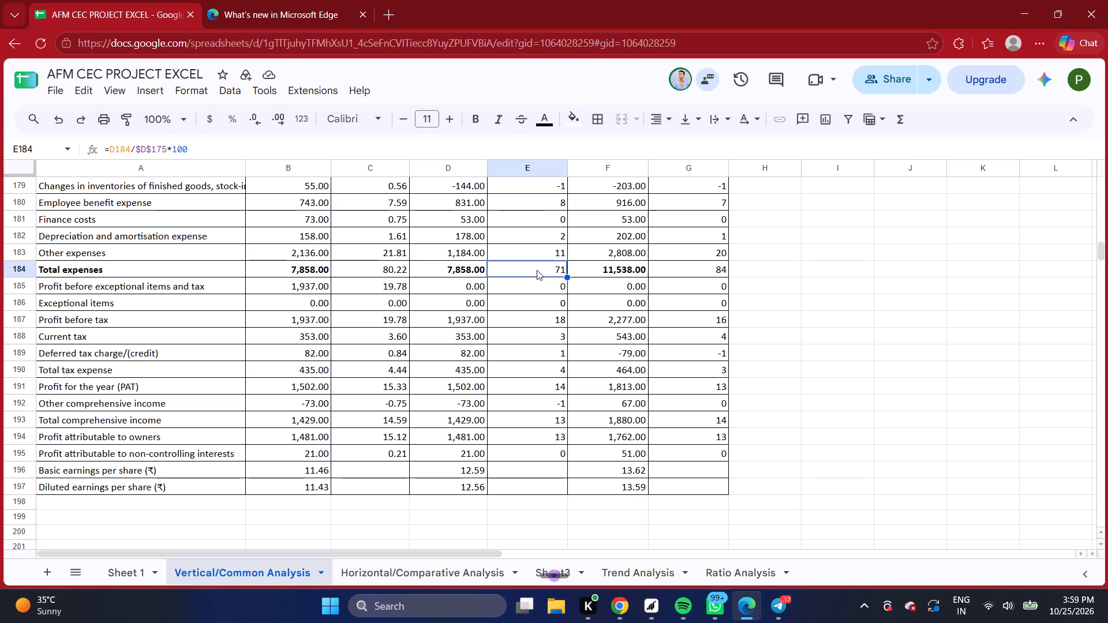
{"action": "key", "text": "Return"}
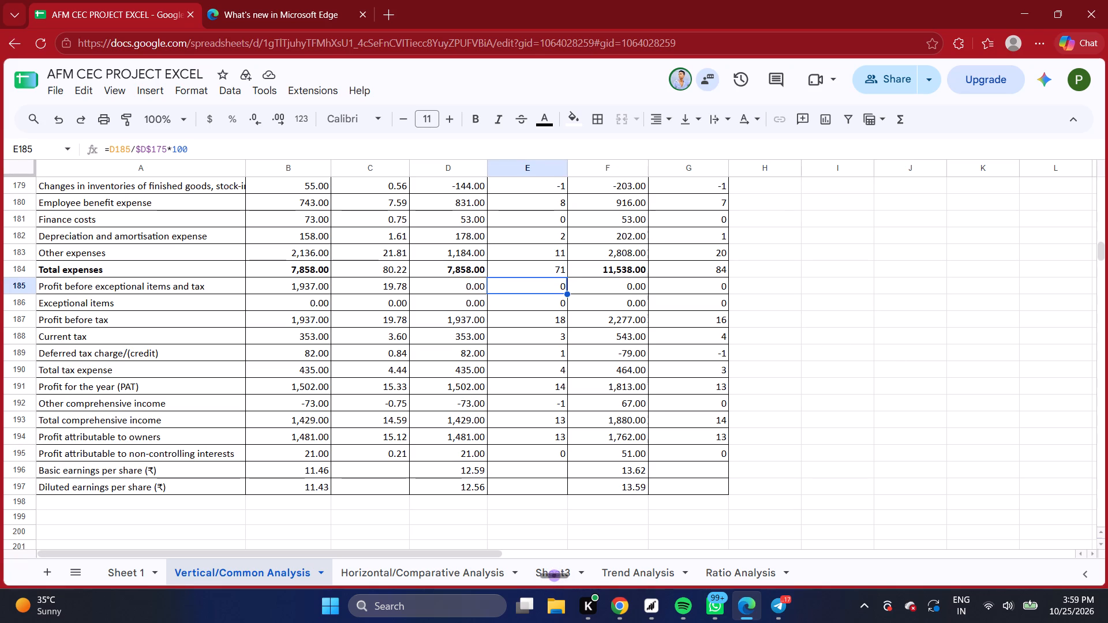
{"action": "left_click", "coordinate": [817, 333]}
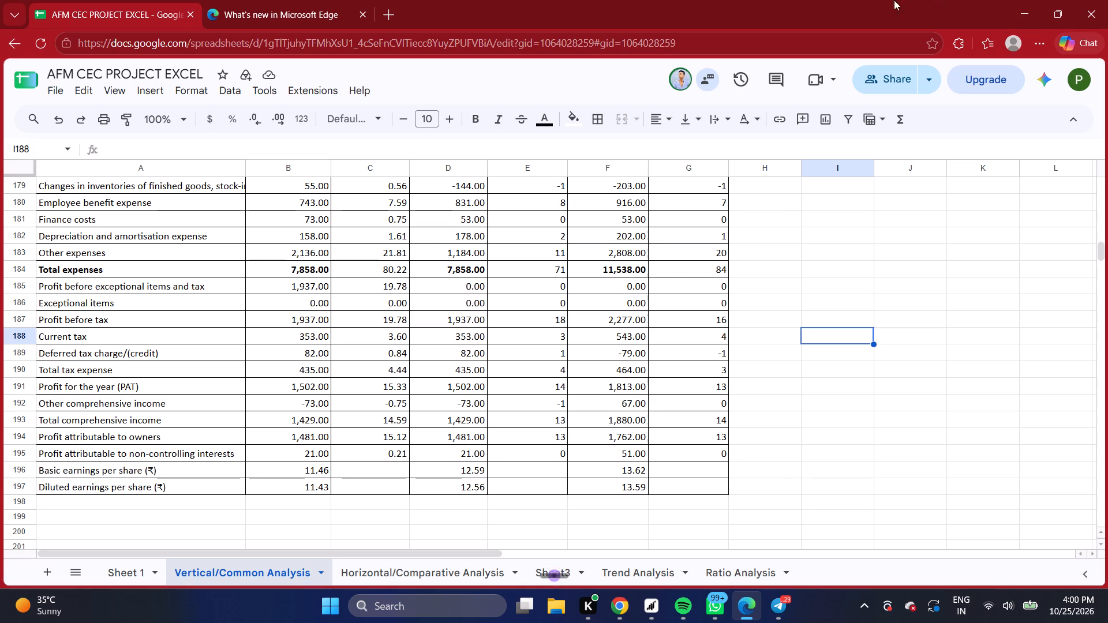
{"action": "double_click", "coordinate": [538, 247]}
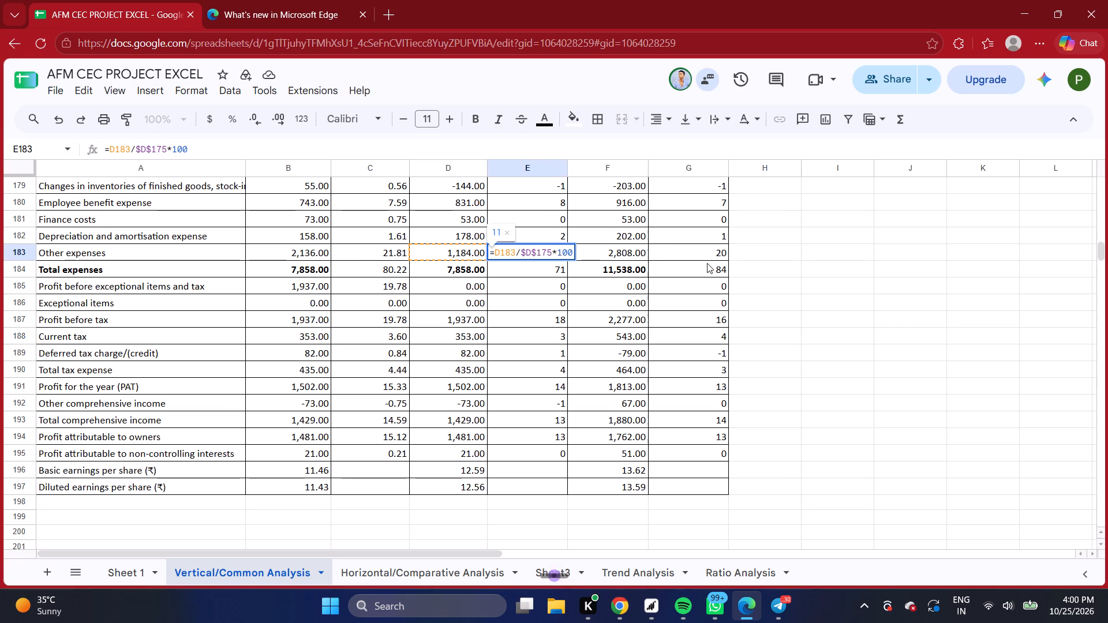
{"action": "left_click", "coordinate": [746, 265]}
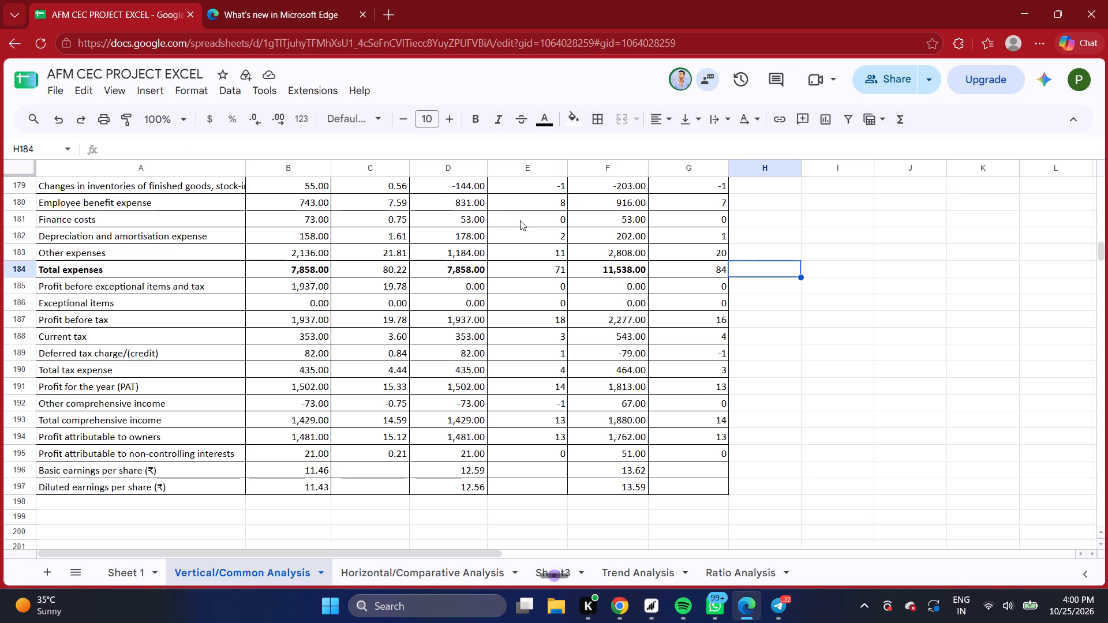
Fill the Other expenses % Analysis formula in E183 down to E195, the non-controlling interests row.
{"action": "left_click", "coordinate": [554, 250]}
{"action": "left_click_drag", "start_coordinate": [567, 260], "coordinate": [567, 264]}
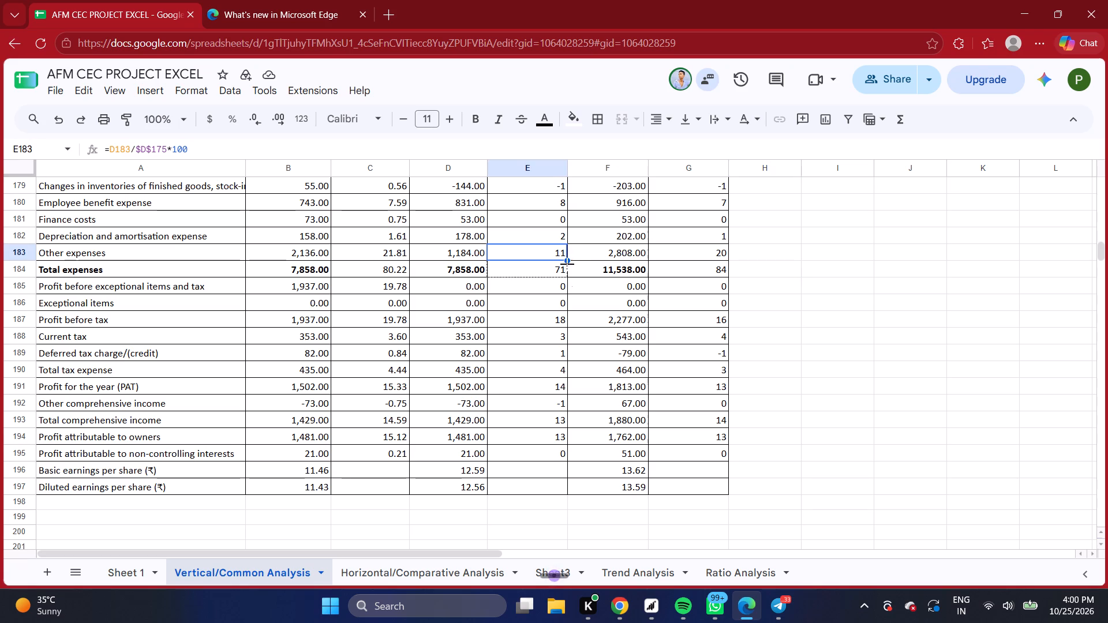
{"action": "left_click_drag", "start_coordinate": [567, 264], "coordinate": [563, 459]}
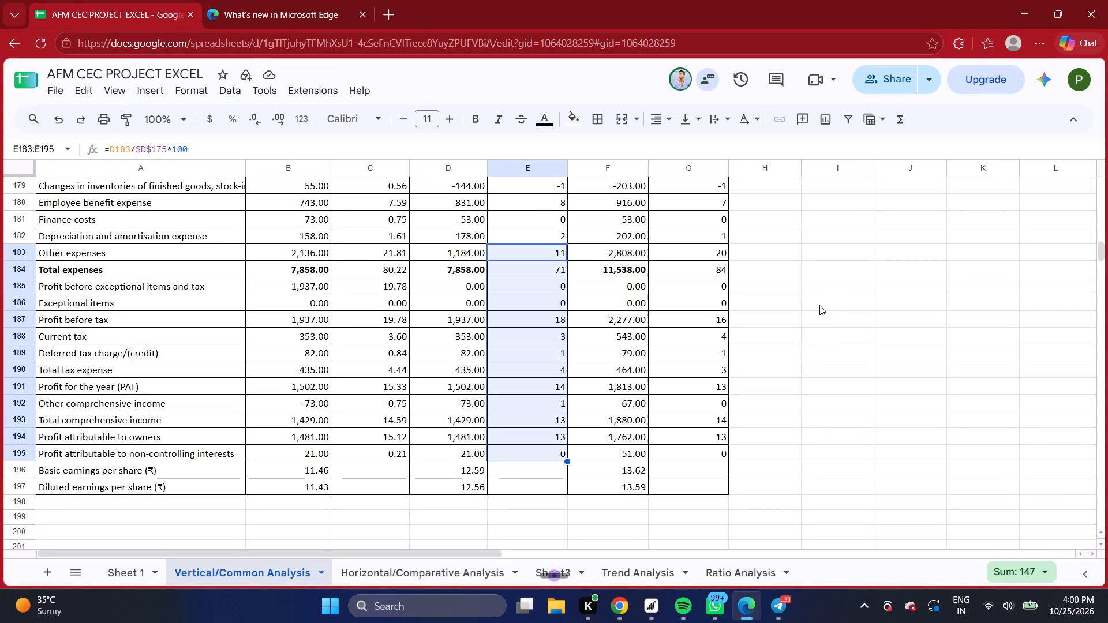
{"action": "left_click", "coordinate": [873, 316]}
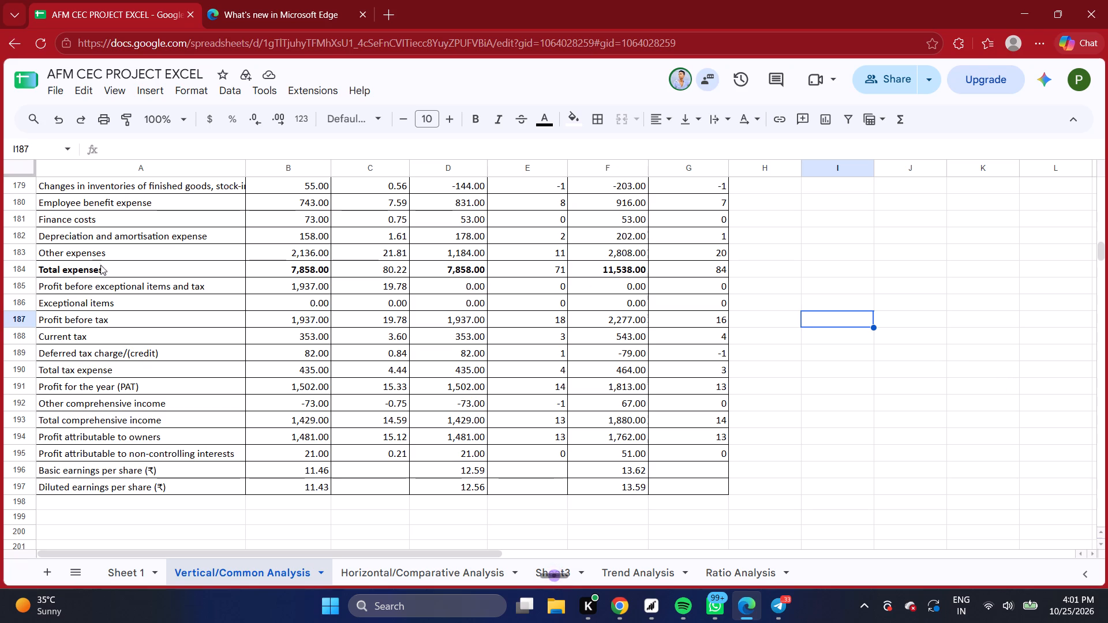
Fill the FY 2025–26 % Analysis formula for Other expenses in G183 down to G195.
{"action": "left_click", "coordinate": [684, 252]}
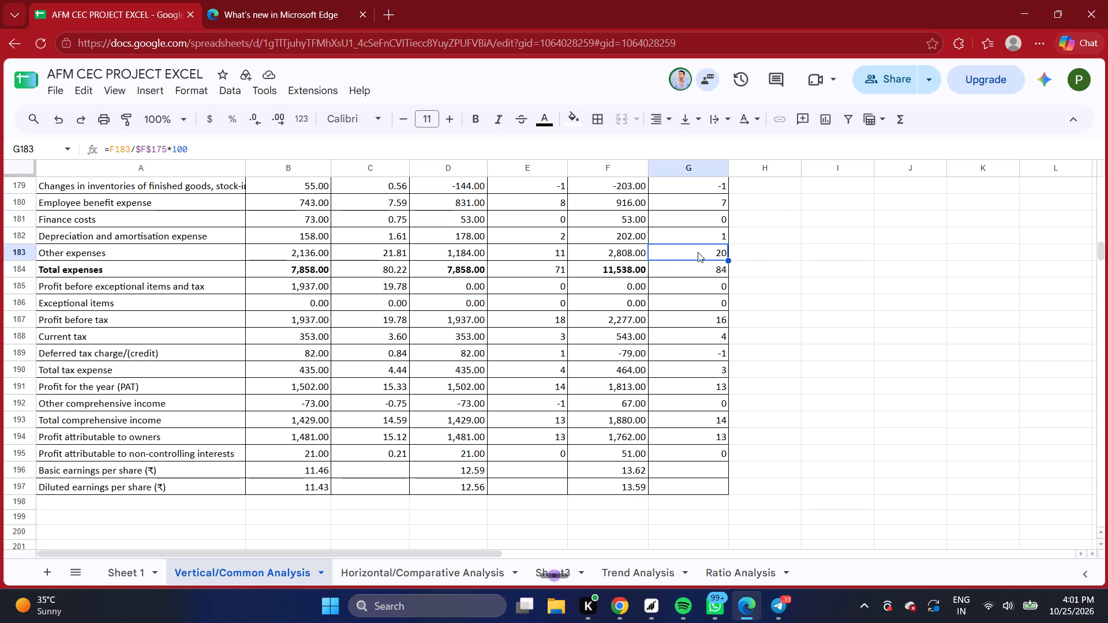
{"action": "left_click_drag", "start_coordinate": [729, 260], "coordinate": [748, 405]}
{"action": "left_click_drag", "start_coordinate": [748, 405], "coordinate": [725, 456]}
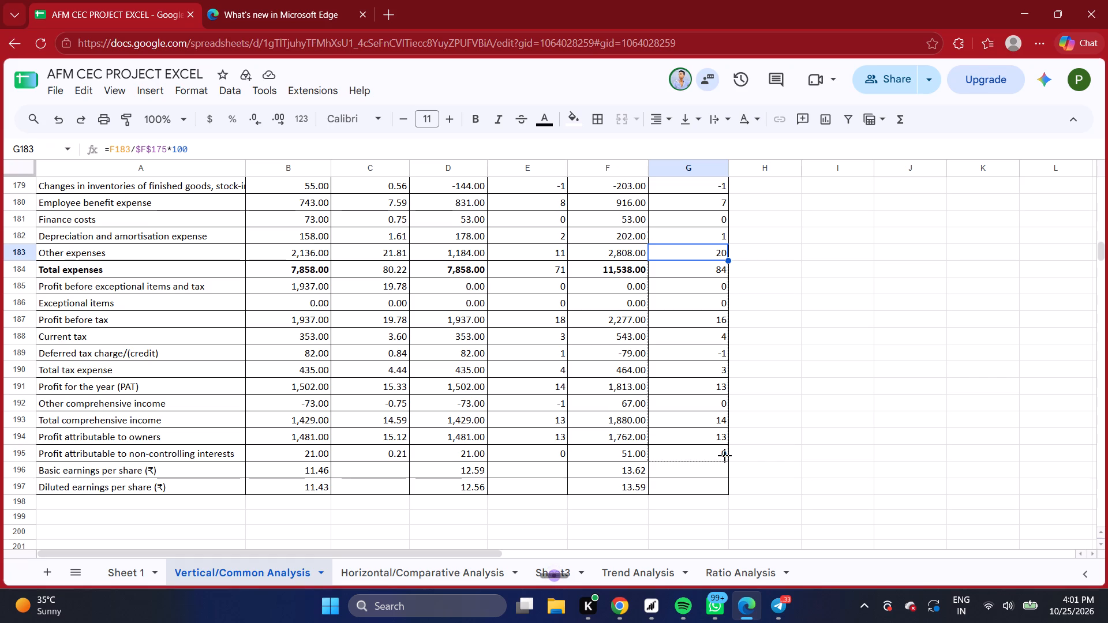
{"action": "left_click_drag", "start_coordinate": [725, 456], "coordinate": [724, 456]}
{"action": "left_click", "coordinate": [781, 377]}
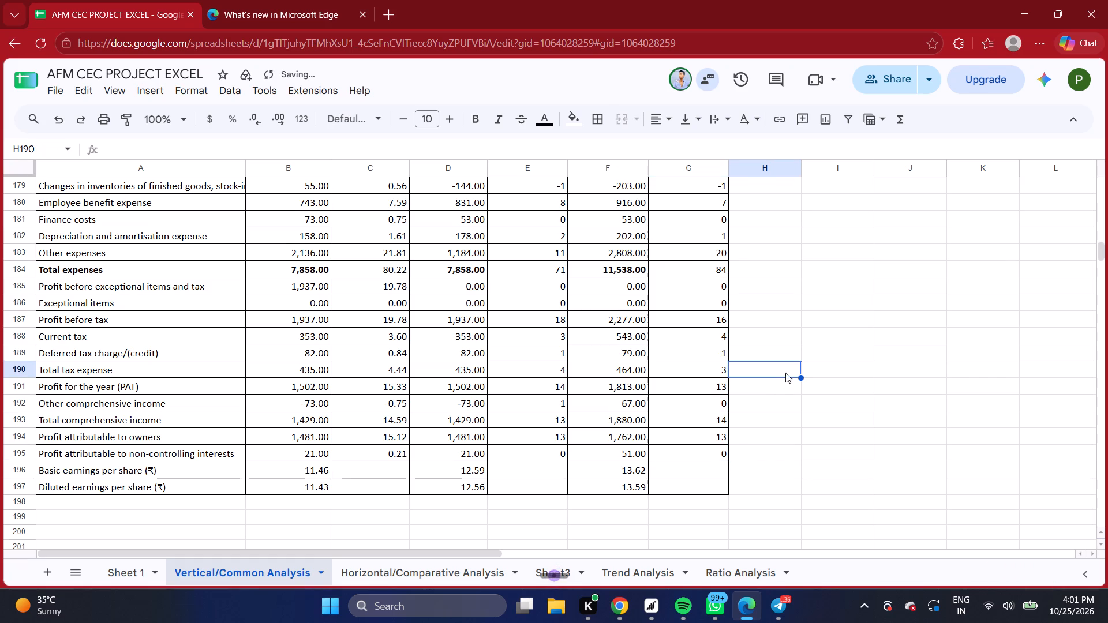
Examine Marico's % Analysis values from the profit and loss statement back to the balance sheet, including the E110 property, plant and equipment formula.
{"action": "left_click", "coordinate": [1105, 299]}
{"action": "scroll", "coordinate": [907, 350], "scroll_direction": "up", "scroll_amount": 4}
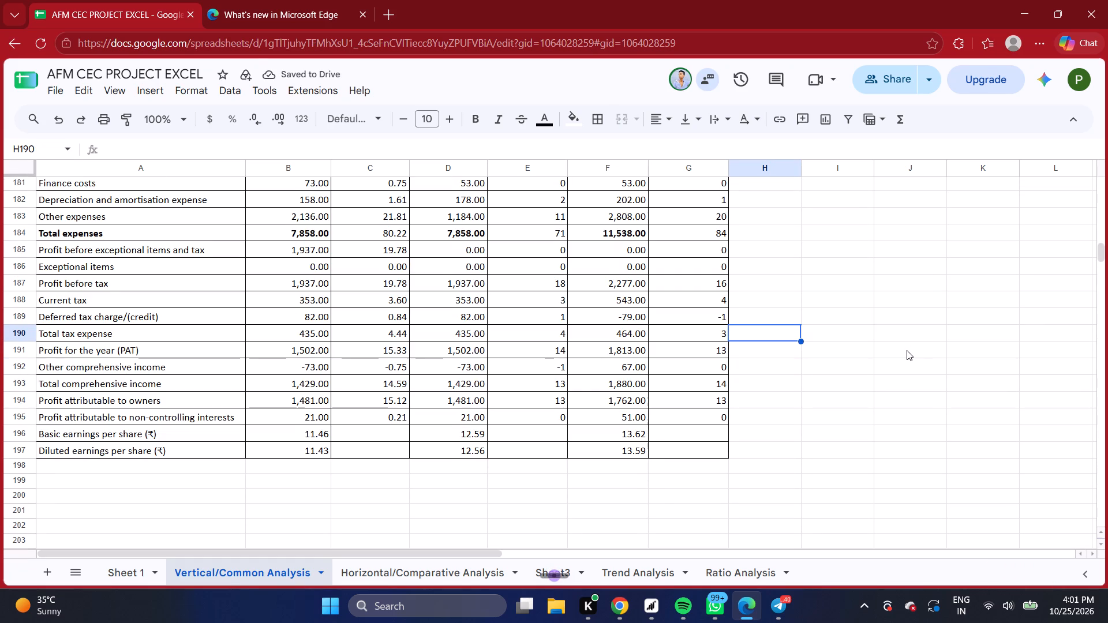
{"action": "scroll", "coordinate": [907, 350], "scroll_direction": "up", "scroll_amount": 1}
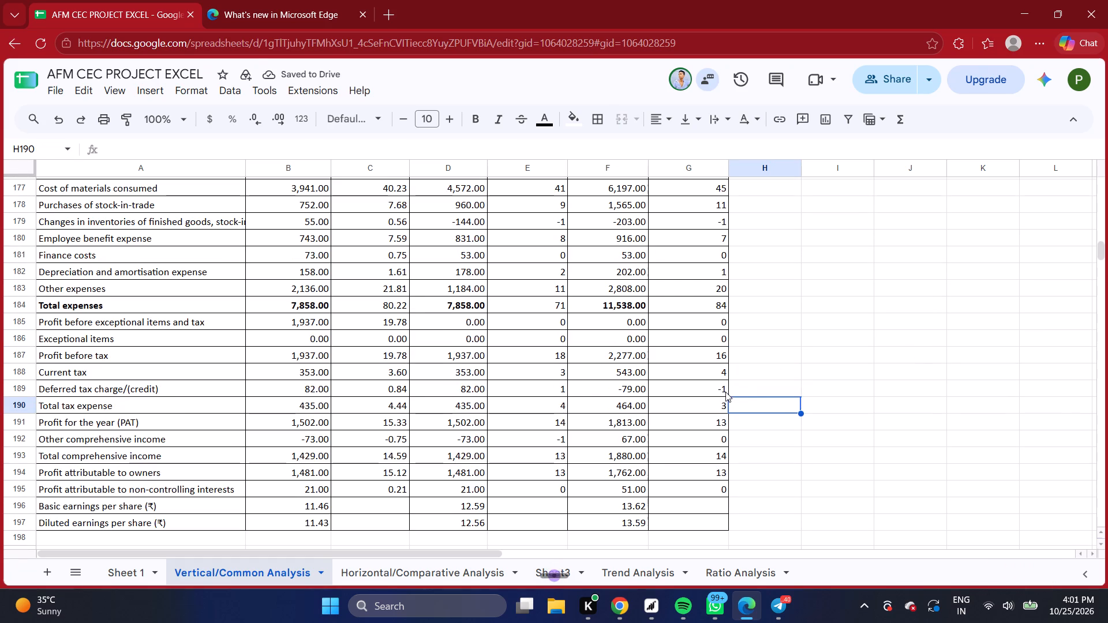
{"action": "left_click", "coordinate": [1017, 401]}
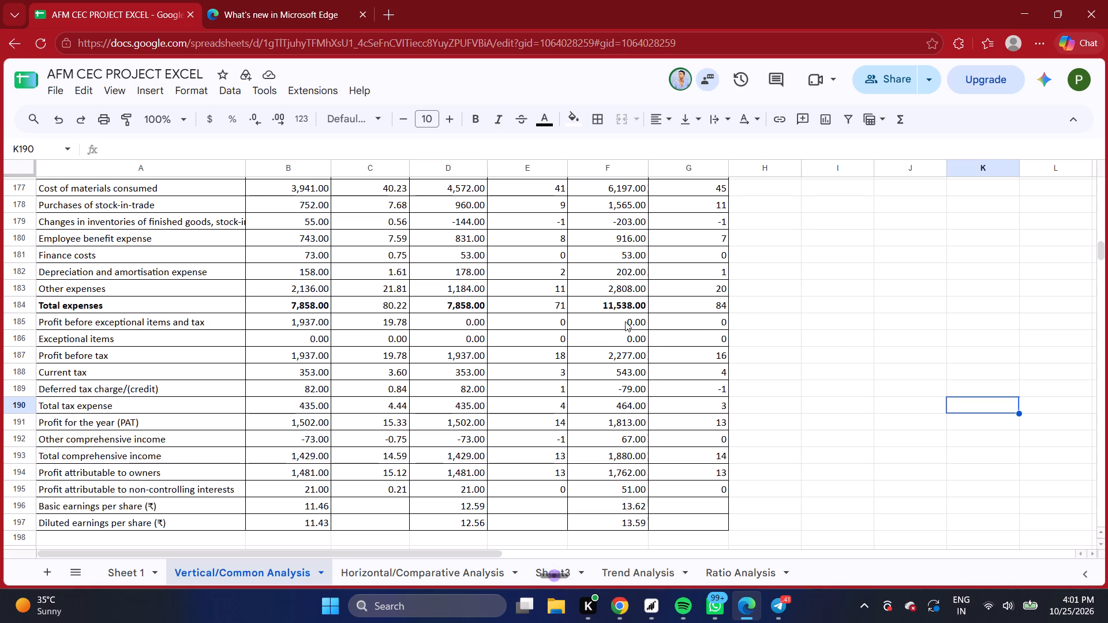
{"action": "scroll", "coordinate": [625, 321], "scroll_direction": "up", "scroll_amount": 19}
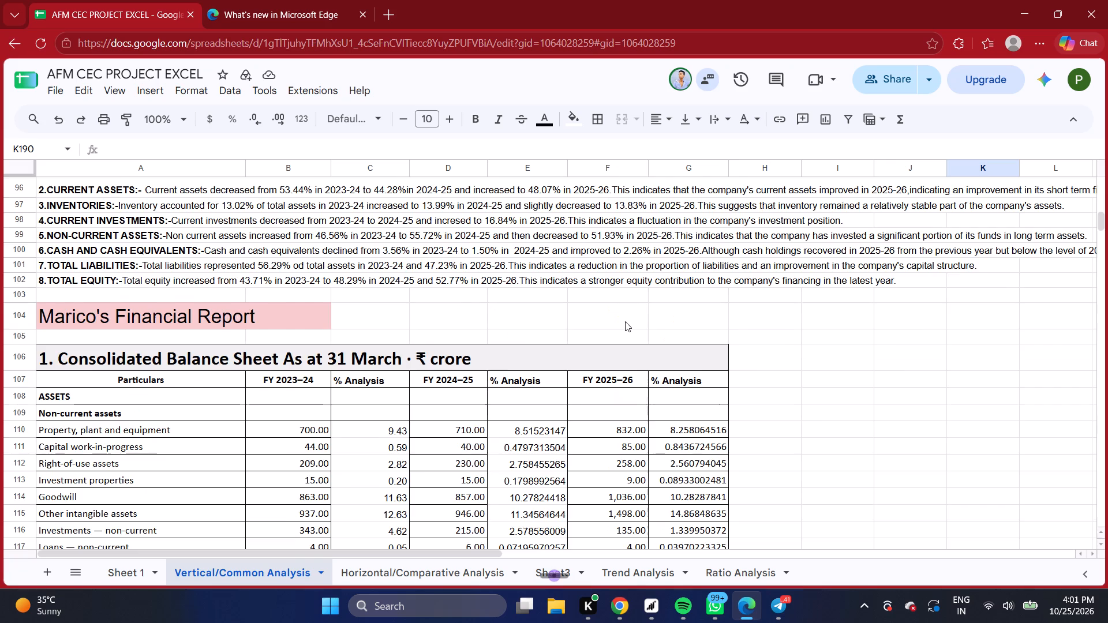
{"action": "scroll", "coordinate": [625, 321], "scroll_direction": "up", "scroll_amount": 2}
{"action": "scroll", "coordinate": [624, 321], "scroll_direction": "down", "scroll_amount": 3}
{"action": "scroll", "coordinate": [467, 352], "scroll_direction": "down", "scroll_amount": 1}
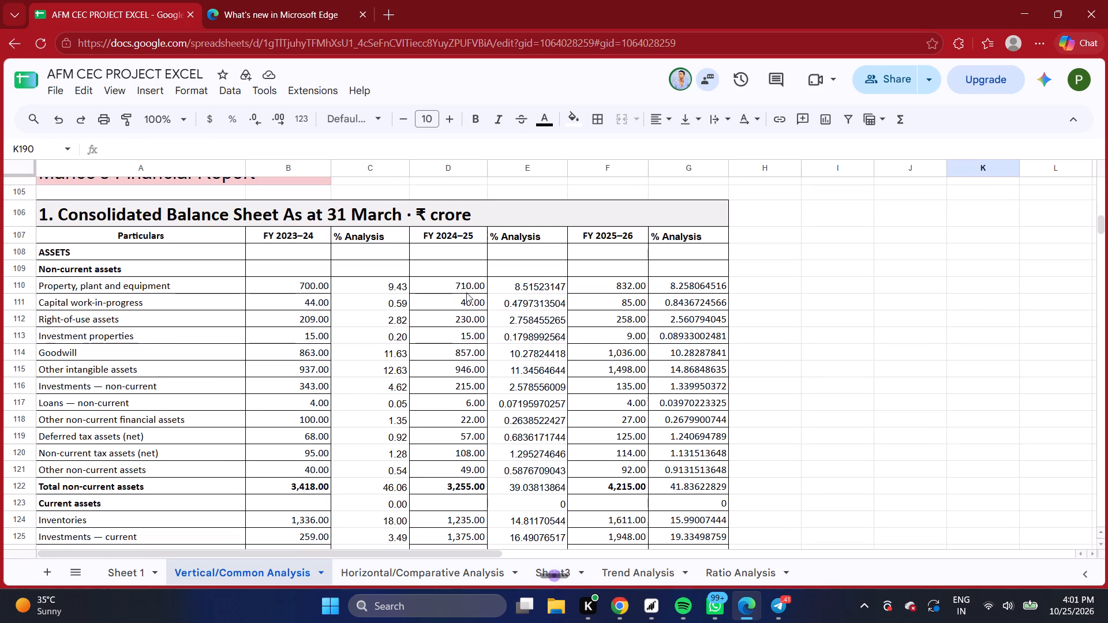
{"action": "left_click", "coordinate": [522, 284]}
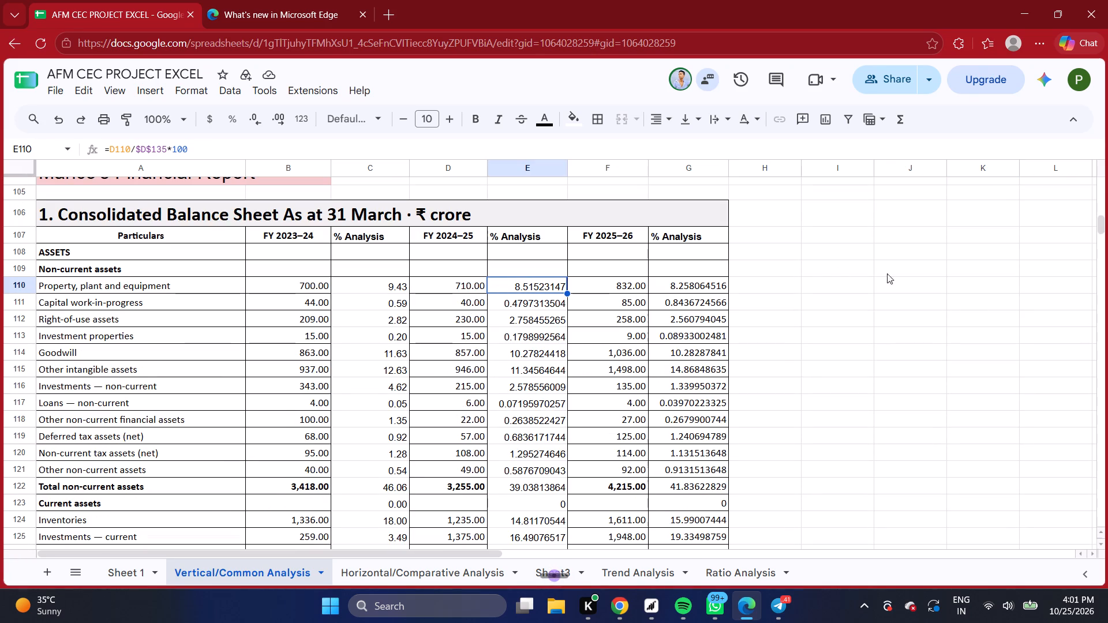
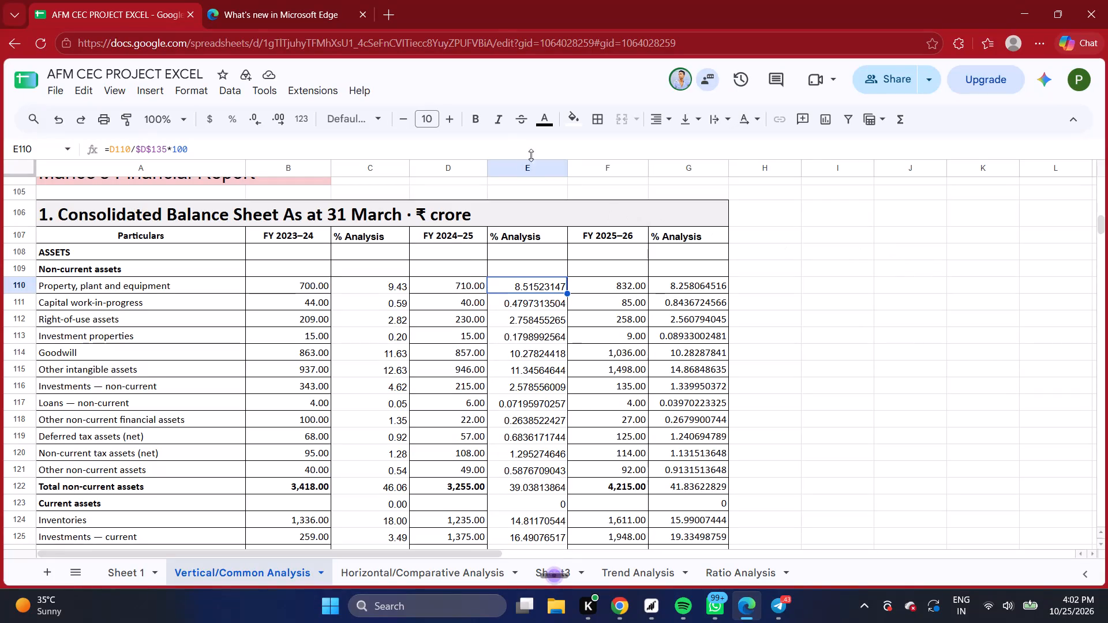
Reduce the FY 2024–25 % Analysis values in column E to six decimal places.
{"action": "left_click", "coordinate": [537, 174]}
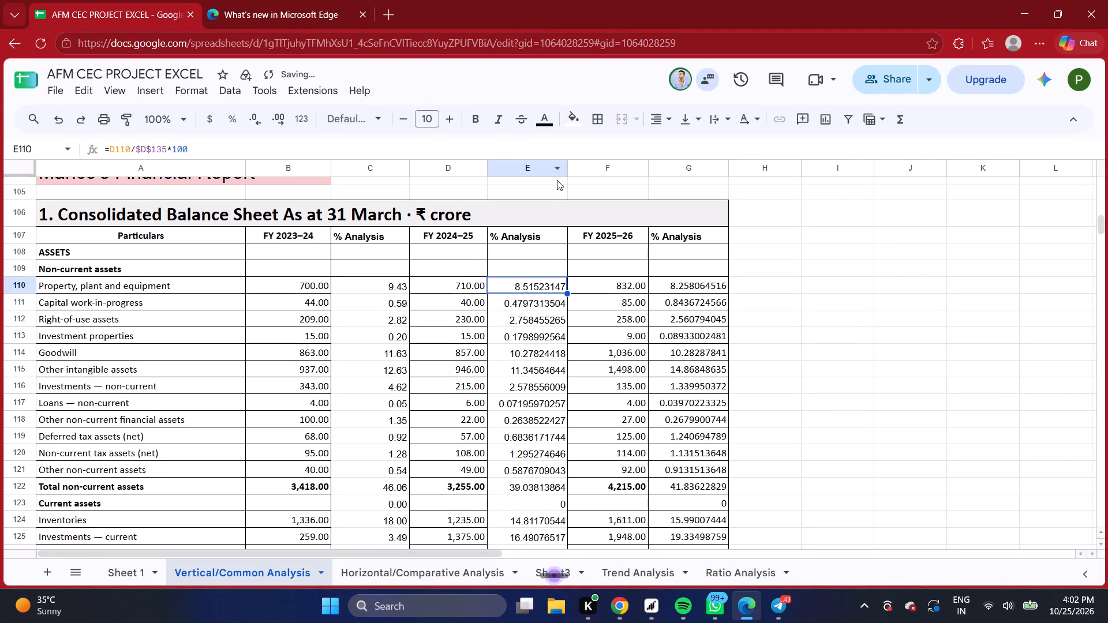
{"action": "left_click", "coordinate": [562, 172]}
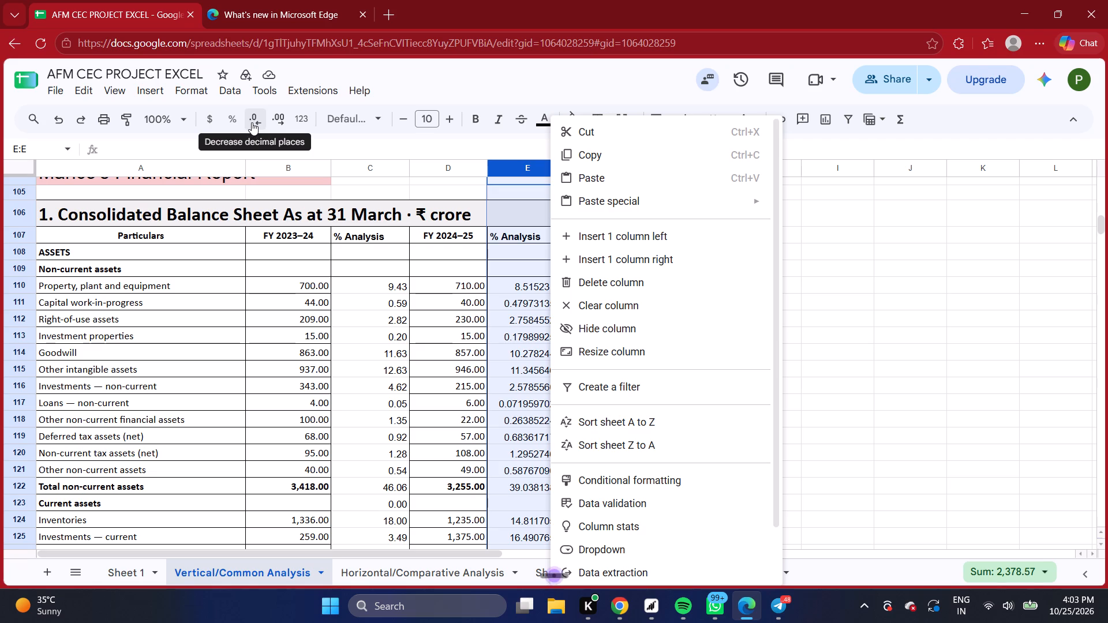
{"action": "left_click", "coordinate": [253, 122]}
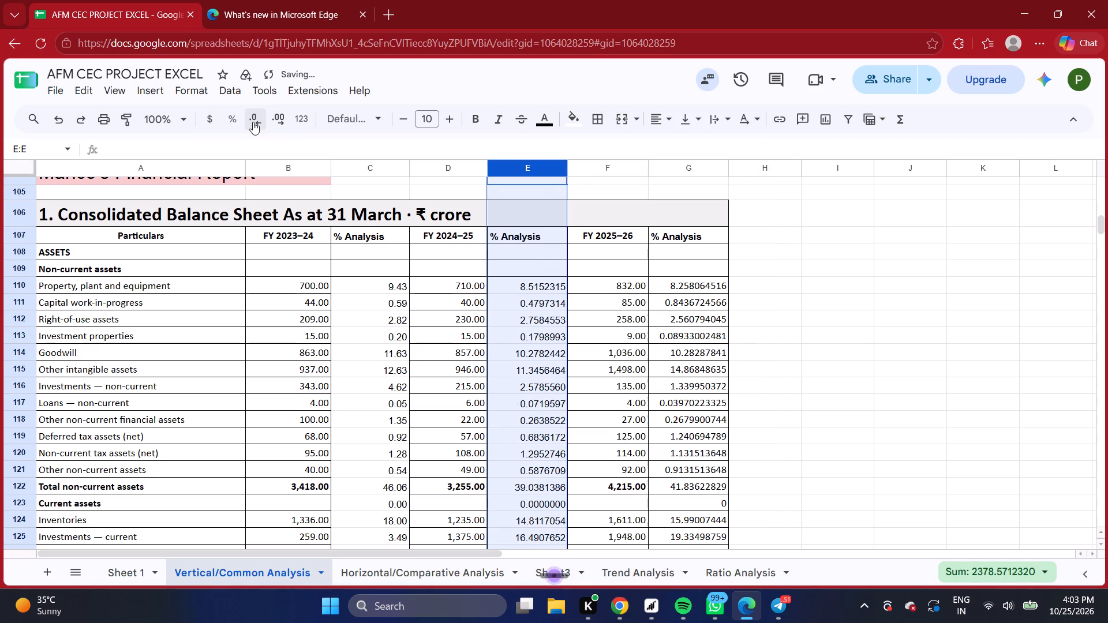
{"action": "left_click", "coordinate": [253, 122]}
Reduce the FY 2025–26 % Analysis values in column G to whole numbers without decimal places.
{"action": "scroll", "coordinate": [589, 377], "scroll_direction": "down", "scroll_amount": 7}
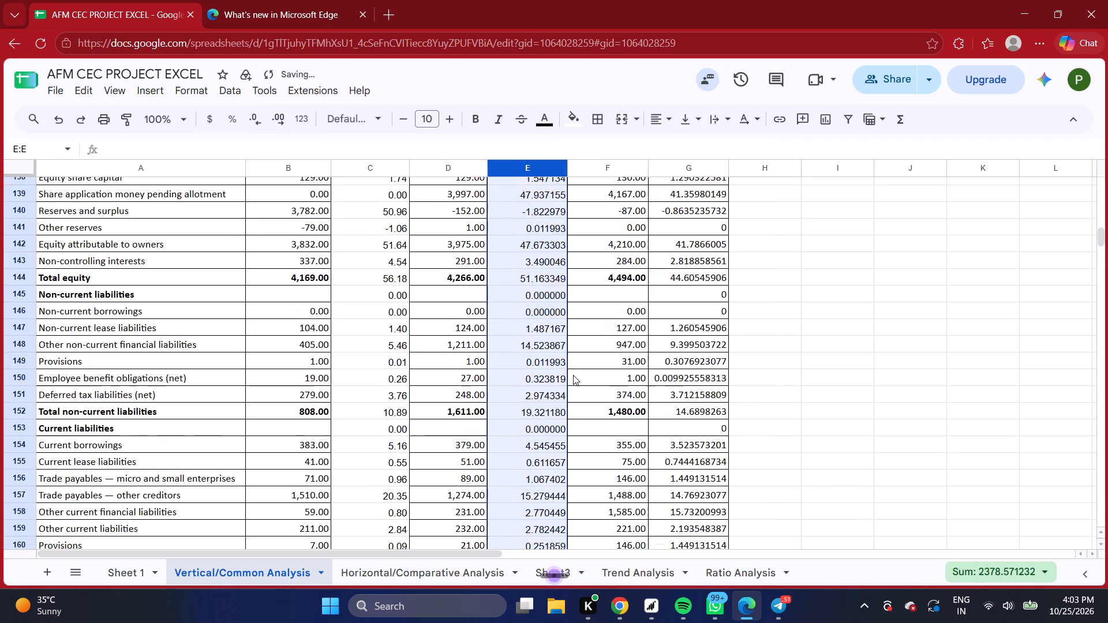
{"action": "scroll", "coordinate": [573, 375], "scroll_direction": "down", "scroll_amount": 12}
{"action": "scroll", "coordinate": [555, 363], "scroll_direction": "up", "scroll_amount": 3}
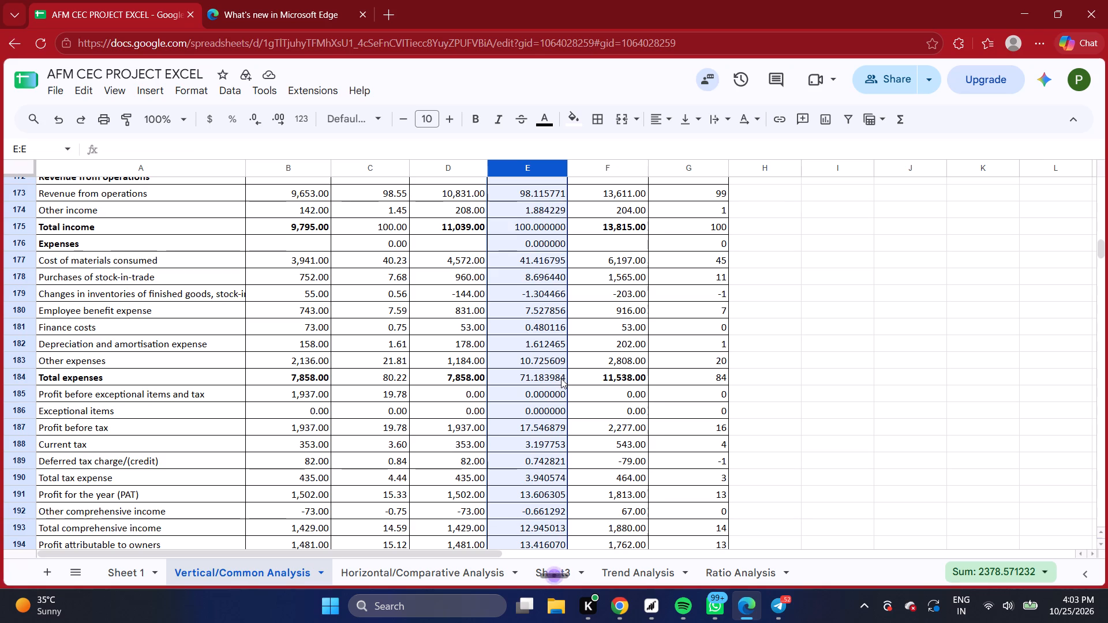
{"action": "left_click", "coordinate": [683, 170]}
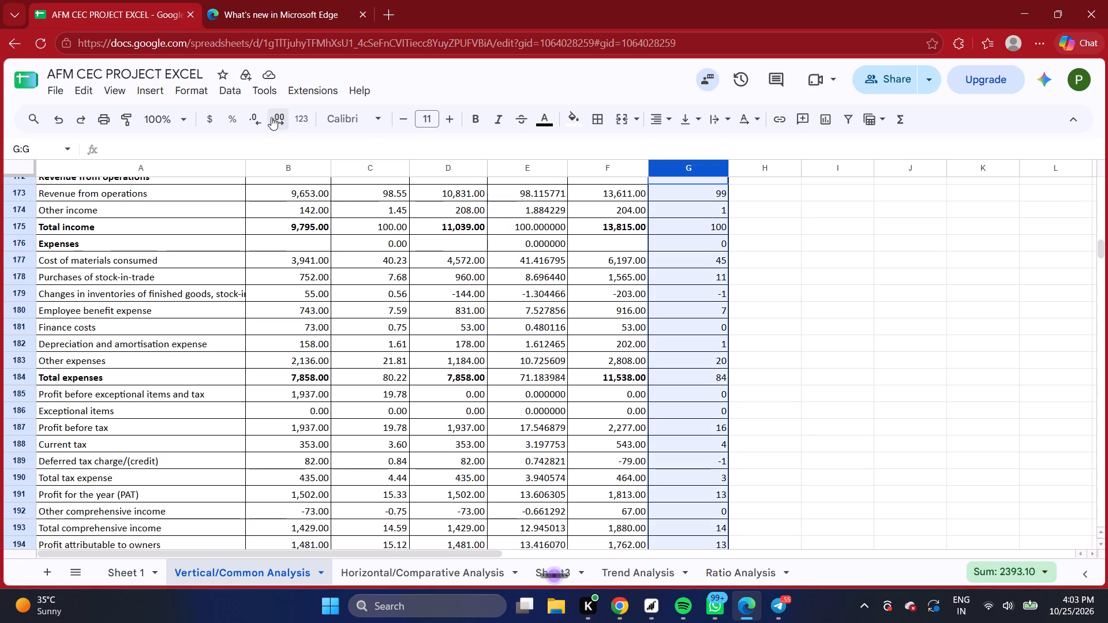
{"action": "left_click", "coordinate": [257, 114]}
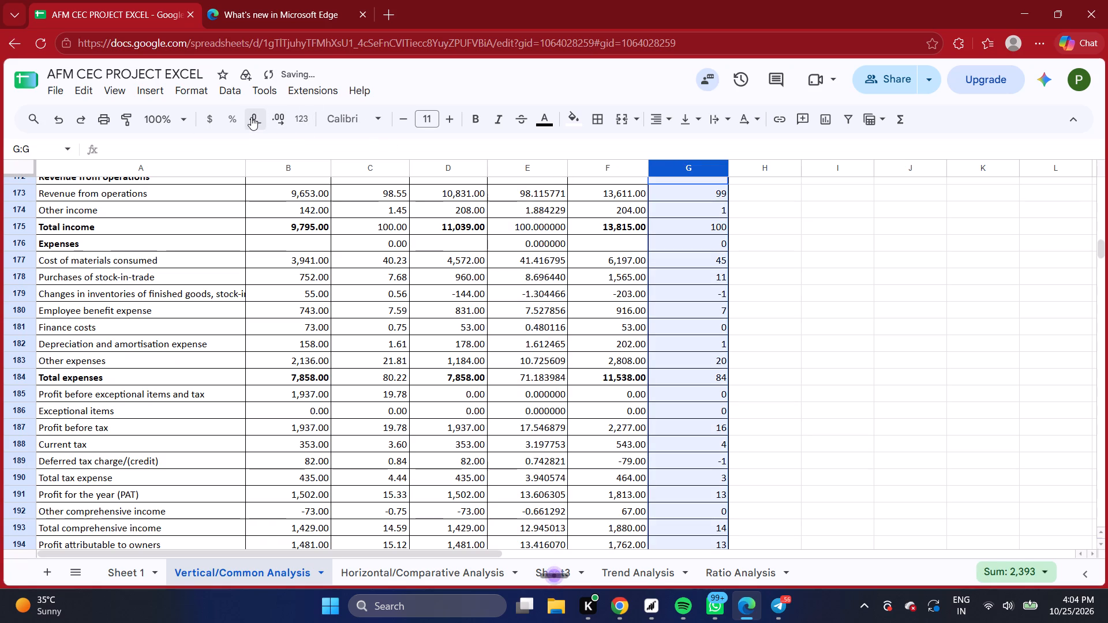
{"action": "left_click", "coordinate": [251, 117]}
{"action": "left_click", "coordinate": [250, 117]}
Review the % Analysis number formatting across Marico's balance sheet and profit and loss statement.
{"action": "scroll", "coordinate": [705, 220], "scroll_direction": "up", "scroll_amount": 13}
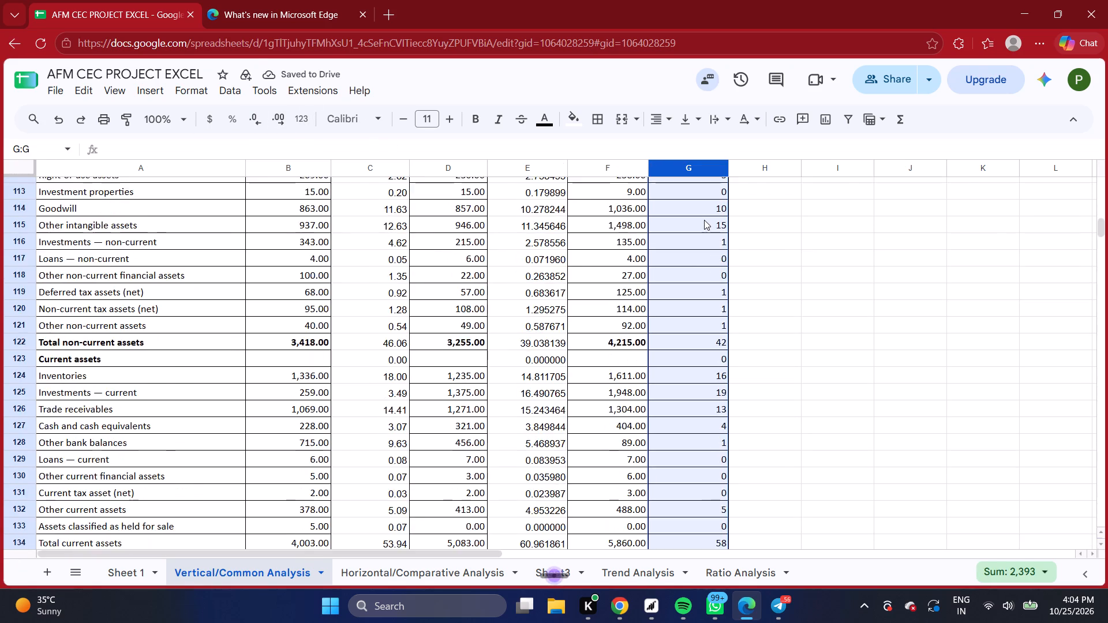
{"action": "scroll", "coordinate": [704, 220], "scroll_direction": "up", "scroll_amount": 6}
{"action": "scroll", "coordinate": [704, 220], "scroll_direction": "down", "scroll_amount": 9}
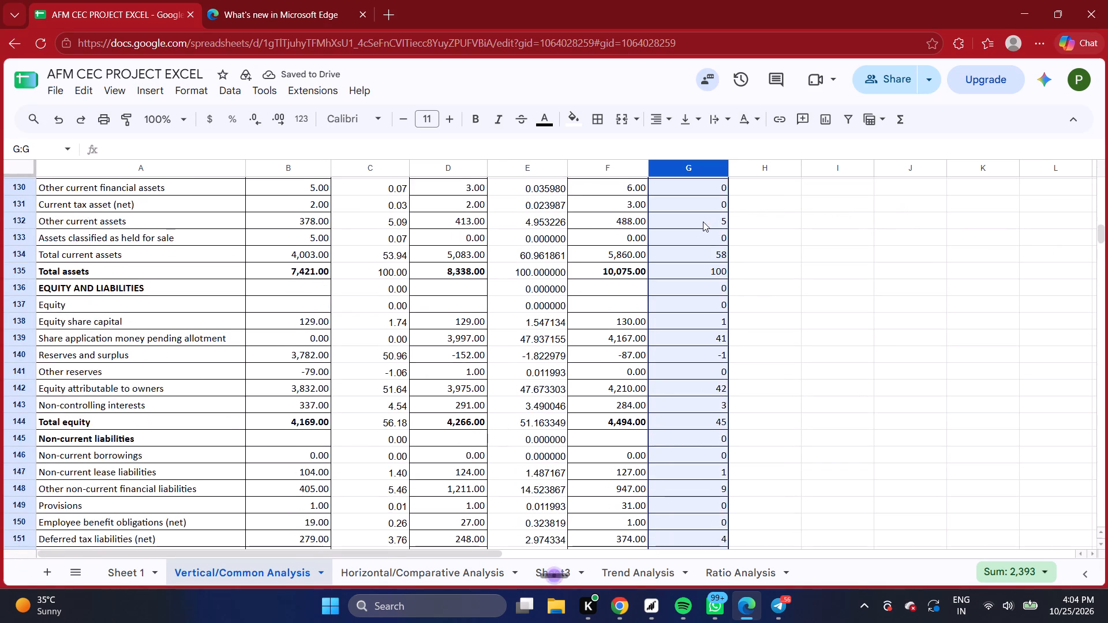
{"action": "scroll", "coordinate": [702, 222], "scroll_direction": "down", "scroll_amount": 14}
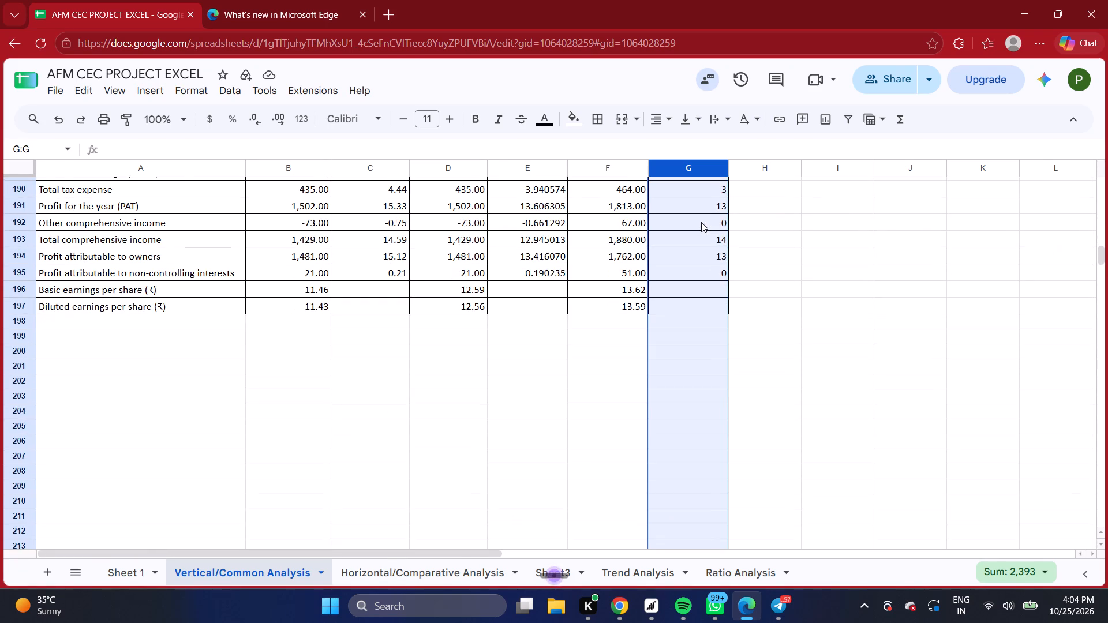
{"action": "scroll", "coordinate": [701, 222], "scroll_direction": "up", "scroll_amount": 2}
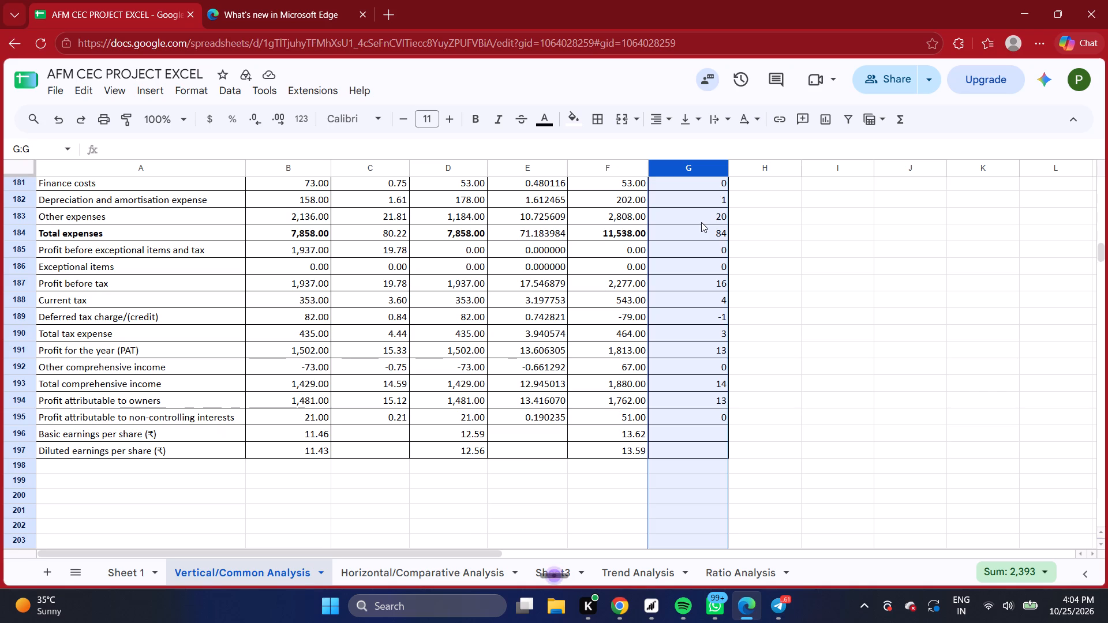
{"action": "scroll", "coordinate": [701, 223], "scroll_direction": "up", "scroll_amount": 4}
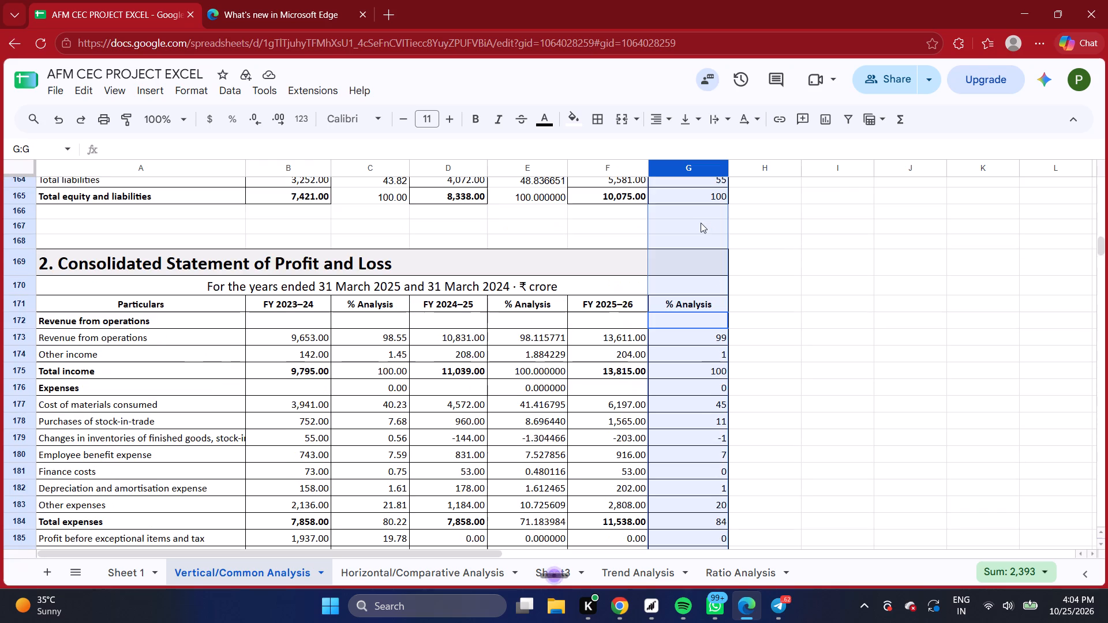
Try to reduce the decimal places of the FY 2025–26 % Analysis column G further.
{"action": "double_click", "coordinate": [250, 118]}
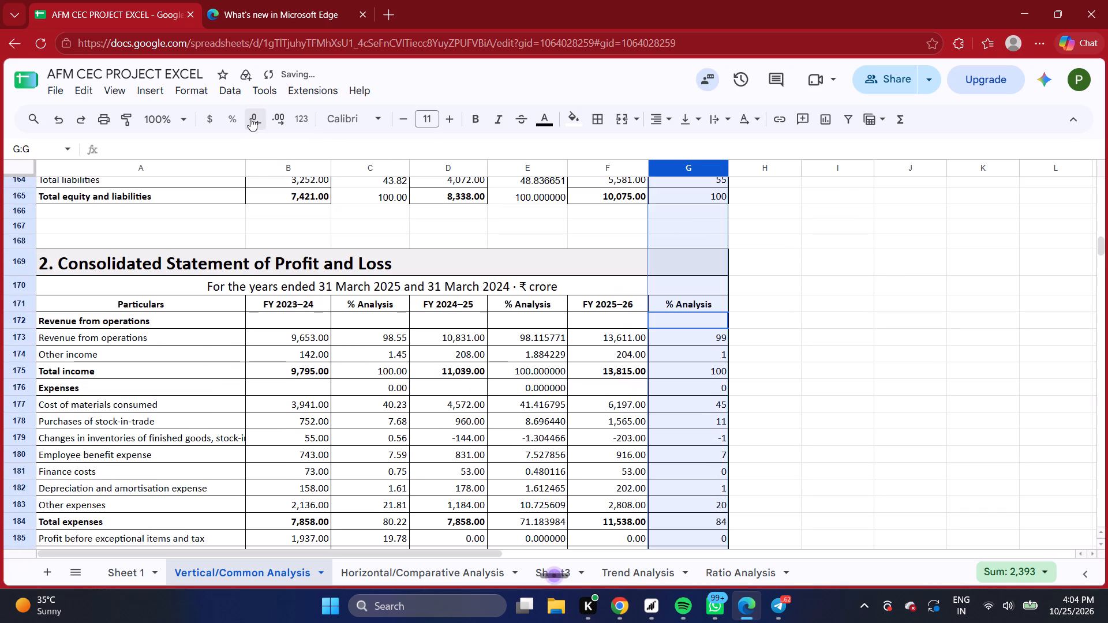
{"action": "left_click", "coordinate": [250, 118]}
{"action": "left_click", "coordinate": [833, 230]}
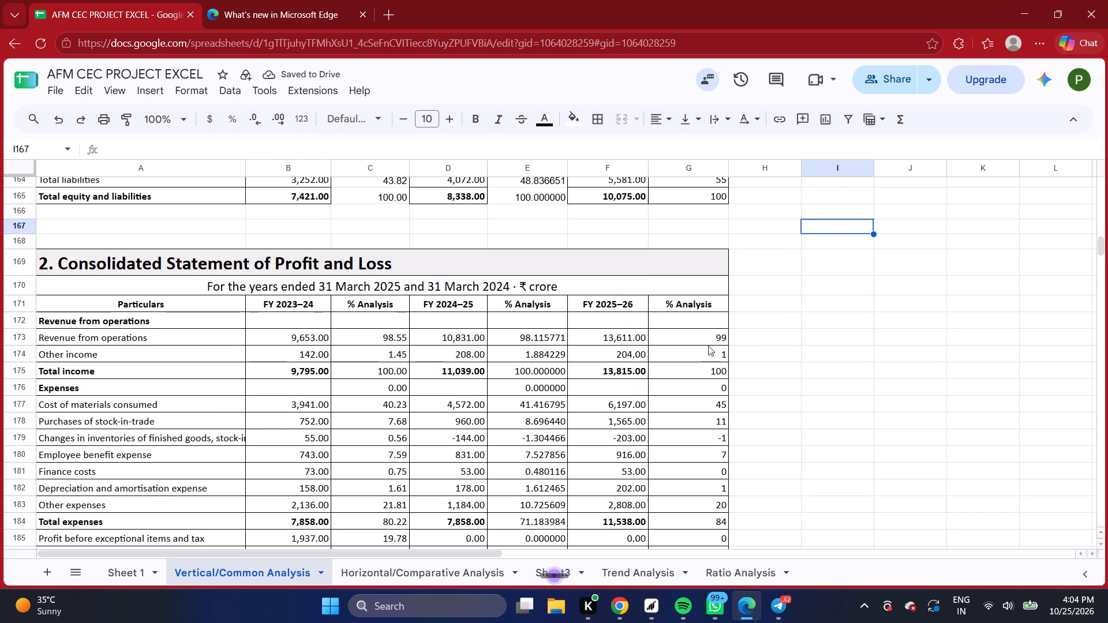
Compare the decimal formatting of the three % Analysis columns across Marico's balance sheet and profit and loss statement.
{"action": "scroll", "coordinate": [504, 359], "scroll_direction": "down", "scroll_amount": 8}
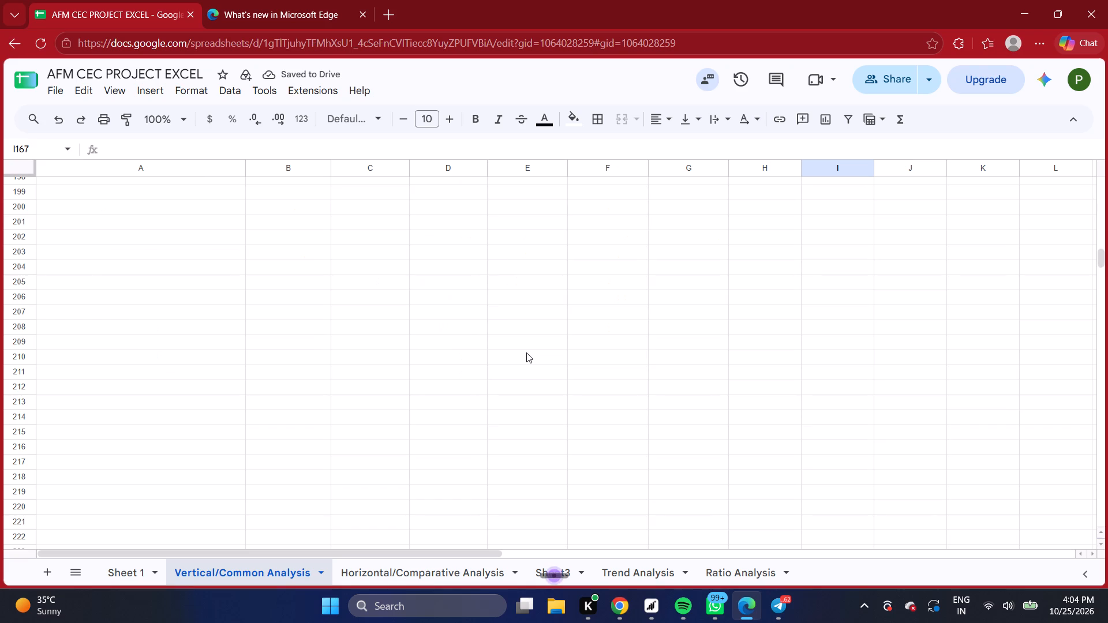
{"action": "scroll", "coordinate": [526, 352], "scroll_direction": "up", "scroll_amount": 20}
{"action": "scroll", "coordinate": [526, 352], "scroll_direction": "up", "scroll_amount": 2}
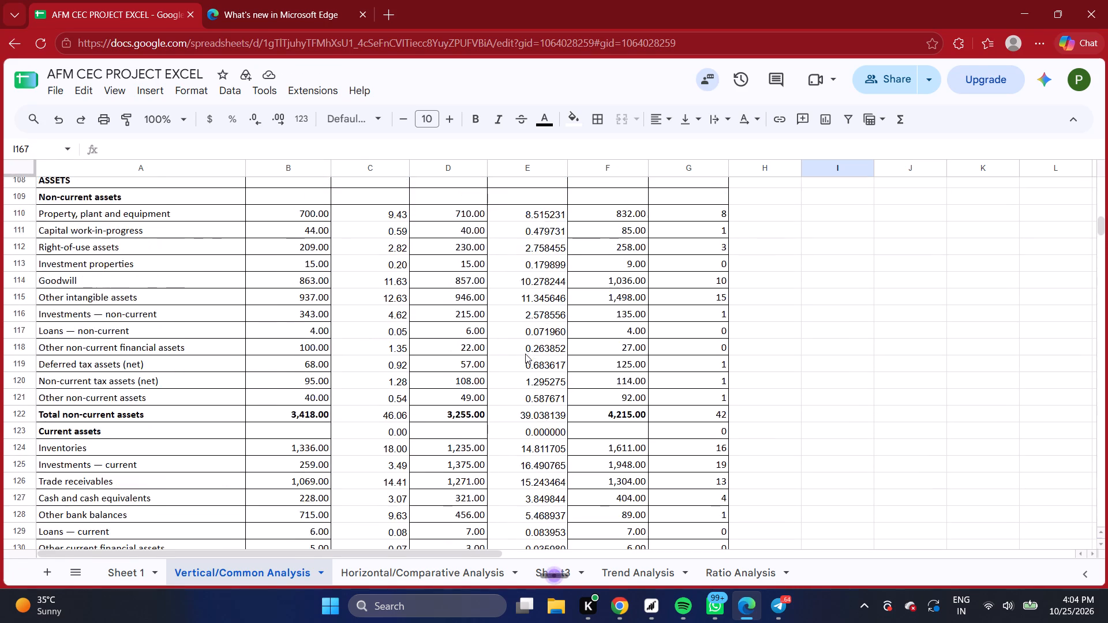
{"action": "scroll", "coordinate": [525, 354], "scroll_direction": "up", "scroll_amount": 3}
{"action": "scroll", "coordinate": [525, 354], "scroll_direction": "down", "scroll_amount": 8}
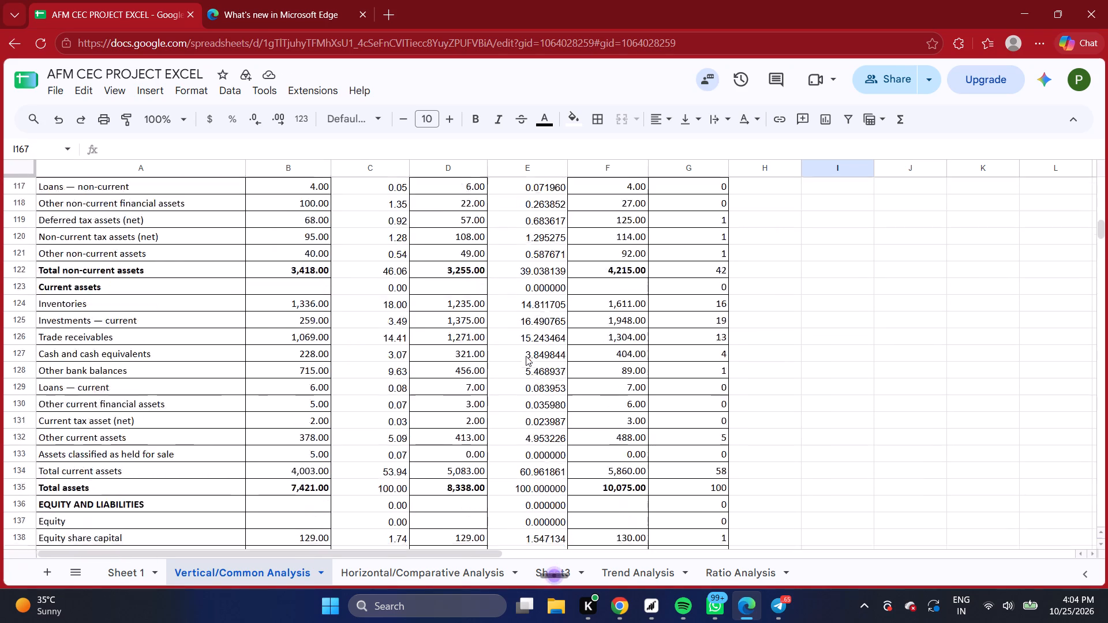
{"action": "scroll", "coordinate": [526, 356], "scroll_direction": "down", "scroll_amount": 13}
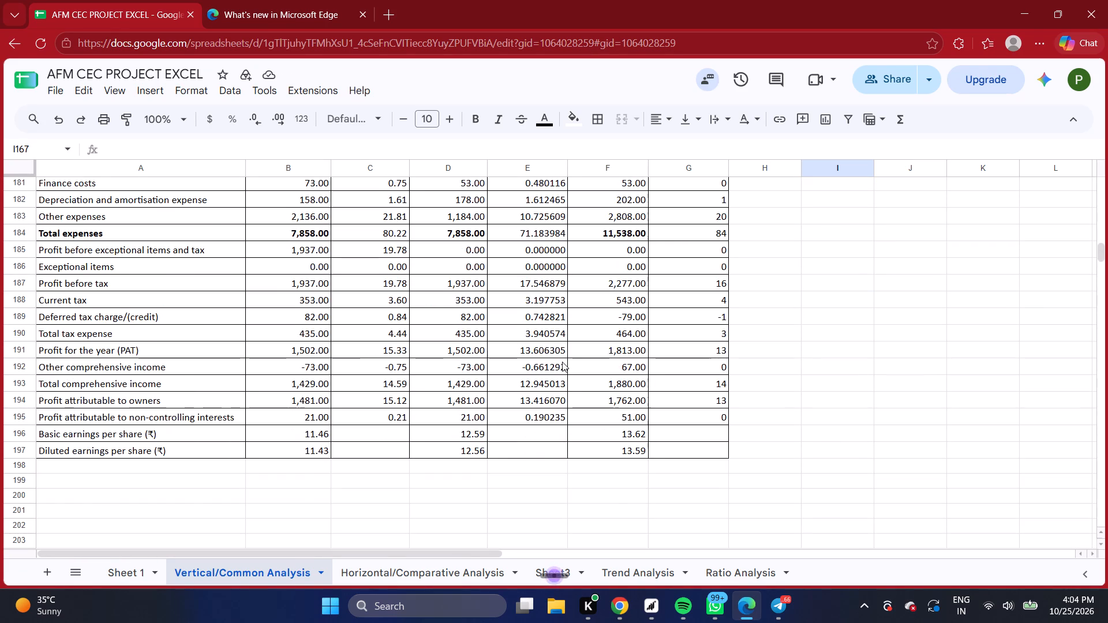
{"action": "scroll", "coordinate": [562, 362], "scroll_direction": "up", "scroll_amount": 1}
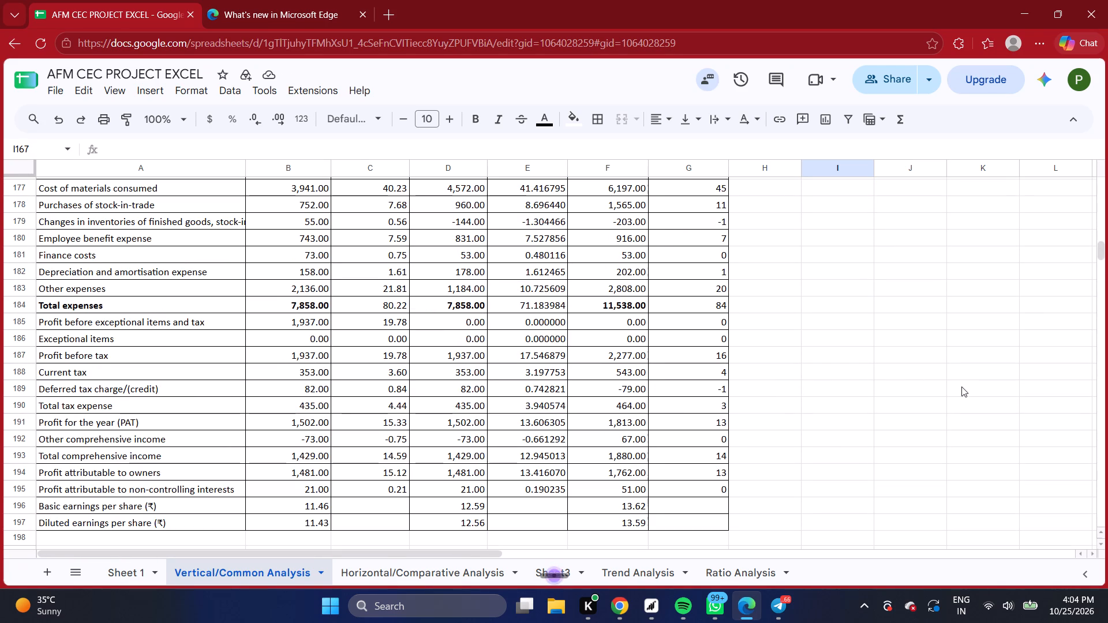
{"action": "left_click", "coordinate": [1074, 355]}
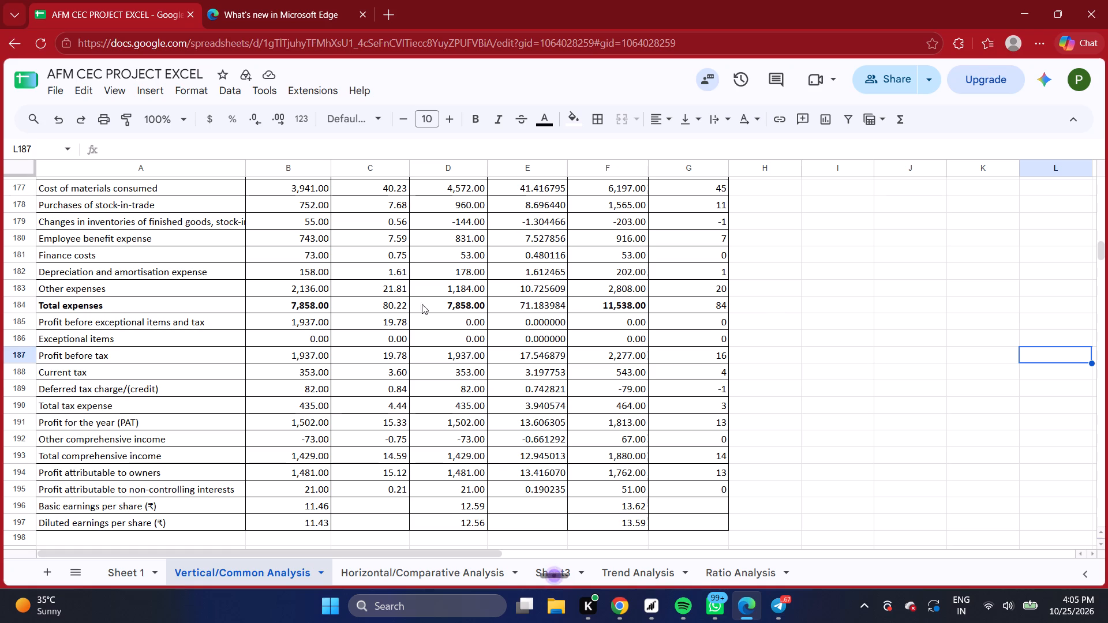
Format the FY 2024–25 % Analysis values in column E to two decimal places.
{"action": "left_click", "coordinate": [525, 160]}
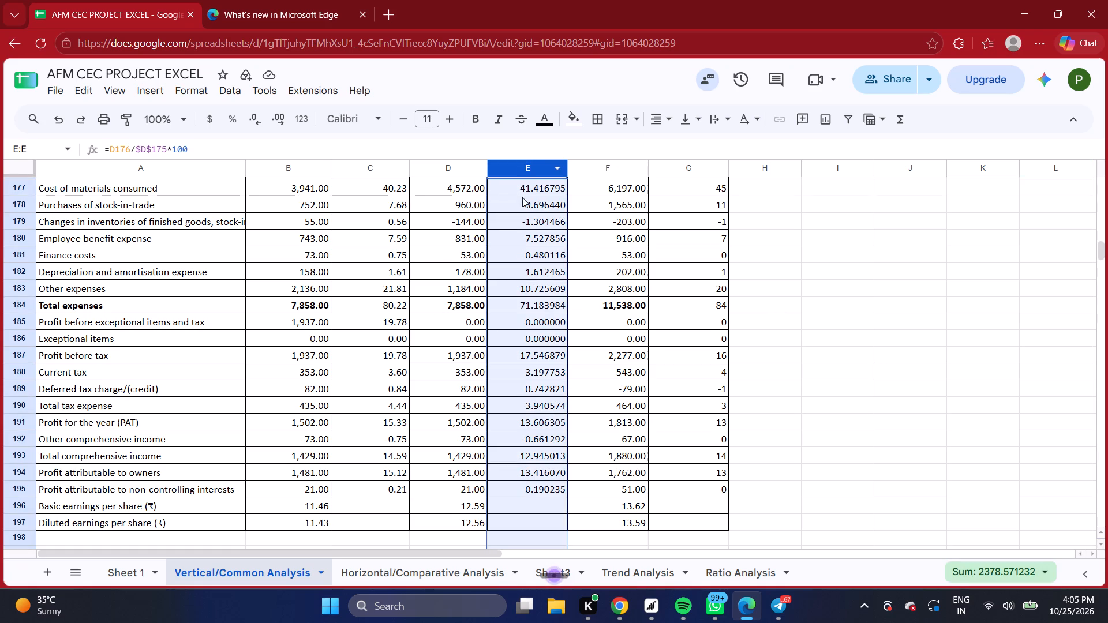
{"action": "left_click", "coordinate": [278, 122]}
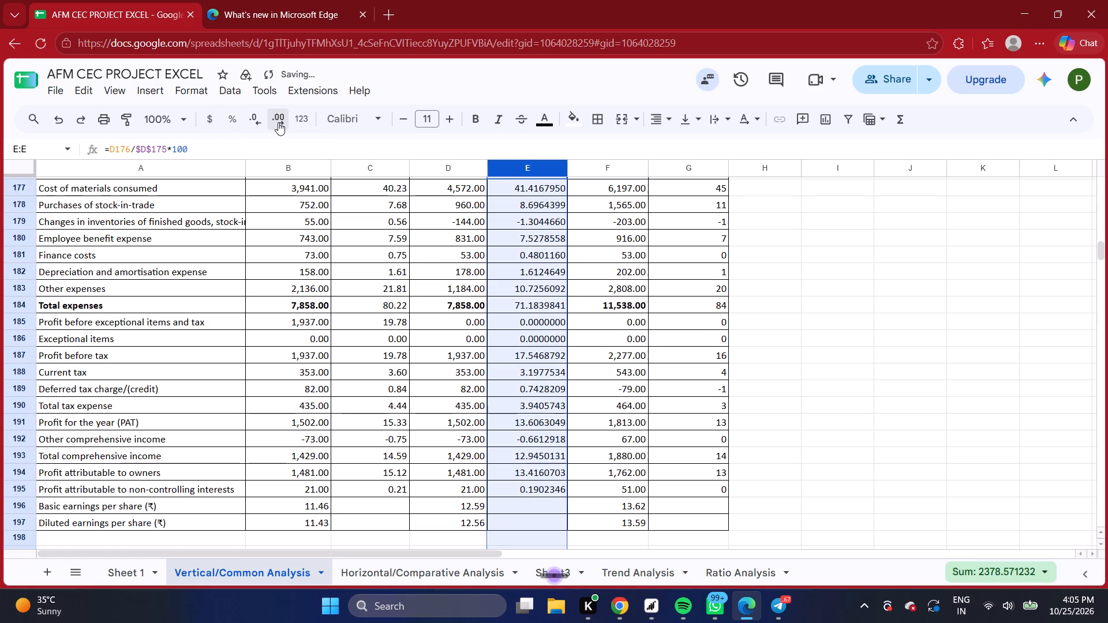
{"action": "left_click", "coordinate": [254, 110]}
{"action": "left_click", "coordinate": [254, 110]}
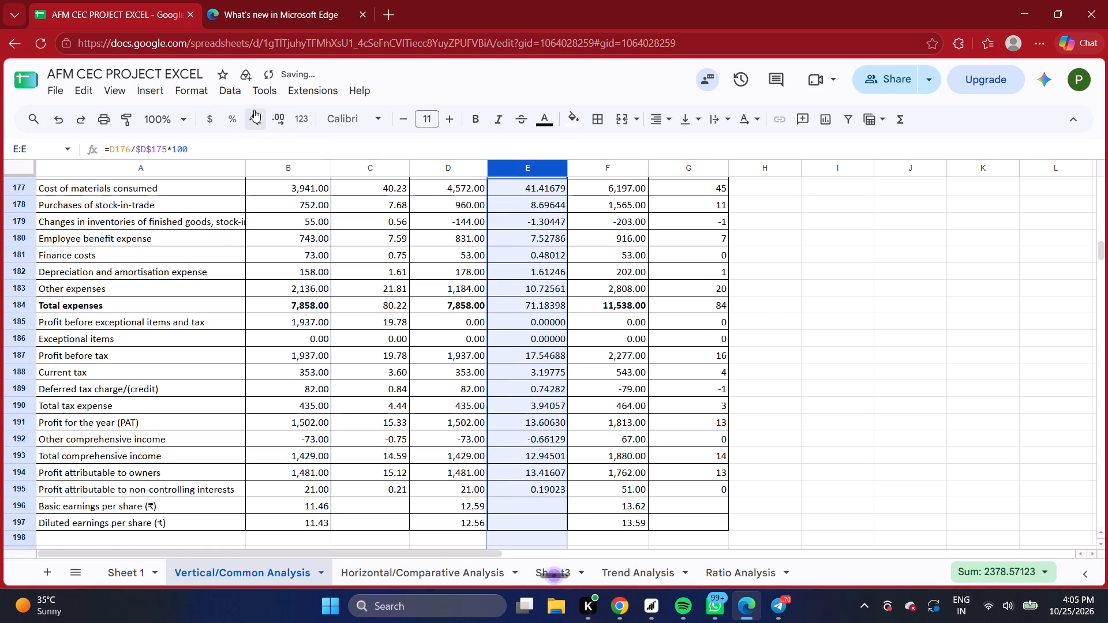
{"action": "left_click", "coordinate": [254, 110]}
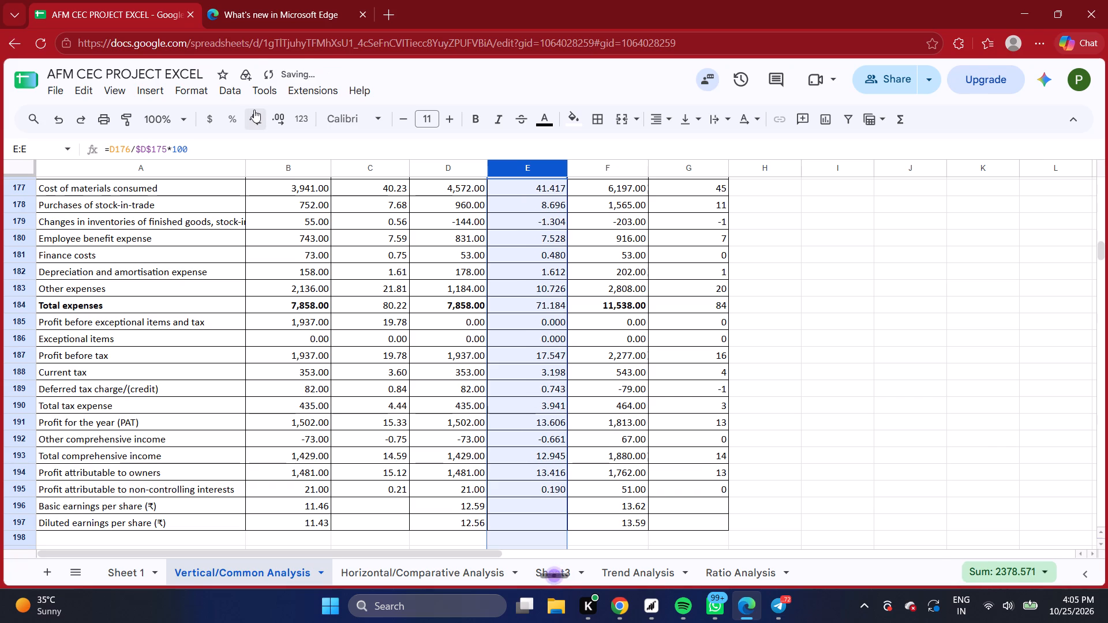
{"action": "left_click", "coordinate": [254, 110]}
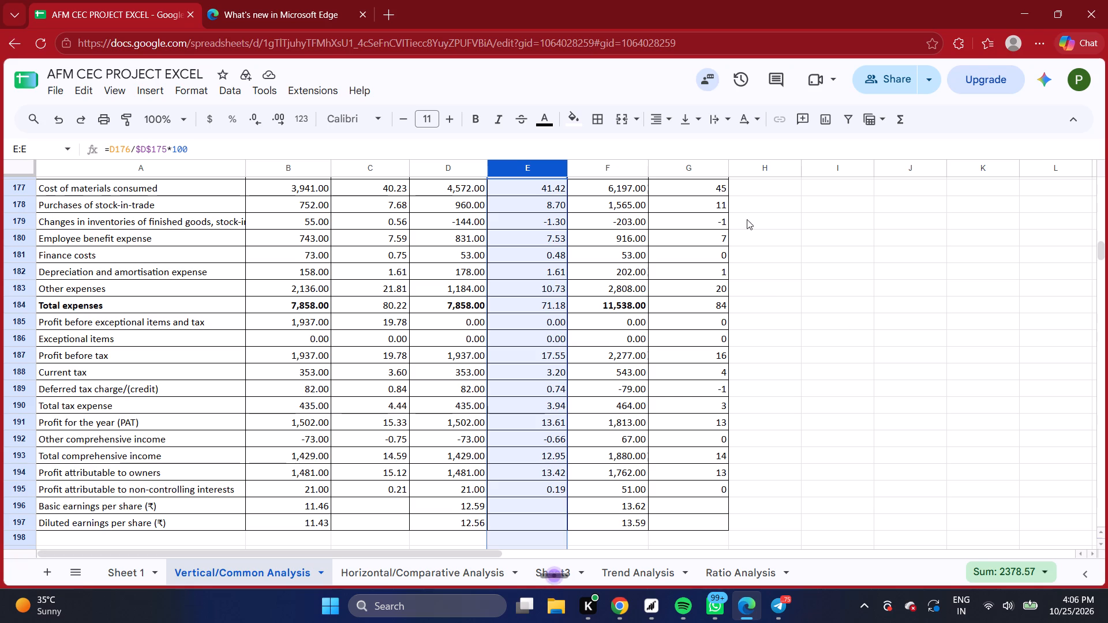
Format the FY 2025–26 % Analysis values in column G to two decimal places.
{"action": "left_click", "coordinate": [695, 173]}
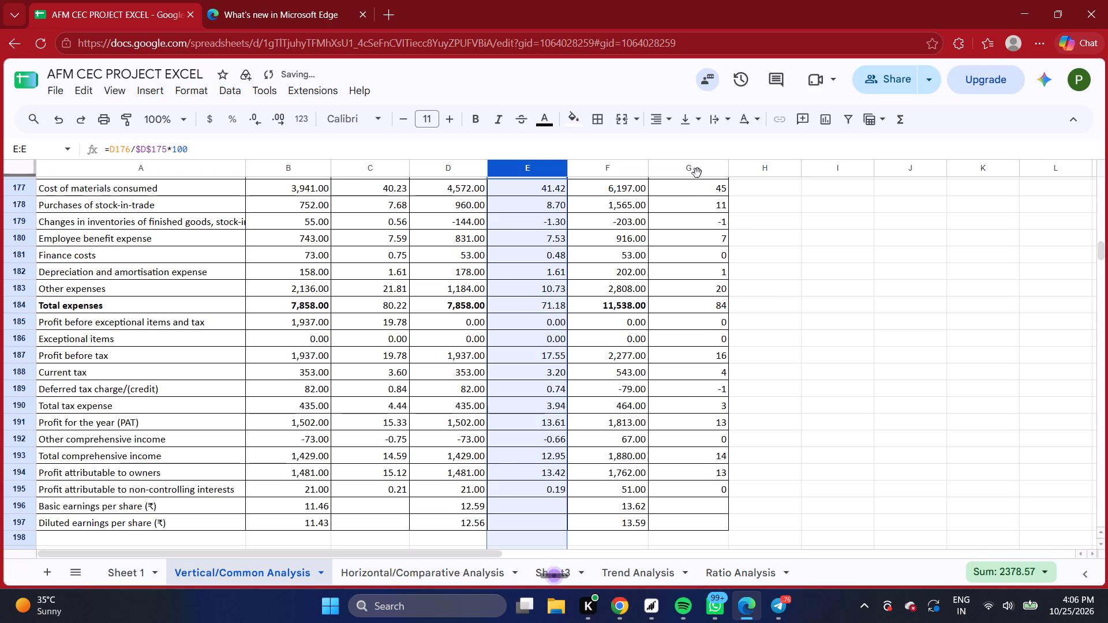
{"action": "left_click", "coordinate": [770, 206]}
{"action": "left_click", "coordinate": [693, 165]}
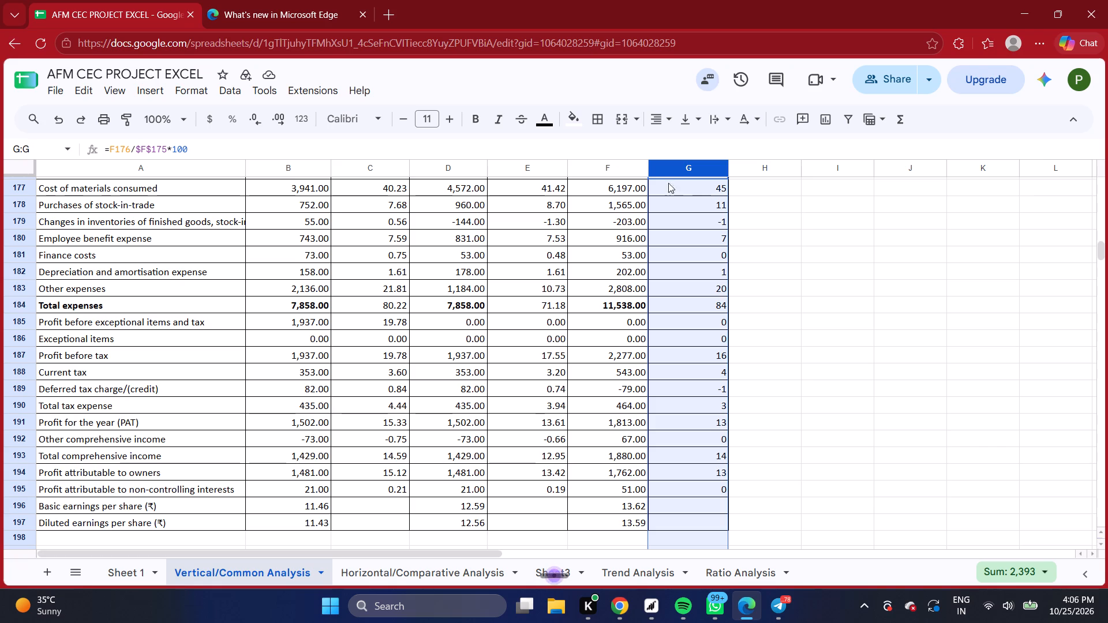
{"action": "left_click", "coordinate": [259, 118]}
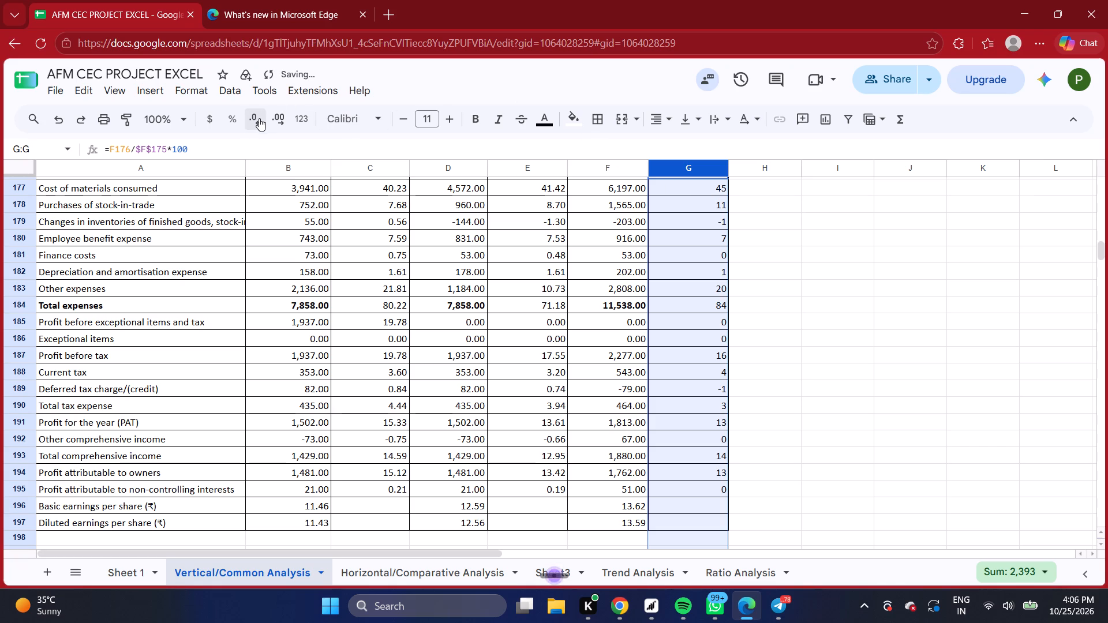
{"action": "left_click", "coordinate": [259, 118]}
{"action": "left_click", "coordinate": [259, 118]}
{"action": "left_click", "coordinate": [287, 124]}
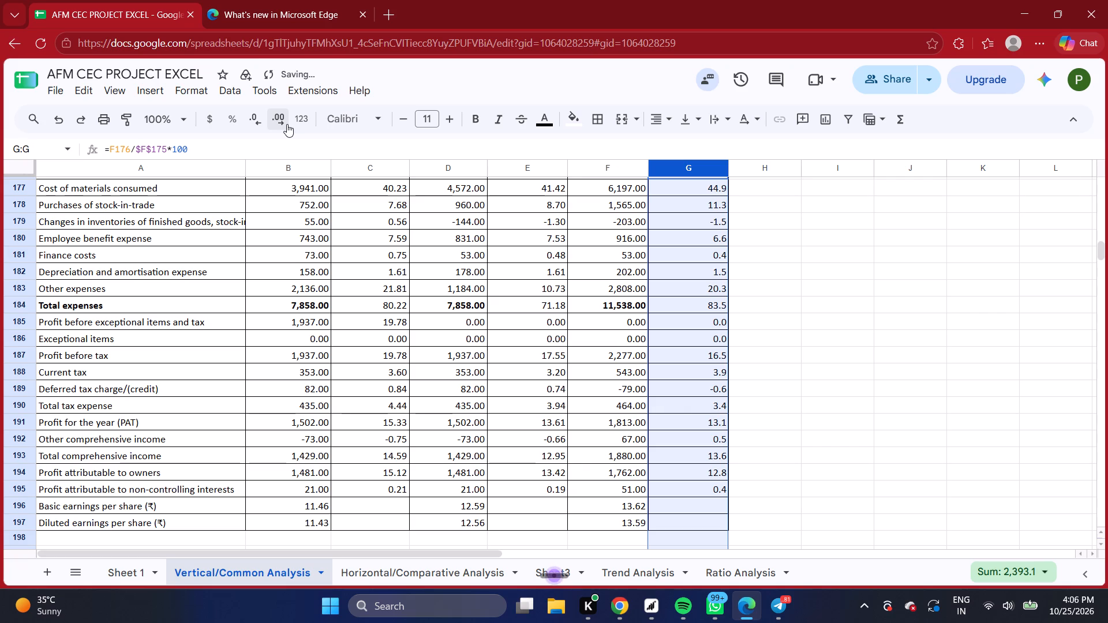
{"action": "left_click", "coordinate": [287, 124]}
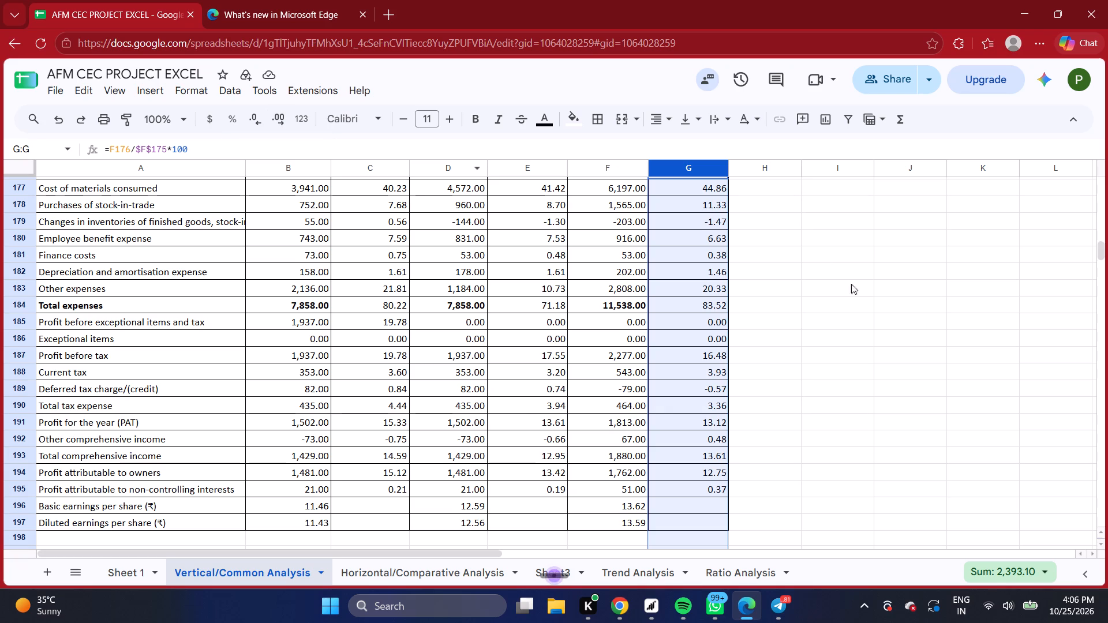
{"action": "left_click", "coordinate": [888, 303]}
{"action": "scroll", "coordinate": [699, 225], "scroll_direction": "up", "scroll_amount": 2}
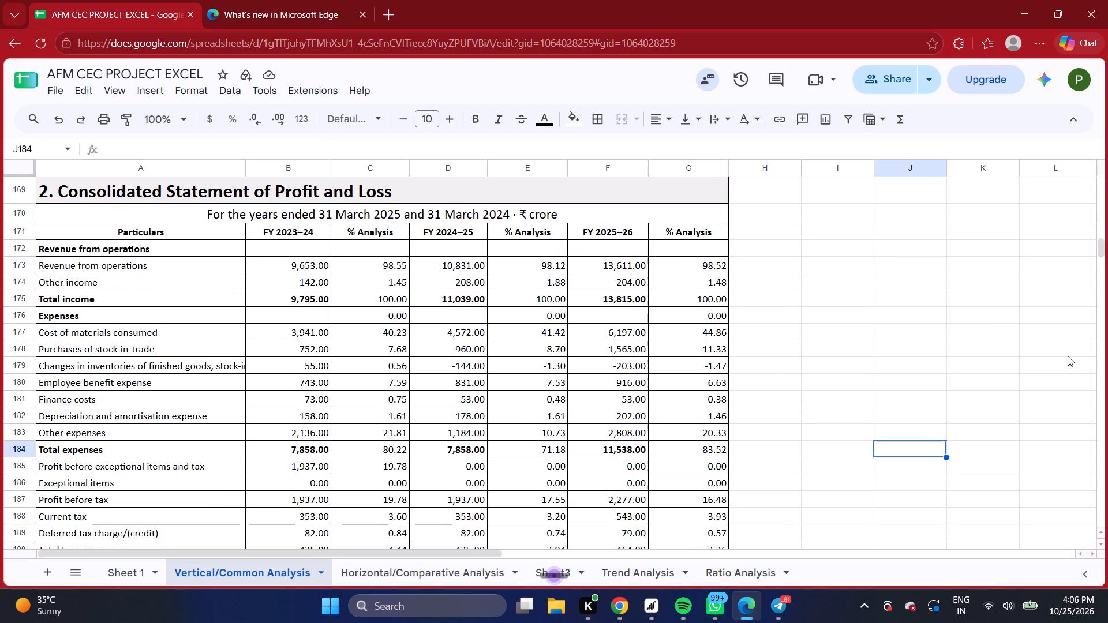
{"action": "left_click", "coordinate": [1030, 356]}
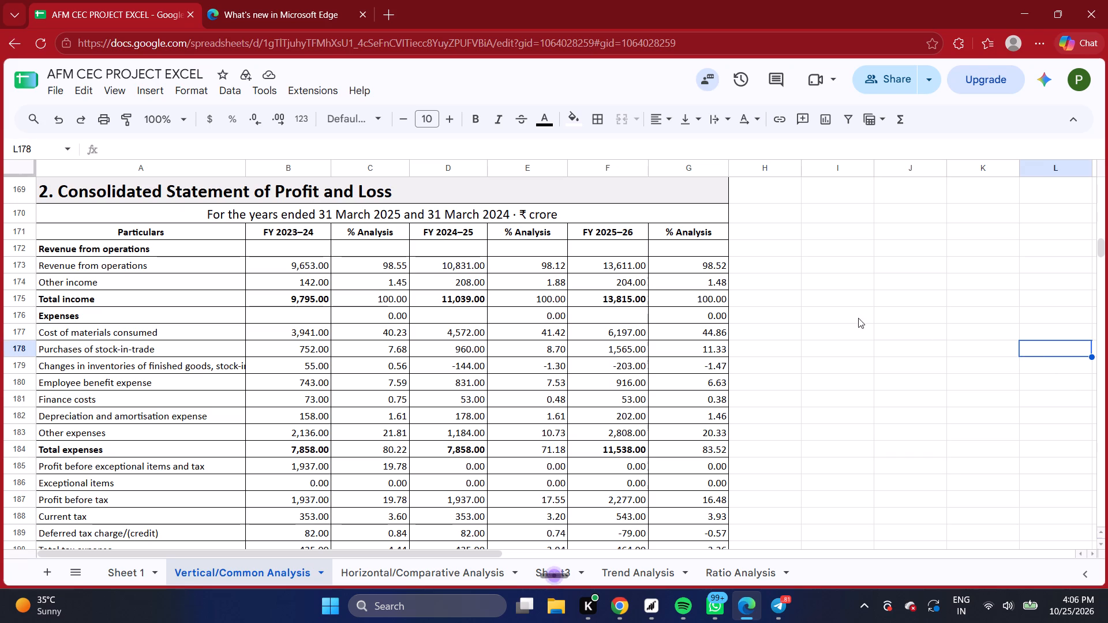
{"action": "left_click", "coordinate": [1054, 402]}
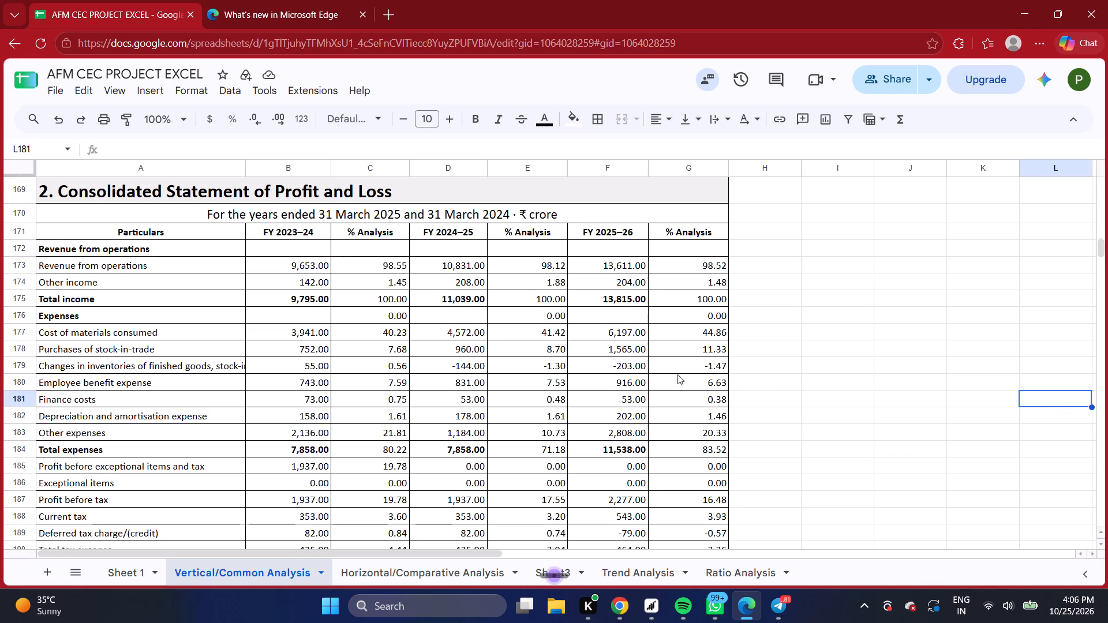
Review the % Analysis values and their formatting throughout Marico's balance sheet and profit and loss statement.
{"action": "scroll", "coordinate": [675, 374], "scroll_direction": "down", "scroll_amount": 5}
{"action": "scroll", "coordinate": [675, 373], "scroll_direction": "up", "scroll_amount": 6}
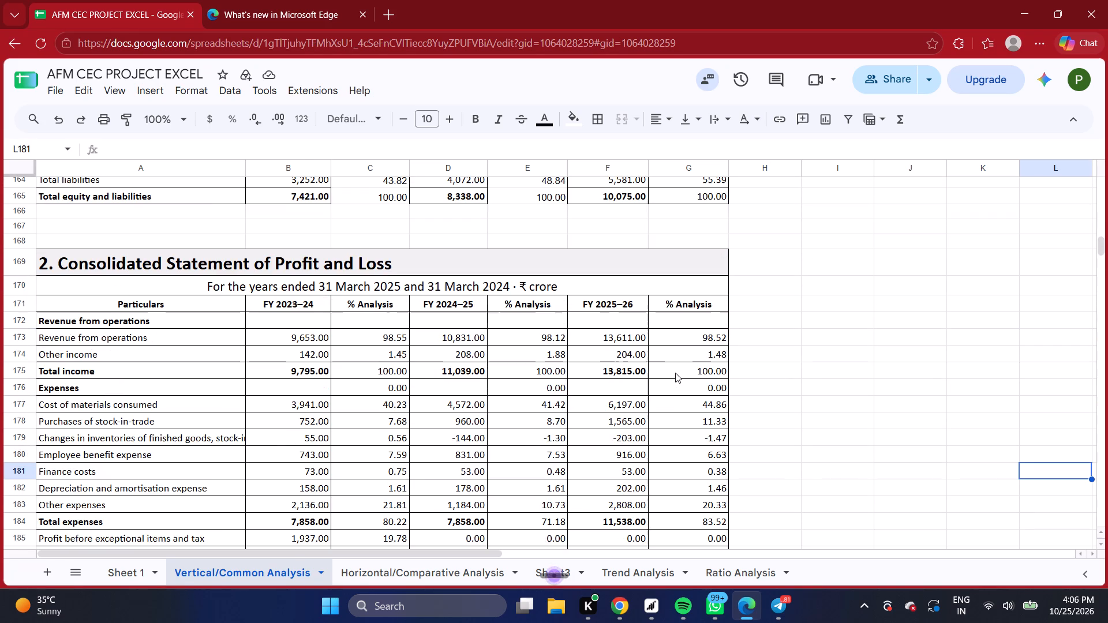
{"action": "scroll", "coordinate": [679, 323], "scroll_direction": "up", "scroll_amount": 6}
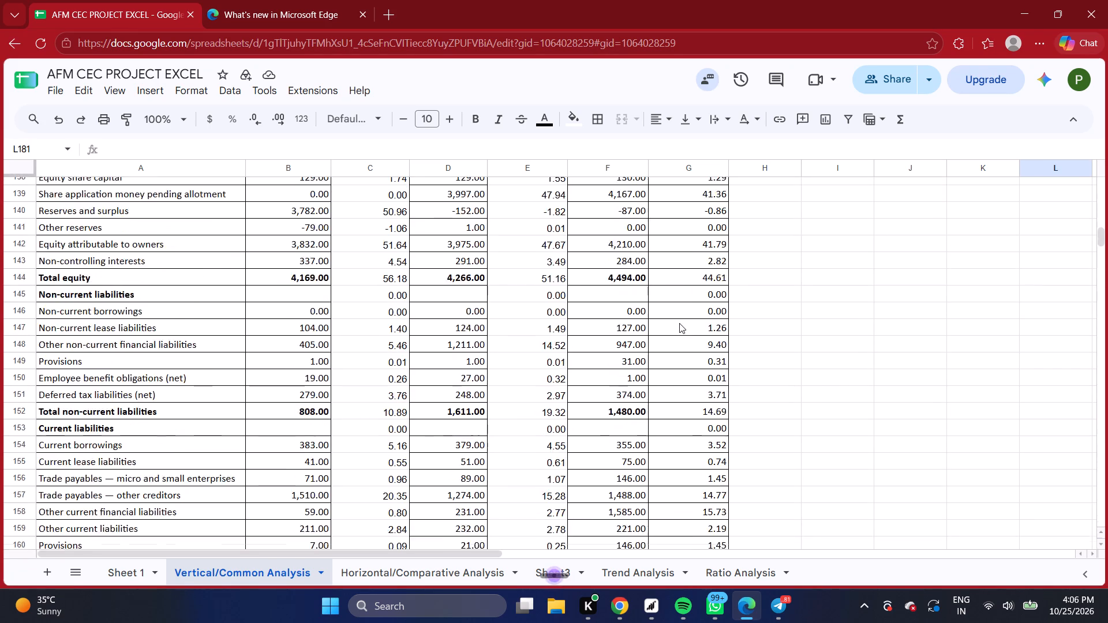
{"action": "scroll", "coordinate": [679, 323], "scroll_direction": "up", "scroll_amount": 10}
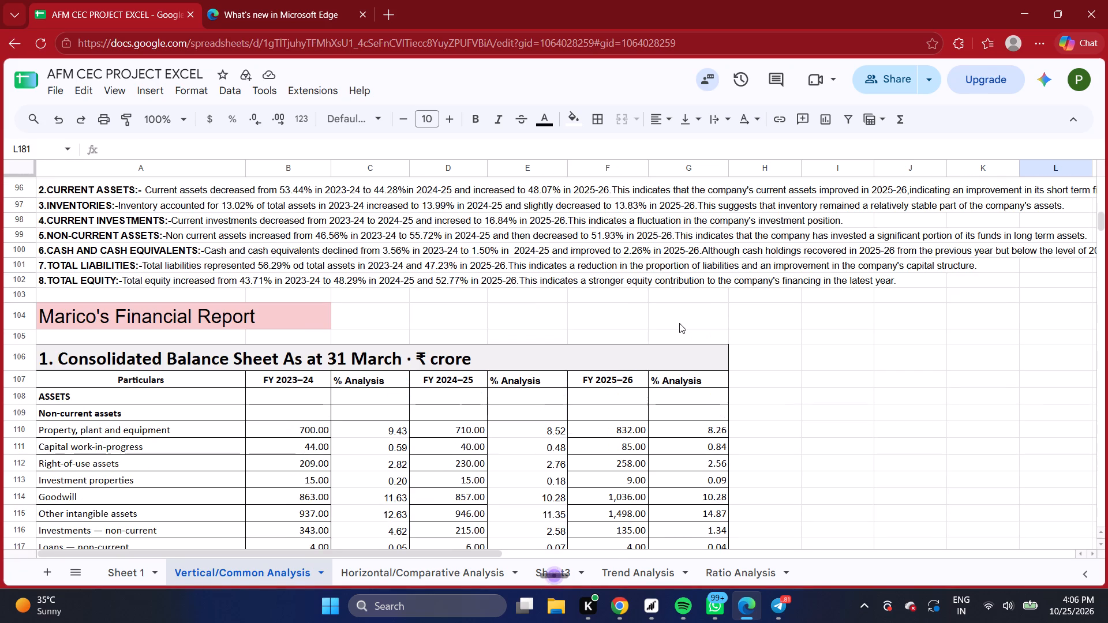
{"action": "scroll", "coordinate": [679, 323], "scroll_direction": "down", "scroll_amount": 11}
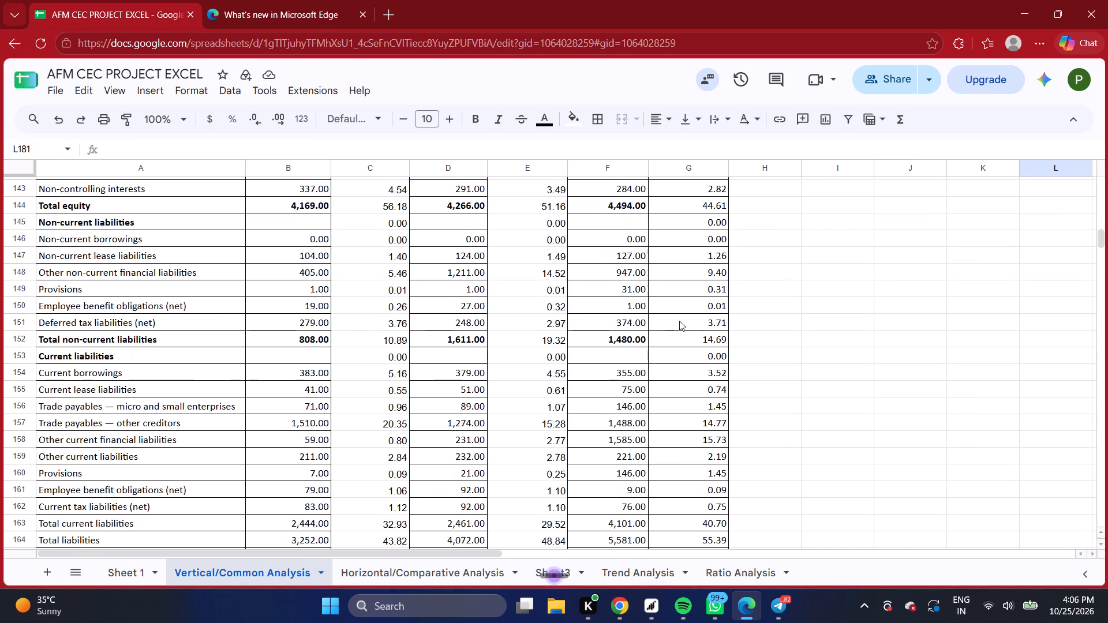
{"action": "scroll", "coordinate": [679, 321], "scroll_direction": "down", "scroll_amount": 8}
{"action": "scroll", "coordinate": [679, 321], "scroll_direction": "up", "scroll_amount": 12}
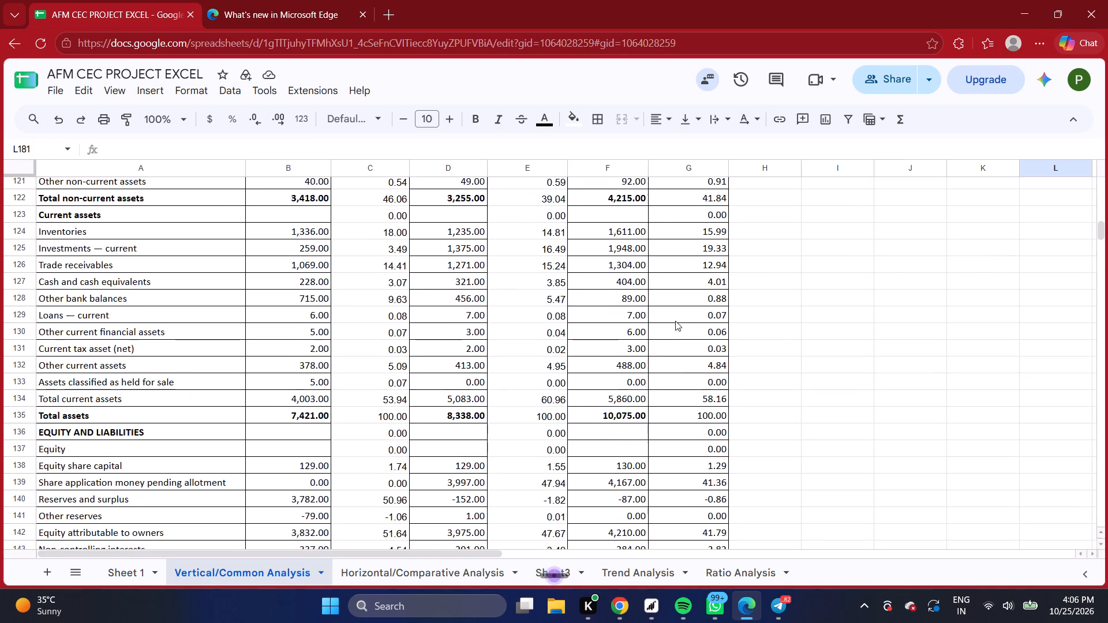
{"action": "scroll", "coordinate": [675, 321], "scroll_direction": "up", "scroll_amount": 14}
{"action": "scroll", "coordinate": [673, 324], "scroll_direction": "down", "scroll_amount": 11}
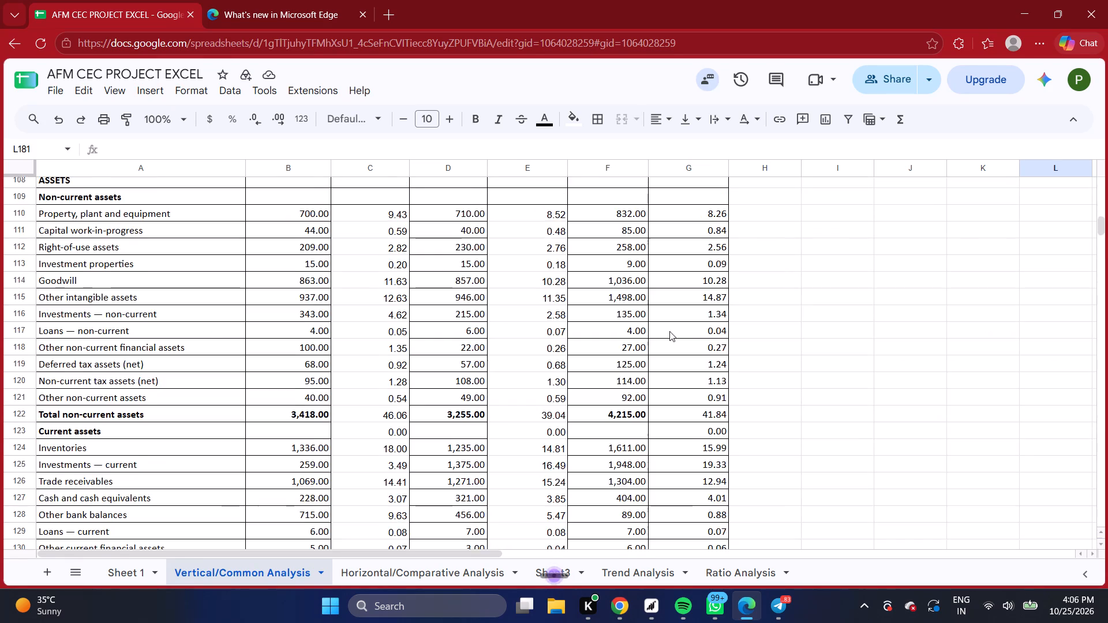
{"action": "scroll", "coordinate": [669, 331], "scroll_direction": "down", "scroll_amount": 16}
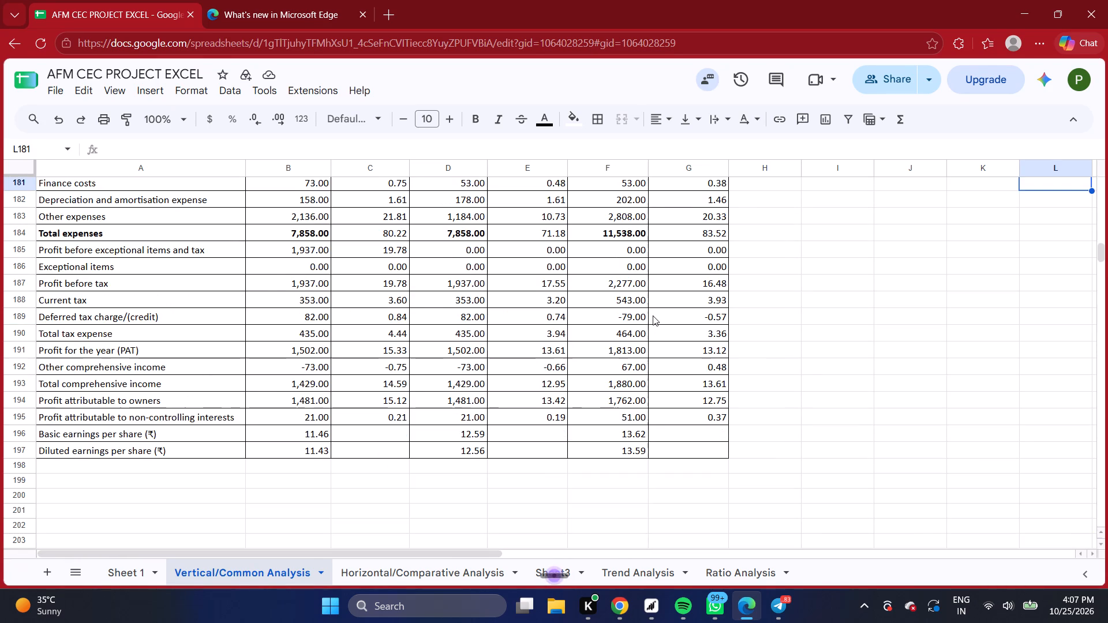
{"action": "scroll", "coordinate": [653, 316], "scroll_direction": "up", "scroll_amount": 1}
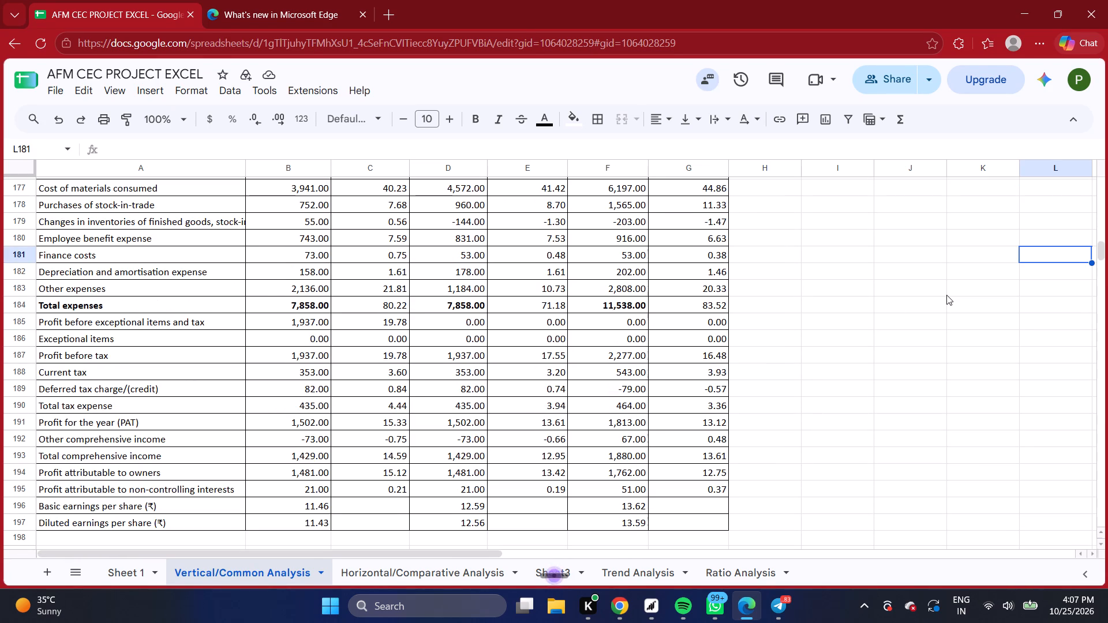
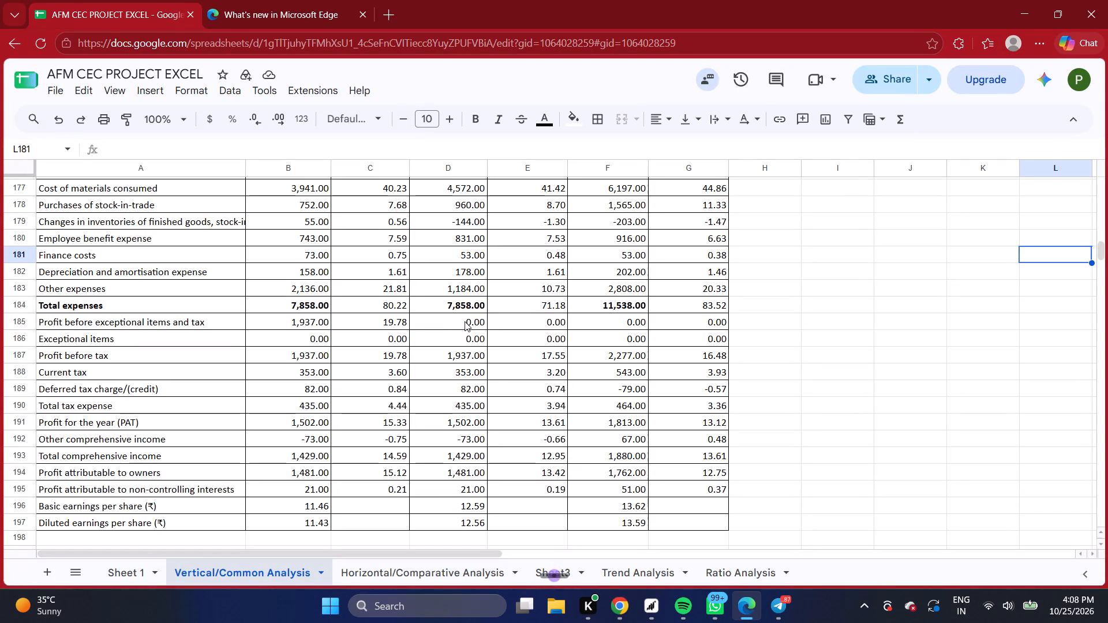
Set Marico's FY 2024–25 profit before exceptional items and tax to 1937.00 in the profit and loss statement.
{"action": "left_click", "coordinate": [465, 321]}
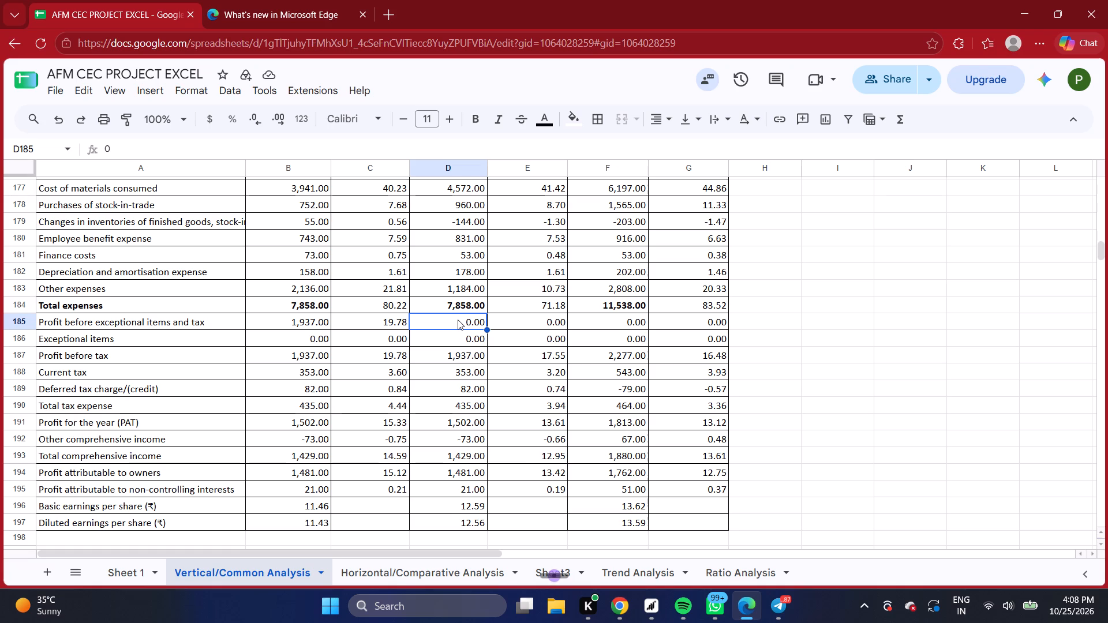
{"action": "double_click", "coordinate": [460, 320]}
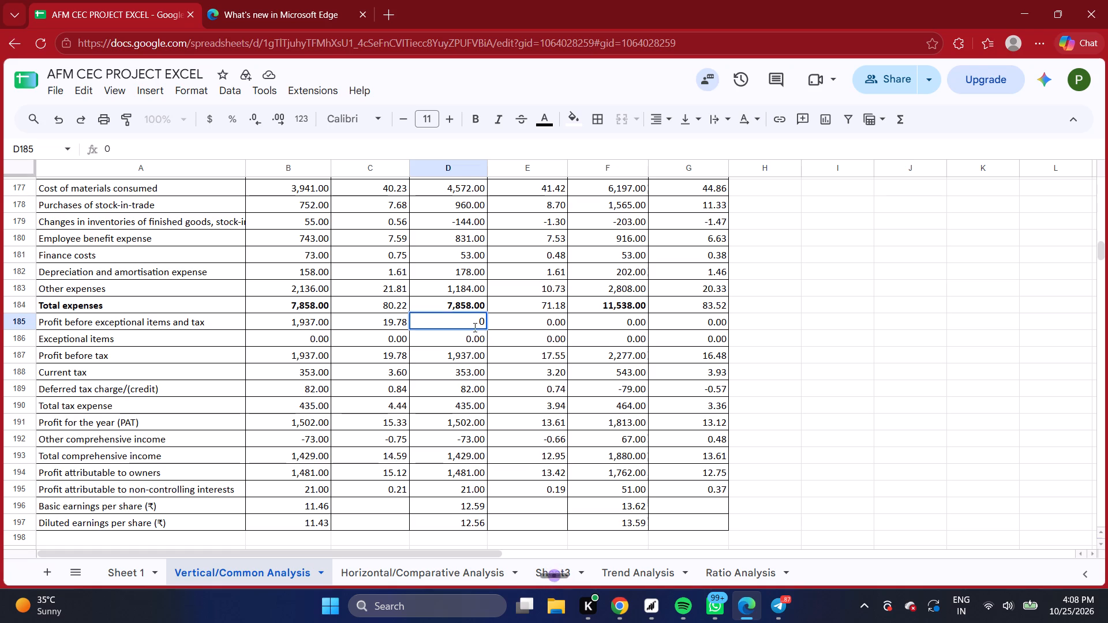
{"action": "key", "text": "BackSpace"}
{"action": "key", "text": "1"}
{"action": "key", "text": "7"}
{"action": "key", "text": "BackSpace"}
{"action": "type", "text": "937"}
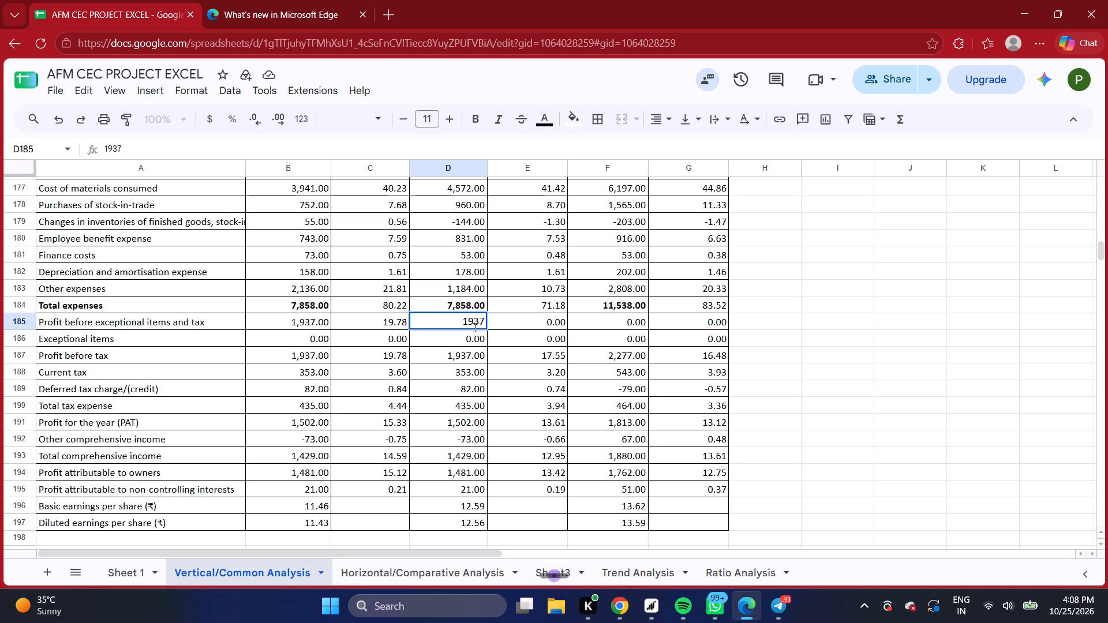
{"action": "type", "text": ".00"}
{"action": "left_click", "coordinate": [450, 115]}
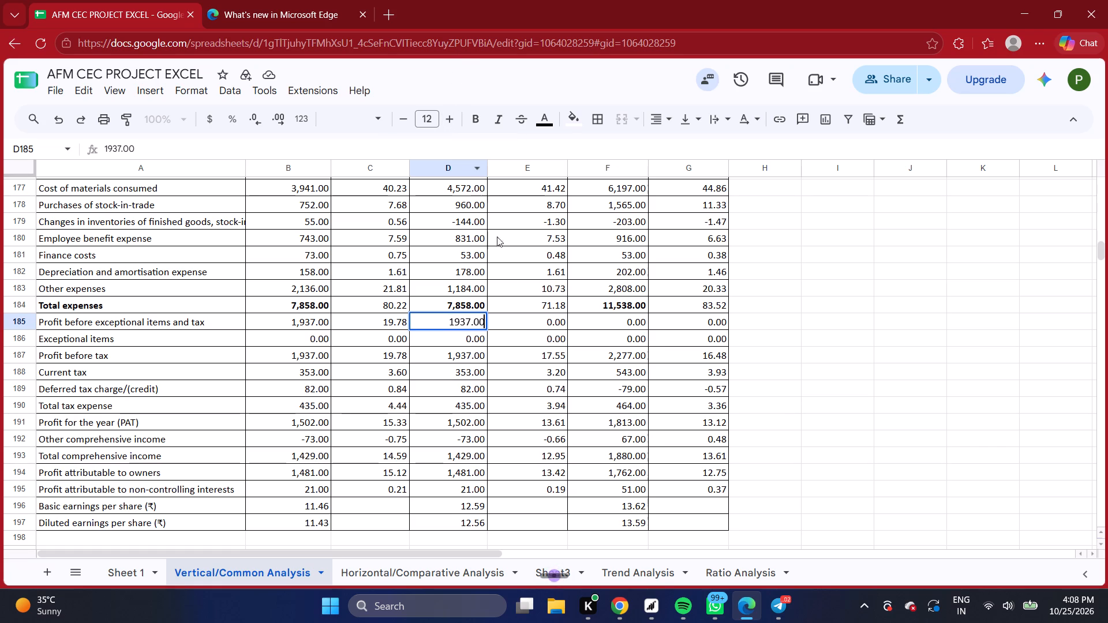
{"action": "left_click", "coordinate": [468, 358]}
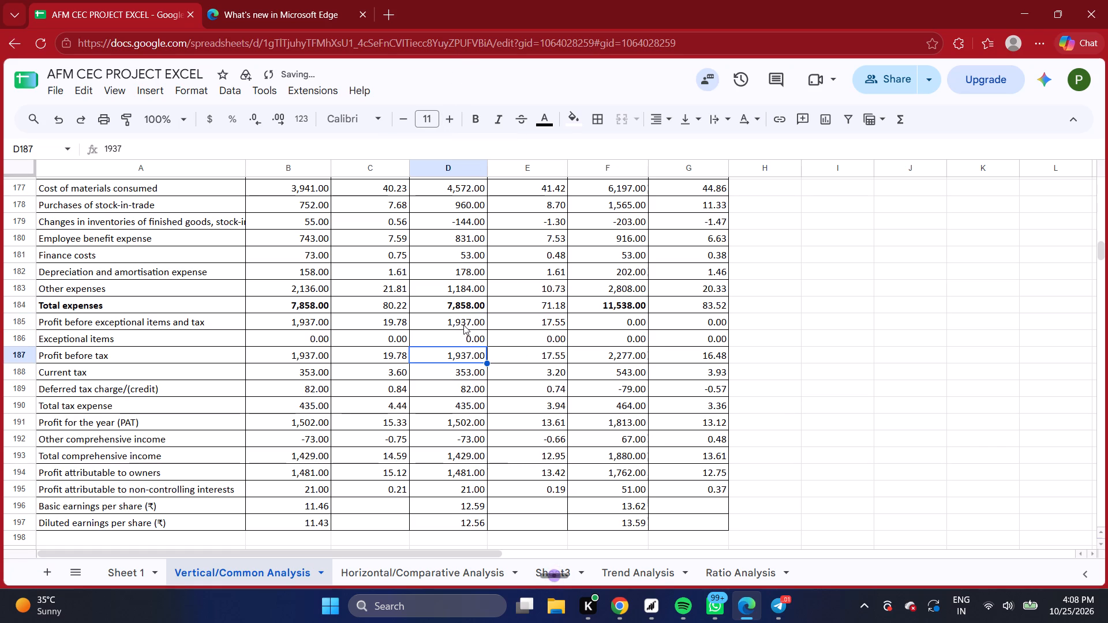
{"action": "left_click", "coordinate": [463, 324]}
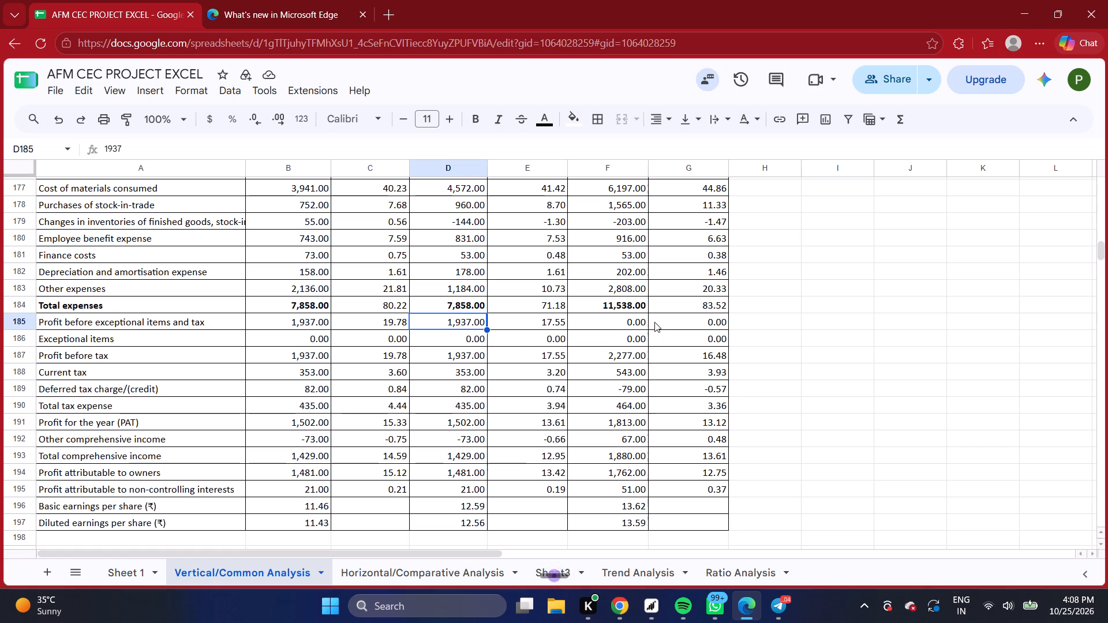
Set Marico's FY 2025–26 profit before exceptional items and tax to 2,277.00.
{"action": "left_click", "coordinate": [622, 323]}
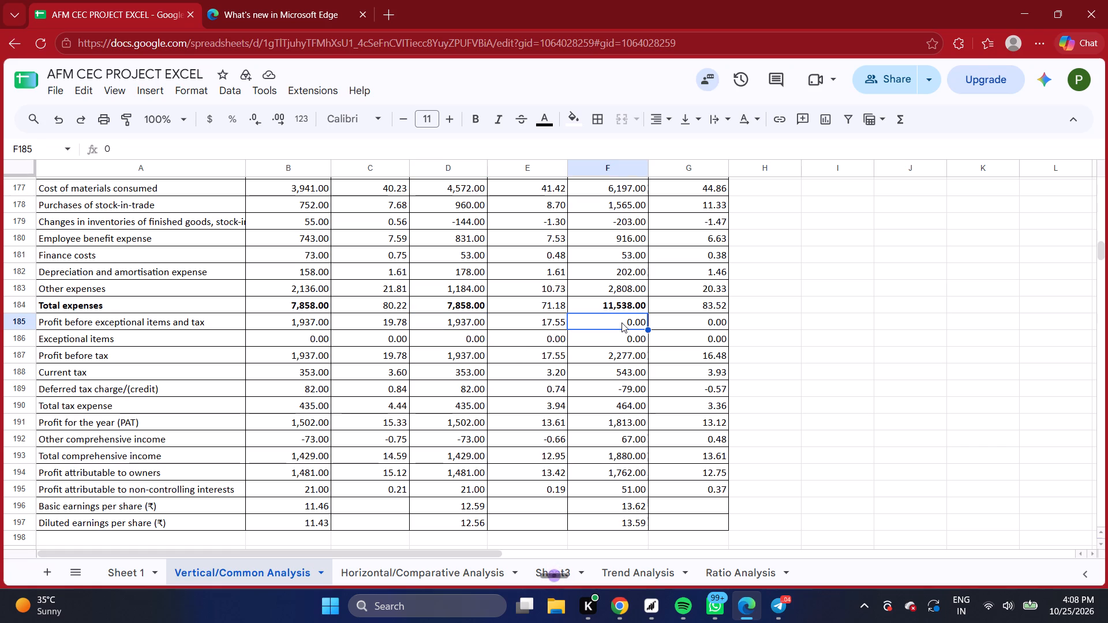
{"action": "left_click", "coordinate": [622, 322]}
{"action": "key", "text": "2"}
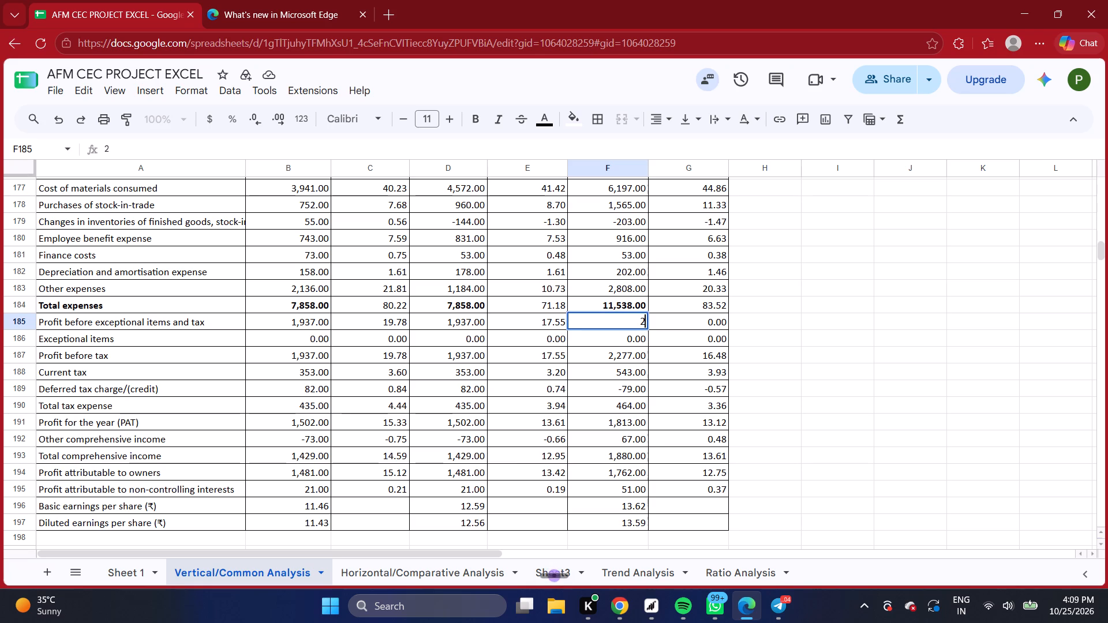
{"action": "type", "text": ",2"}
{"action": "type", "text": "77"}
{"action": "type", "text": ".00"}
{"action": "left_click", "coordinate": [865, 376]}
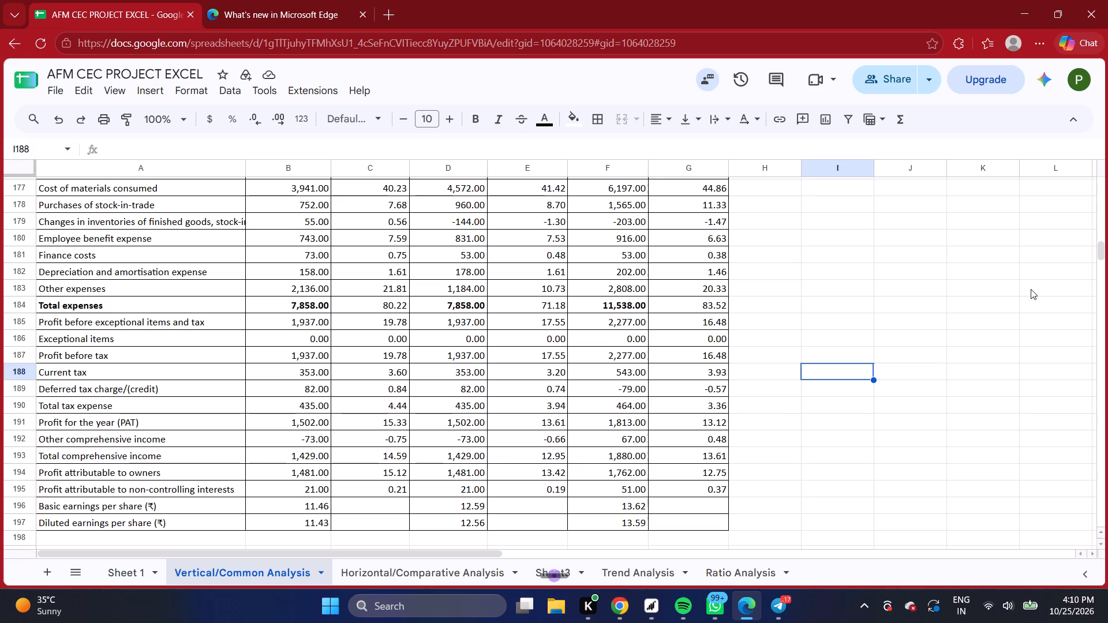
Review the amounts and % Analysis values across Marico's balance sheet and the start of its profit and loss statement.
{"action": "scroll", "coordinate": [188, 243], "scroll_direction": "up", "scroll_amount": 9}
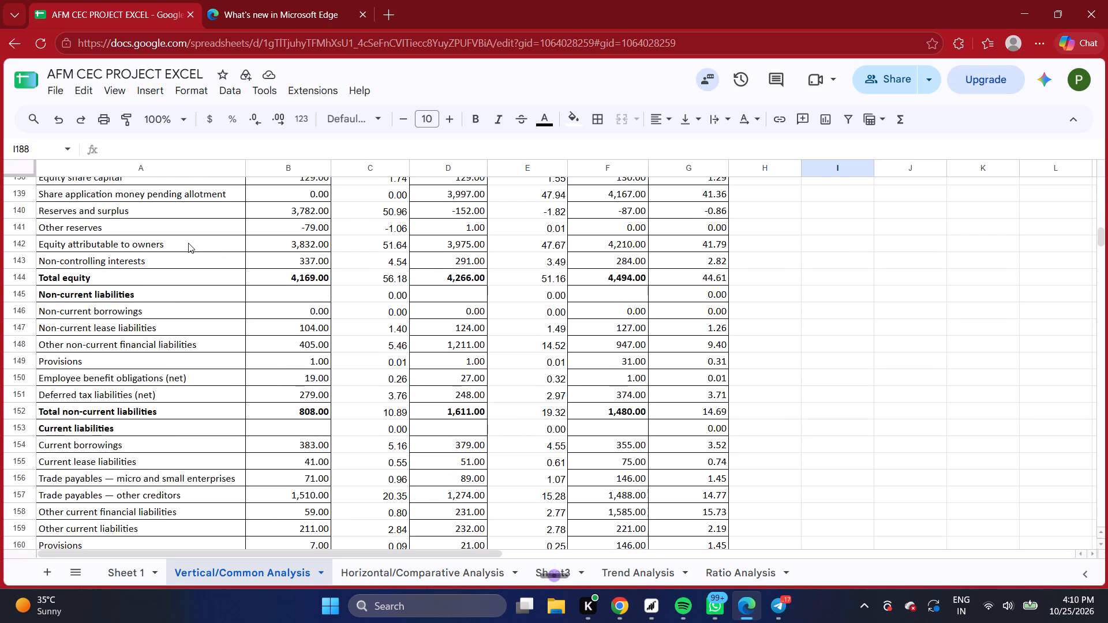
{"action": "scroll", "coordinate": [188, 243], "scroll_direction": "up", "scroll_amount": 10}
{"action": "scroll", "coordinate": [190, 246], "scroll_direction": "down", "scroll_amount": 3}
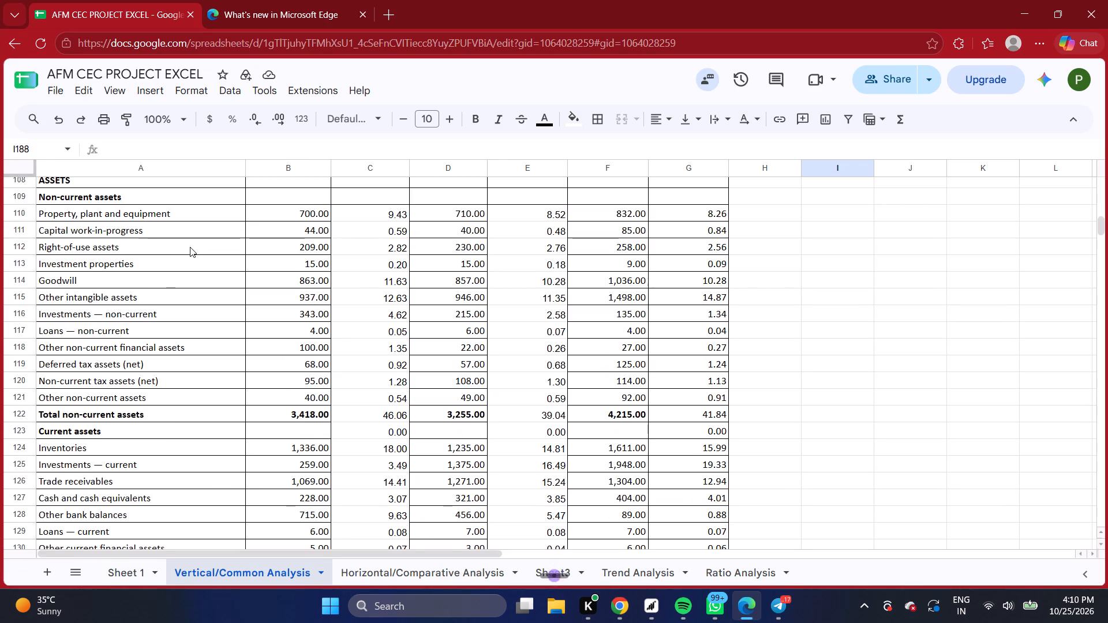
{"action": "scroll", "coordinate": [214, 287], "scroll_direction": "down", "scroll_amount": 7}
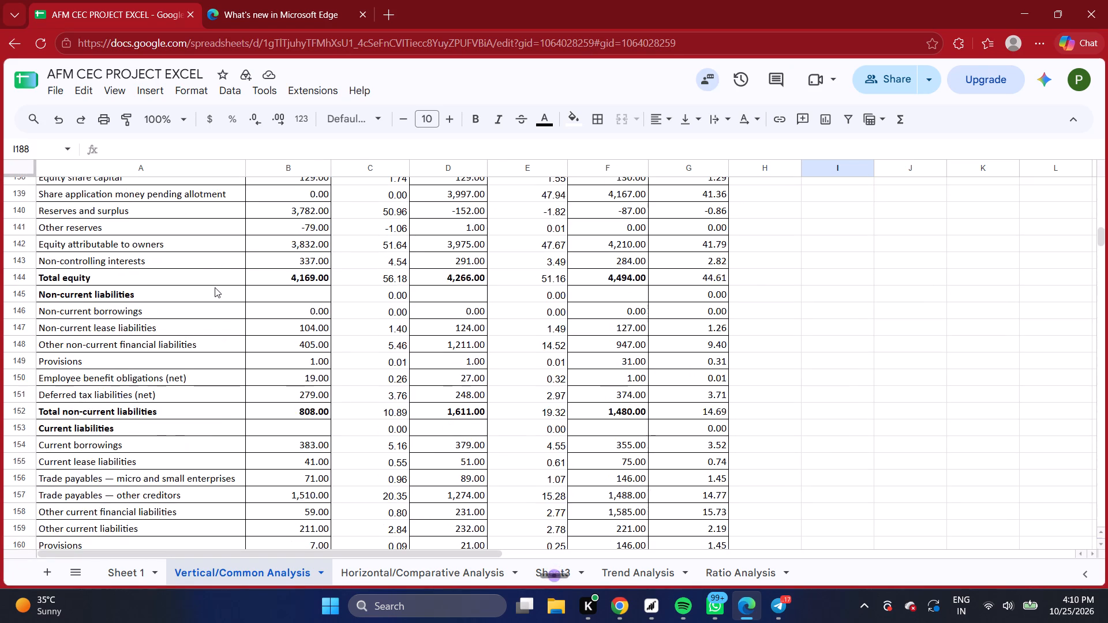
{"action": "scroll", "coordinate": [215, 287], "scroll_direction": "down", "scroll_amount": 2}
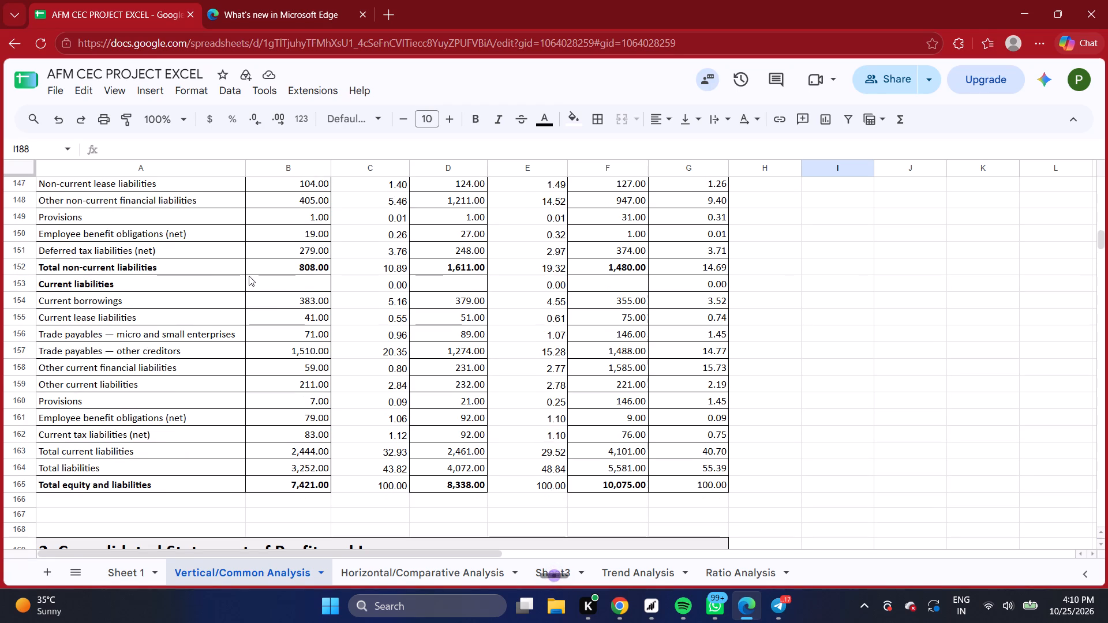
{"action": "scroll", "coordinate": [249, 275], "scroll_direction": "up", "scroll_amount": 1}
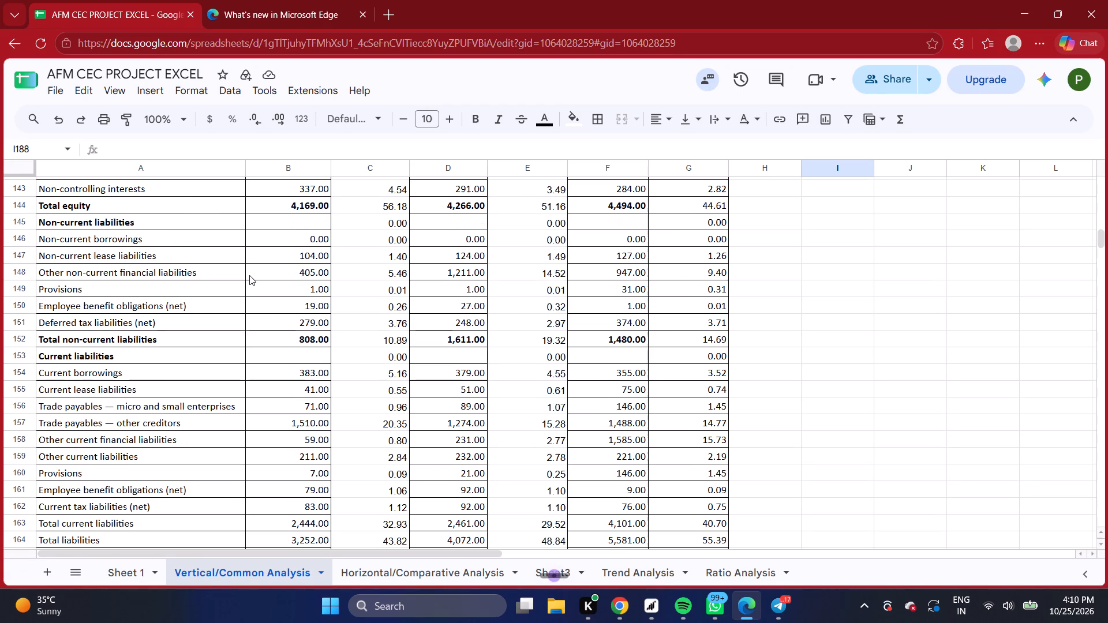
{"action": "scroll", "coordinate": [249, 275], "scroll_direction": "down", "scroll_amount": 2}
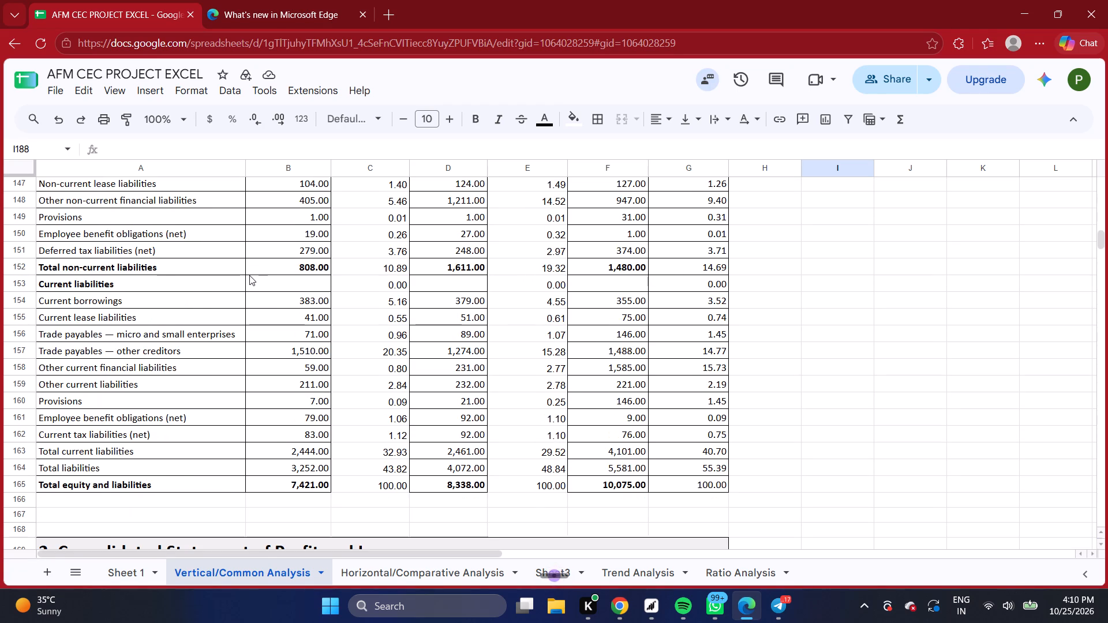
{"action": "scroll", "coordinate": [249, 275], "scroll_direction": "down", "scroll_amount": 2}
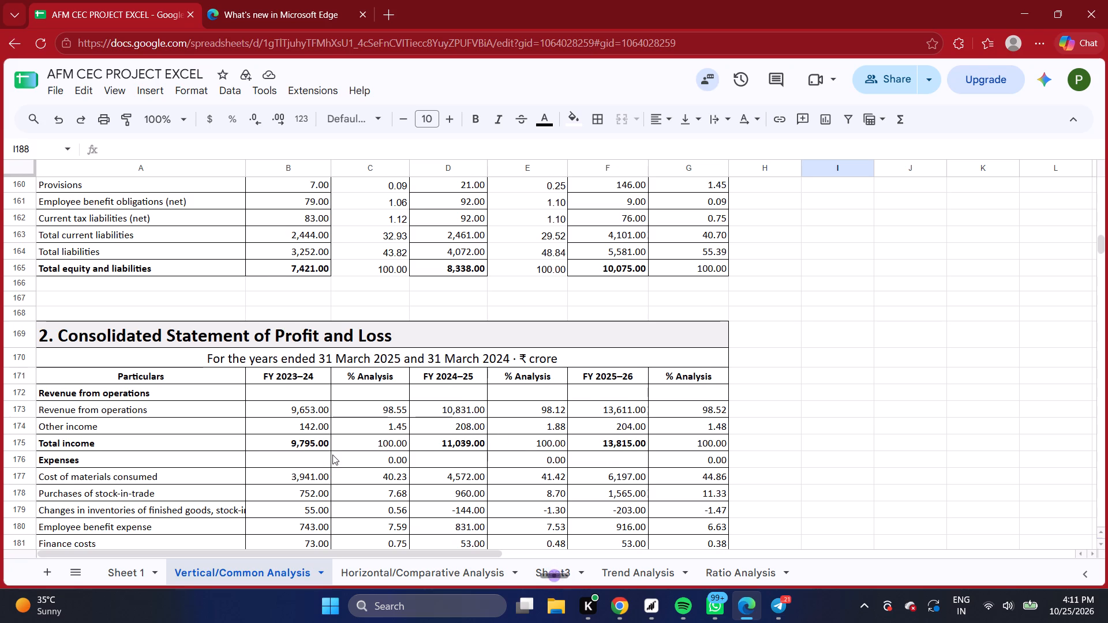
{"action": "scroll", "coordinate": [332, 455], "scroll_direction": "down", "scroll_amount": 2}
{"action": "scroll", "coordinate": [333, 452], "scroll_direction": "up", "scroll_amount": 6}
{"action": "scroll", "coordinate": [333, 452], "scroll_direction": "down", "scroll_amount": 1}
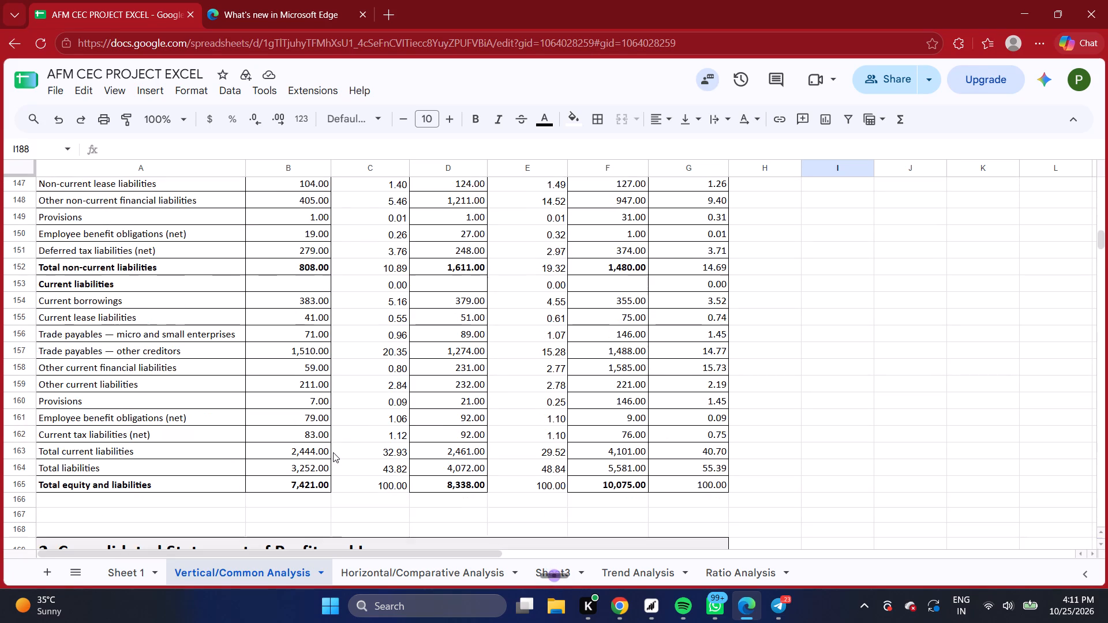
{"action": "scroll", "coordinate": [333, 452], "scroll_direction": "up", "scroll_amount": 1}
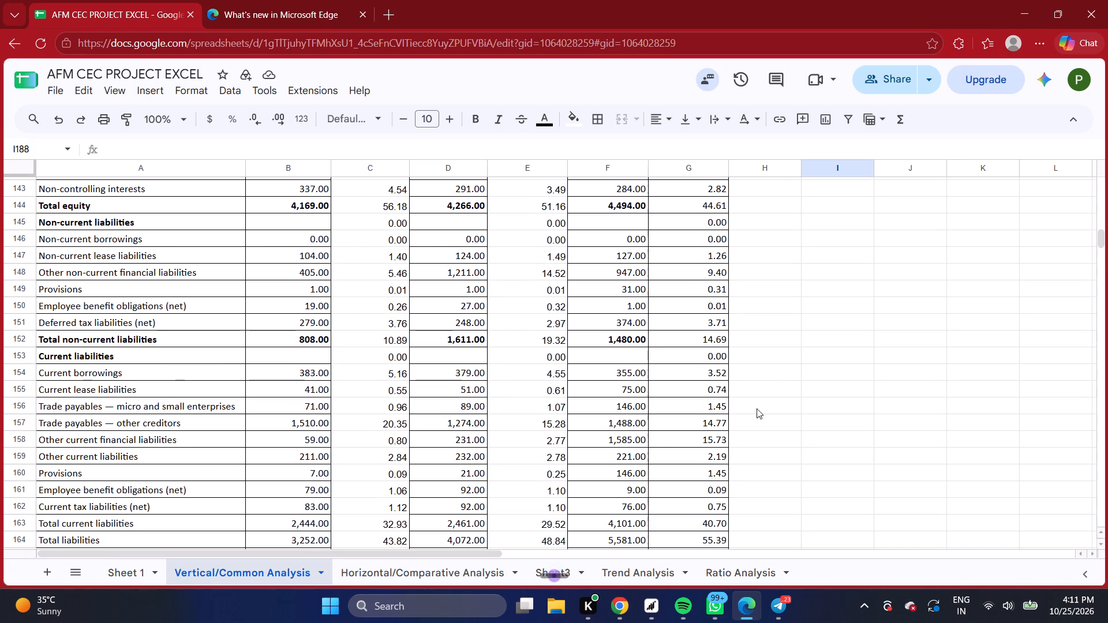
Examine Marico's balance sheet again, from non-current assets through total equity and liabilities, checking the % Analysis of each line.
{"action": "scroll", "coordinate": [1061, 440], "scroll_direction": "up", "scroll_amount": 2}
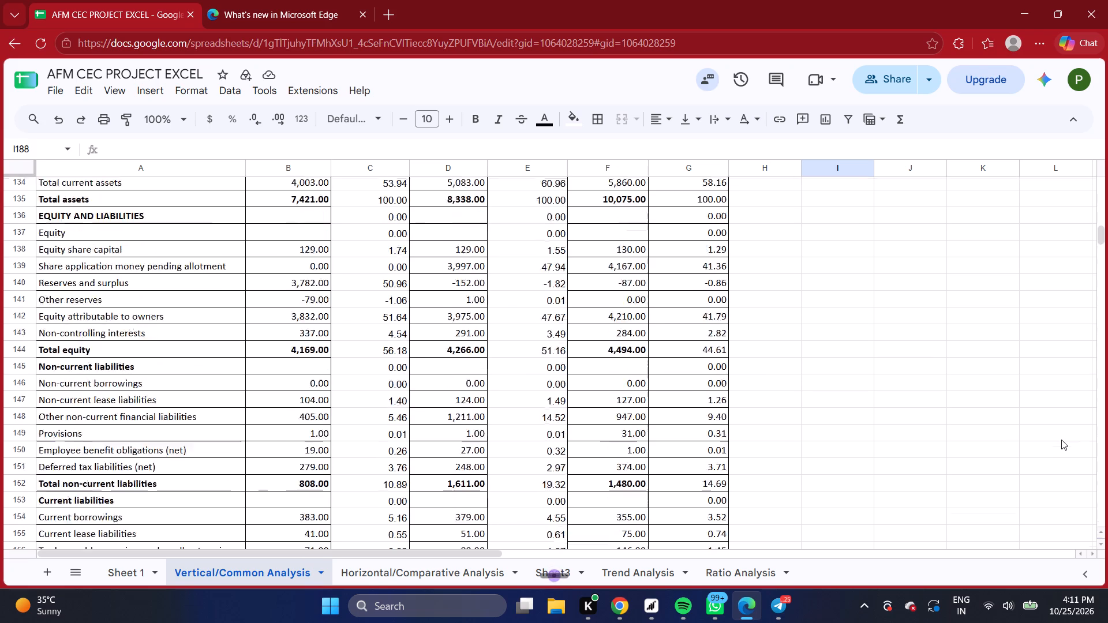
{"action": "scroll", "coordinate": [1061, 440], "scroll_direction": "up", "scroll_amount": 8}
{"action": "scroll", "coordinate": [1058, 440], "scroll_direction": "down", "scroll_amount": 1}
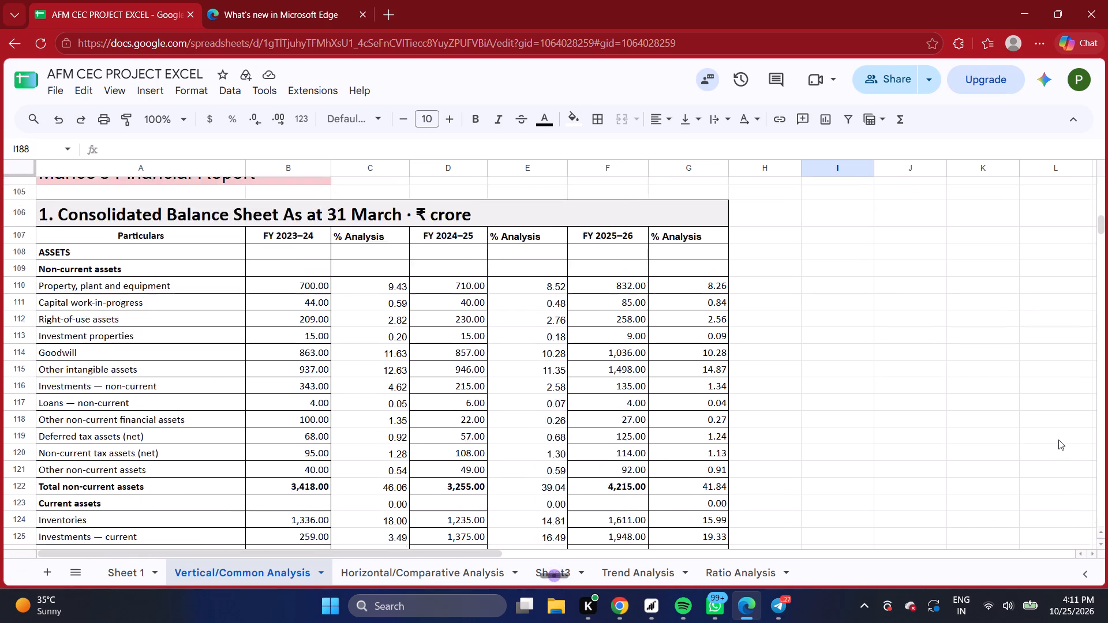
{"action": "scroll", "coordinate": [1058, 440], "scroll_direction": "down", "scroll_amount": 1}
{"action": "scroll", "coordinate": [1053, 437], "scroll_direction": "up", "scroll_amount": 1}
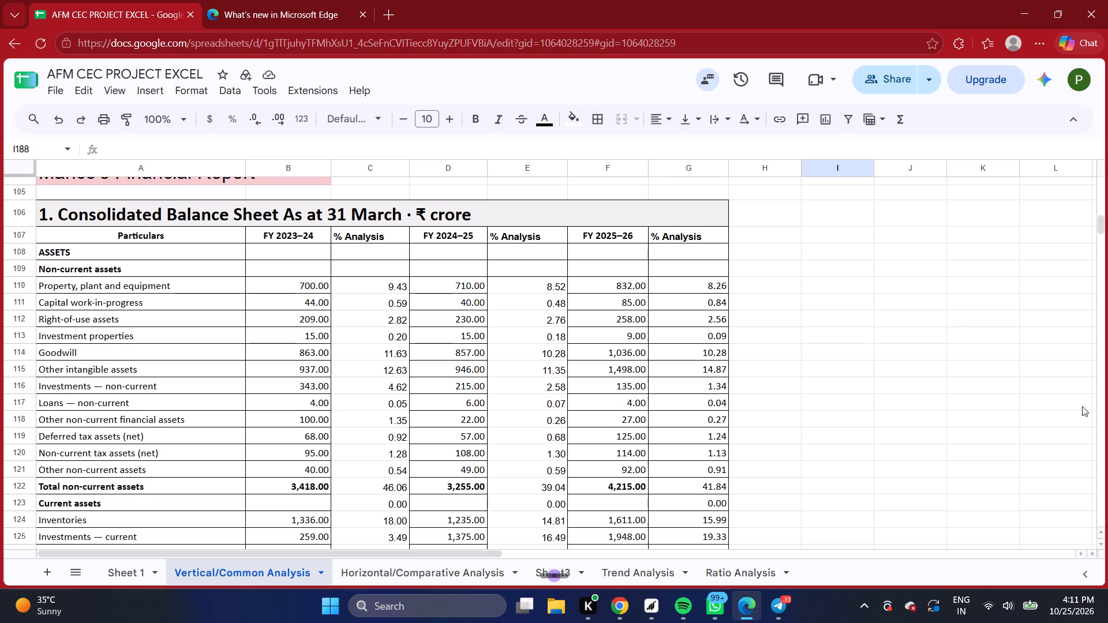
{"action": "scroll", "coordinate": [1082, 406], "scroll_direction": "down", "scroll_amount": 4}
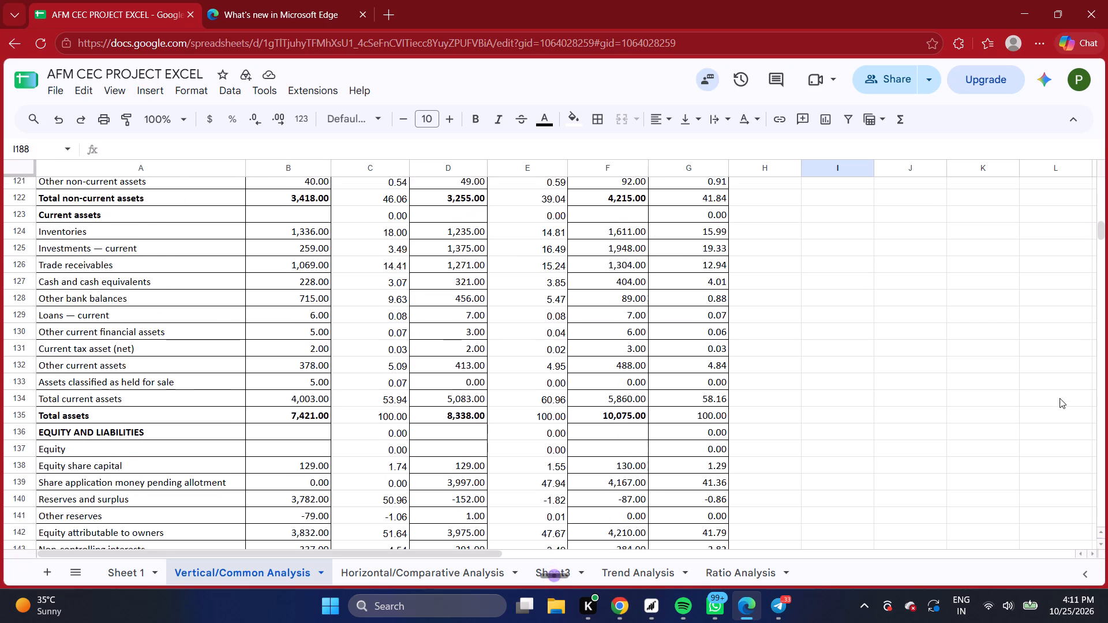
{"action": "scroll", "coordinate": [1060, 398], "scroll_direction": "down", "scroll_amount": 2}
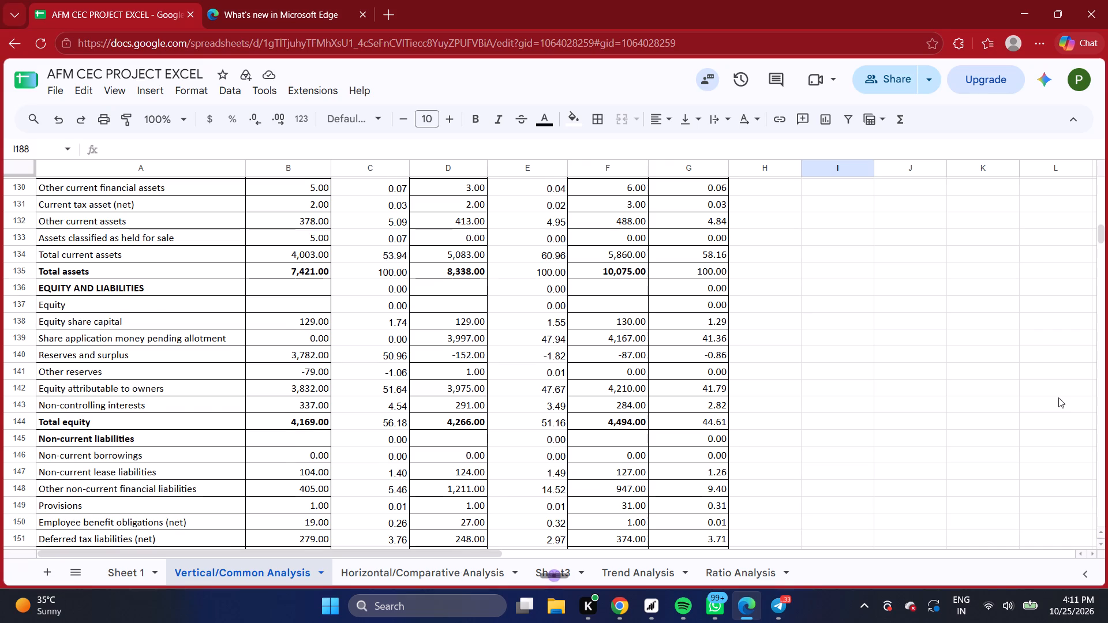
{"action": "scroll", "coordinate": [1058, 397], "scroll_direction": "up", "scroll_amount": 2}
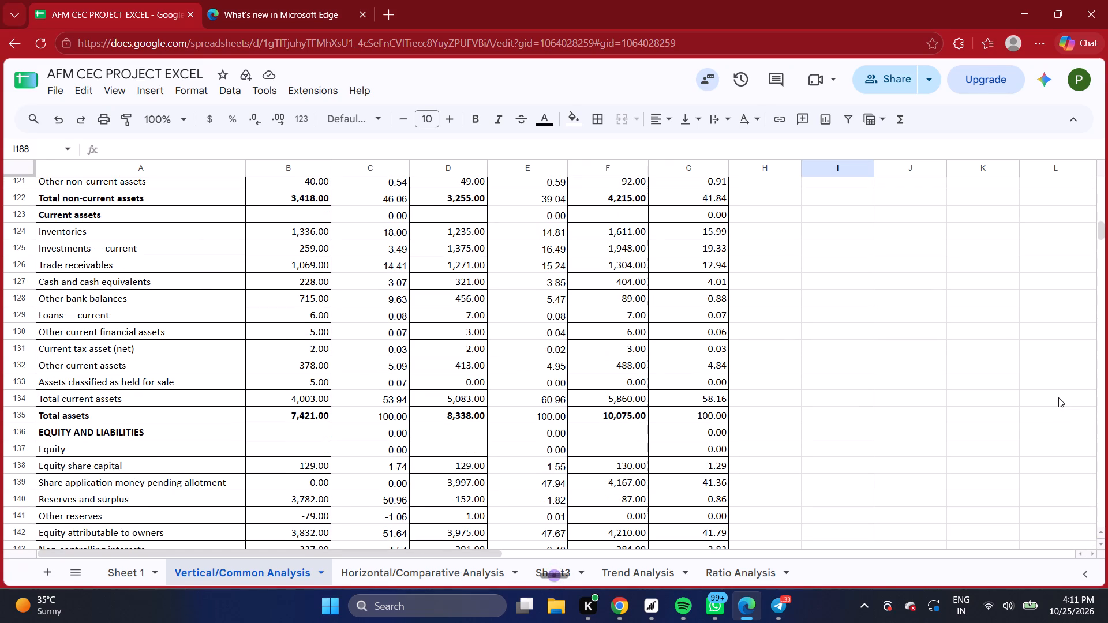
{"action": "scroll", "coordinate": [1058, 397], "scroll_direction": "down", "scroll_amount": 5}
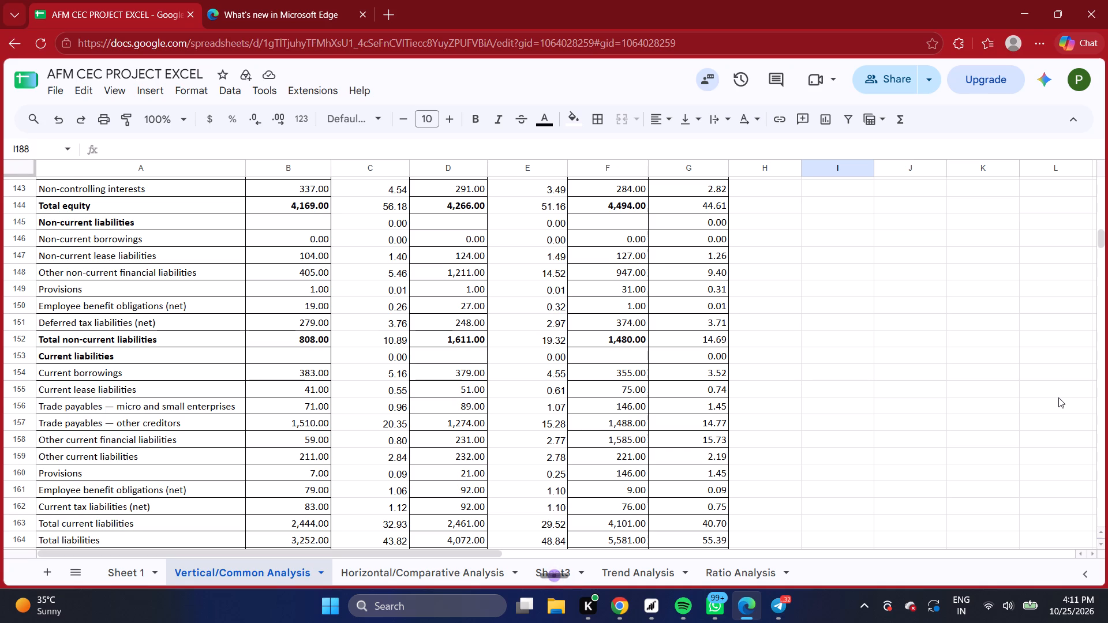
{"action": "scroll", "coordinate": [1051, 397], "scroll_direction": "down", "scroll_amount": 1}
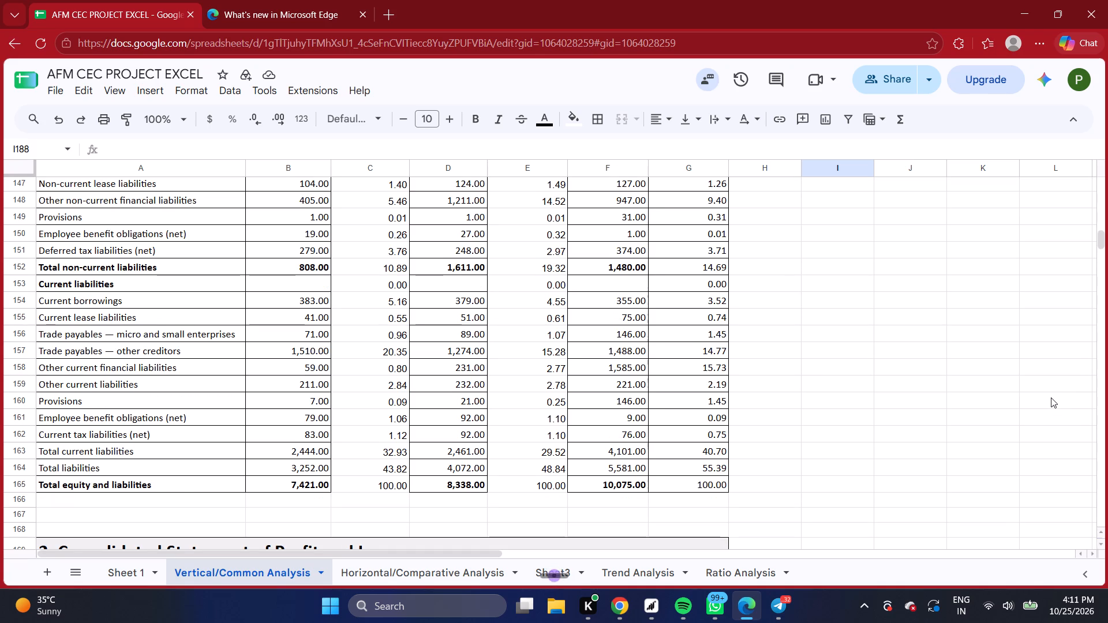
{"action": "scroll", "coordinate": [1051, 397], "scroll_direction": "up", "scroll_amount": 1}
{"action": "scroll", "coordinate": [1051, 397], "scroll_direction": "down", "scroll_amount": 1}
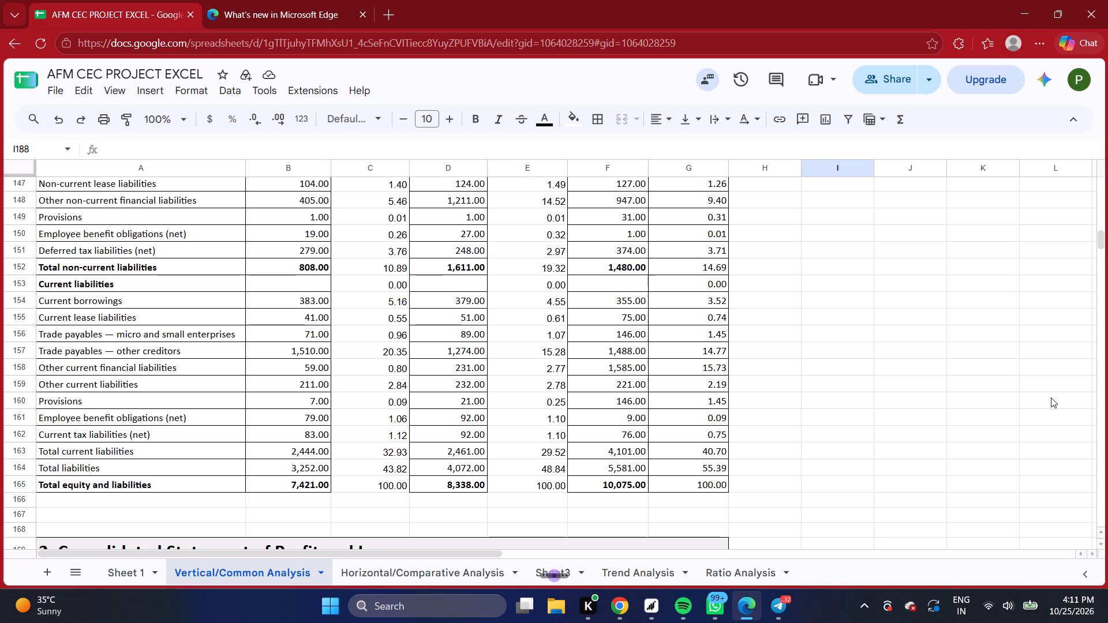
{"action": "scroll", "coordinate": [1046, 398], "scroll_direction": "down", "scroll_amount": 1}
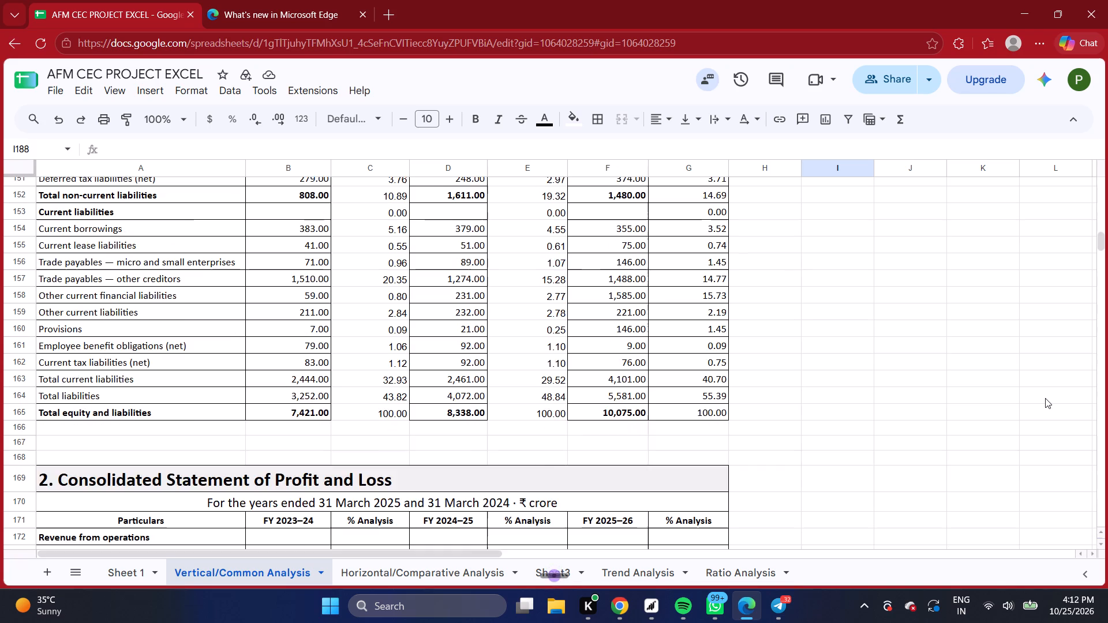
{"action": "scroll", "coordinate": [1045, 398], "scroll_direction": "up", "scroll_amount": 14}
{"action": "scroll", "coordinate": [1045, 400], "scroll_direction": "down", "scroll_amount": 2}
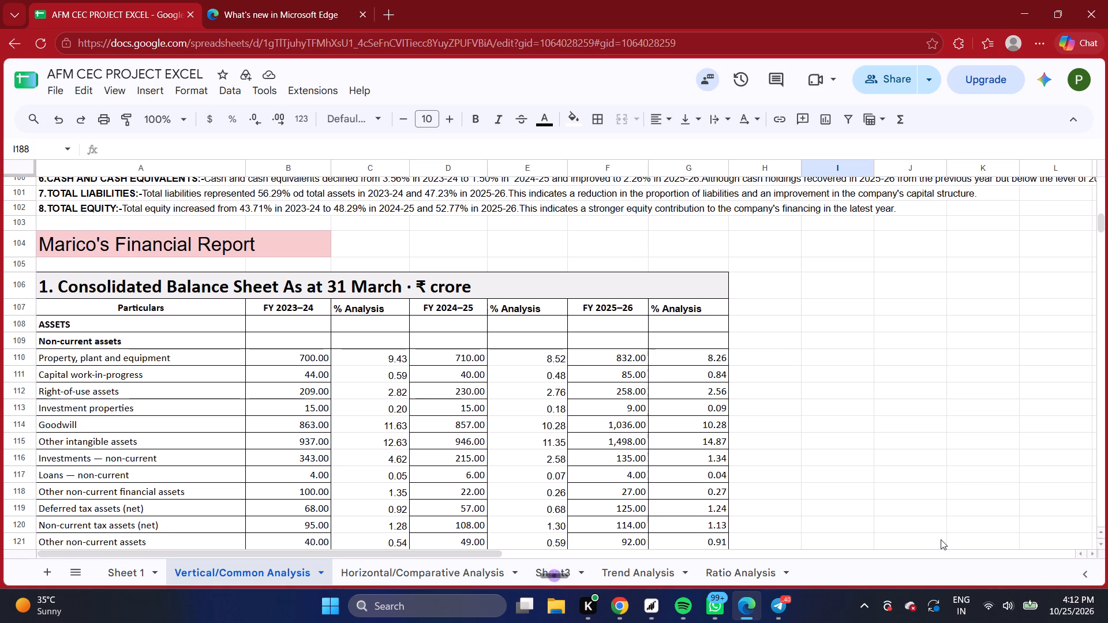
Look back over Britannia's written interpretation, profit and loss statement and balance sheet in the vertical analysis.
{"action": "scroll", "coordinate": [941, 539], "scroll_direction": "up", "scroll_amount": 7}
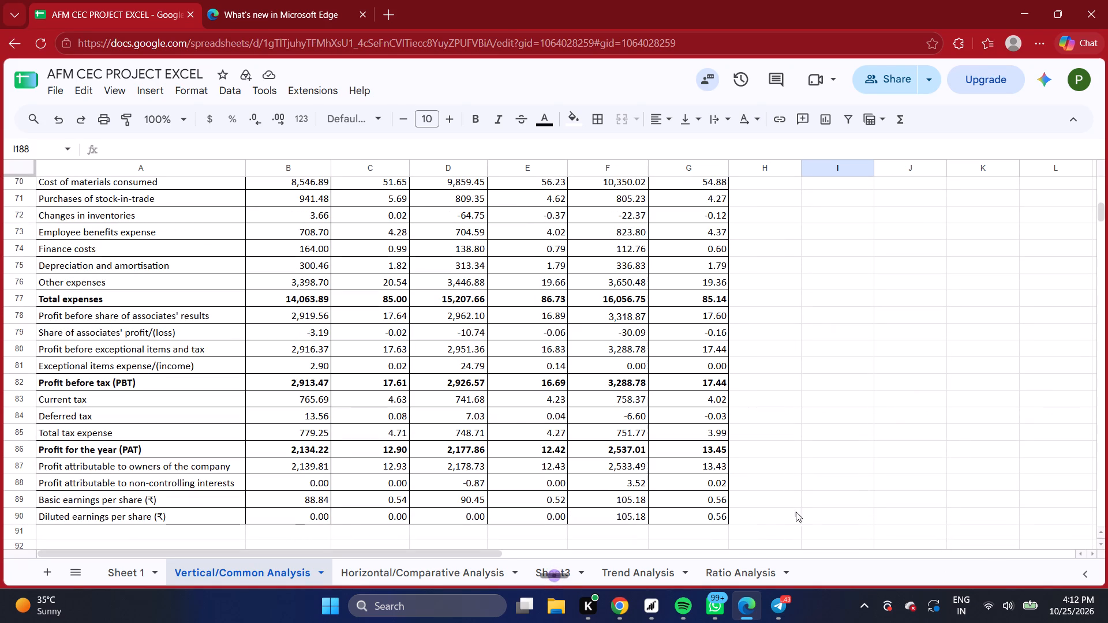
{"action": "scroll", "coordinate": [787, 466], "scroll_direction": "up", "scroll_amount": 7}
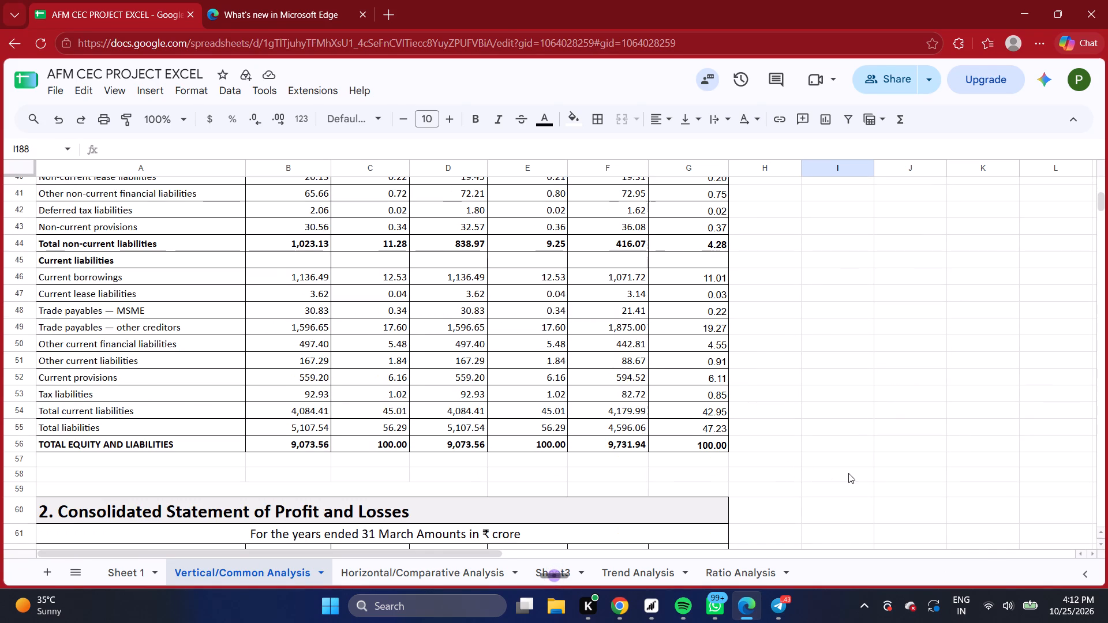
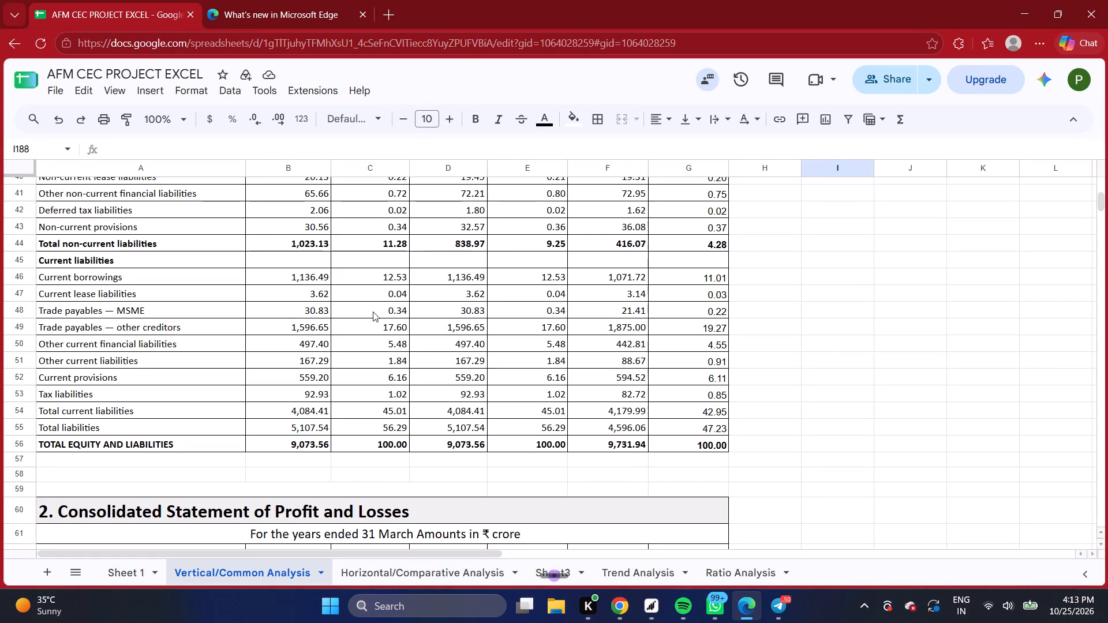
Clear the zero % Analysis values from the Current assets heading row of Marico's balance sheet, starting with the earliest year.
{"action": "scroll", "coordinate": [373, 311], "scroll_direction": "up", "scroll_amount": 1}
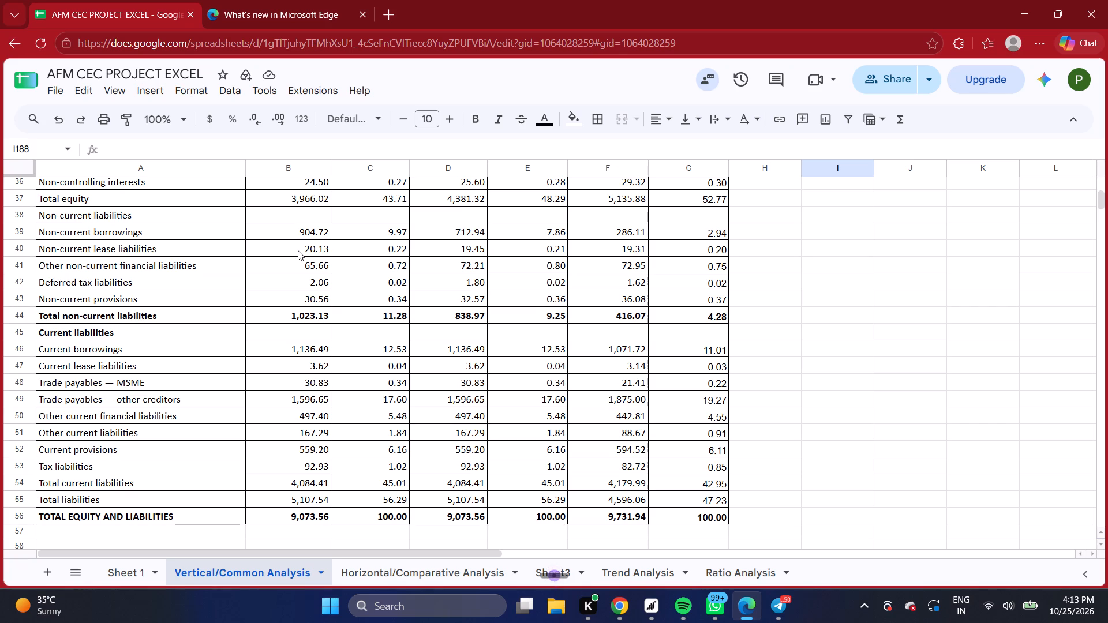
{"action": "scroll", "coordinate": [279, 292], "scroll_direction": "down", "scroll_amount": 7}
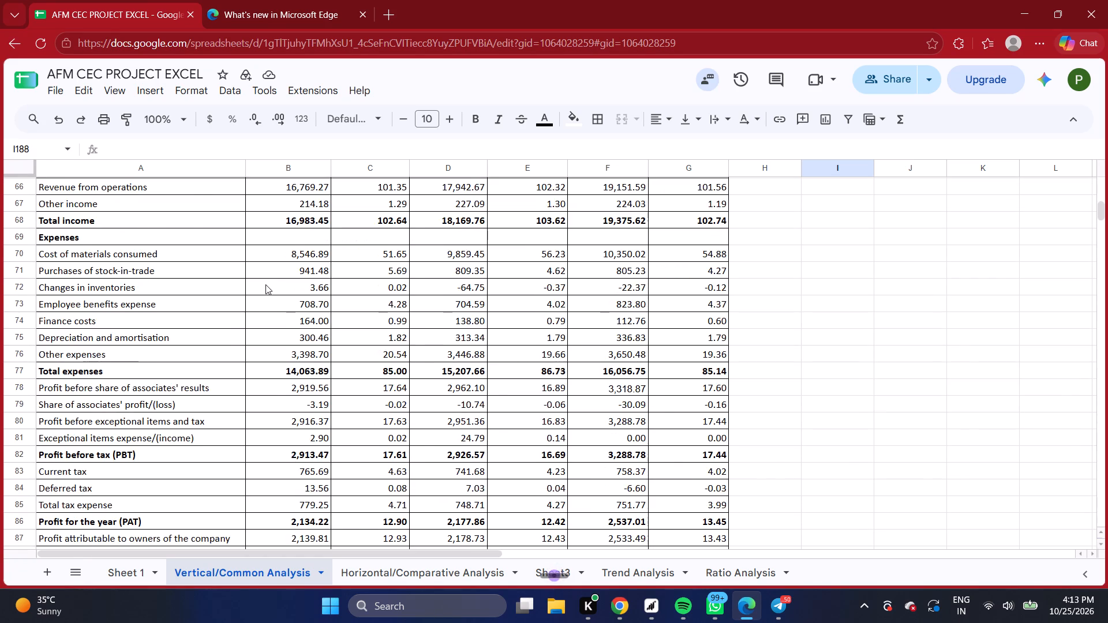
{"action": "scroll", "coordinate": [265, 284], "scroll_direction": "down", "scroll_amount": 10}
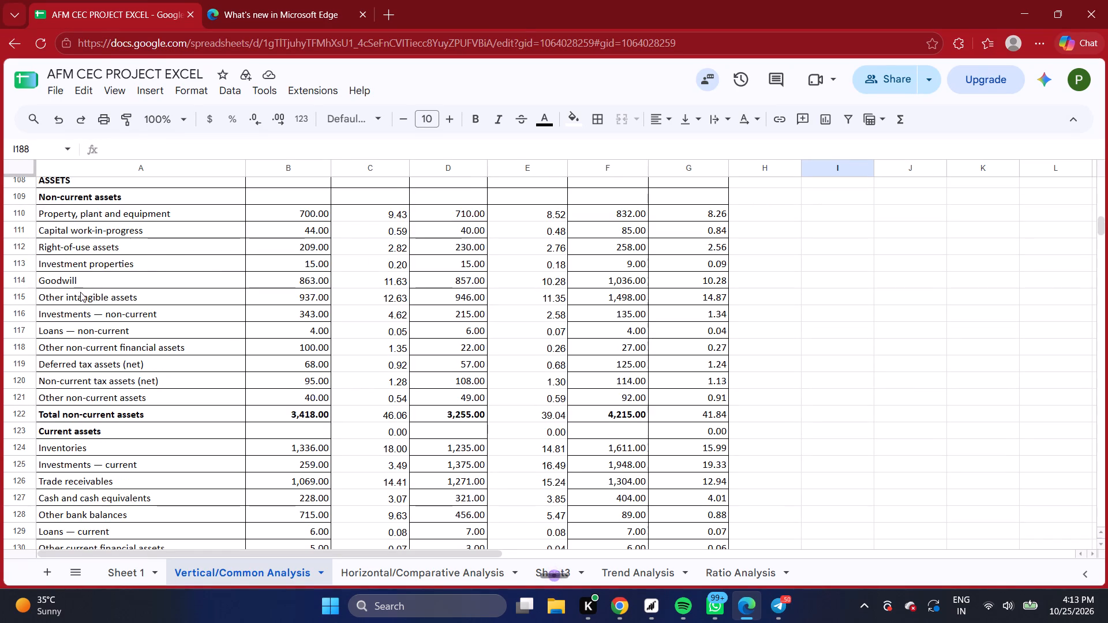
{"action": "scroll", "coordinate": [132, 341], "scroll_direction": "down", "scroll_amount": 2}
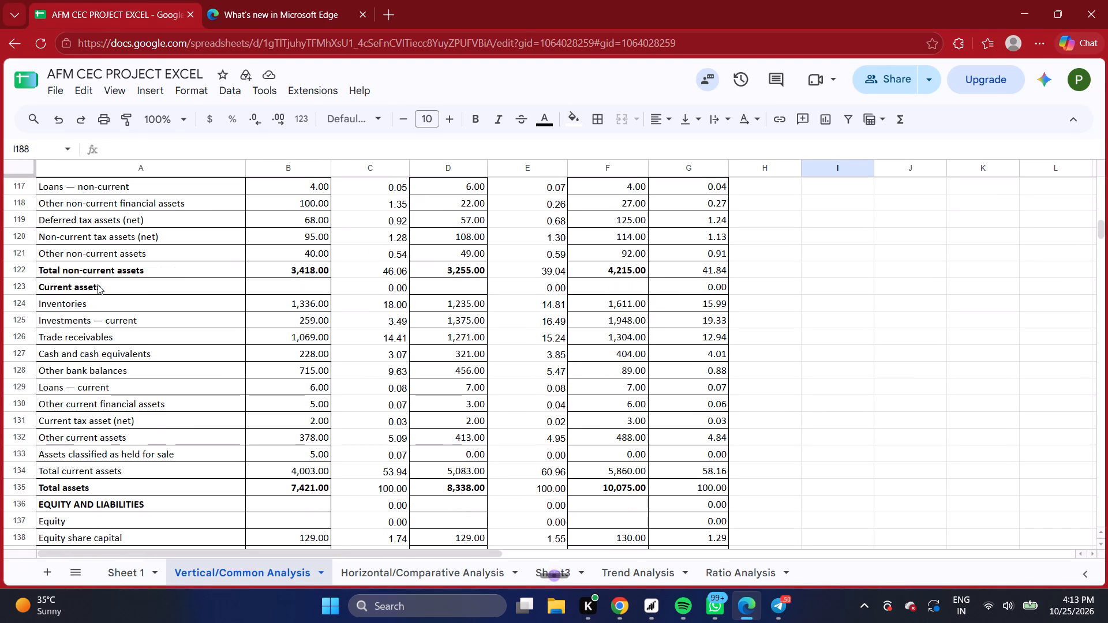
{"action": "left_click", "coordinate": [388, 282]}
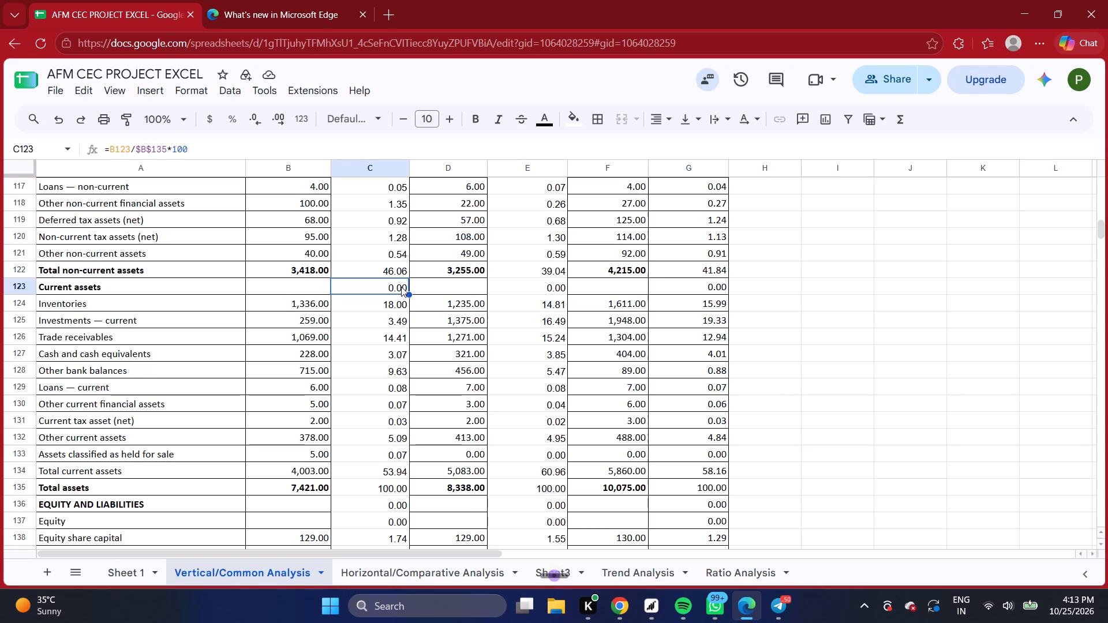
{"action": "key", "text": "BackSpace"}
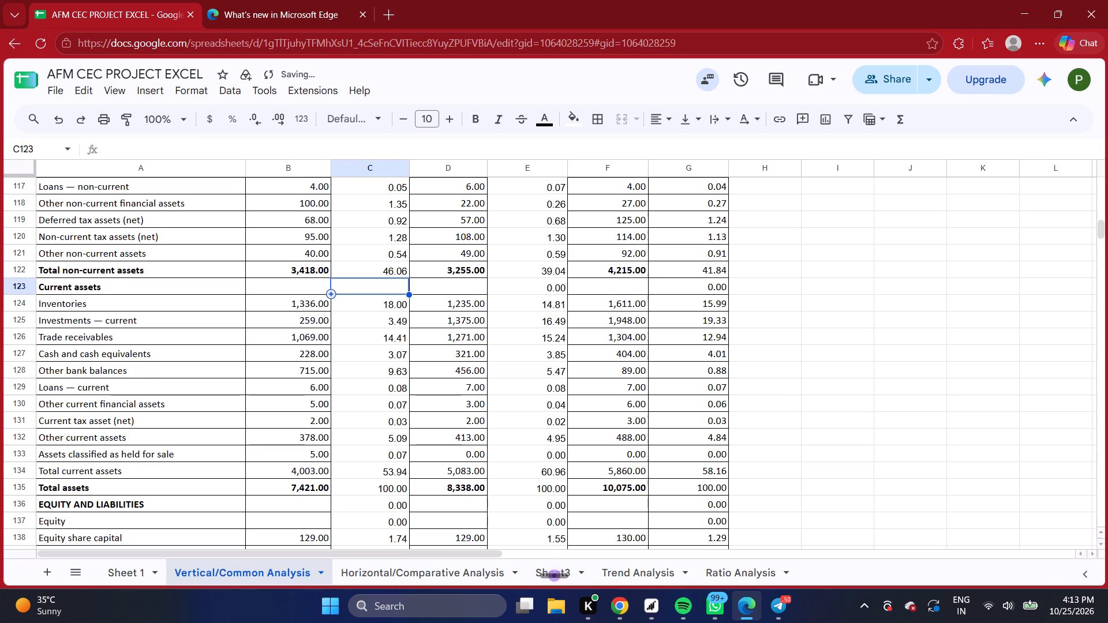
{"action": "left_click", "coordinate": [542, 290]}
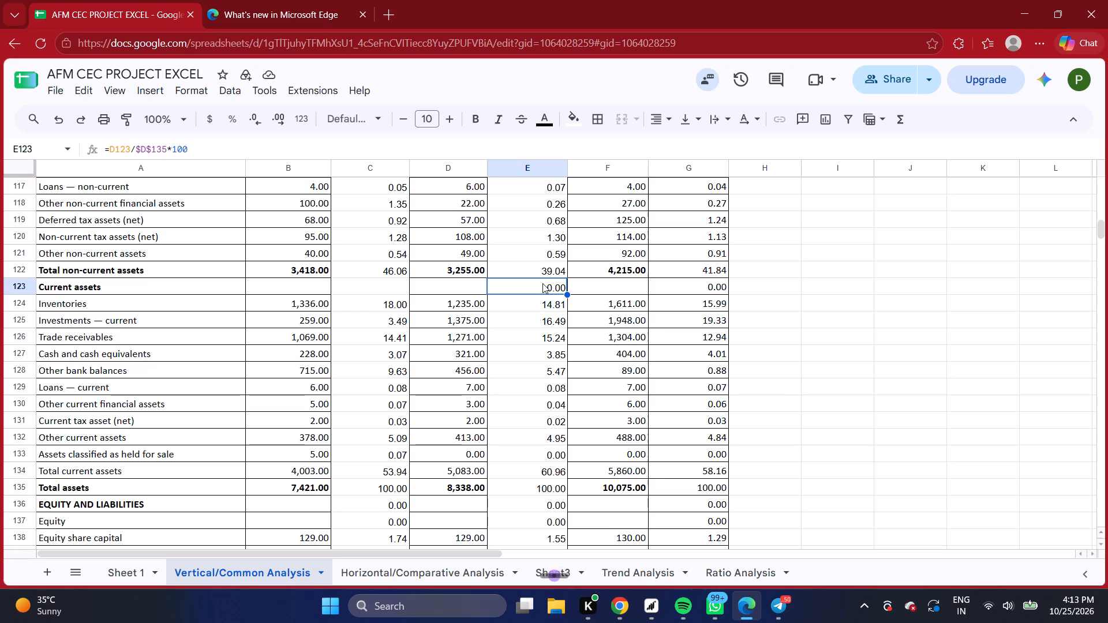
{"action": "scroll", "coordinate": [350, 257], "scroll_direction": "up", "scroll_amount": 2}
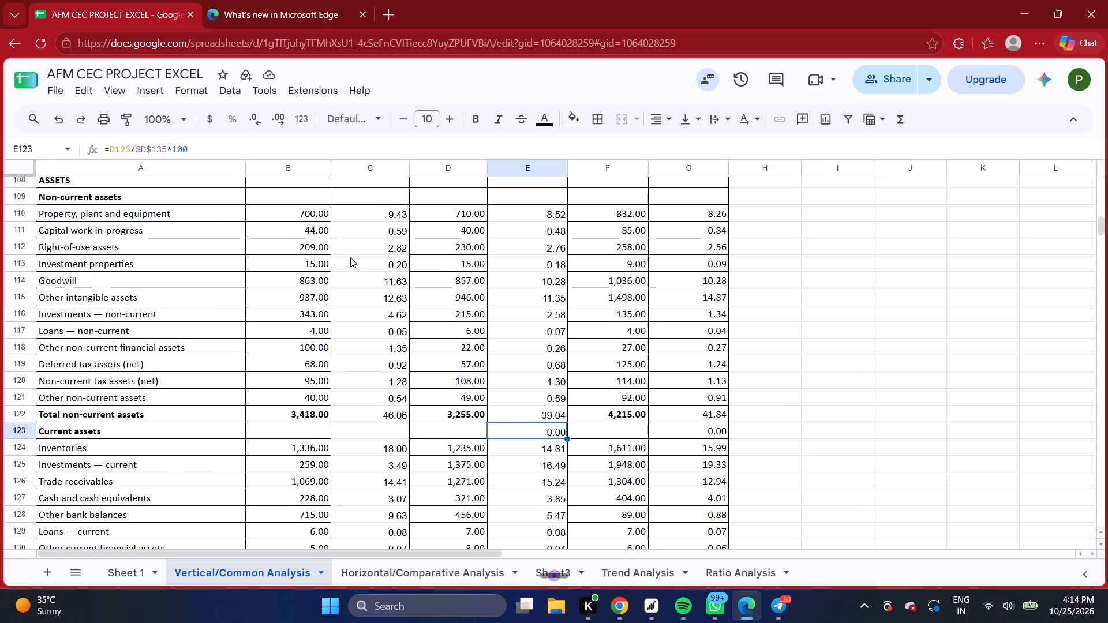
{"action": "scroll", "coordinate": [350, 257], "scroll_direction": "down", "scroll_amount": 2}
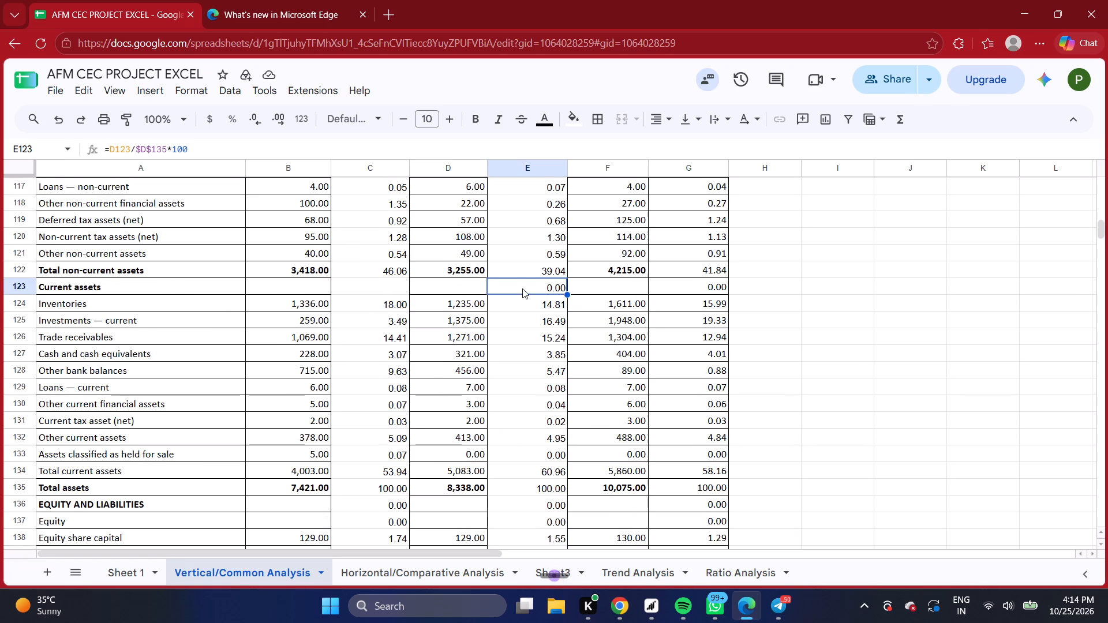
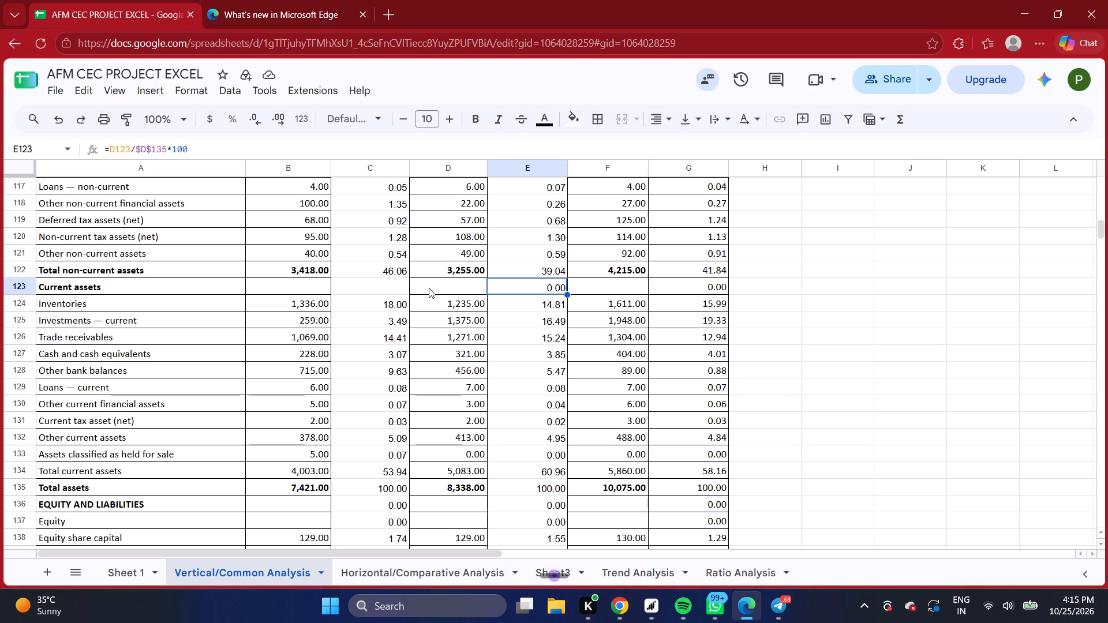
Clear the zero FY 2023–24 % Analysis values from Marico's EQUITY AND LIABILITIES, Equity and Non-current liabilities heading rows.
{"action": "scroll", "coordinate": [365, 320], "scroll_direction": "down", "scroll_amount": 2}
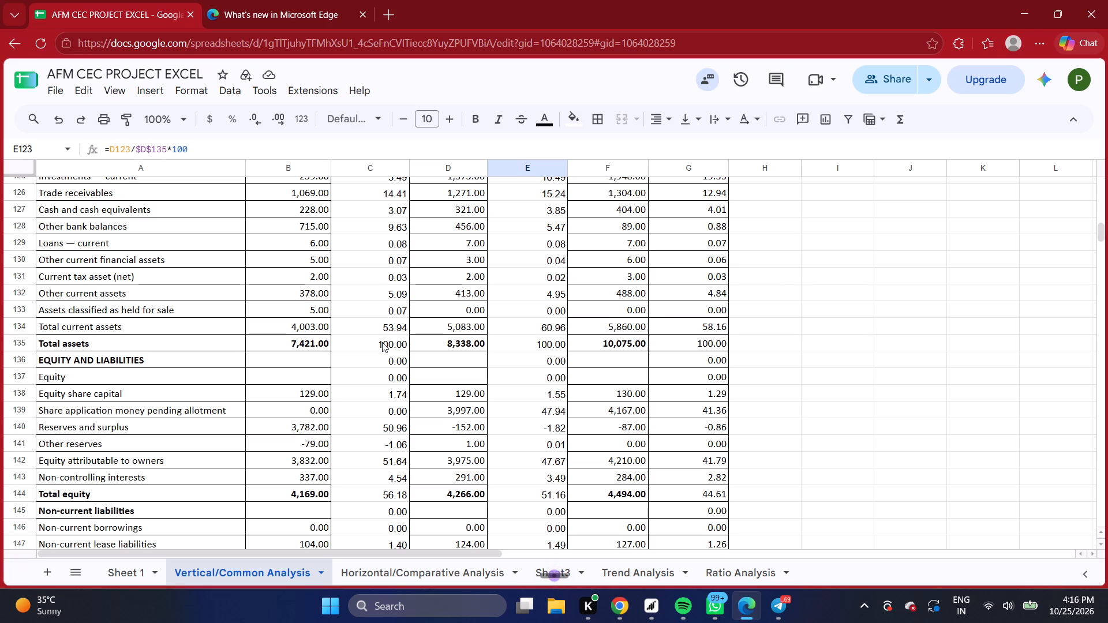
{"action": "scroll", "coordinate": [382, 342], "scroll_direction": "up", "scroll_amount": 1}
{"action": "scroll", "coordinate": [317, 380], "scroll_direction": "up", "scroll_amount": 2}
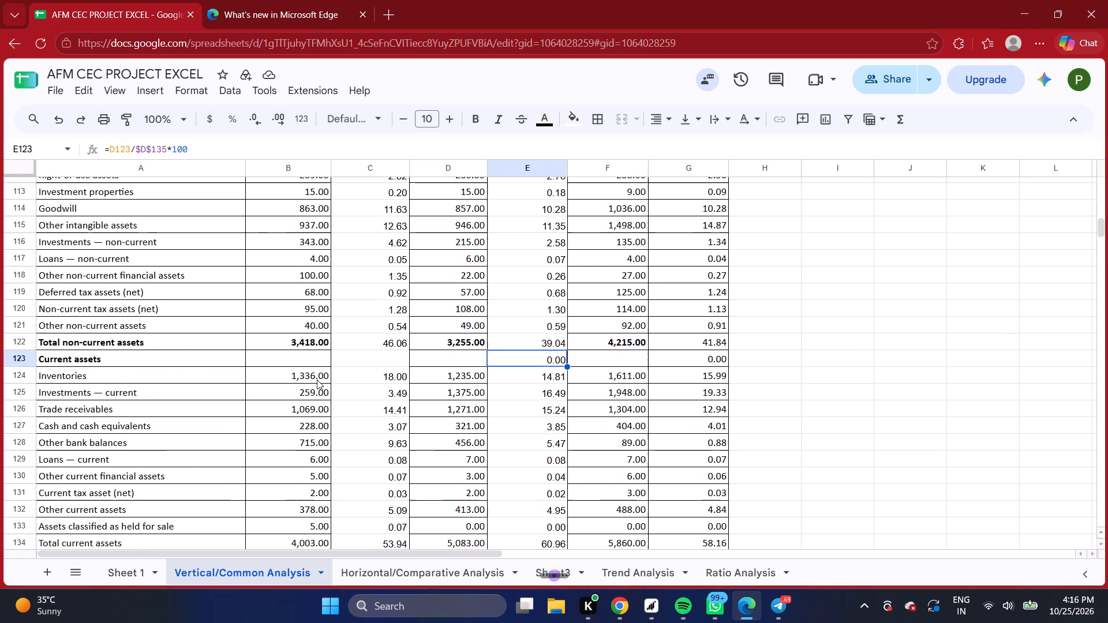
{"action": "scroll", "coordinate": [317, 380], "scroll_direction": "up", "scroll_amount": 3}
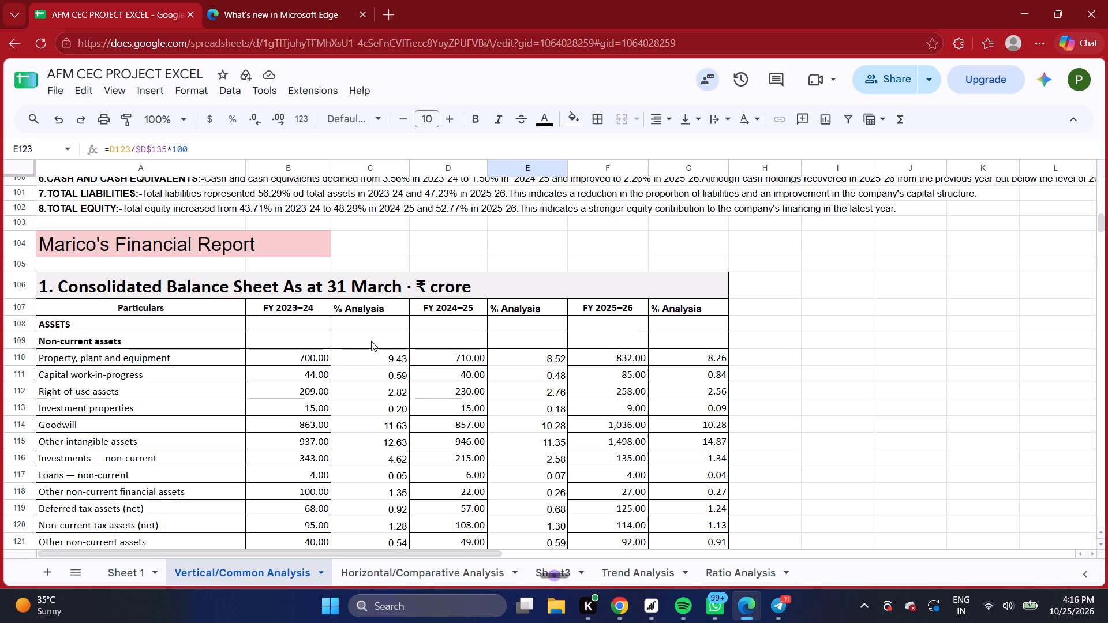
{"action": "scroll", "coordinate": [408, 359], "scroll_direction": "down", "scroll_amount": 3}
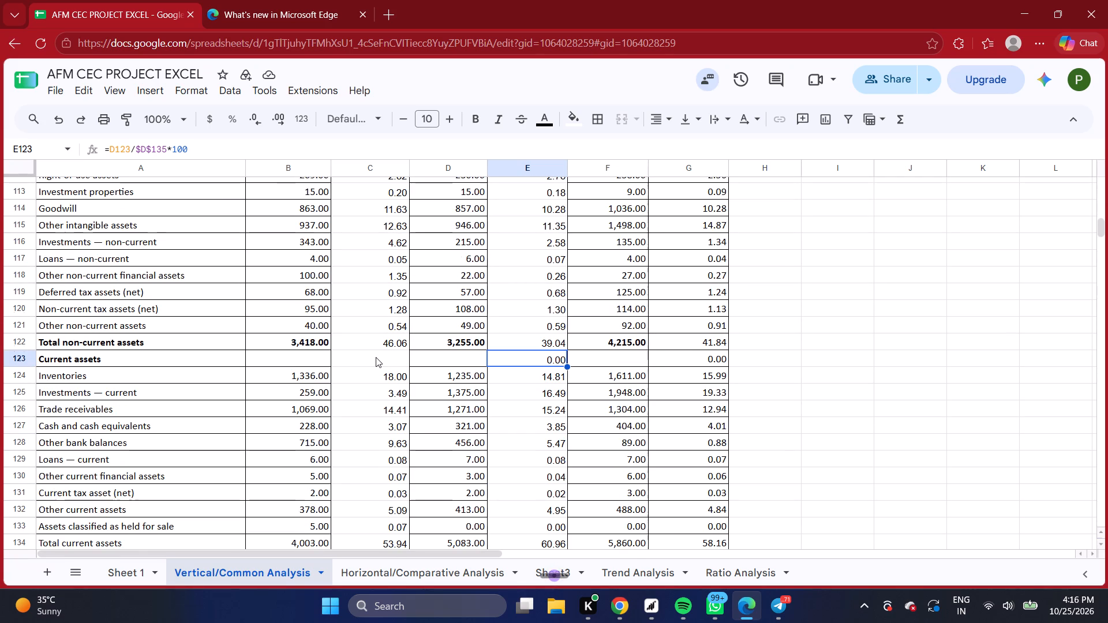
{"action": "scroll", "coordinate": [376, 357], "scroll_direction": "down", "scroll_amount": 1}
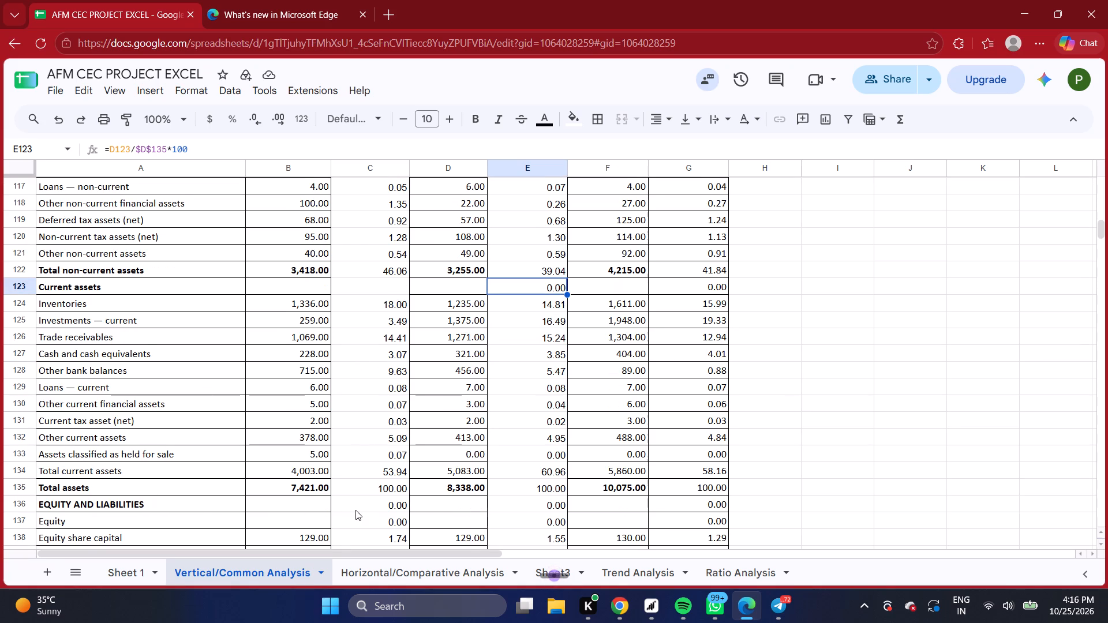
{"action": "left_click", "coordinate": [391, 505]}
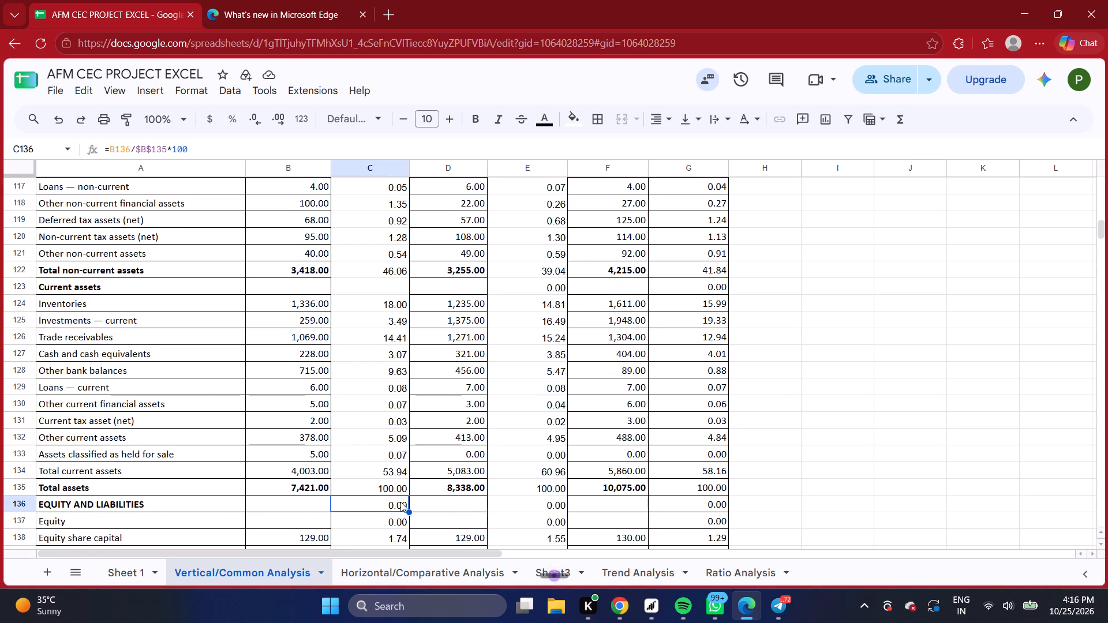
{"action": "key", "text": "BackSpace"}
{"action": "scroll", "coordinate": [400, 502], "scroll_direction": "down", "scroll_amount": 2}
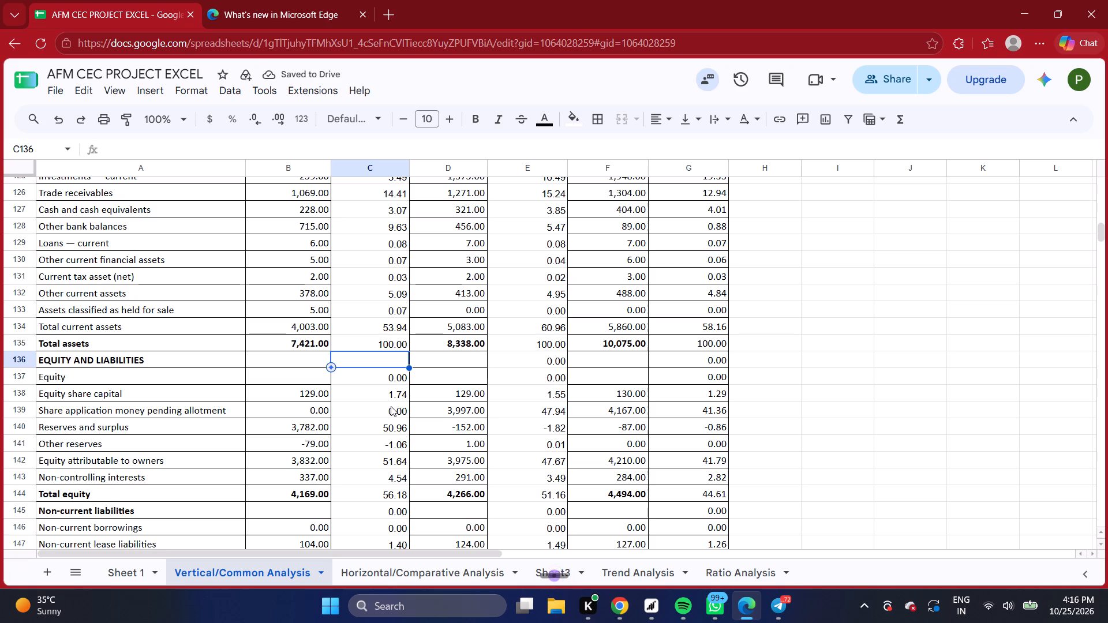
{"action": "left_click", "coordinate": [376, 381]}
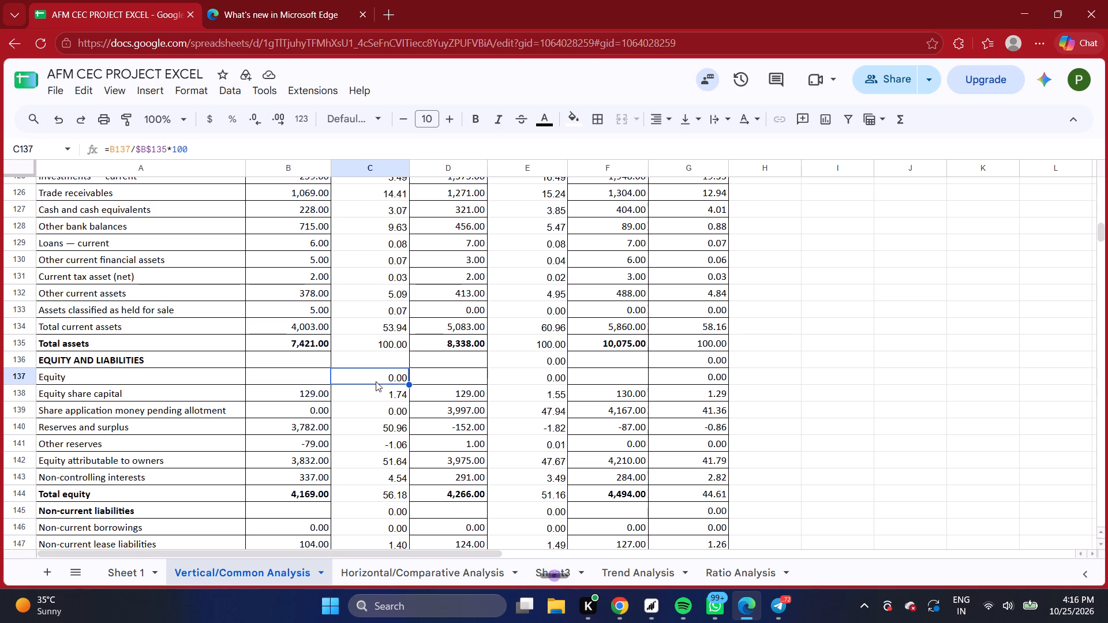
{"action": "key", "text": "BackSpace"}
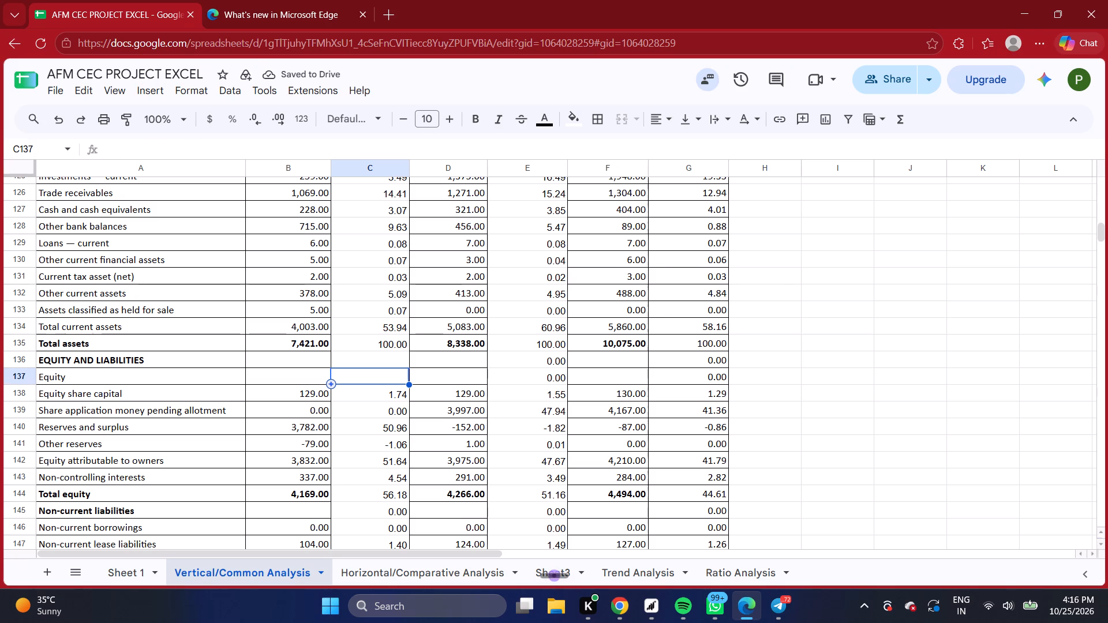
{"action": "scroll", "coordinate": [393, 382], "scroll_direction": "down", "scroll_amount": 2}
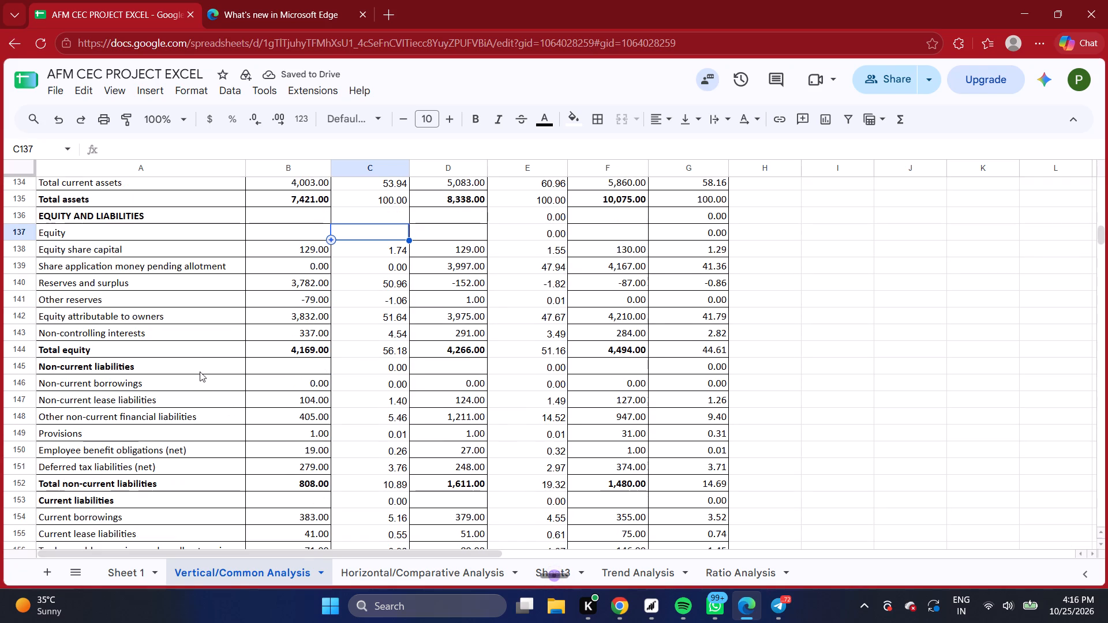
{"action": "left_click", "coordinate": [384, 369]}
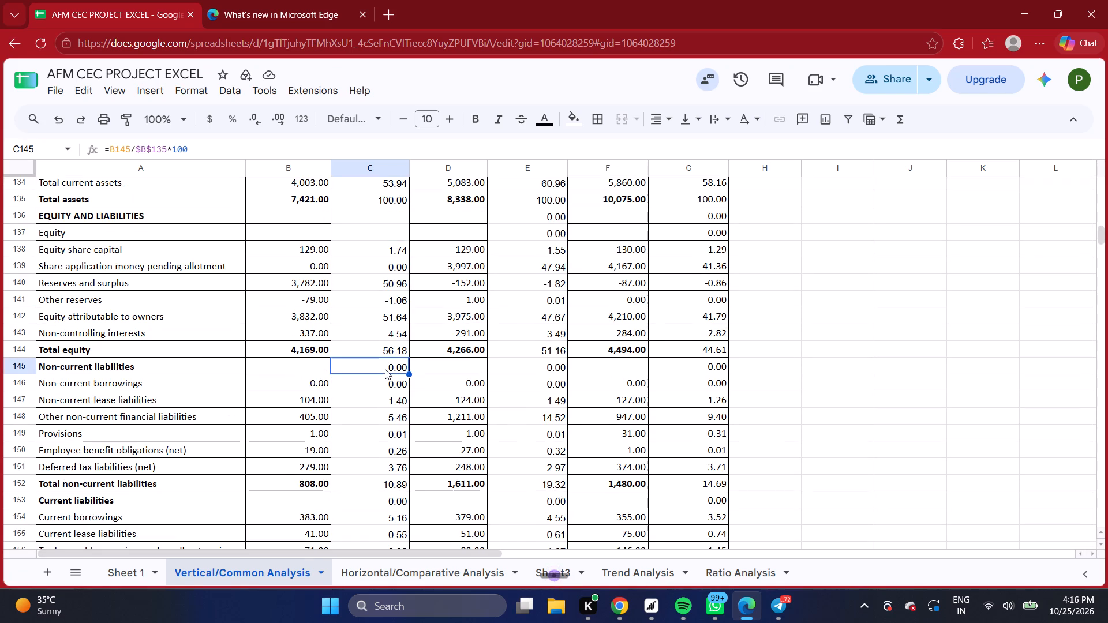
{"action": "key", "text": "BackSpace"}
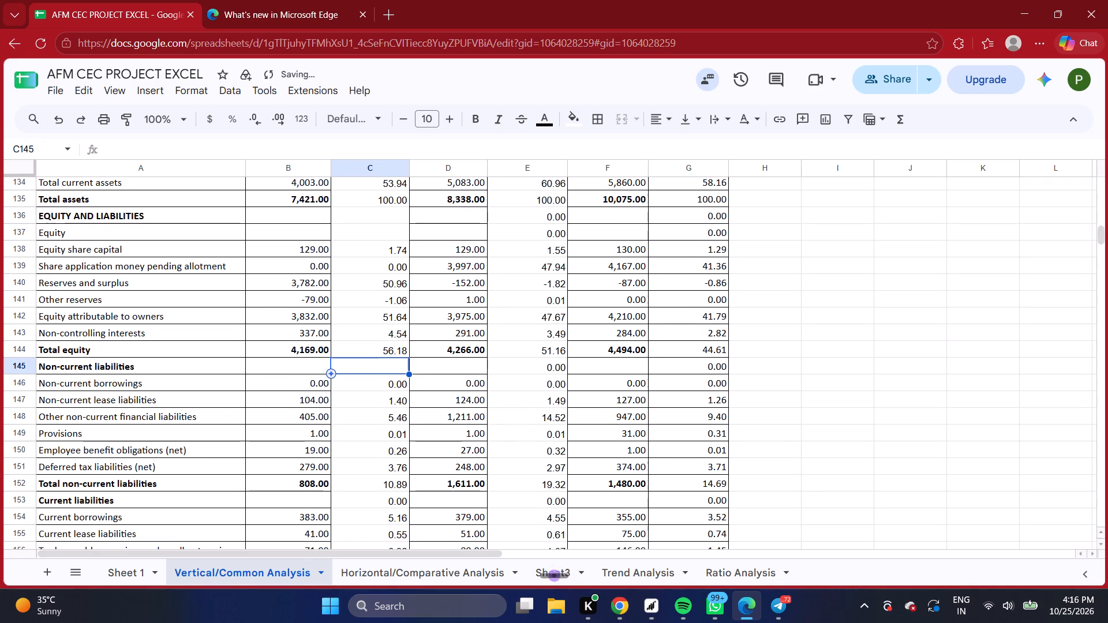
Review the % Analysis columns and heading rows throughout Marico's balance sheet and statement of profit and loss.
{"action": "scroll", "coordinate": [385, 369], "scroll_direction": "down", "scroll_amount": 3}
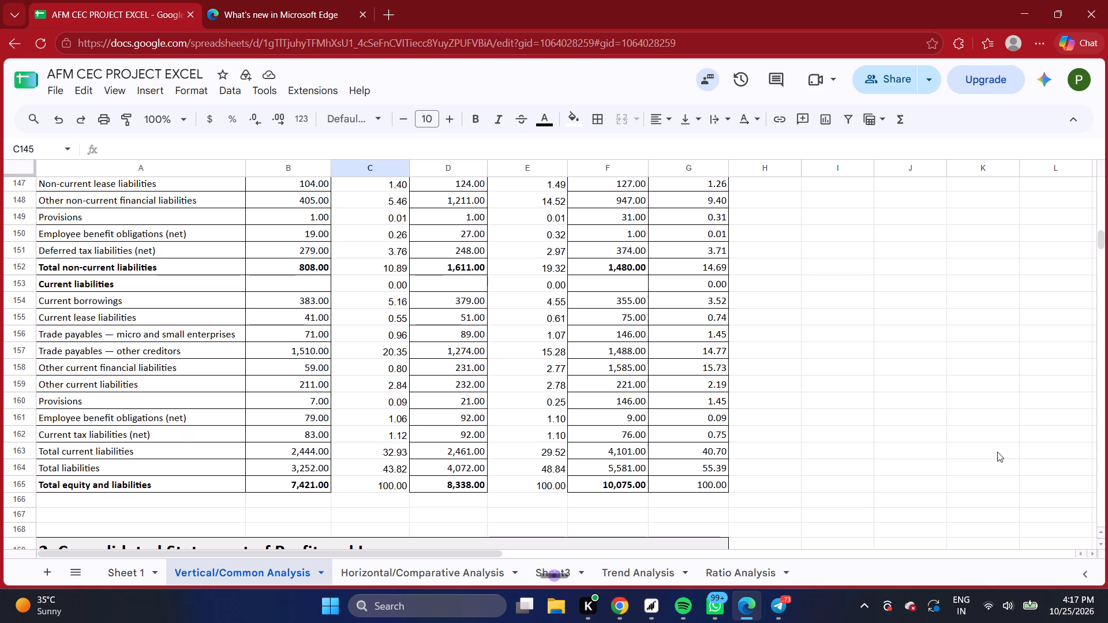
{"action": "scroll", "coordinate": [997, 452], "scroll_direction": "up", "scroll_amount": 7}
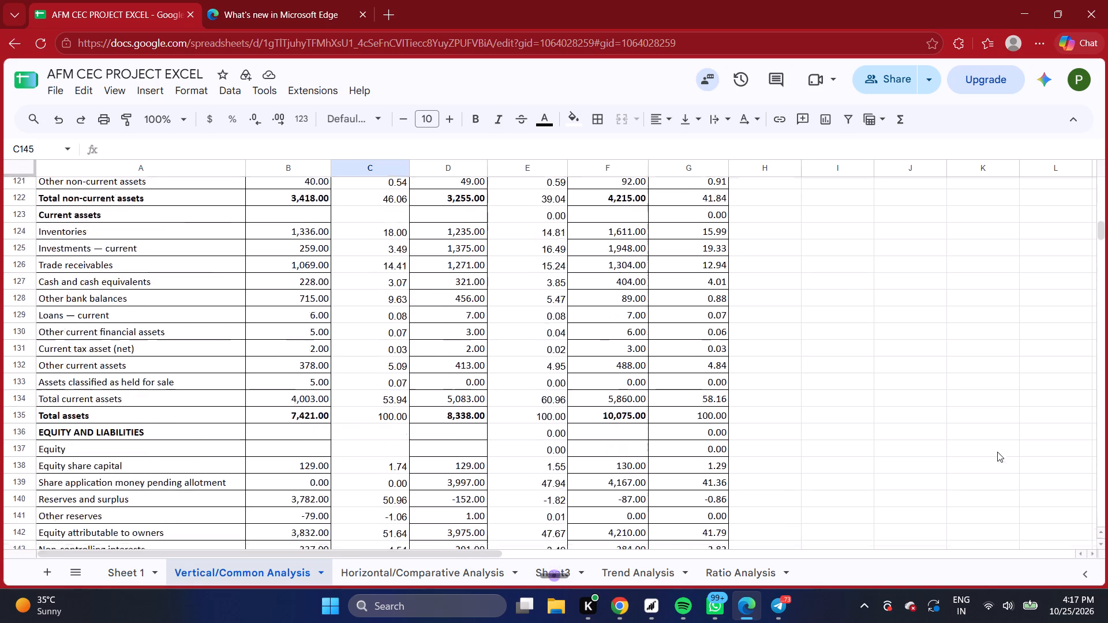
{"action": "scroll", "coordinate": [997, 452], "scroll_direction": "up", "scroll_amount": 2}
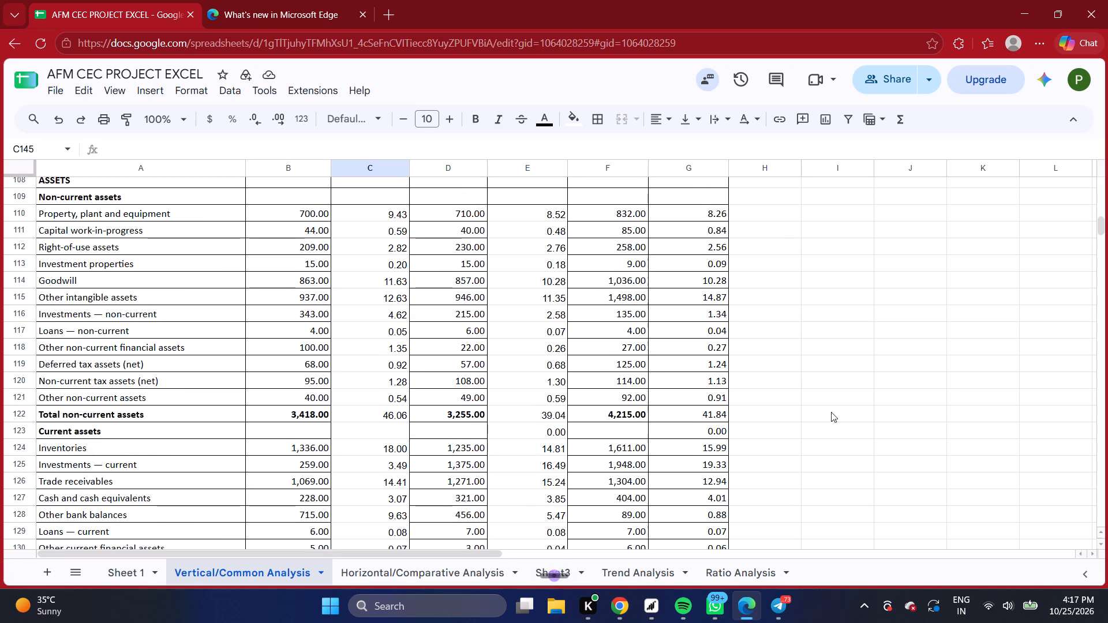
{"action": "left_click", "coordinate": [912, 404]}
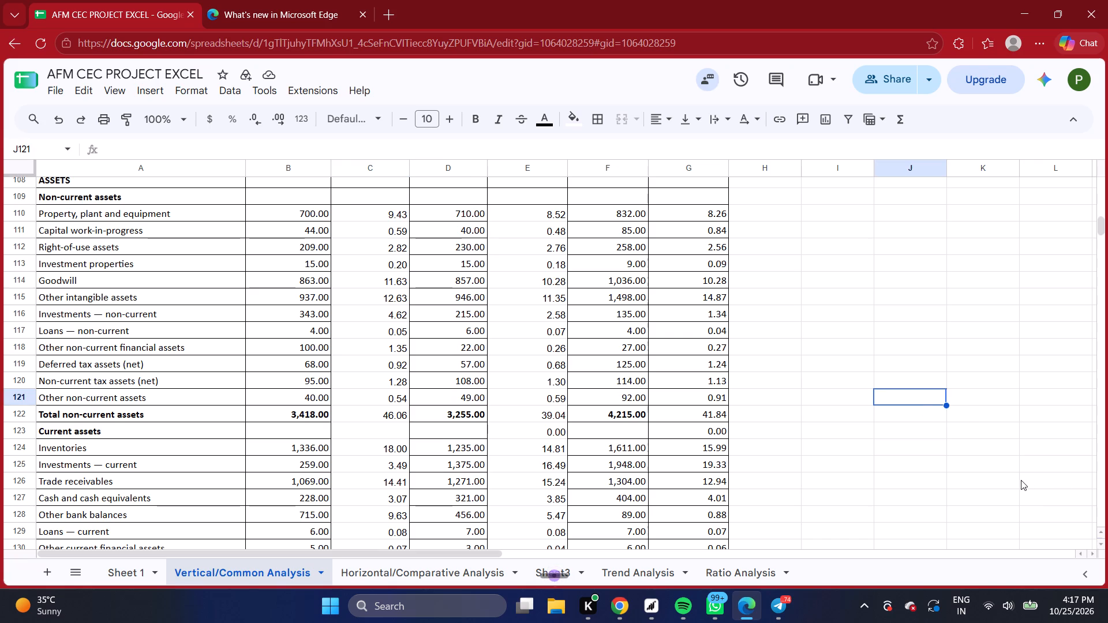
{"action": "scroll", "coordinate": [1019, 480], "scroll_direction": "up", "scroll_amount": 3}
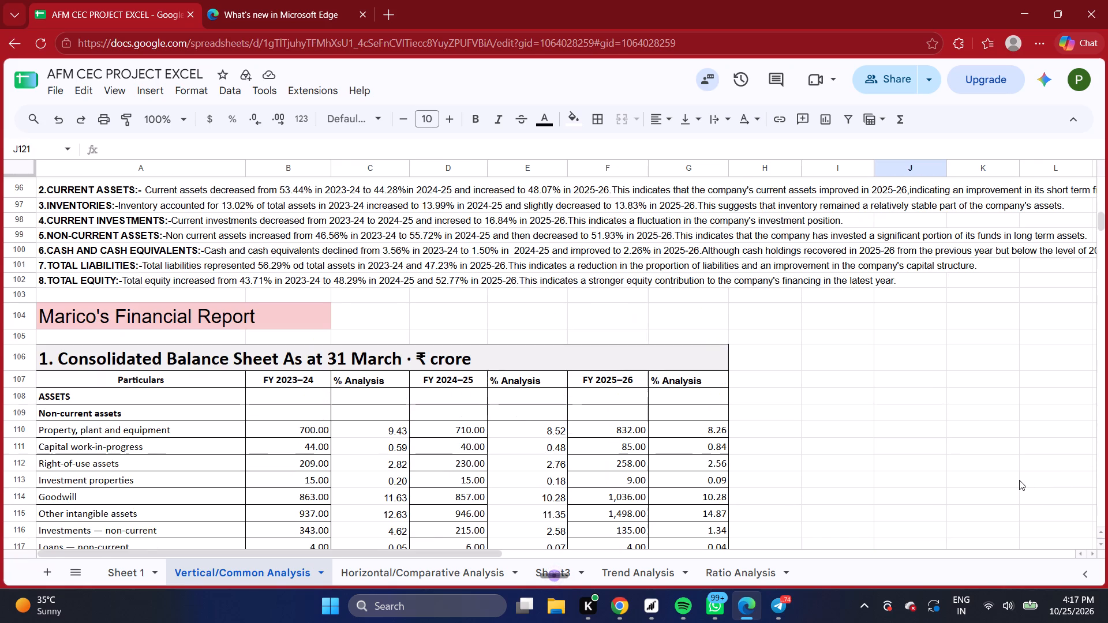
{"action": "scroll", "coordinate": [1019, 480], "scroll_direction": "down", "scroll_amount": 2}
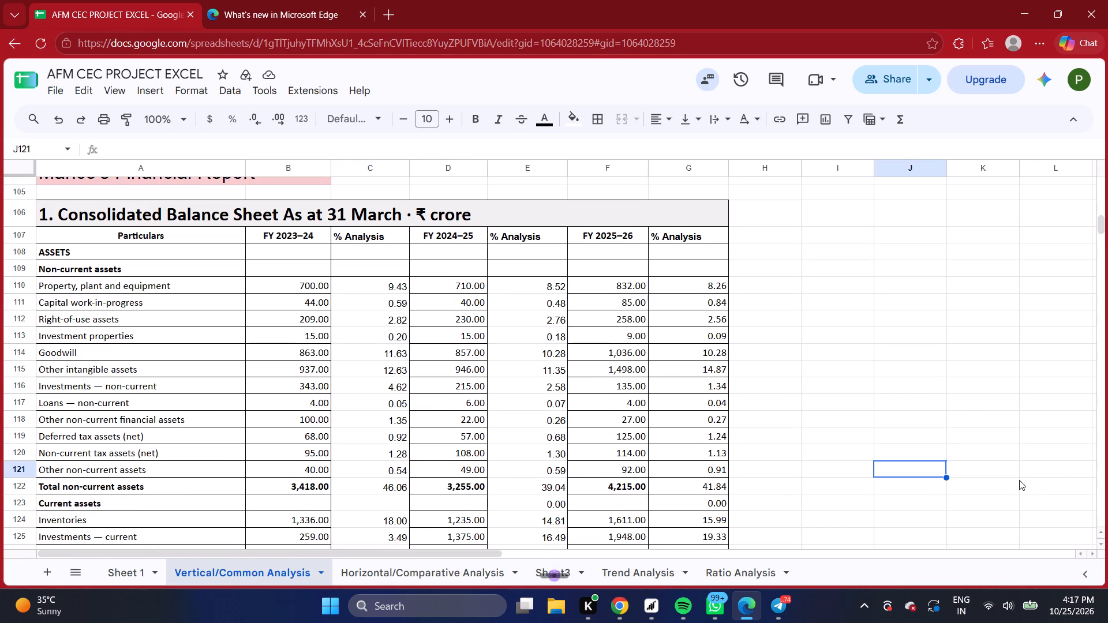
{"action": "scroll", "coordinate": [1019, 480], "scroll_direction": "up", "scroll_amount": 1}
{"action": "scroll", "coordinate": [1019, 480], "scroll_direction": "down", "scroll_amount": 1}
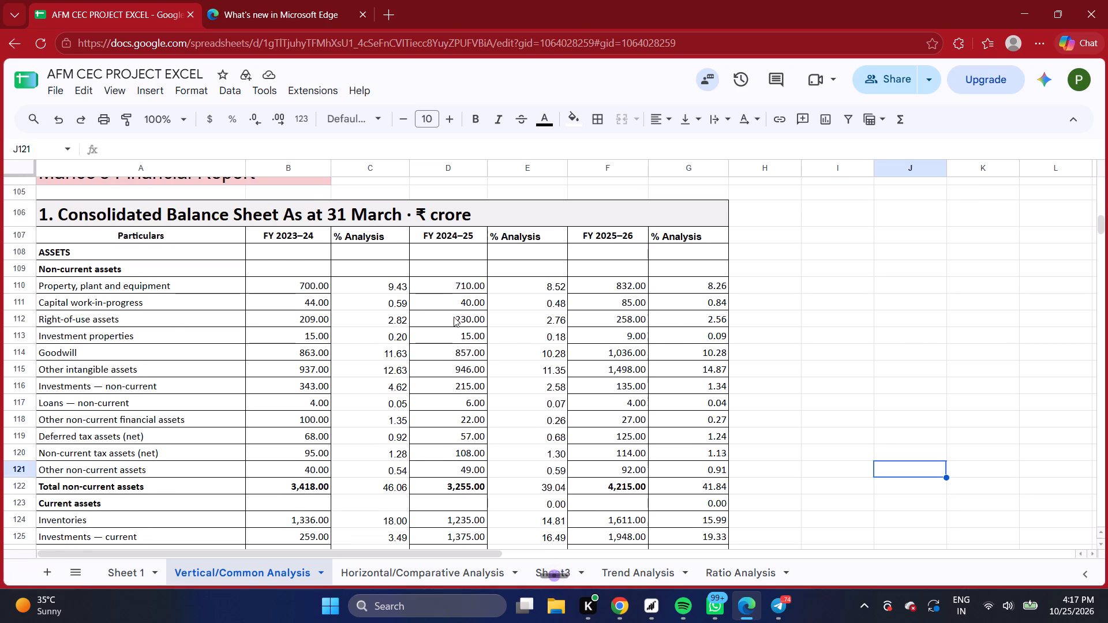
{"action": "scroll", "coordinate": [464, 321], "scroll_direction": "down", "scroll_amount": 5}
{"action": "scroll", "coordinate": [480, 317], "scroll_direction": "up", "scroll_amount": 1}
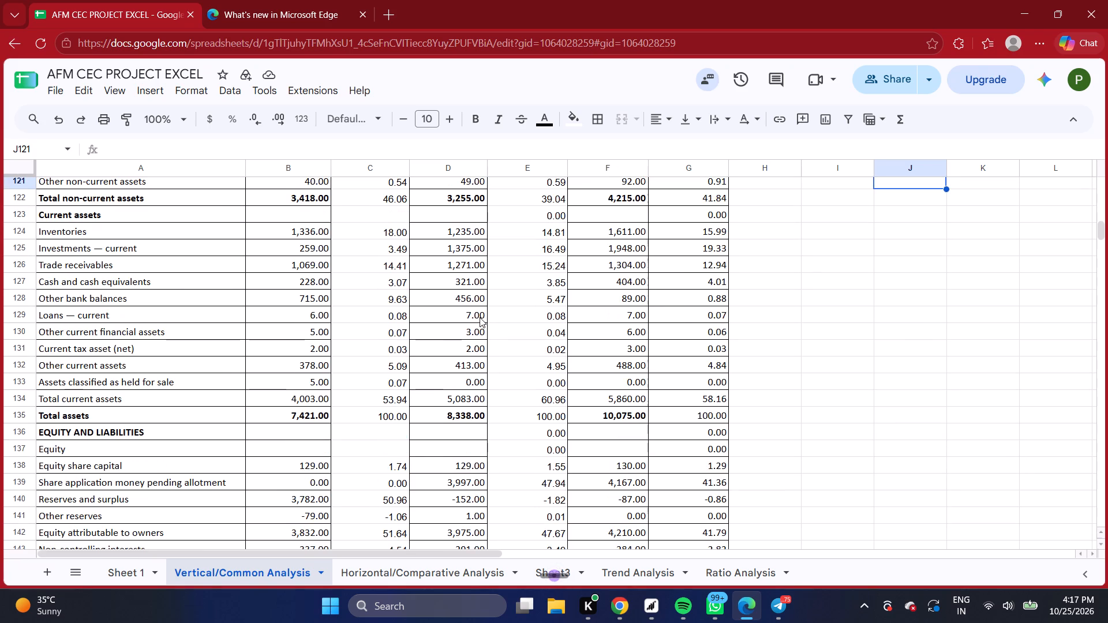
{"action": "scroll", "coordinate": [480, 317], "scroll_direction": "down", "scroll_amount": 8}
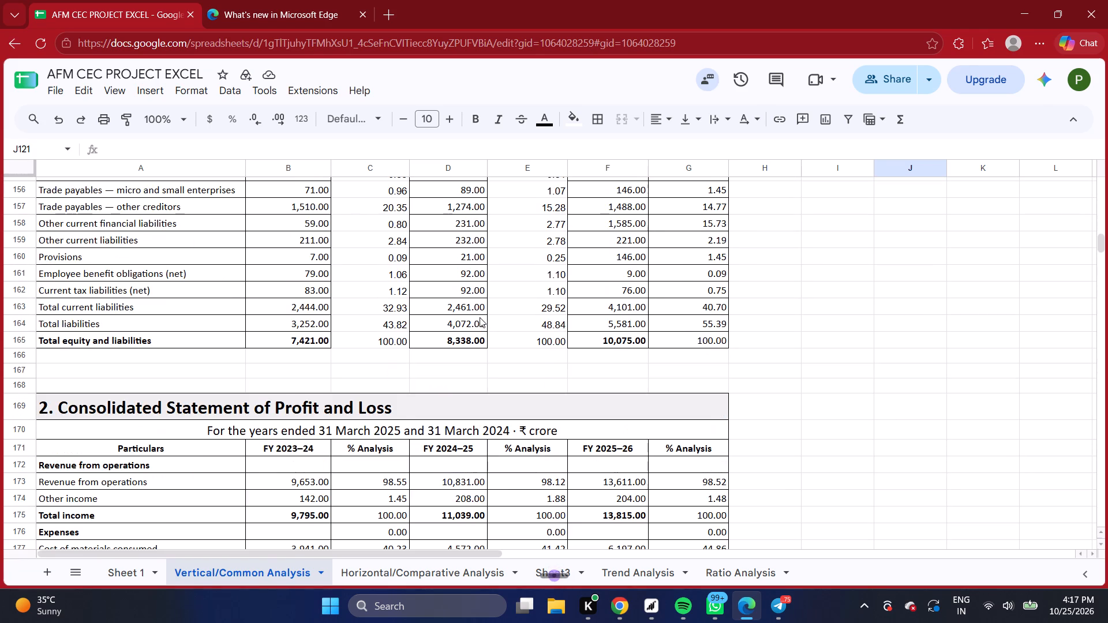
{"action": "scroll", "coordinate": [480, 317], "scroll_direction": "up", "scroll_amount": 3}
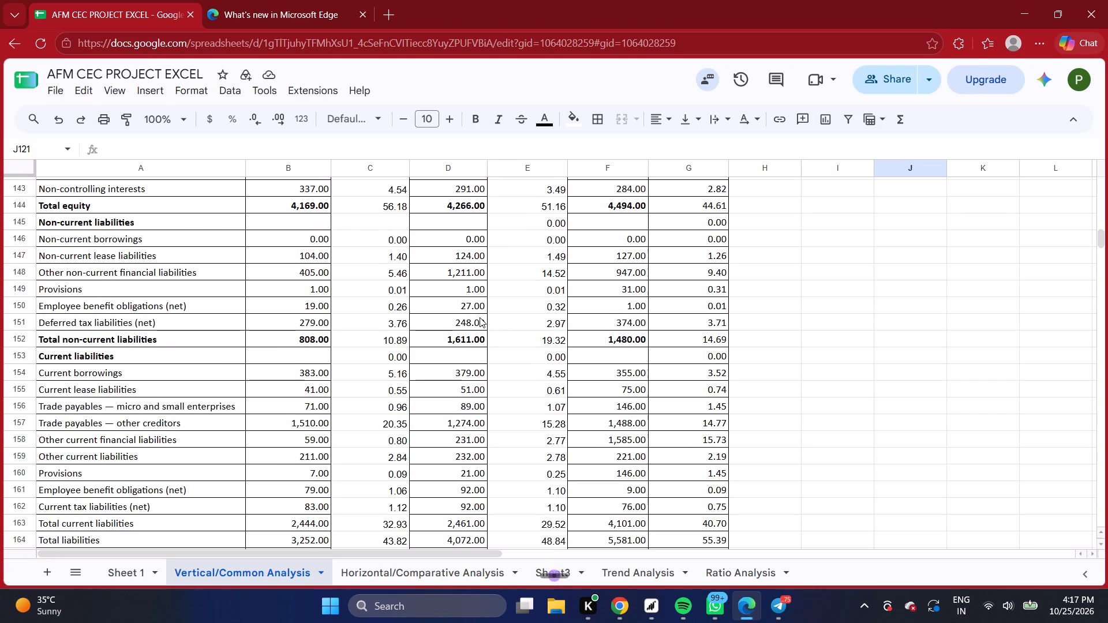
{"action": "scroll", "coordinate": [480, 317], "scroll_direction": "down", "scroll_amount": 1}
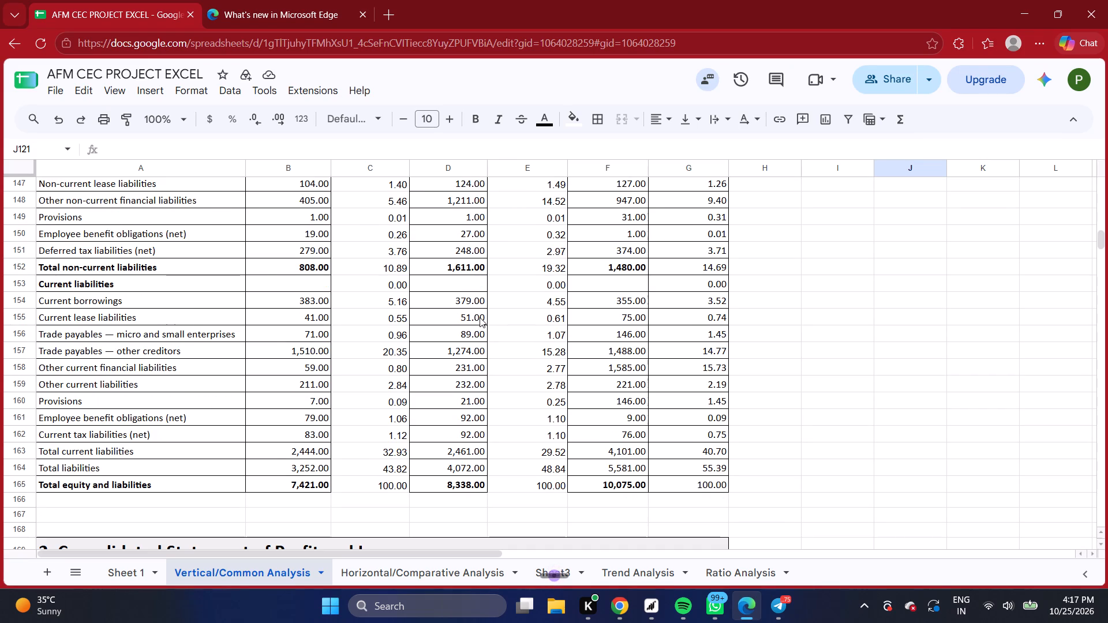
{"action": "scroll", "coordinate": [480, 317], "scroll_direction": "up", "scroll_amount": 1}
{"action": "scroll", "coordinate": [480, 317], "scroll_direction": "down", "scroll_amount": 8}
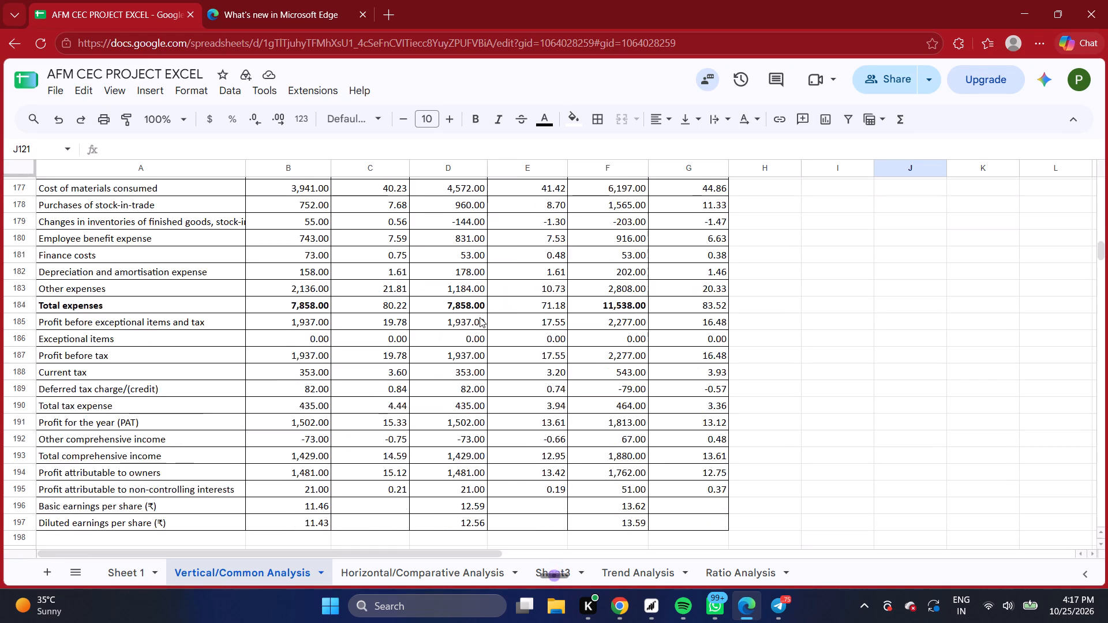
{"action": "scroll", "coordinate": [480, 317], "scroll_direction": "down", "scroll_amount": 2}
{"action": "scroll", "coordinate": [479, 317], "scroll_direction": "up", "scroll_amount": 2}
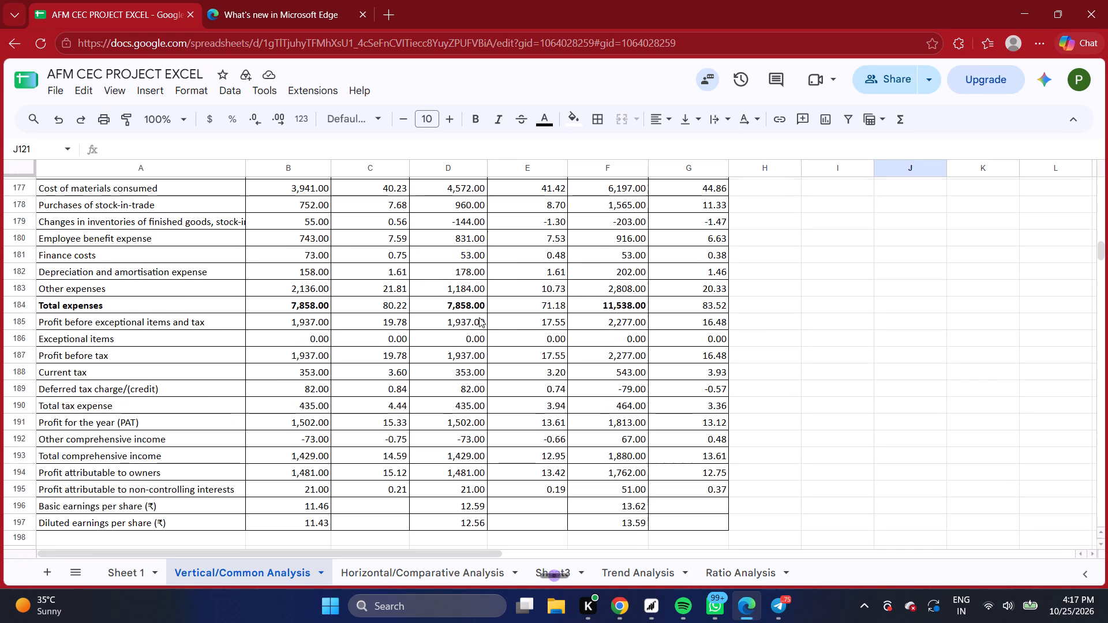
Open the Gallery in File Explorer and review the saved screenshots of Marico's profit and loss and balance sheet % Analysis formulas.
{"action": "left_click", "coordinate": [552, 610]}
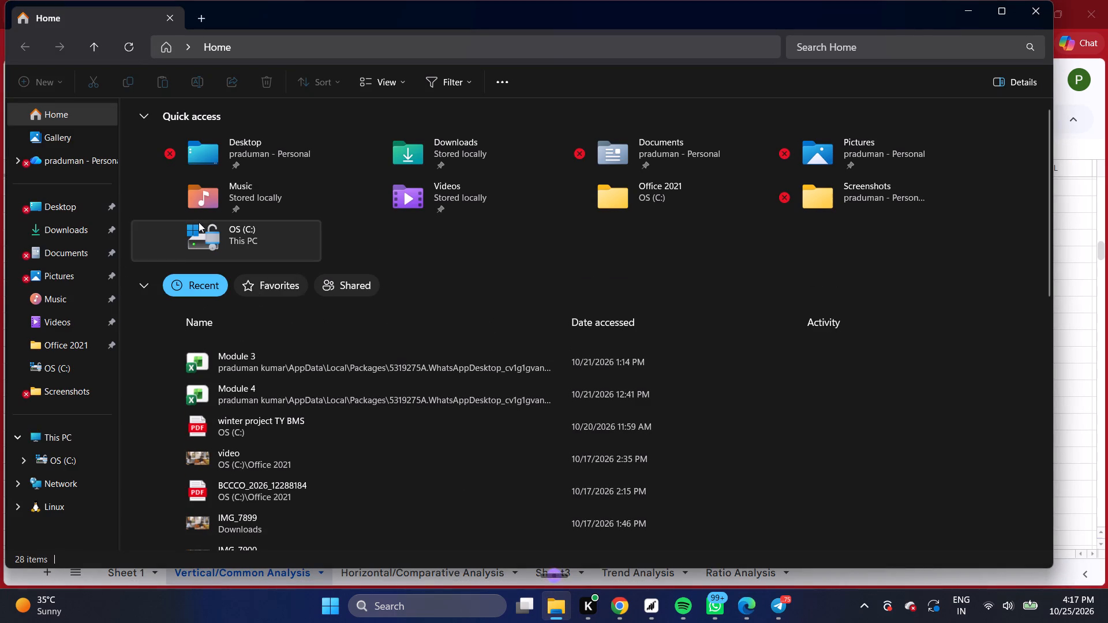
{"action": "left_click", "coordinate": [36, 136]}
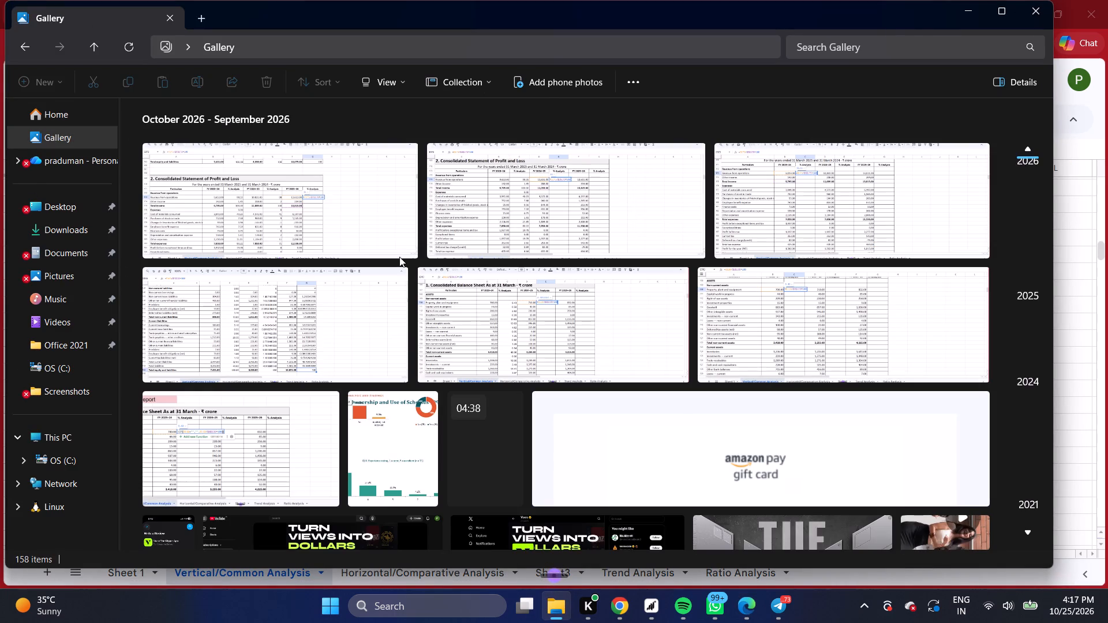
{"action": "left_click", "coordinate": [218, 187]}
{"action": "double_click", "coordinate": [218, 187]}
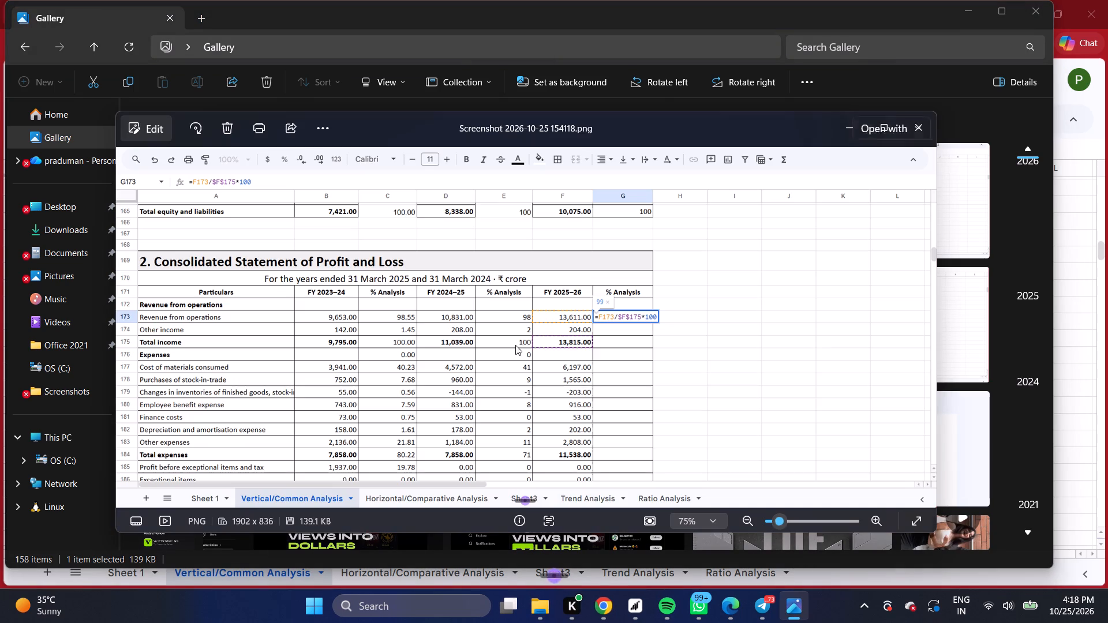
{"action": "scroll", "coordinate": [556, 369], "scroll_direction": "down", "scroll_amount": 2}
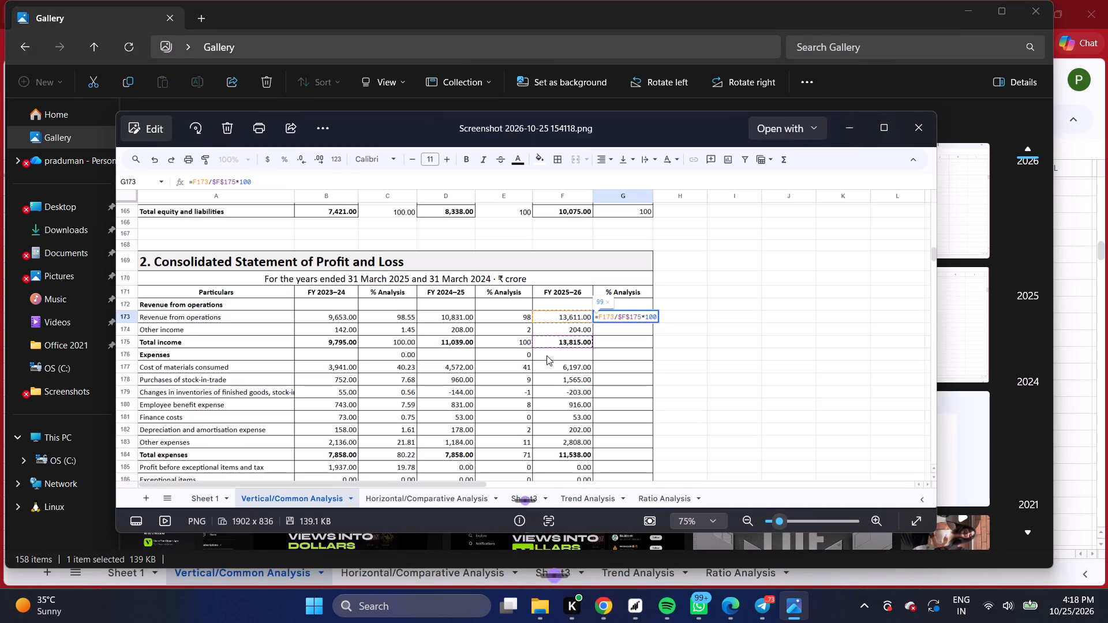
{"action": "scroll", "coordinate": [546, 355], "scroll_direction": "down", "scroll_amount": 1}
{"action": "left_click", "coordinate": [345, 13]}
{"action": "double_click", "coordinate": [588, 179]}
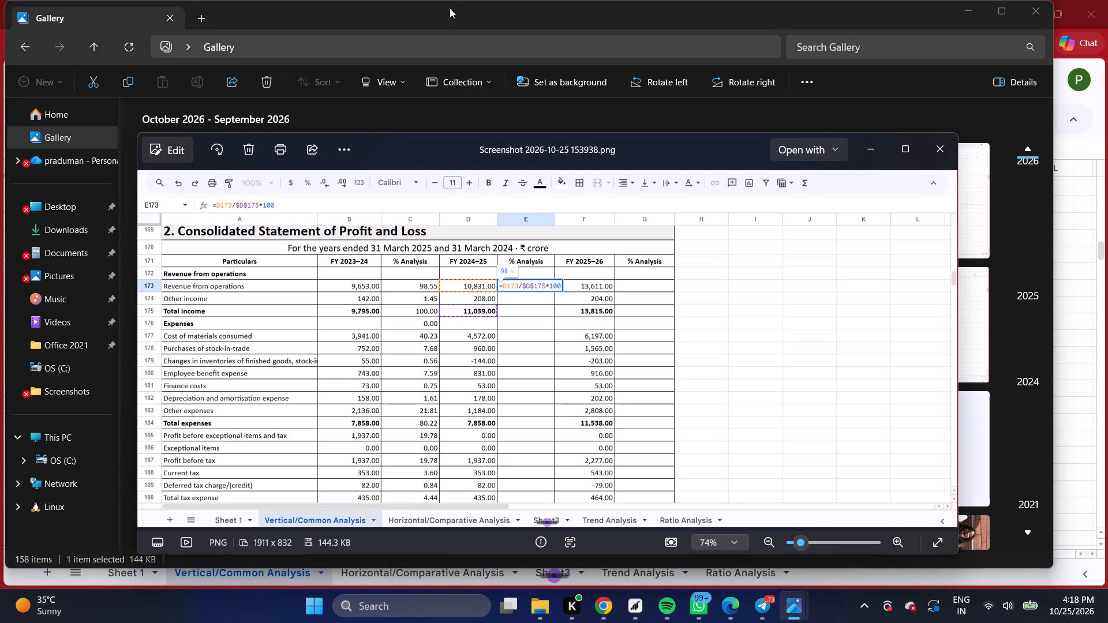
{"action": "left_click", "coordinate": [450, 8]}
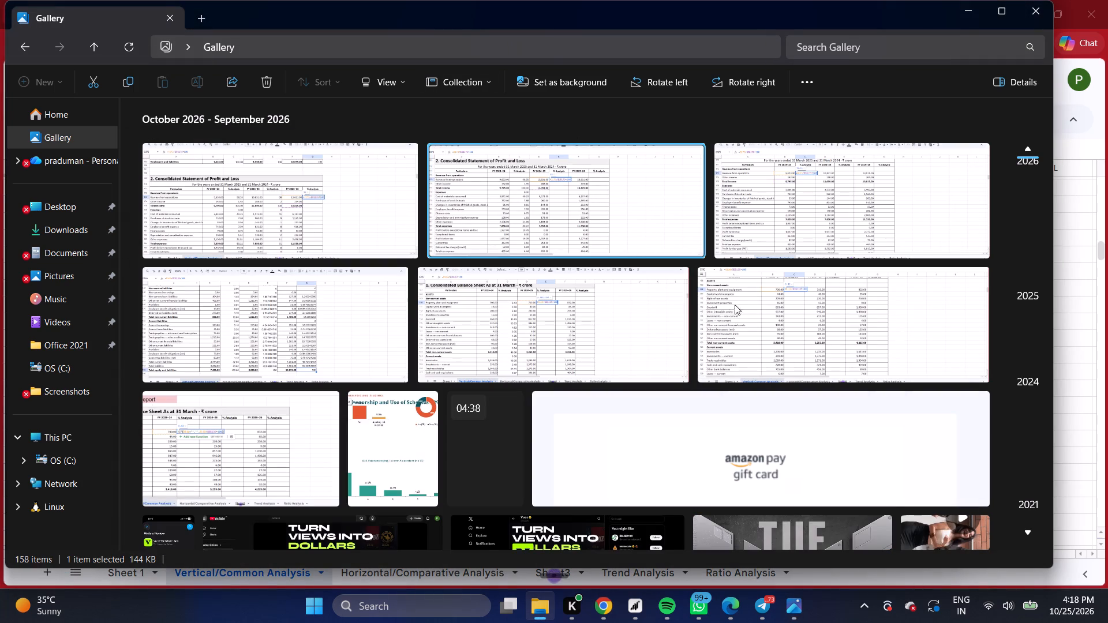
{"action": "double_click", "coordinate": [228, 435]}
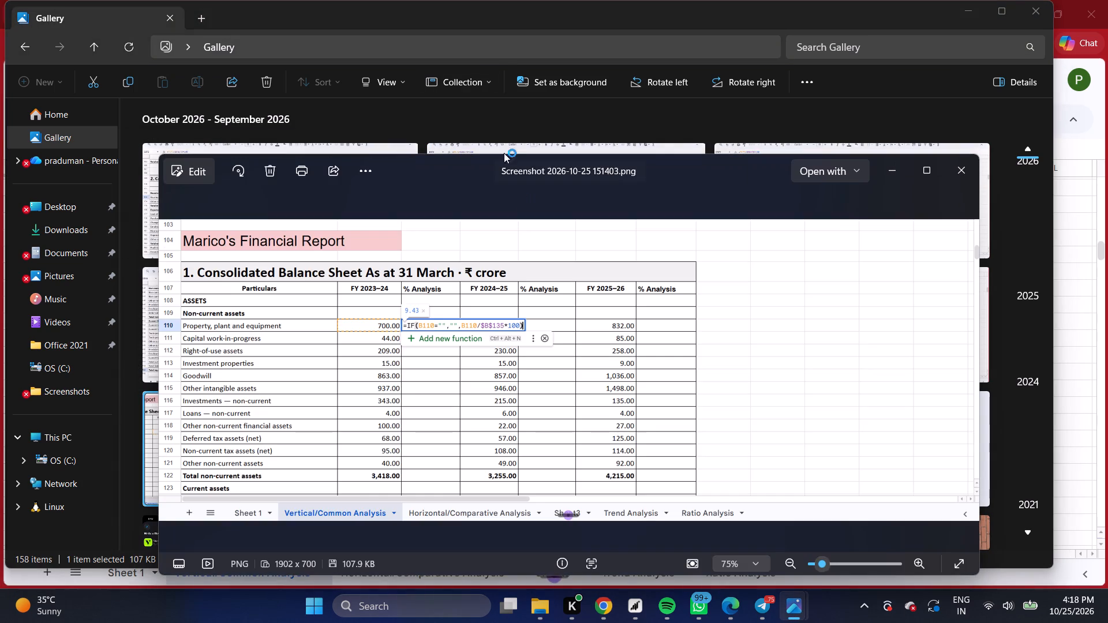
{"action": "left_click", "coordinate": [500, 18]}
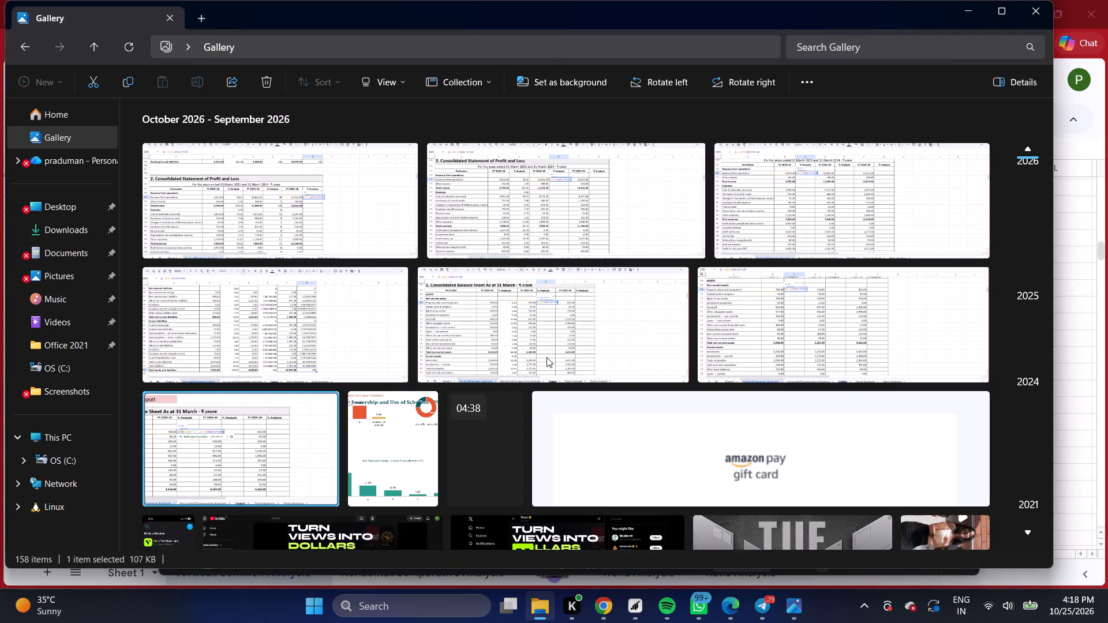
{"action": "double_click", "coordinate": [751, 317]}
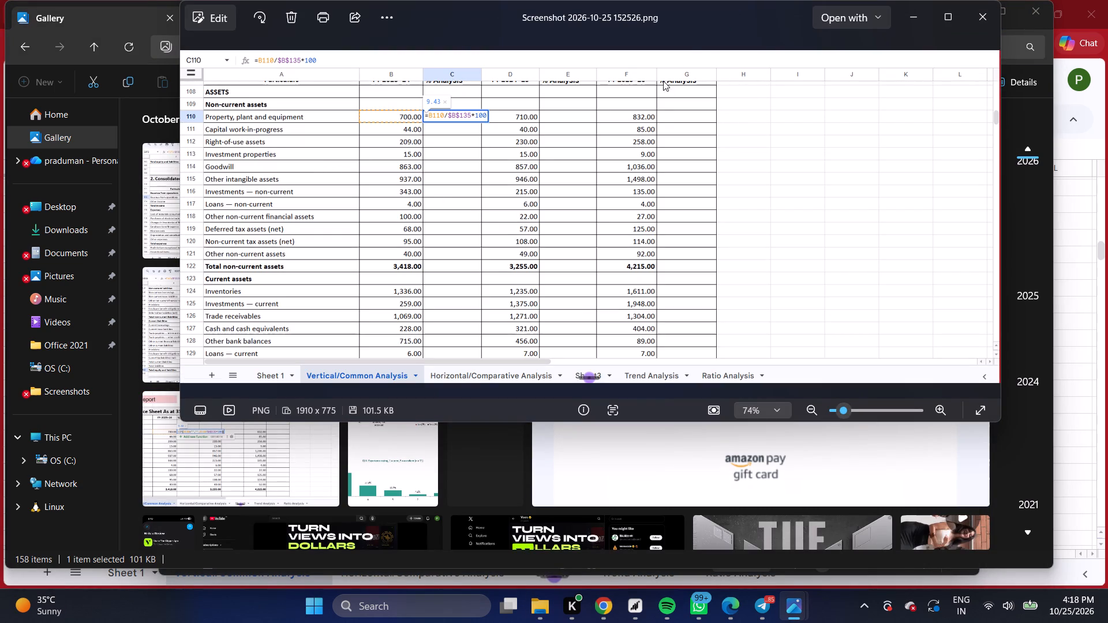
{"action": "left_click", "coordinate": [131, 12]}
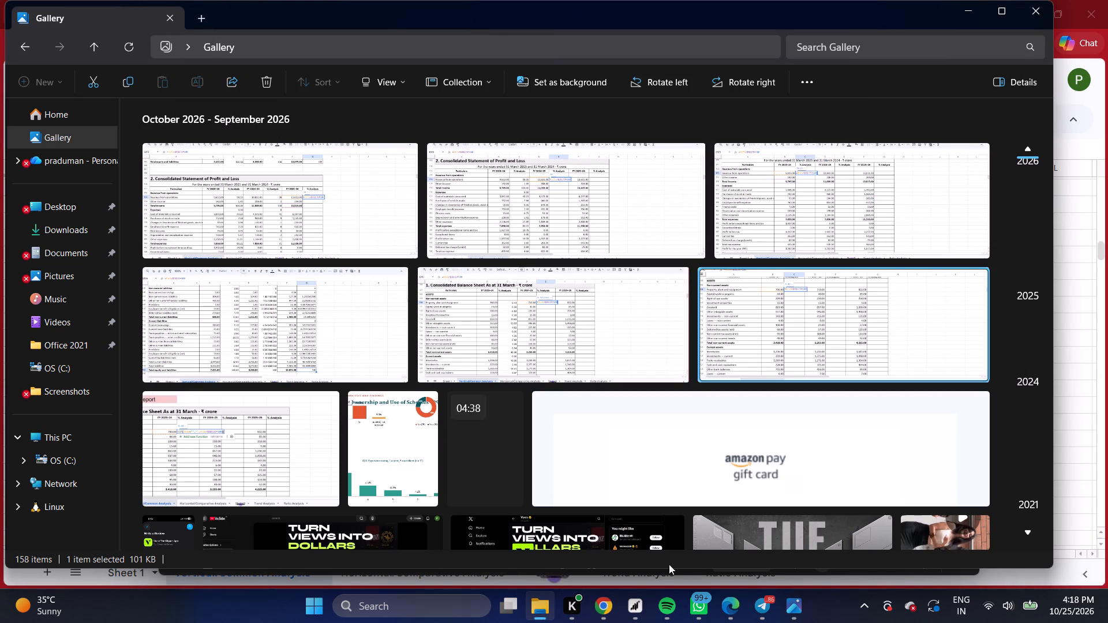
Switch back to the spreadsheet in Edge and check Marico's % Analysis columns from the profit and loss statement up to the balance sheet.
{"action": "left_click", "coordinate": [733, 614]}
{"action": "scroll", "coordinate": [351, 485], "scroll_direction": "up", "scroll_amount": 3}
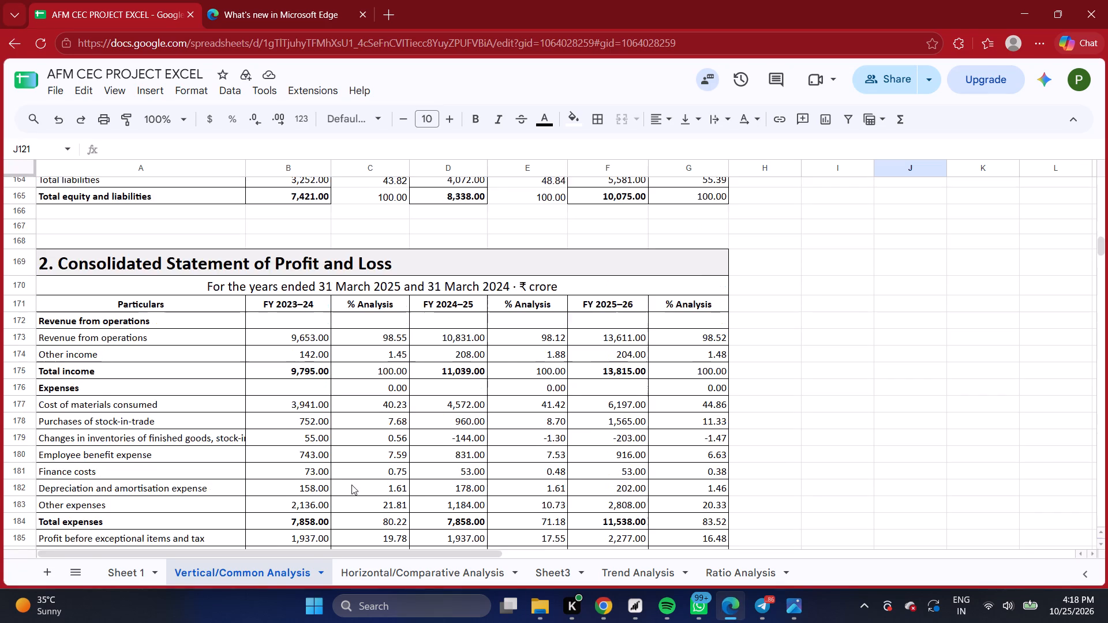
{"action": "scroll", "coordinate": [351, 485], "scroll_direction": "up", "scroll_amount": 4}
{"action": "scroll", "coordinate": [351, 485], "scroll_direction": "down", "scroll_amount": 2}
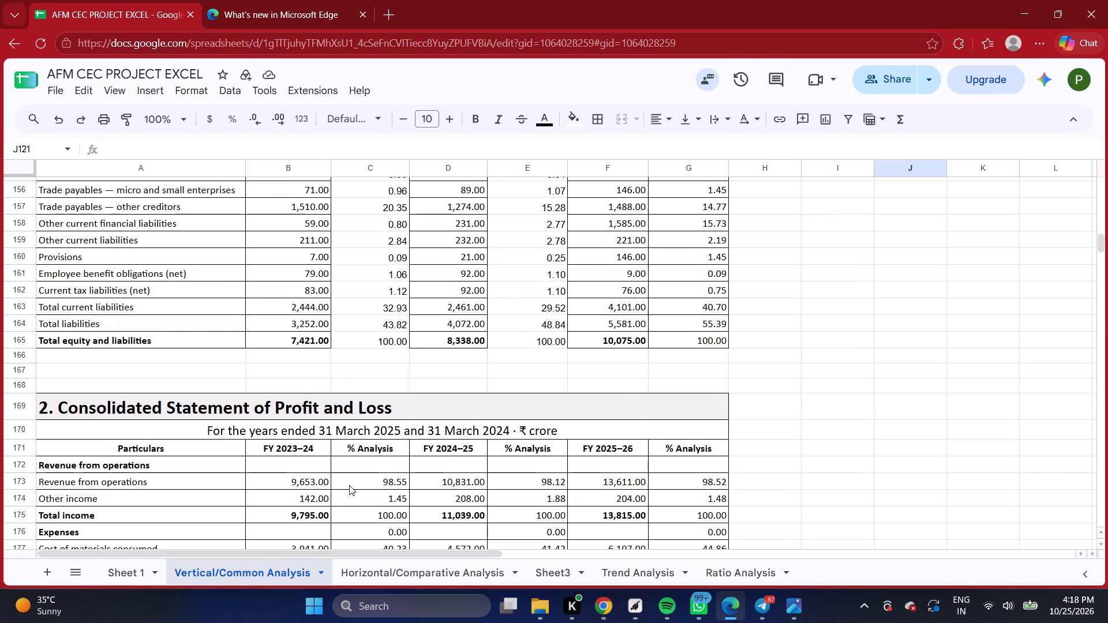
{"action": "scroll", "coordinate": [349, 485], "scroll_direction": "up", "scroll_amount": 12}
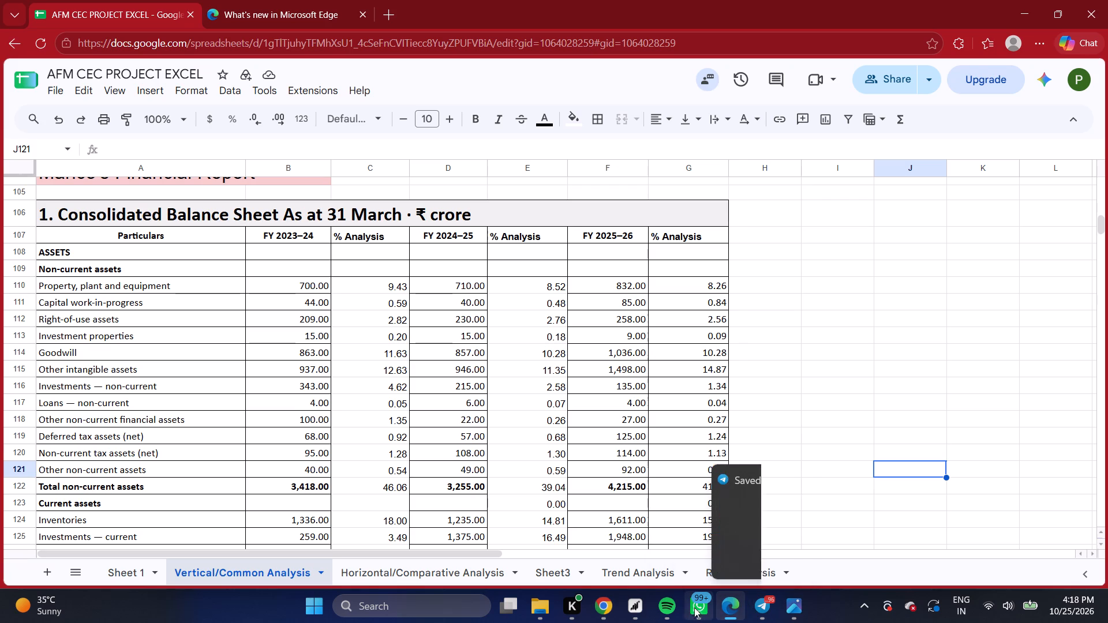
Return to the File Explorer Gallery and examine the balance sheet formula screenshots for FY 2024–25 and FY 2023–24.
{"action": "left_click", "coordinate": [798, 605]}
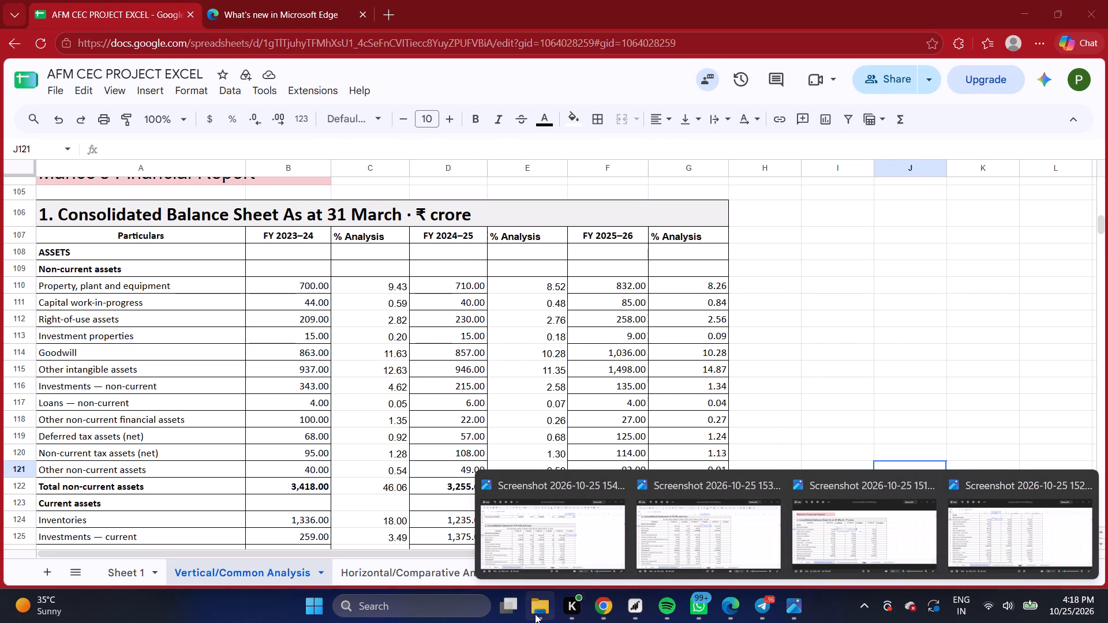
{"action": "left_click", "coordinate": [535, 614]}
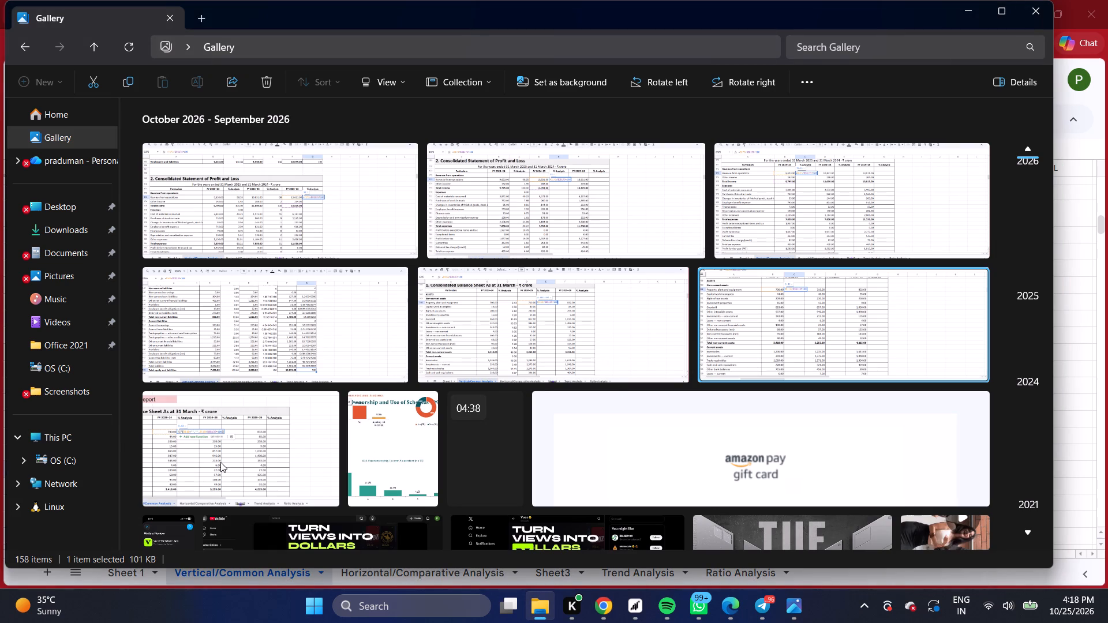
{"action": "double_click", "coordinate": [575, 339]}
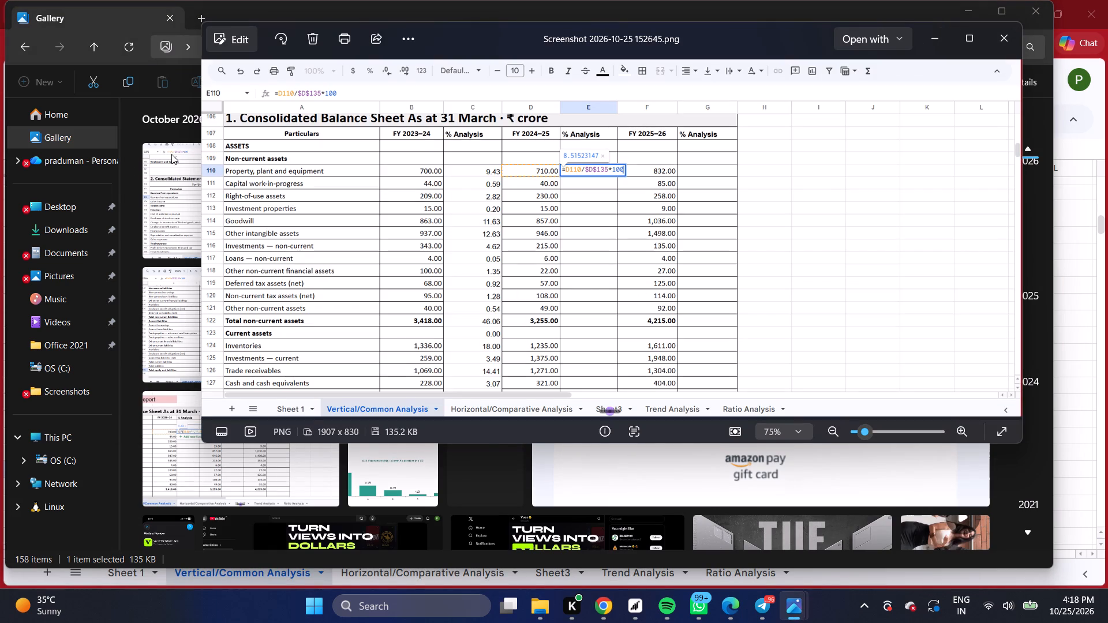
{"action": "left_click", "coordinate": [255, 6]}
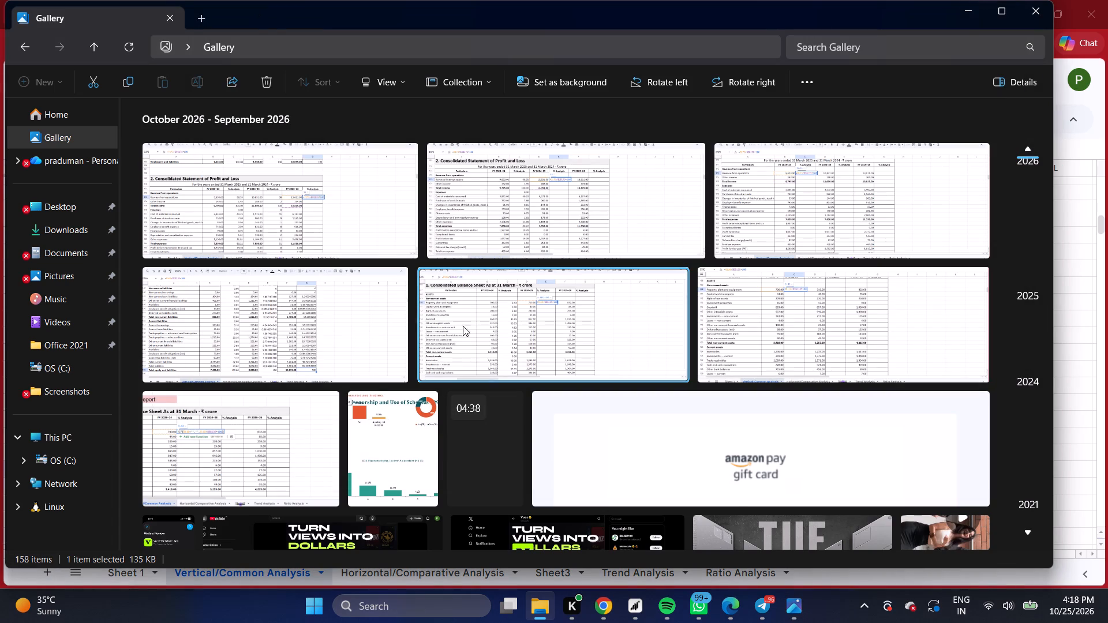
{"action": "double_click", "coordinate": [742, 346]}
{"action": "double_click", "coordinate": [730, 320]}
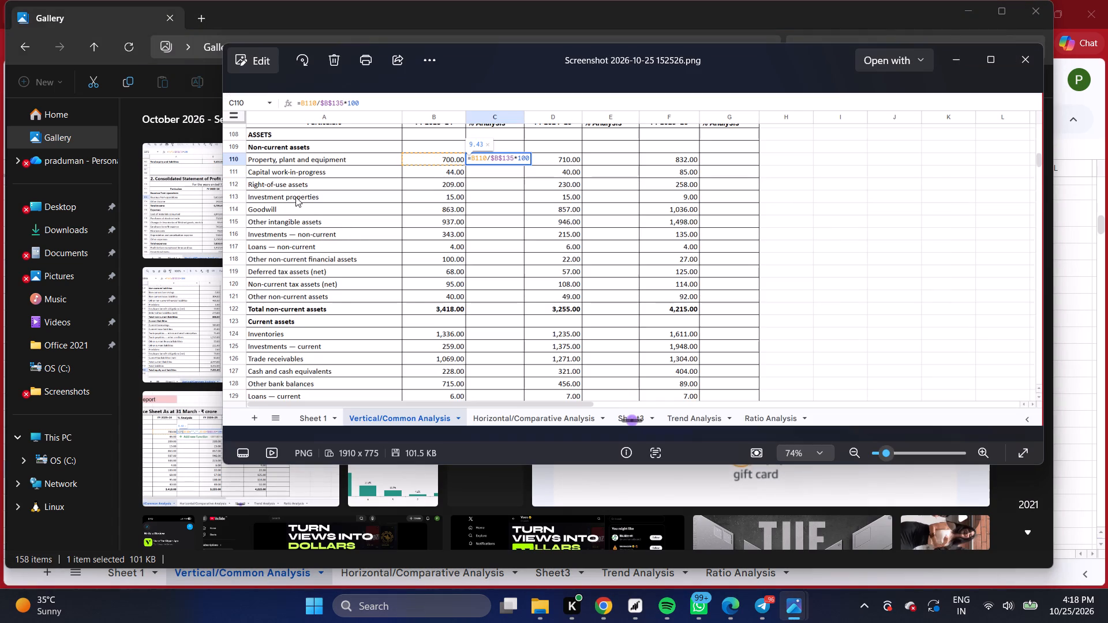
{"action": "left_click", "coordinate": [286, 11]}
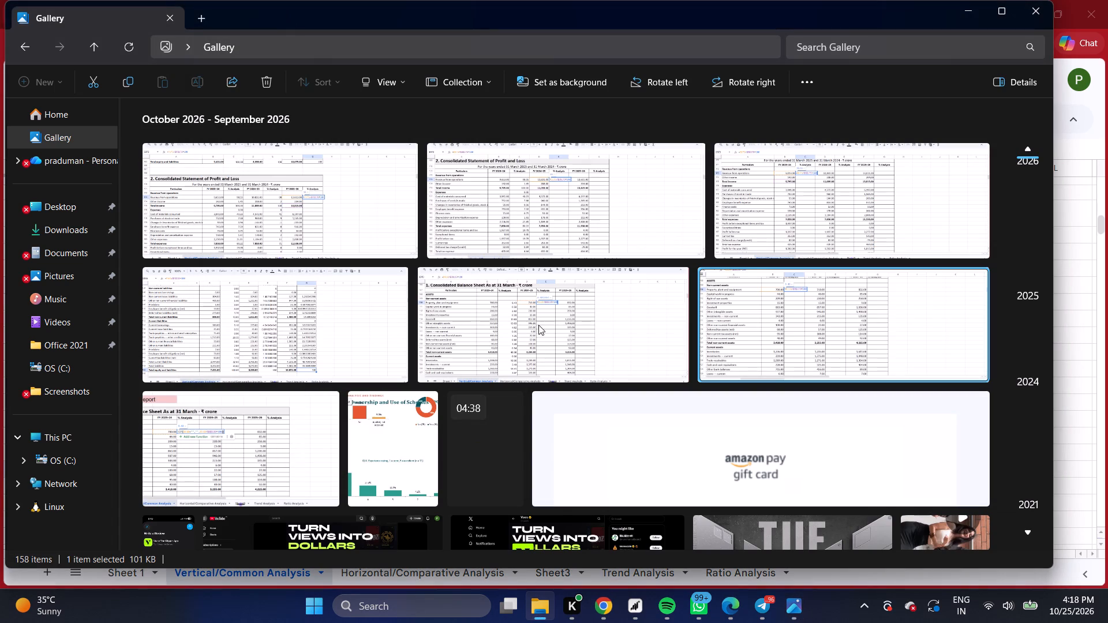
{"action": "double_click", "coordinate": [212, 434]}
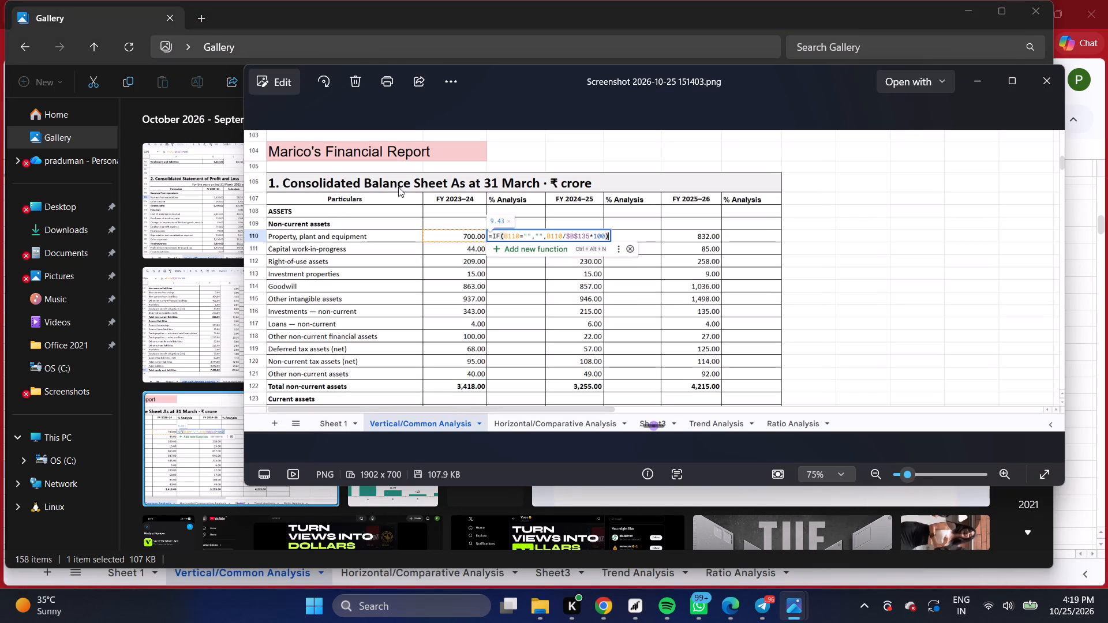
{"action": "left_click", "coordinate": [358, 83]}
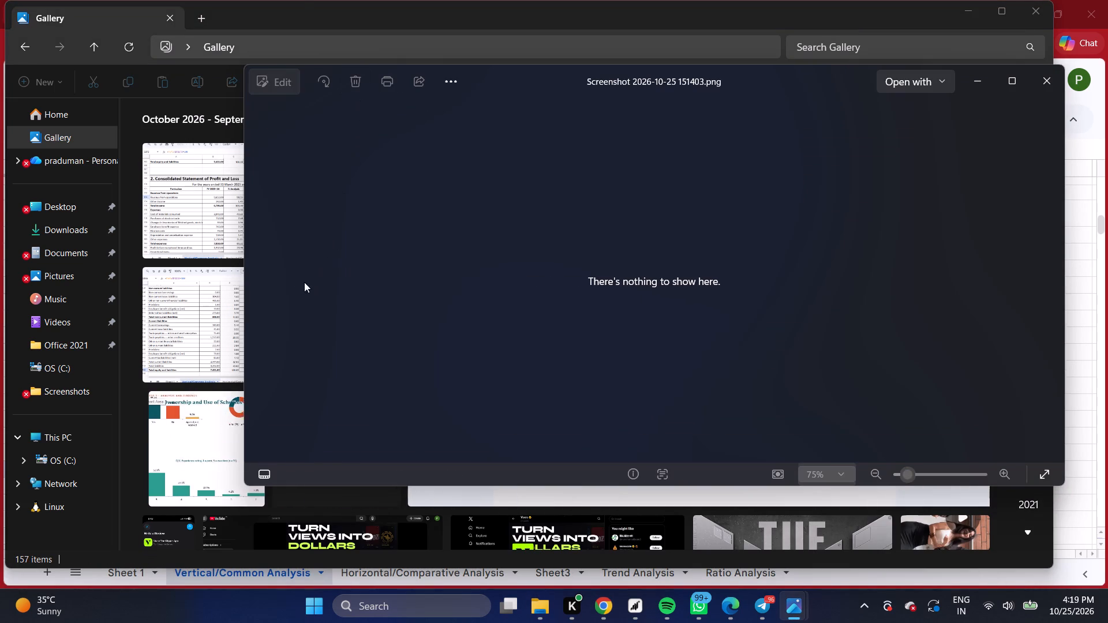
{"action": "left_click", "coordinate": [304, 13]}
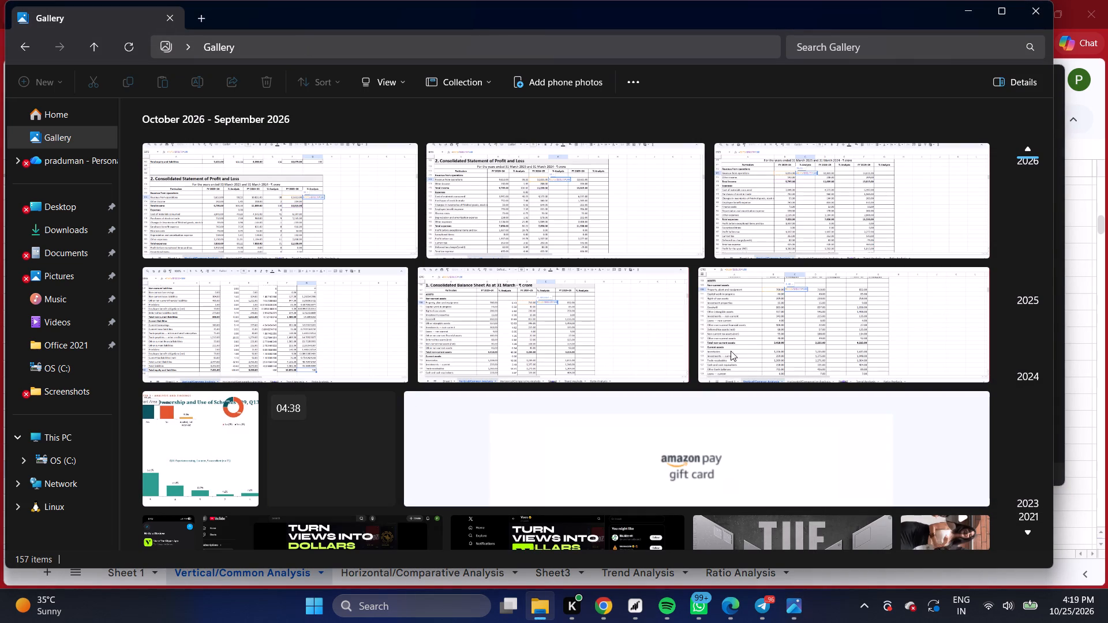
{"action": "double_click", "coordinate": [739, 345]}
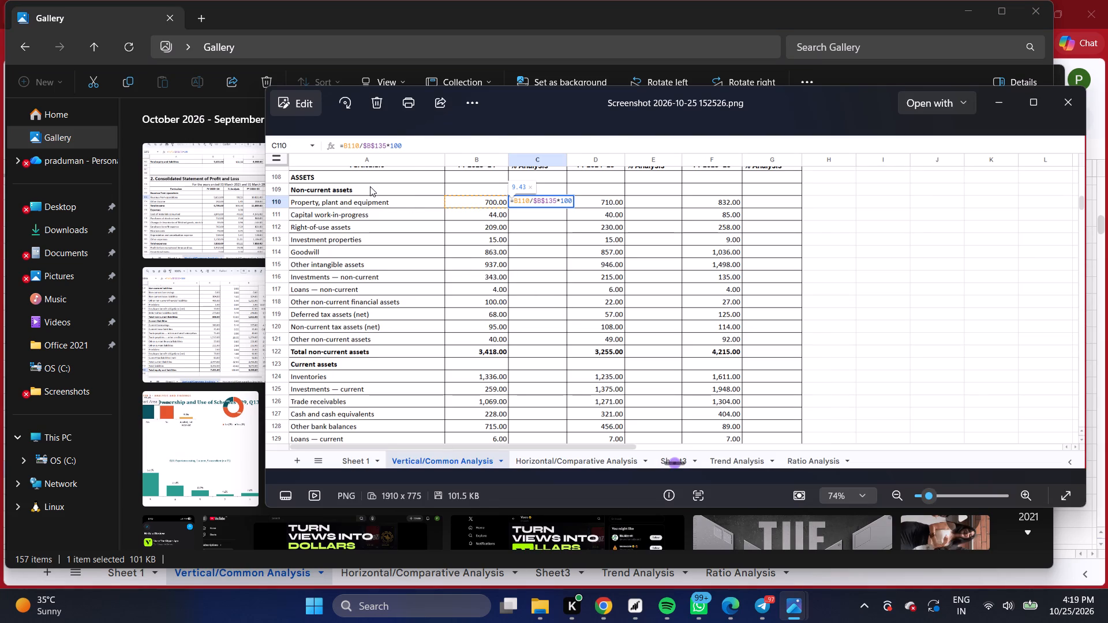
{"action": "left_click", "coordinate": [382, 103]}
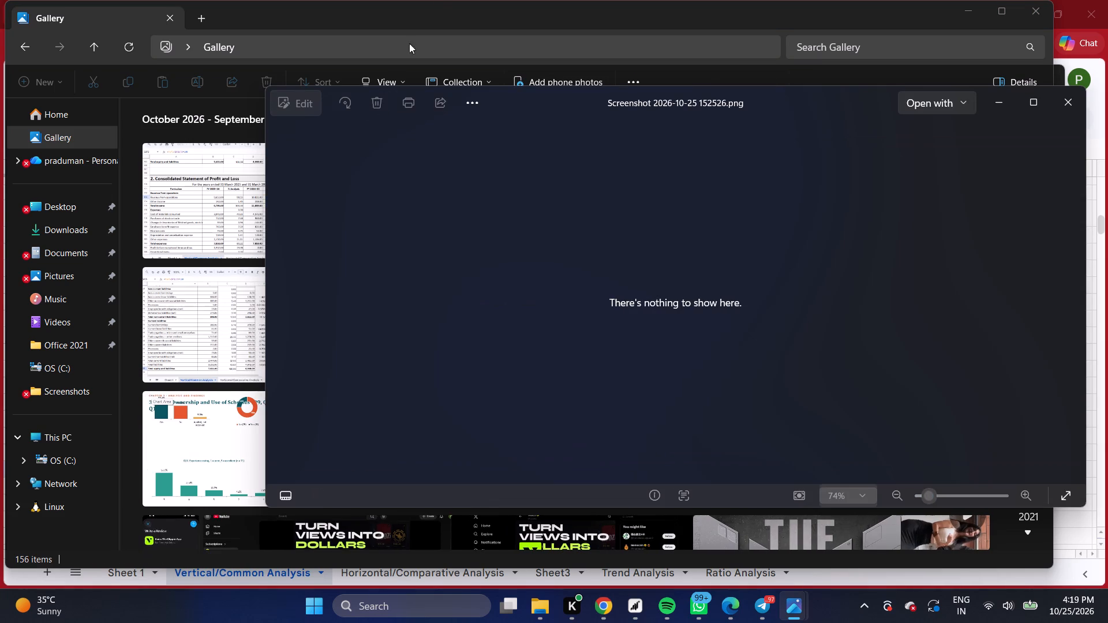
Review the remaining formula screenshots in order, from the FY 2024–25 balance sheet through to the FY 2025–26 profit and loss statement.
{"action": "left_click", "coordinate": [438, 24]}
{"action": "double_click", "coordinate": [532, 337]}
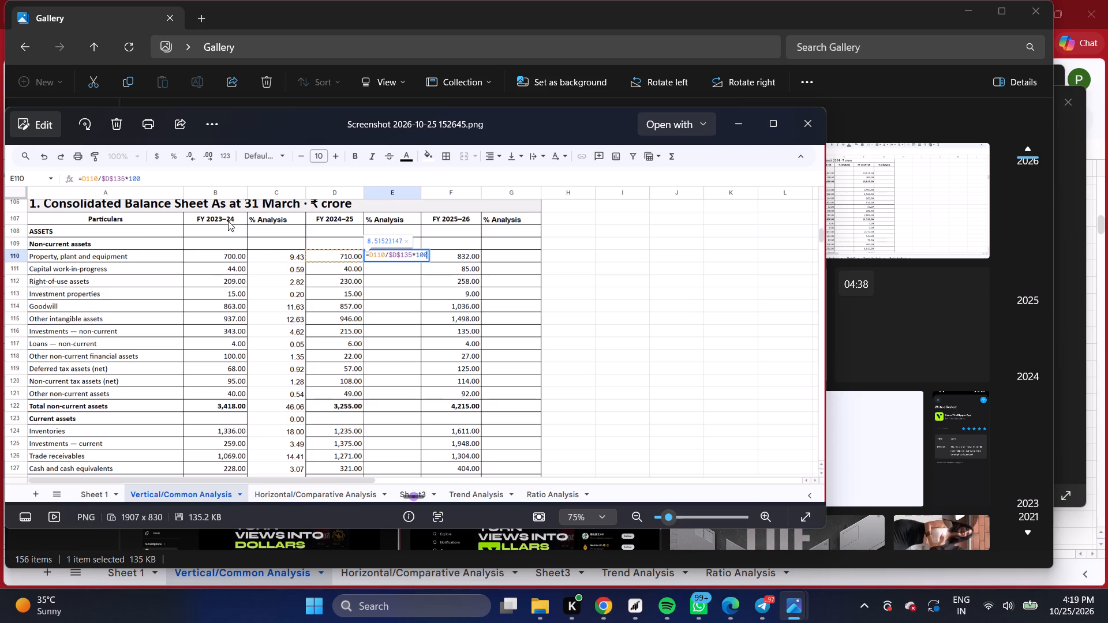
{"action": "left_click", "coordinate": [469, 14]}
{"action": "double_click", "coordinate": [325, 320]}
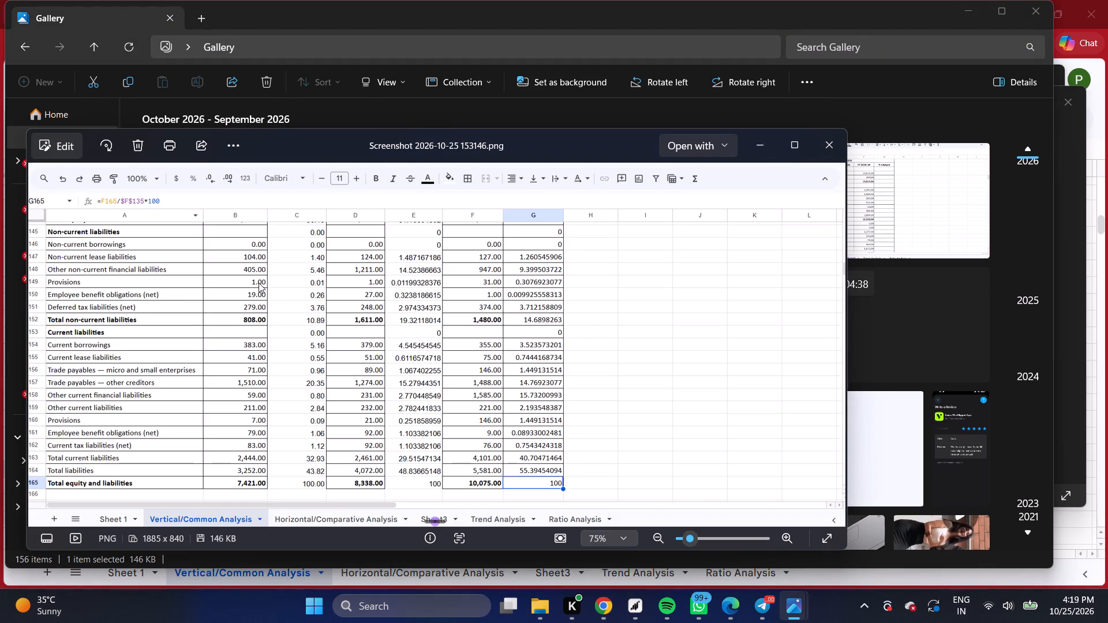
{"action": "left_click", "coordinate": [507, 13]}
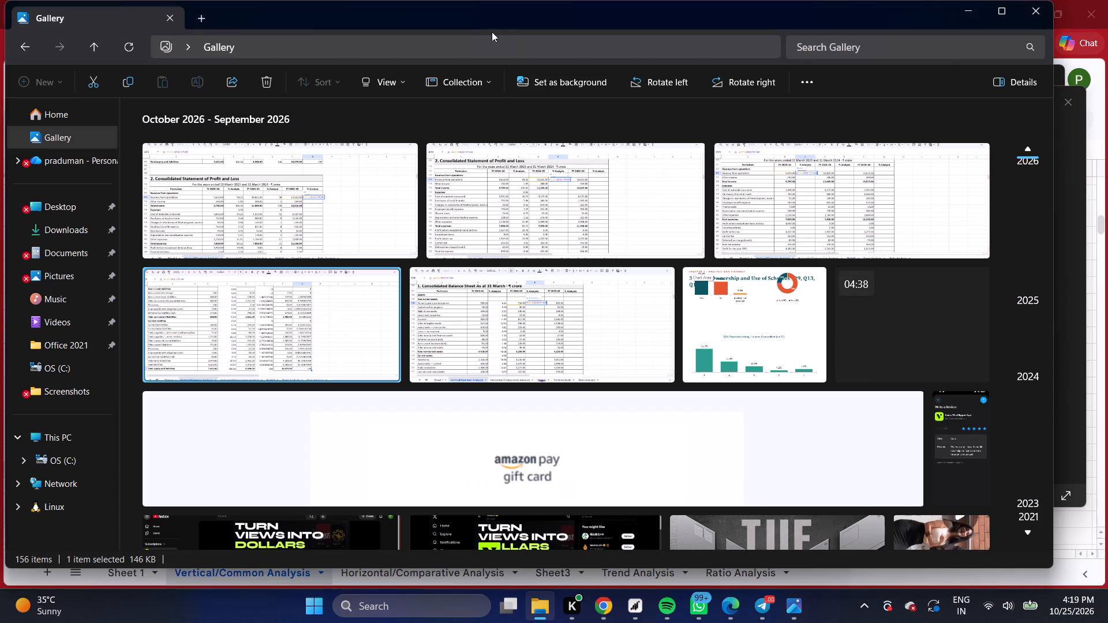
{"action": "double_click", "coordinate": [758, 207]}
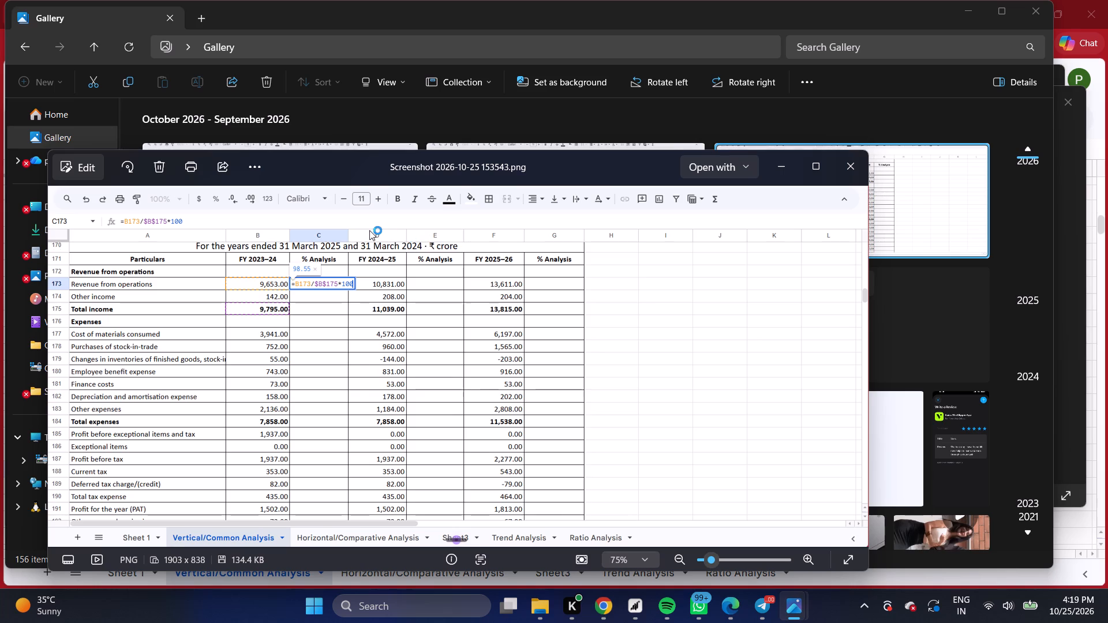
{"action": "left_click", "coordinate": [434, 14]}
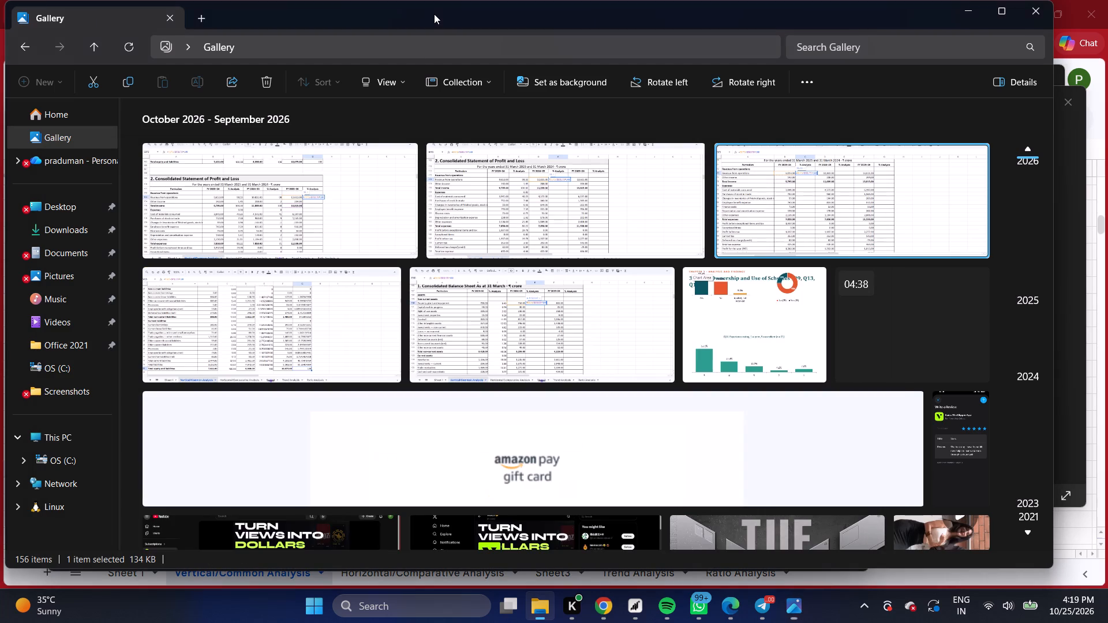
{"action": "double_click", "coordinate": [489, 179]}
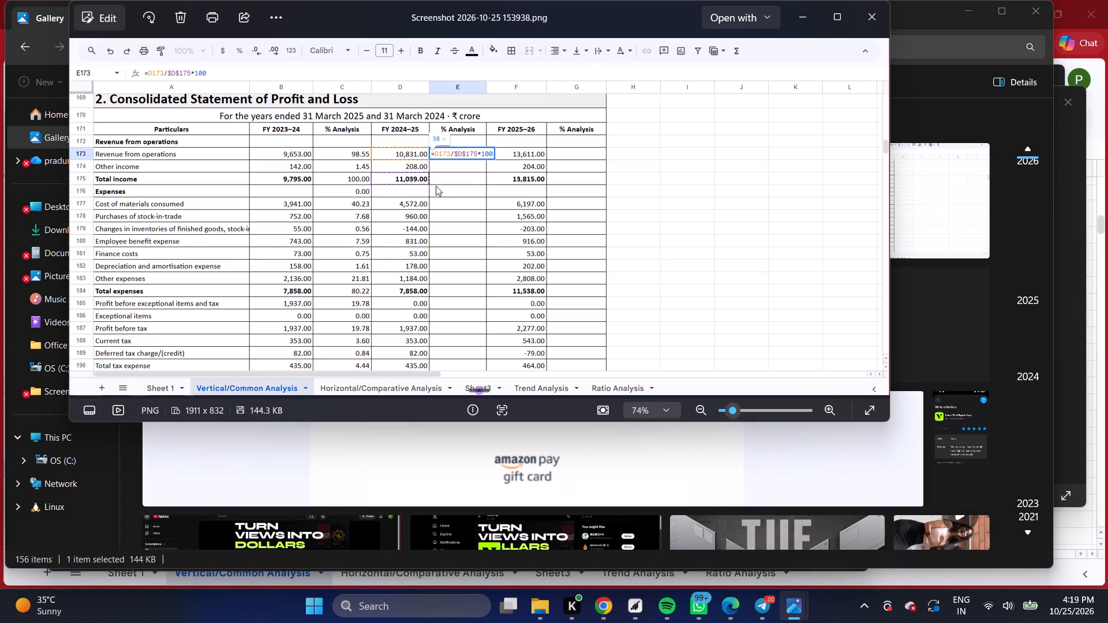
{"action": "left_click", "coordinate": [913, 11]}
{"action": "double_click", "coordinate": [333, 195]}
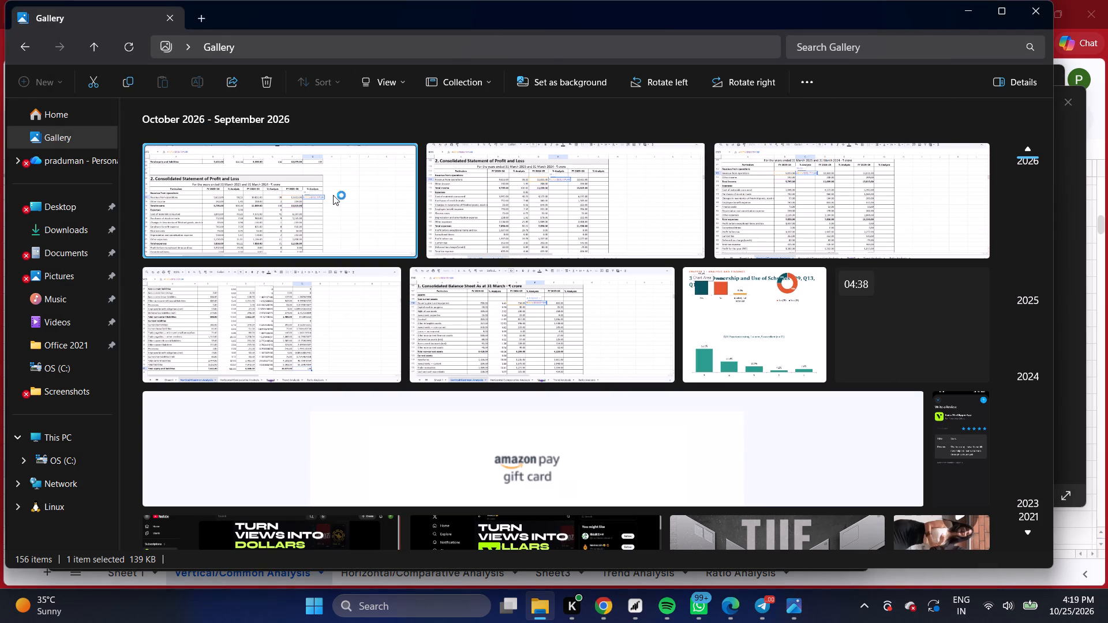
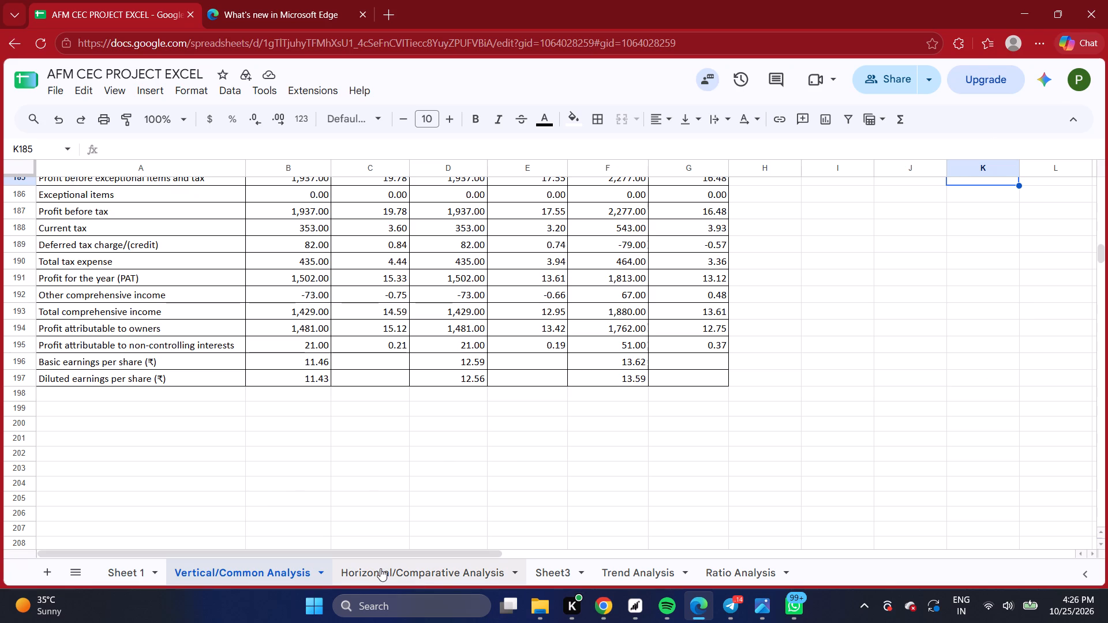
Review the Vertical/Common Analysis sheet from the end of Marico's profit and loss statement up to Britannia's balance sheet.
{"action": "scroll", "coordinate": [471, 481], "scroll_direction": "up", "scroll_amount": 12}
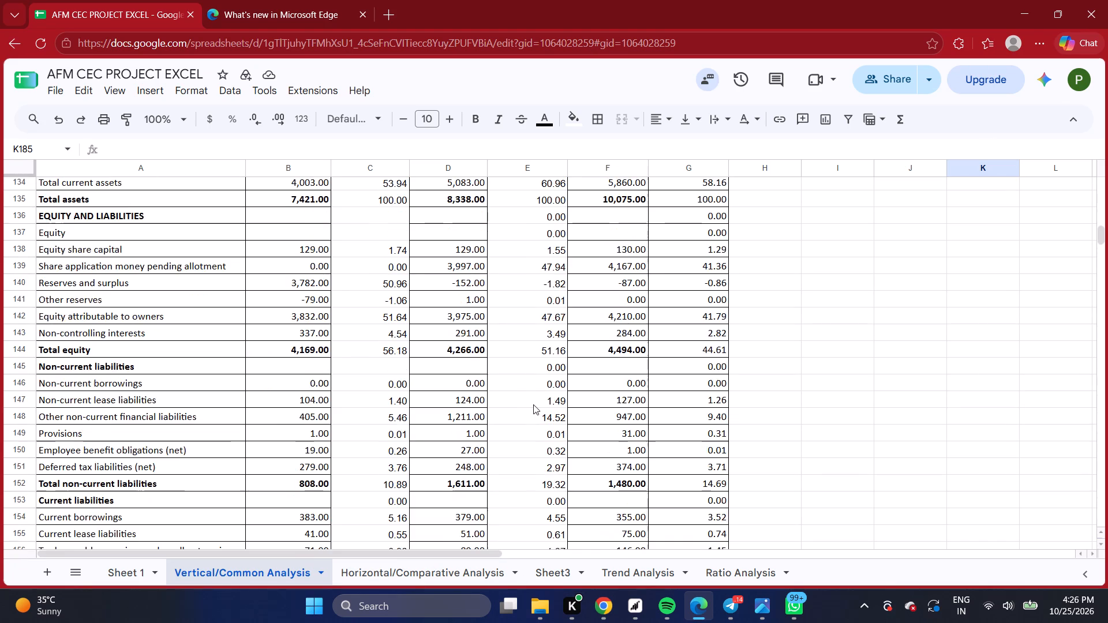
{"action": "scroll", "coordinate": [533, 404], "scroll_direction": "up", "scroll_amount": 11}
{"action": "scroll", "coordinate": [533, 393], "scroll_direction": "down", "scroll_amount": 2}
{"action": "scroll", "coordinate": [533, 393], "scroll_direction": "up", "scroll_amount": 3}
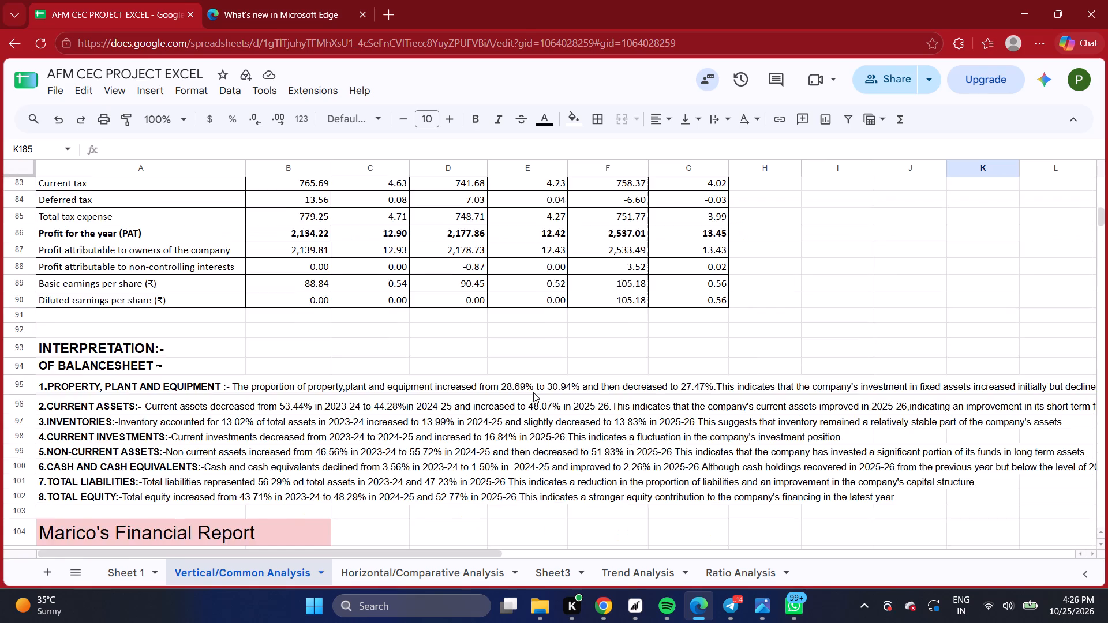
{"action": "scroll", "coordinate": [533, 392], "scroll_direction": "up", "scroll_amount": 16}
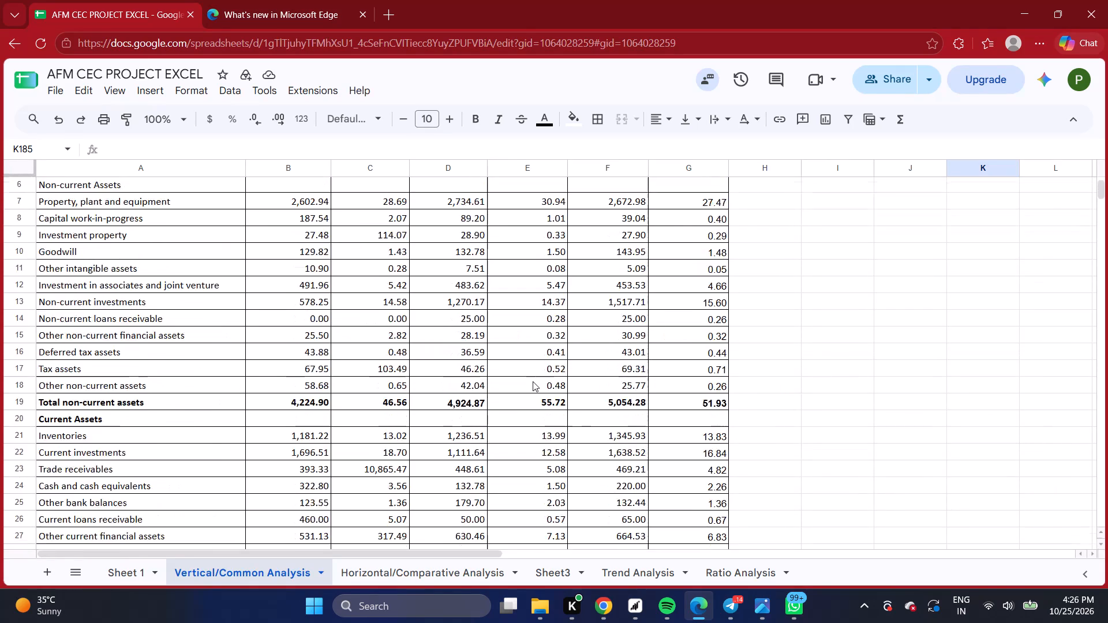
{"action": "scroll", "coordinate": [533, 381], "scroll_direction": "up", "scroll_amount": 7}
{"action": "scroll", "coordinate": [532, 380], "scroll_direction": "down", "scroll_amount": 2}
{"action": "scroll", "coordinate": [609, 350], "scroll_direction": "up", "scroll_amount": 2}
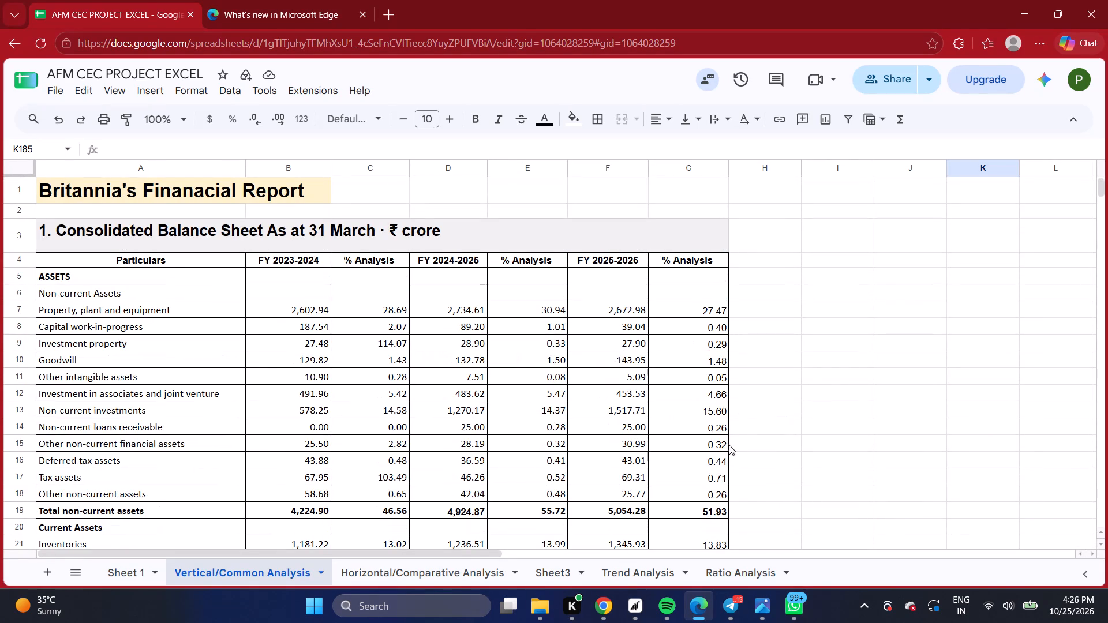
Check Britannia's balance sheet on the Horizontal/Comparative Analysis sheet and return to the Vertical/Common Analysis sheet.
{"action": "left_click", "coordinate": [426, 572]}
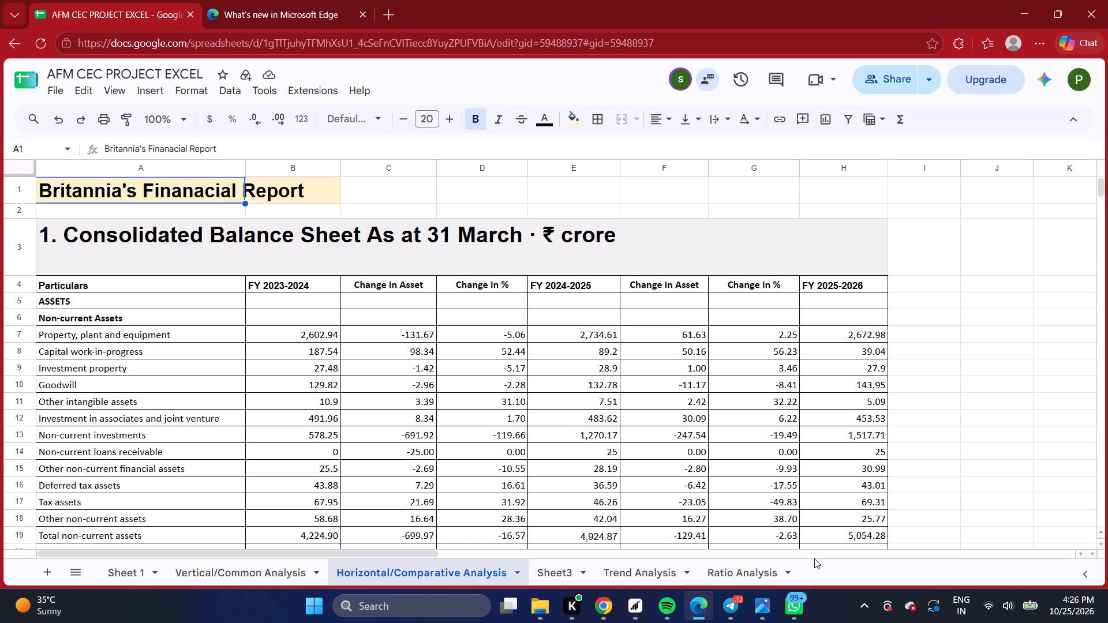
{"action": "left_click", "coordinate": [238, 571]}
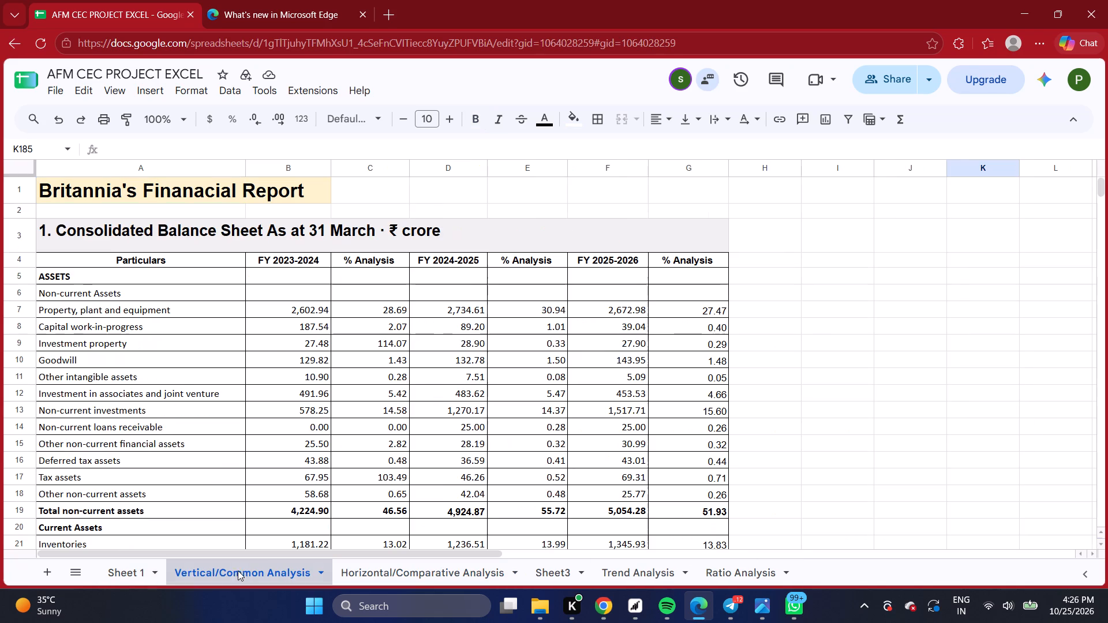
Examine Britannia's profit and loss analysis and interpretation, then Marico's statements to their end and back to Marico's balance sheet heading.
{"action": "left_click", "coordinate": [1005, 442]}
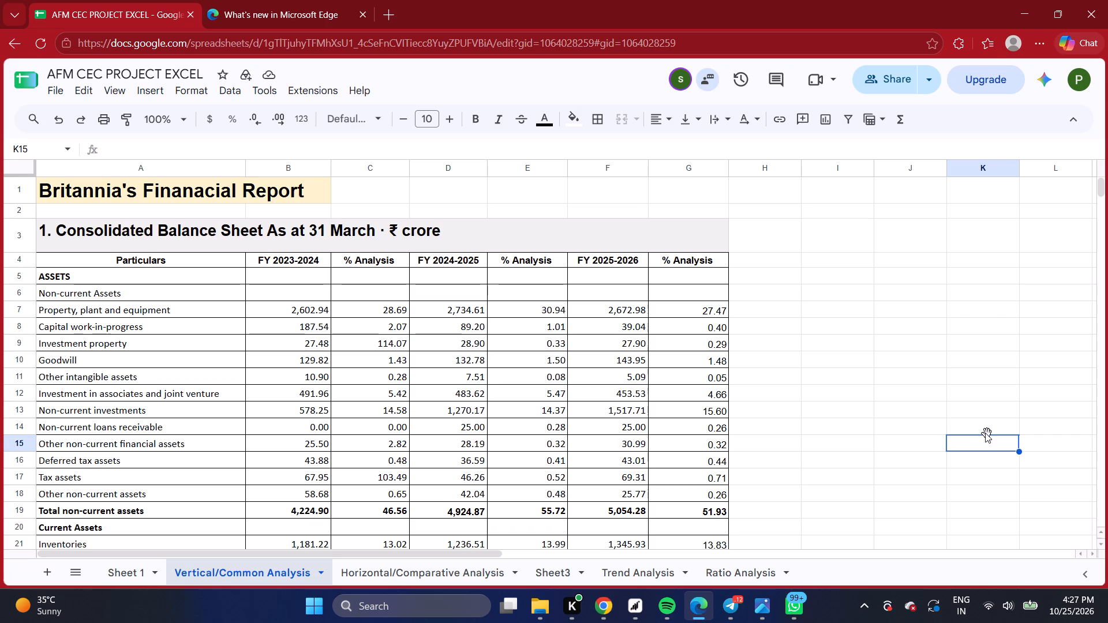
{"action": "scroll", "coordinate": [672, 324], "scroll_direction": "down", "scroll_amount": 15}
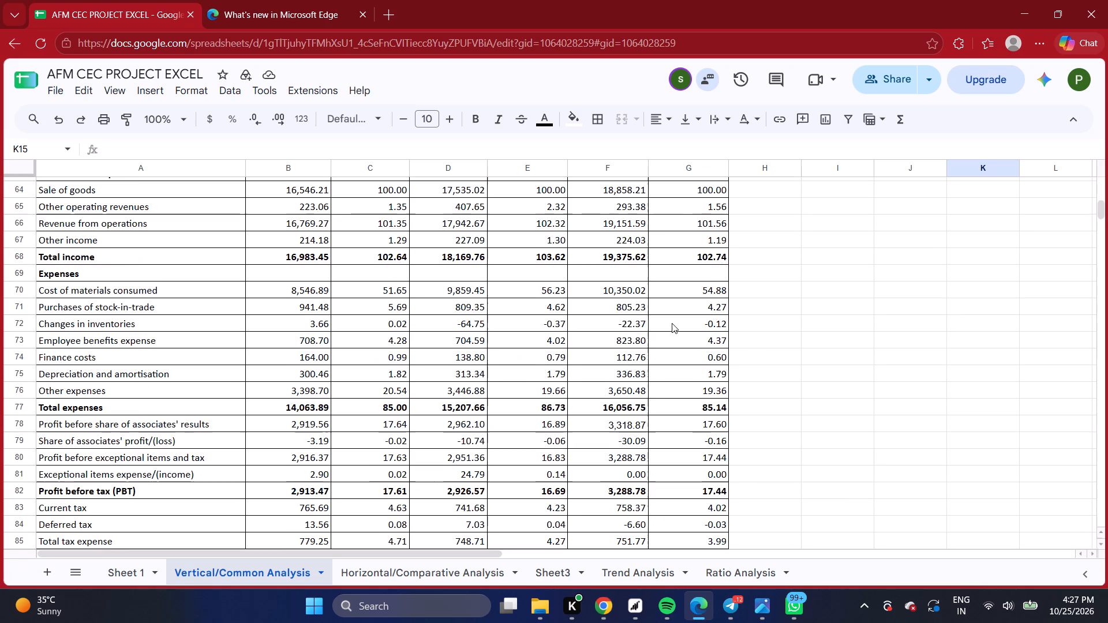
{"action": "scroll", "coordinate": [672, 323], "scroll_direction": "down", "scroll_amount": 4}
{"action": "scroll", "coordinate": [672, 323], "scroll_direction": "up", "scroll_amount": 1}
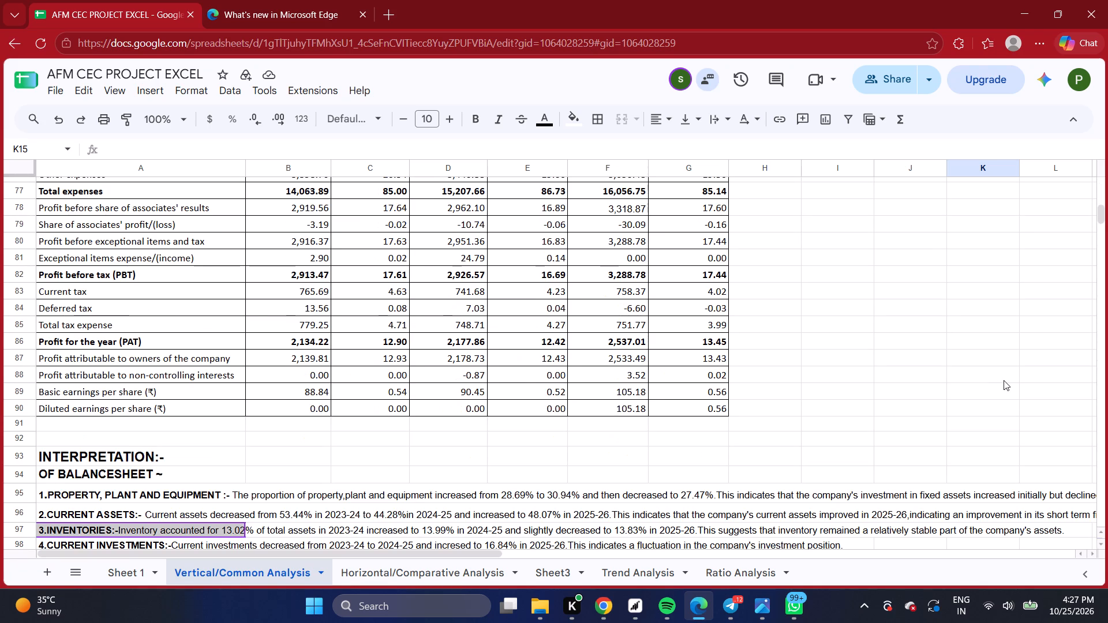
{"action": "scroll", "coordinate": [1004, 380], "scroll_direction": "up", "scroll_amount": 1}
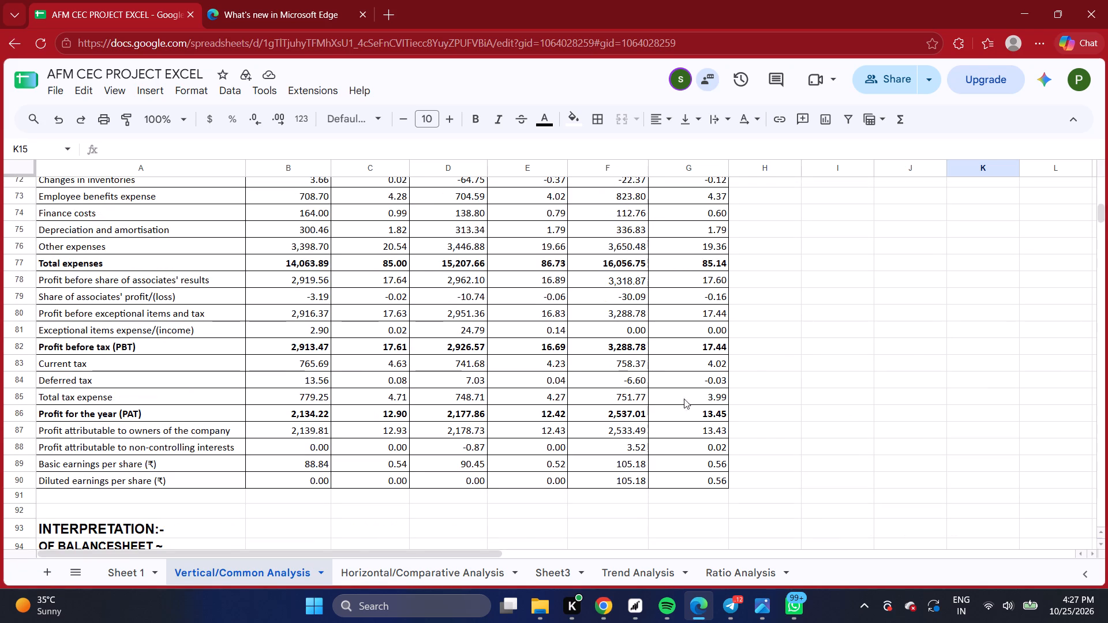
{"action": "scroll", "coordinate": [622, 369], "scroll_direction": "down", "scroll_amount": 10}
{"action": "scroll", "coordinate": [607, 335], "scroll_direction": "down", "scroll_amount": 19}
{"action": "scroll", "coordinate": [609, 333], "scroll_direction": "up", "scroll_amount": 1}
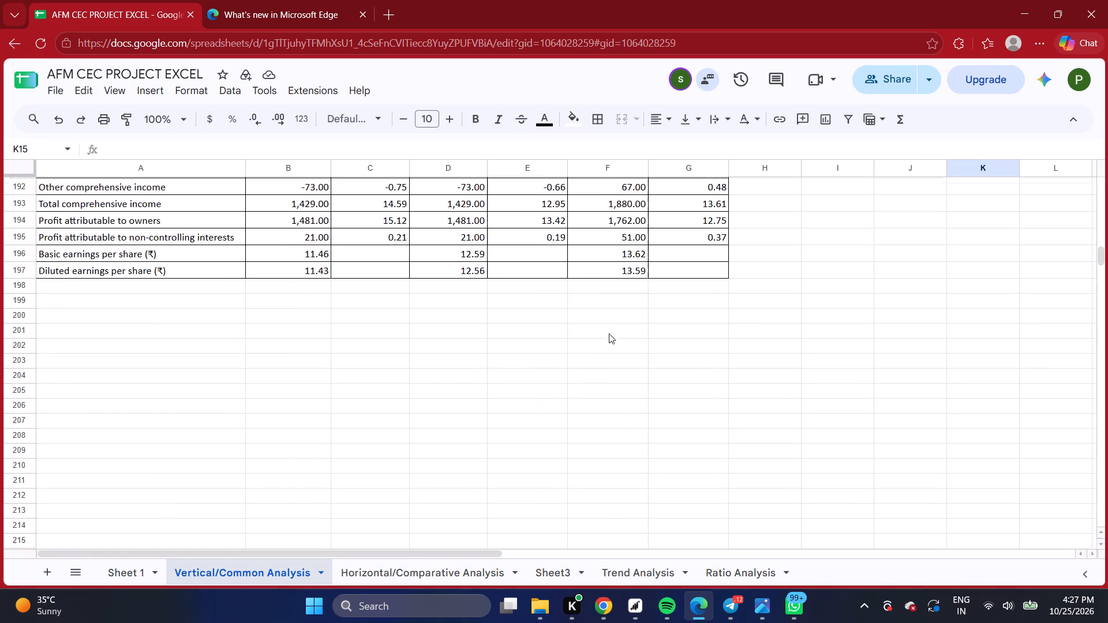
{"action": "scroll", "coordinate": [609, 333], "scroll_direction": "up", "scroll_amount": 15}
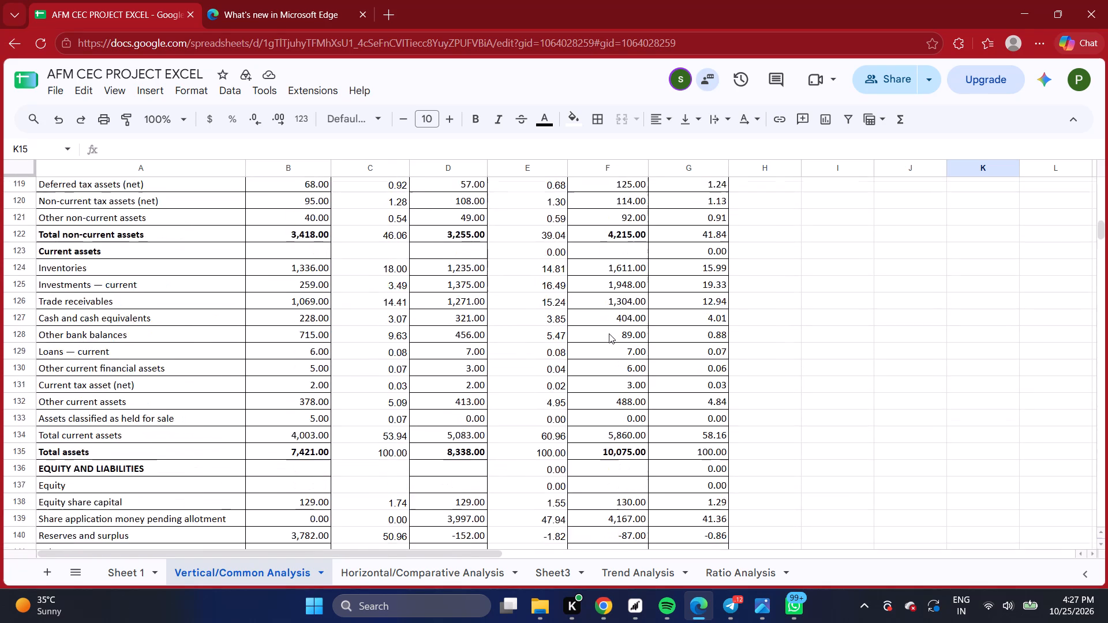
{"action": "scroll", "coordinate": [609, 333], "scroll_direction": "up", "scroll_amount": 8}
{"action": "left_click", "coordinate": [1054, 438]}
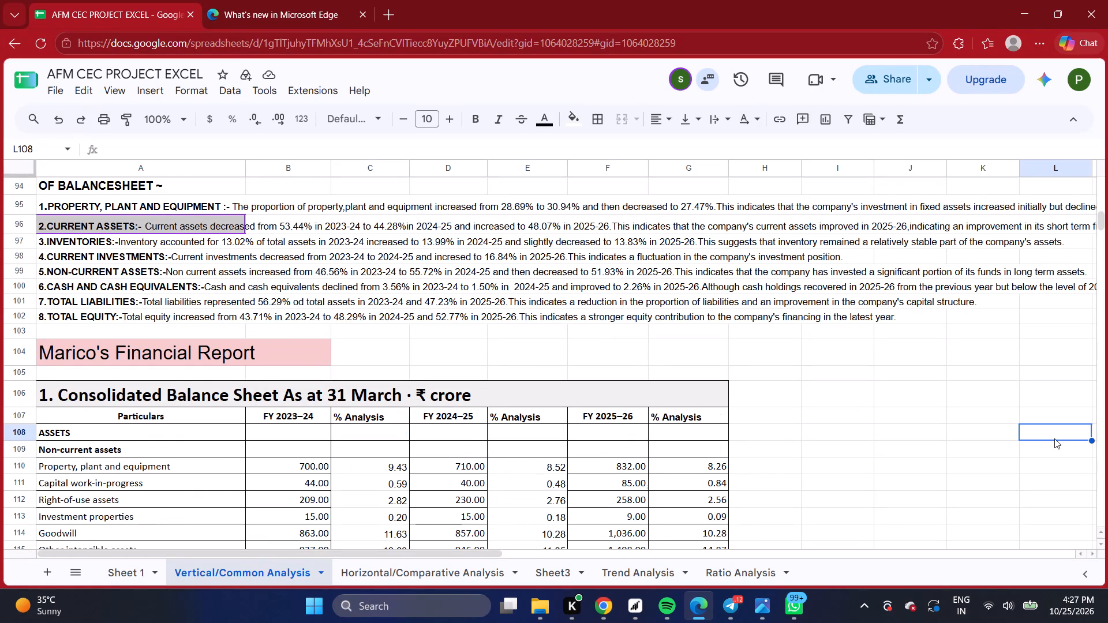
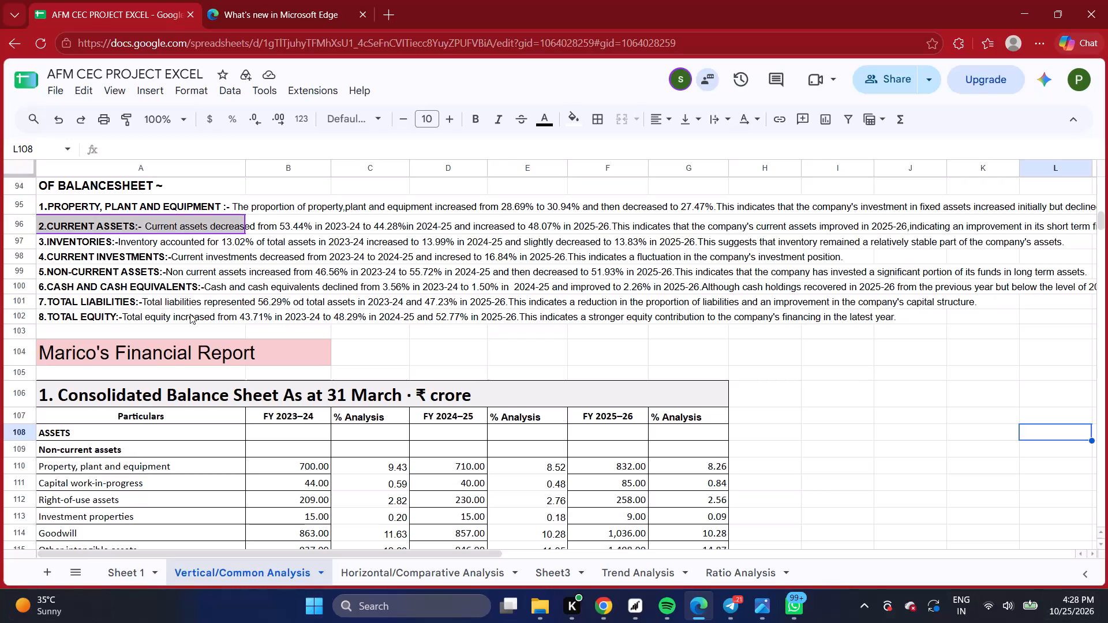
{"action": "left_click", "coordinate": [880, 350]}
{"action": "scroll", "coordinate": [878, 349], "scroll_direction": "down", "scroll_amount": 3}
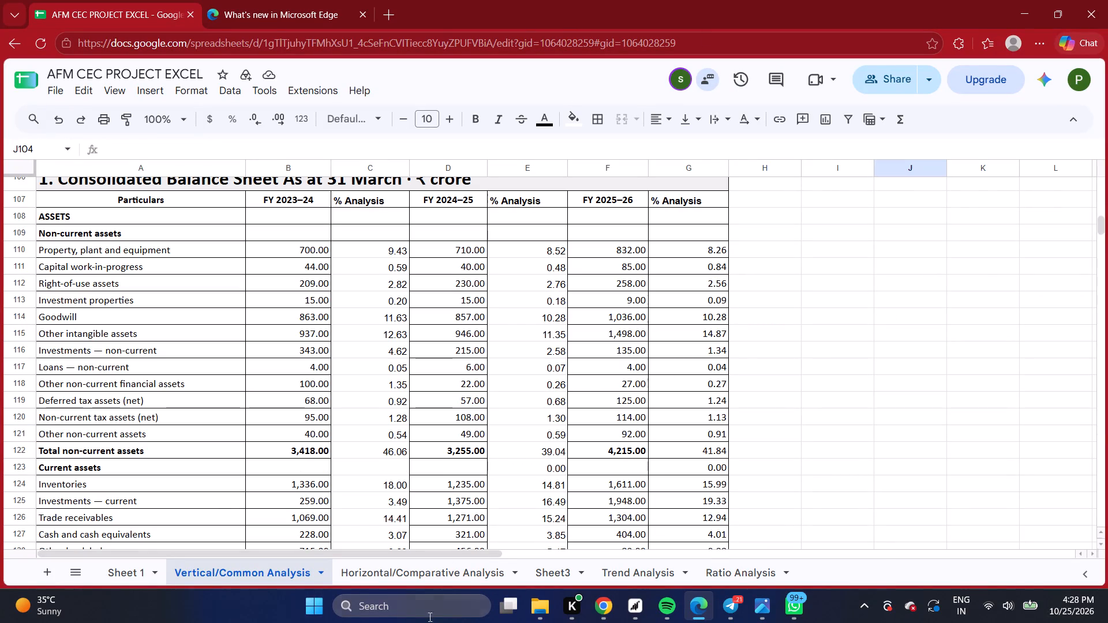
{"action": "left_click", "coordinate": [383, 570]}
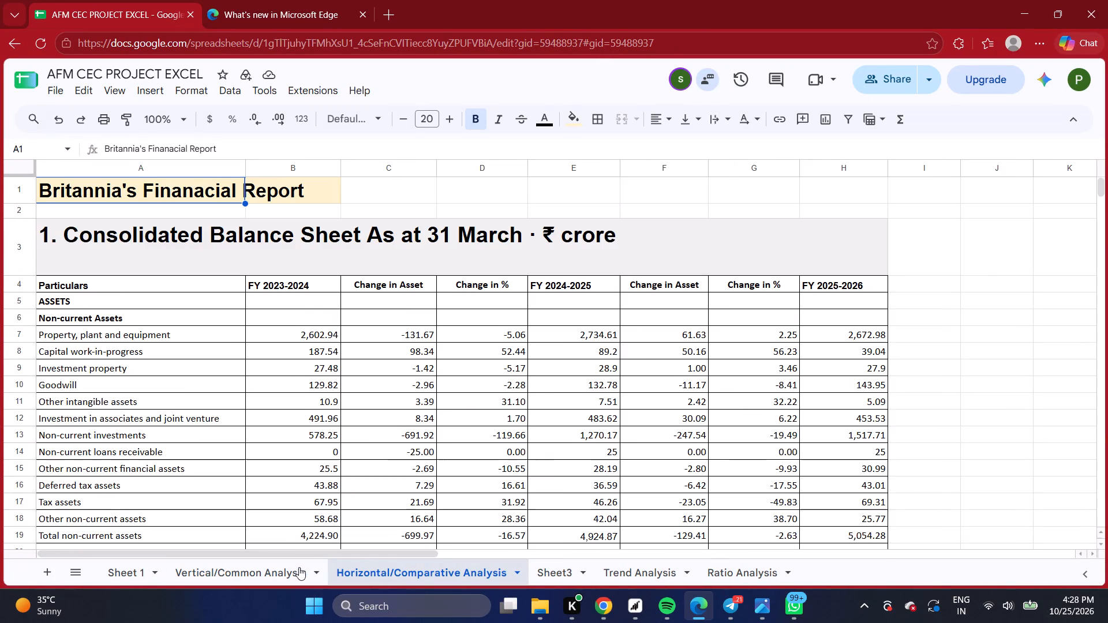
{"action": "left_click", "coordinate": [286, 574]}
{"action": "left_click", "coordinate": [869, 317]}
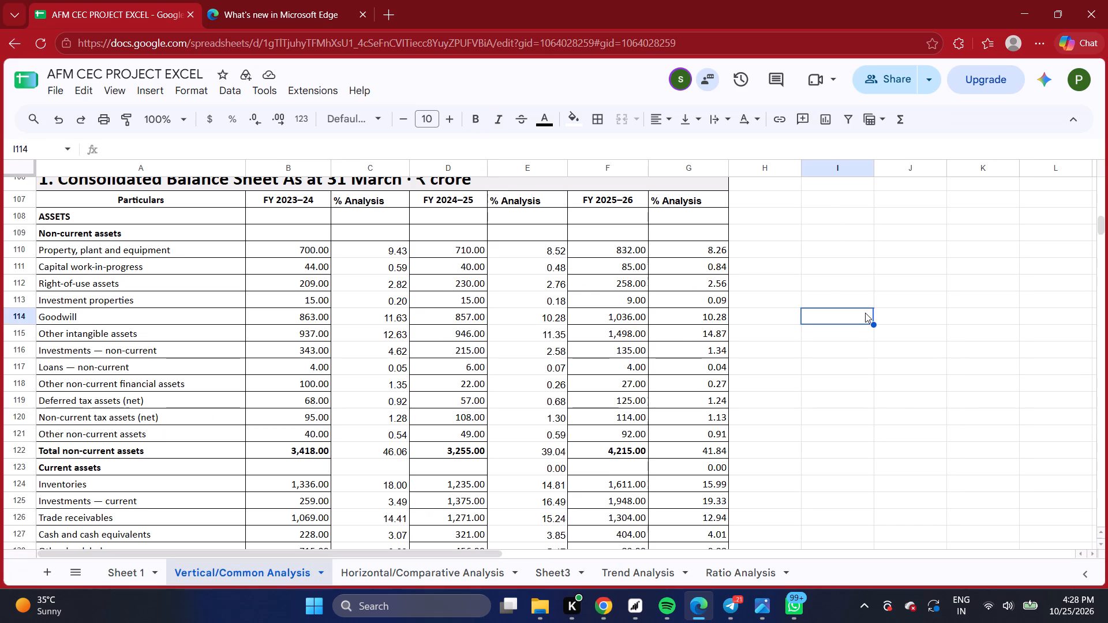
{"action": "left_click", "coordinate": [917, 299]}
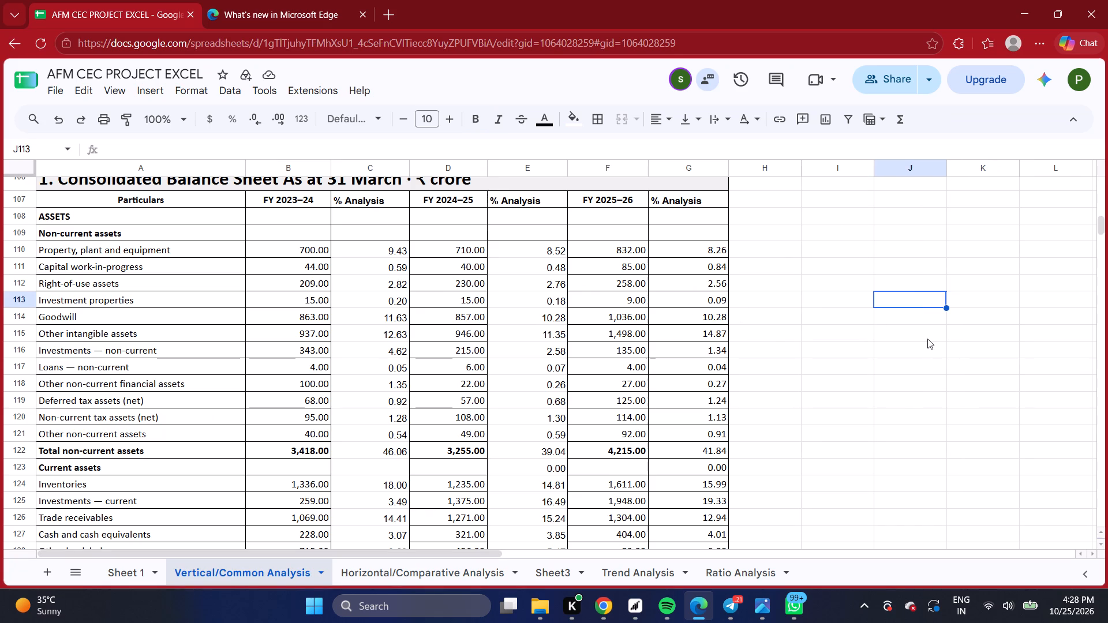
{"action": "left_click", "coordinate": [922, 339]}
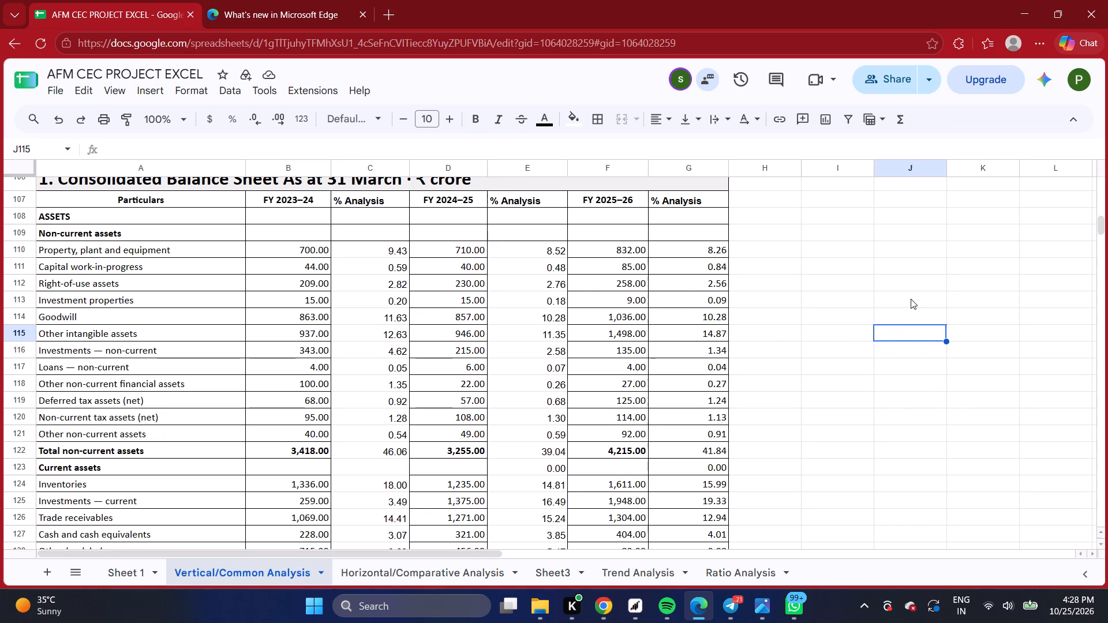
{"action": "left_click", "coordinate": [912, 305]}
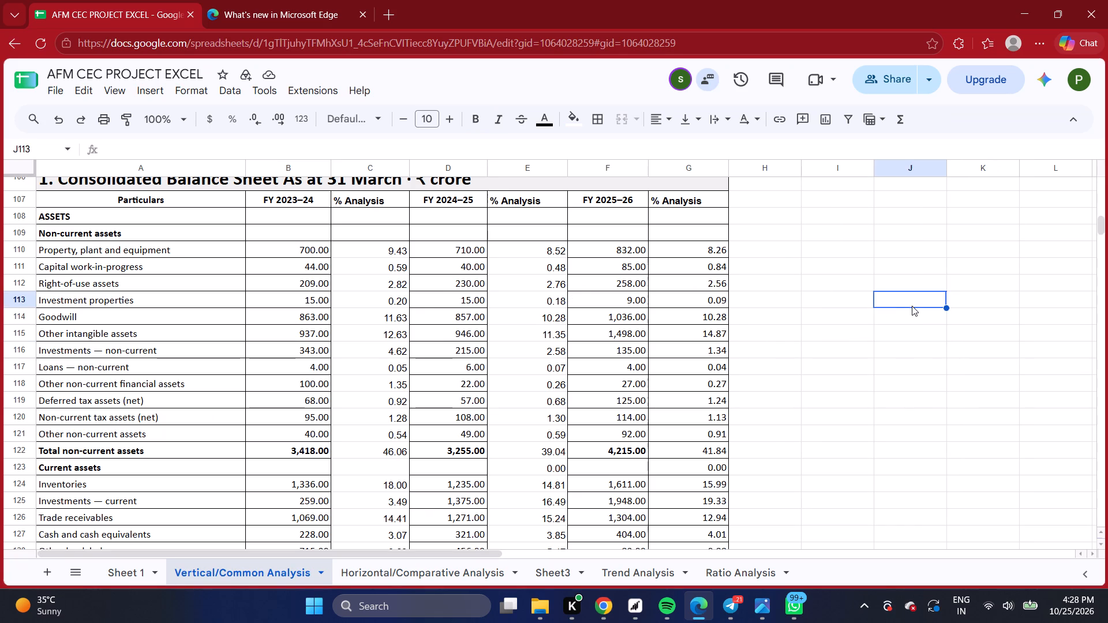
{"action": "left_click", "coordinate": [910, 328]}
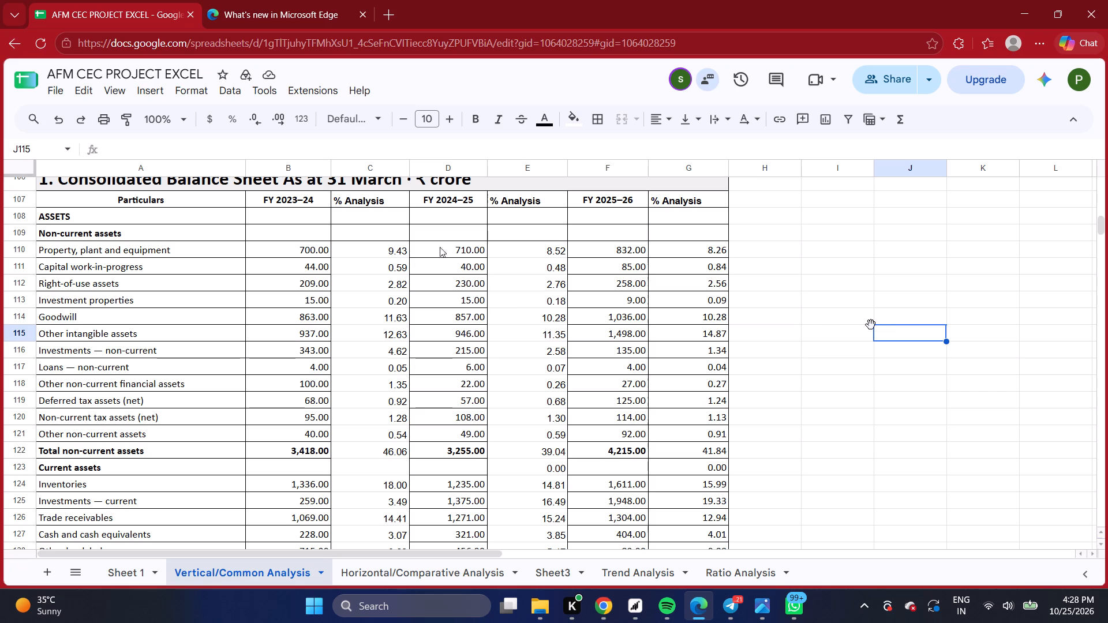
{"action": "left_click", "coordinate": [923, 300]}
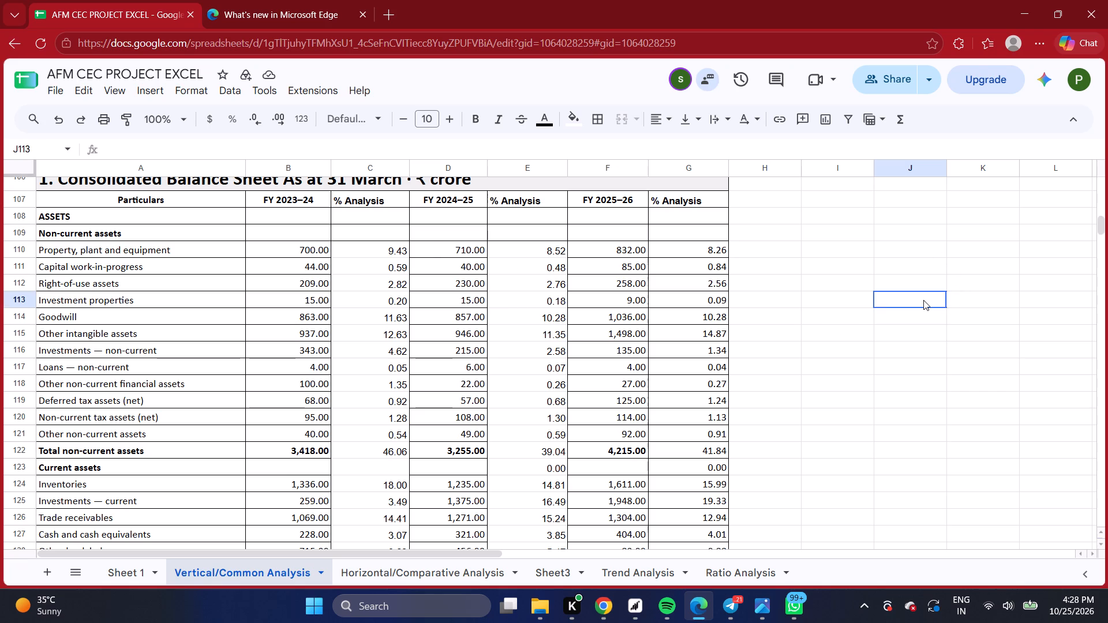
Review Marico's balance sheet and profit and loss statement down to the earnings per share rows on the Vertical/Common Analysis sheet.
{"action": "scroll", "coordinate": [548, 311], "scroll_direction": "down", "scroll_amount": 1}
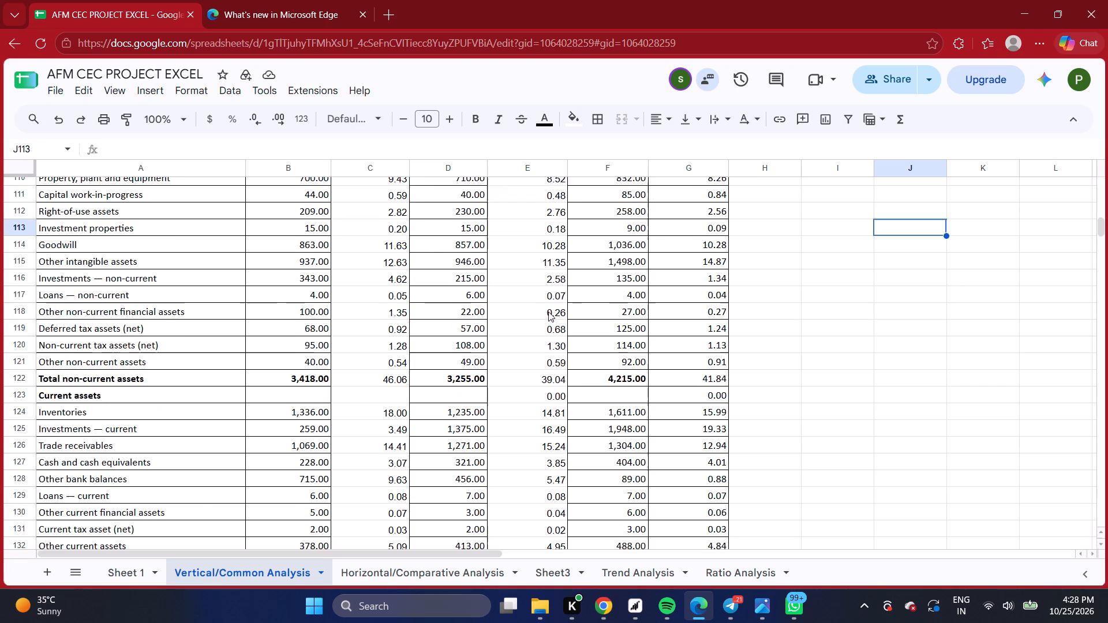
{"action": "scroll", "coordinate": [548, 311], "scroll_direction": "down", "scroll_amount": 9}
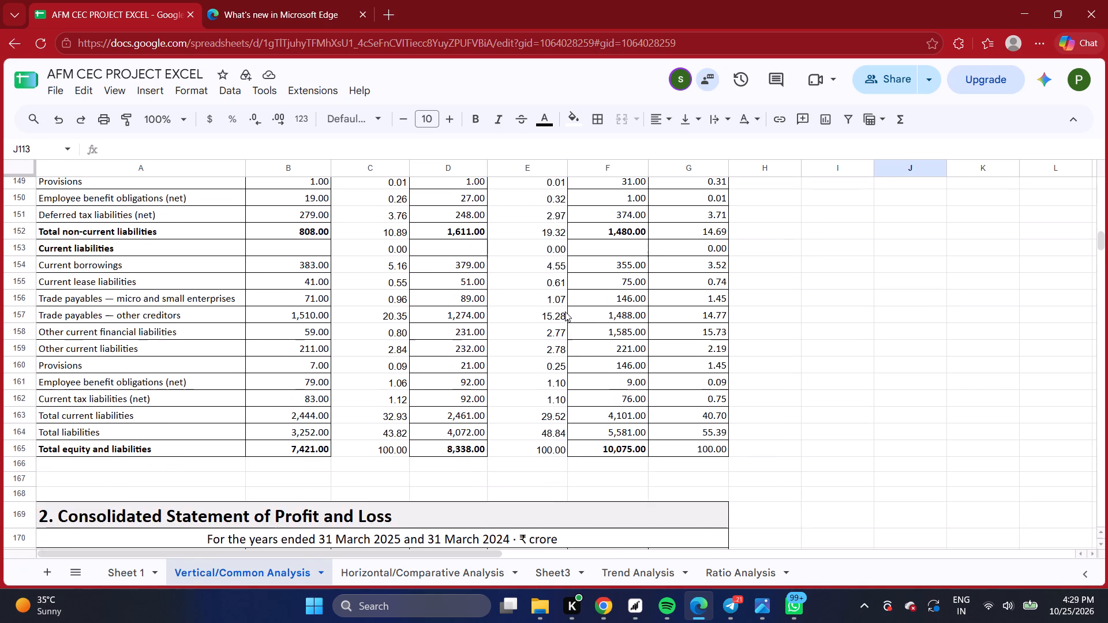
{"action": "scroll", "coordinate": [565, 311], "scroll_direction": "down", "scroll_amount": 12}
{"action": "scroll", "coordinate": [565, 310], "scroll_direction": "up", "scroll_amount": 5}
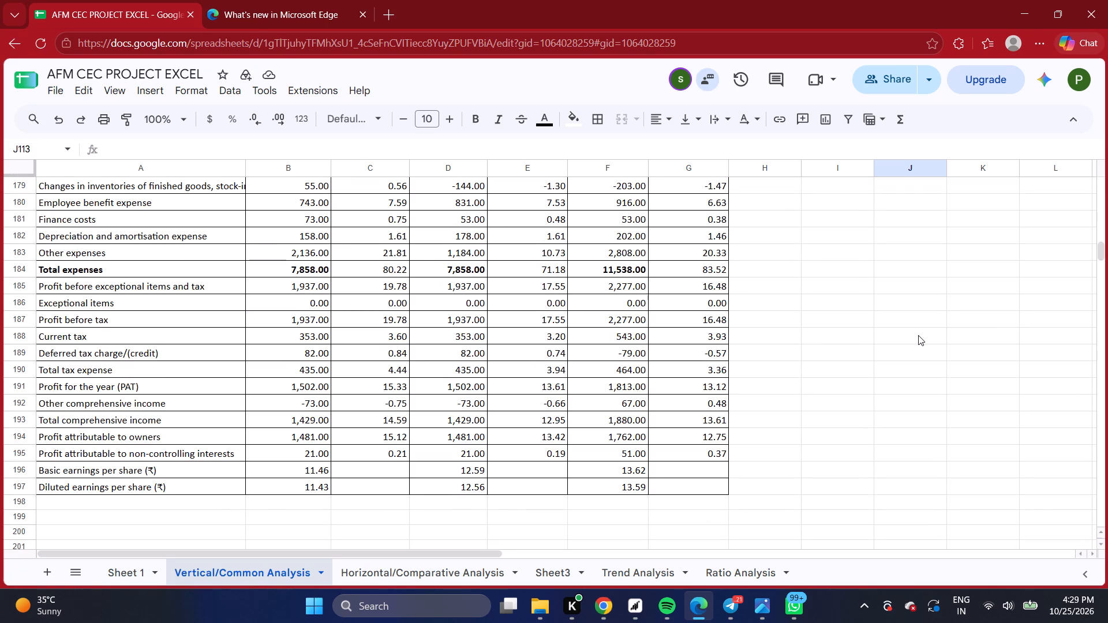
Examine Britannia's trend figures and both interpretation sections on the Trend Analysis sheet, comparing with the Vertical/Common Analysis sheet.
{"action": "left_click", "coordinate": [644, 566]}
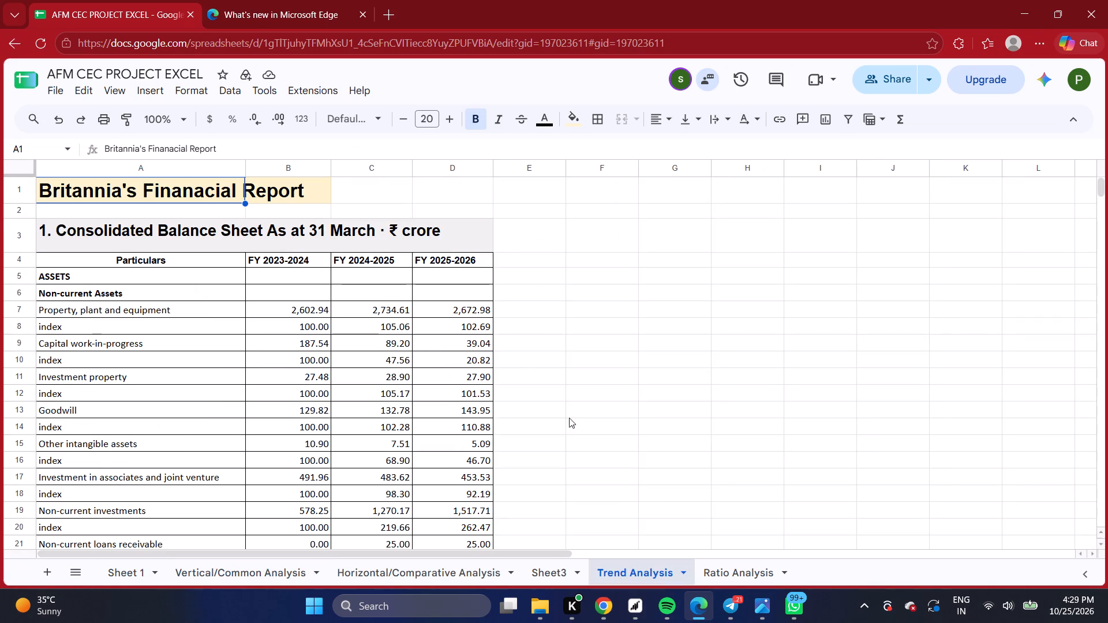
{"action": "scroll", "coordinate": [525, 365], "scroll_direction": "down", "scroll_amount": 18}
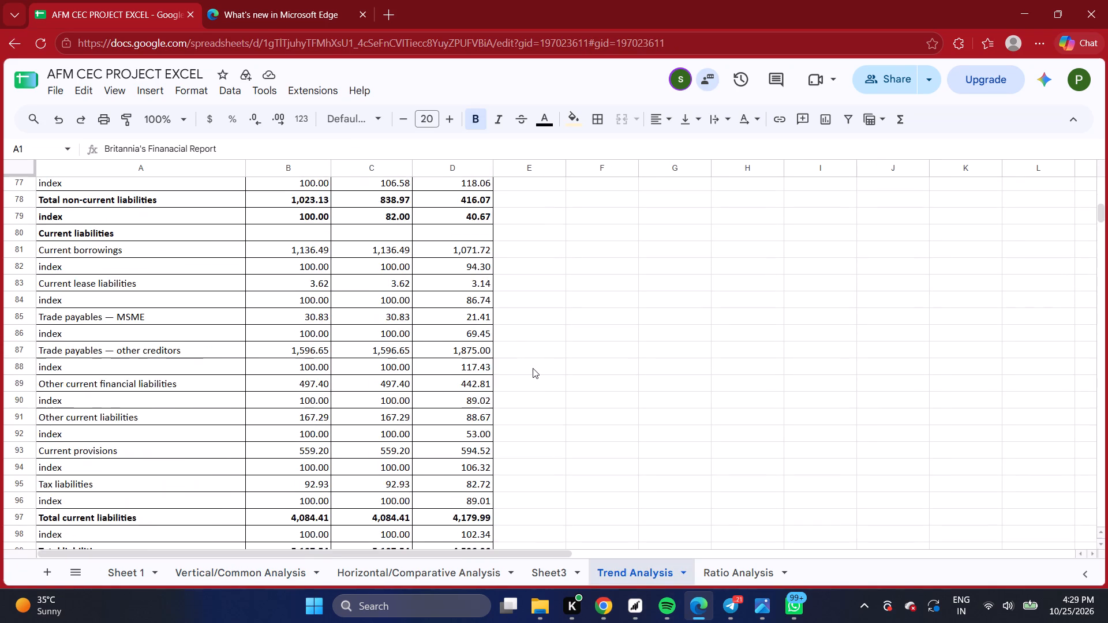
{"action": "scroll", "coordinate": [533, 368], "scroll_direction": "down", "scroll_amount": 20}
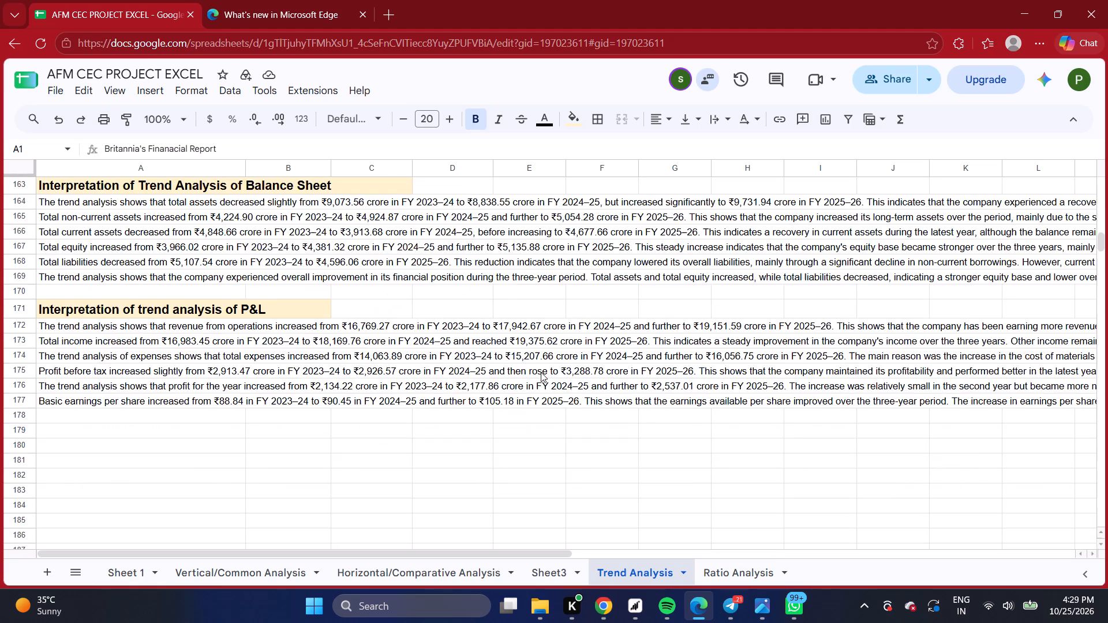
{"action": "scroll", "coordinate": [541, 372], "scroll_direction": "up", "scroll_amount": 1}
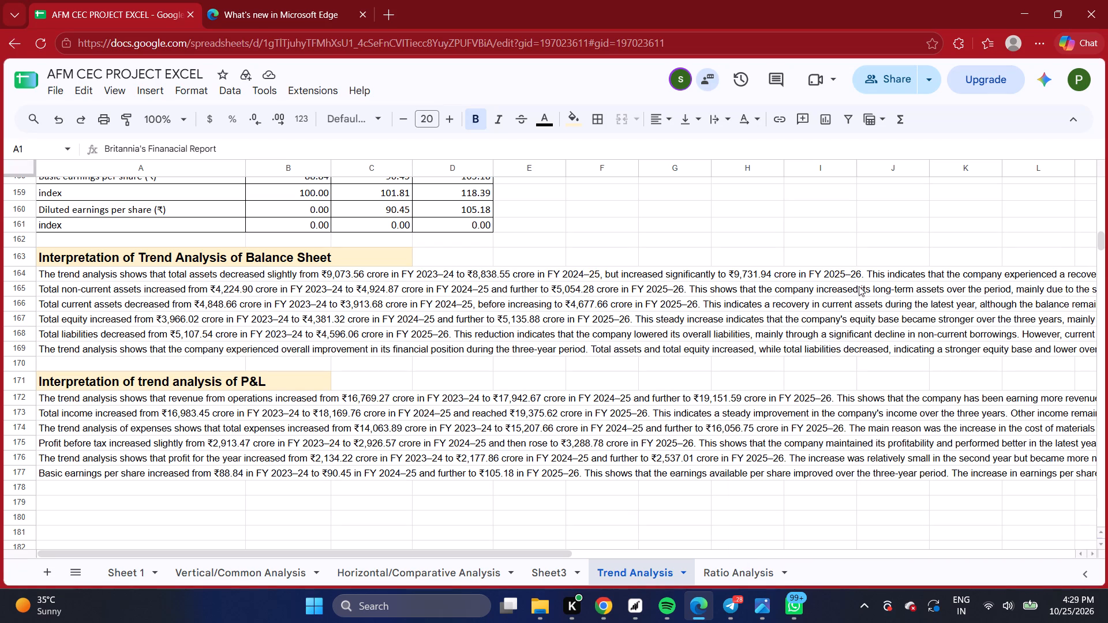
{"action": "left_click", "coordinate": [640, 517]}
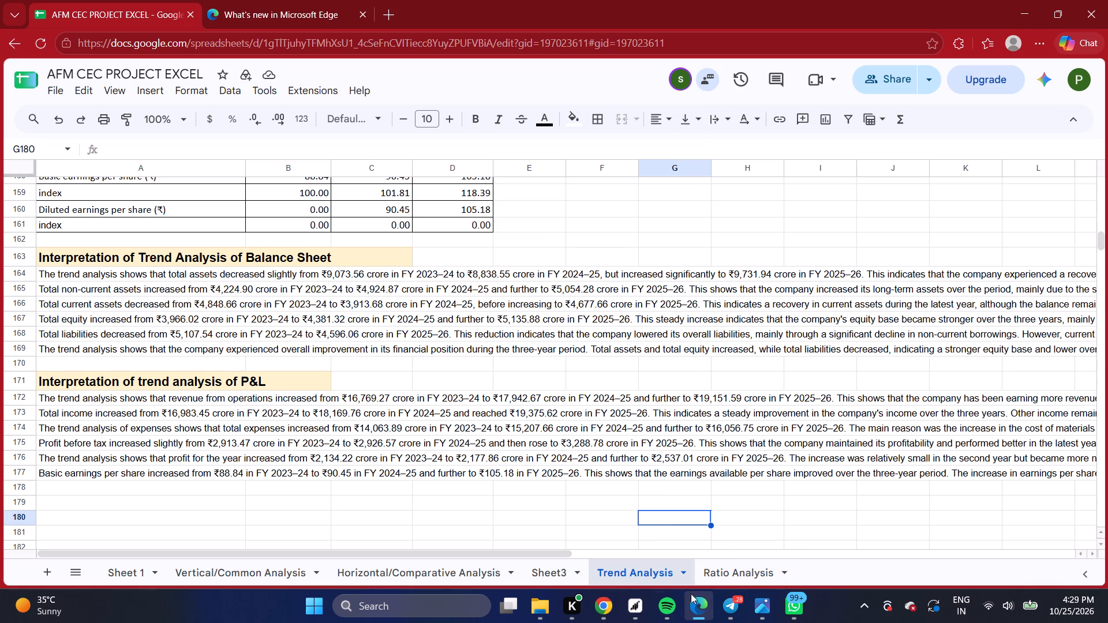
{"action": "left_click", "coordinate": [227, 568]}
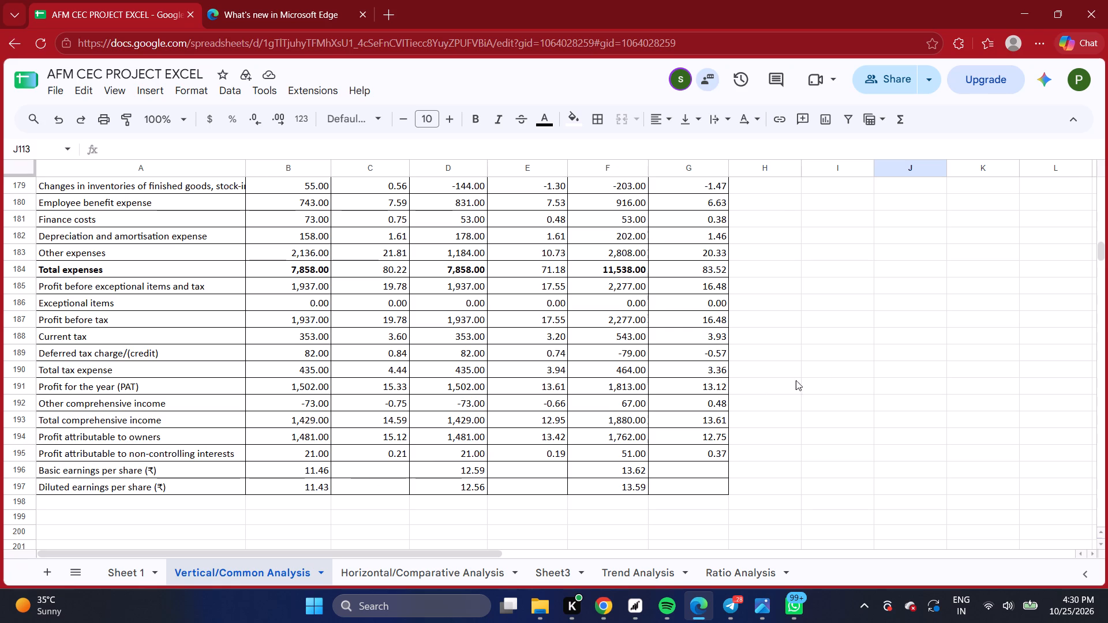
{"action": "left_click", "coordinate": [637, 575]}
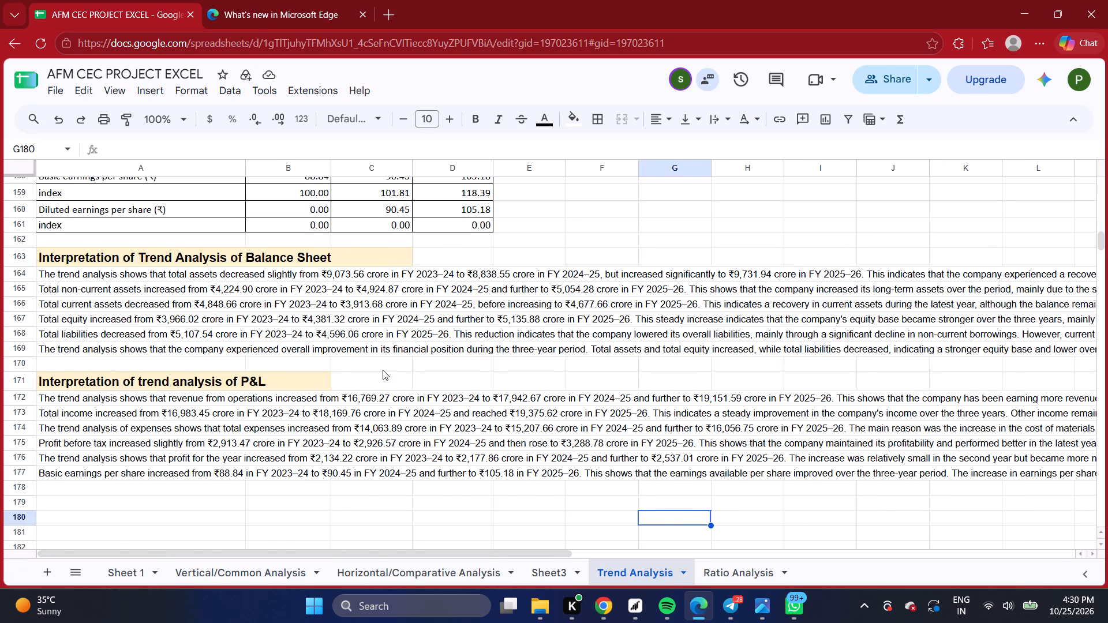
Examine Marico's balance sheet on the Trend Analysis sheet, from its trend percentage headings down to total equity and liabilities.
{"action": "scroll", "coordinate": [383, 369], "scroll_direction": "up", "scroll_amount": 1}
{"action": "scroll", "coordinate": [383, 367], "scroll_direction": "down", "scroll_amount": 8}
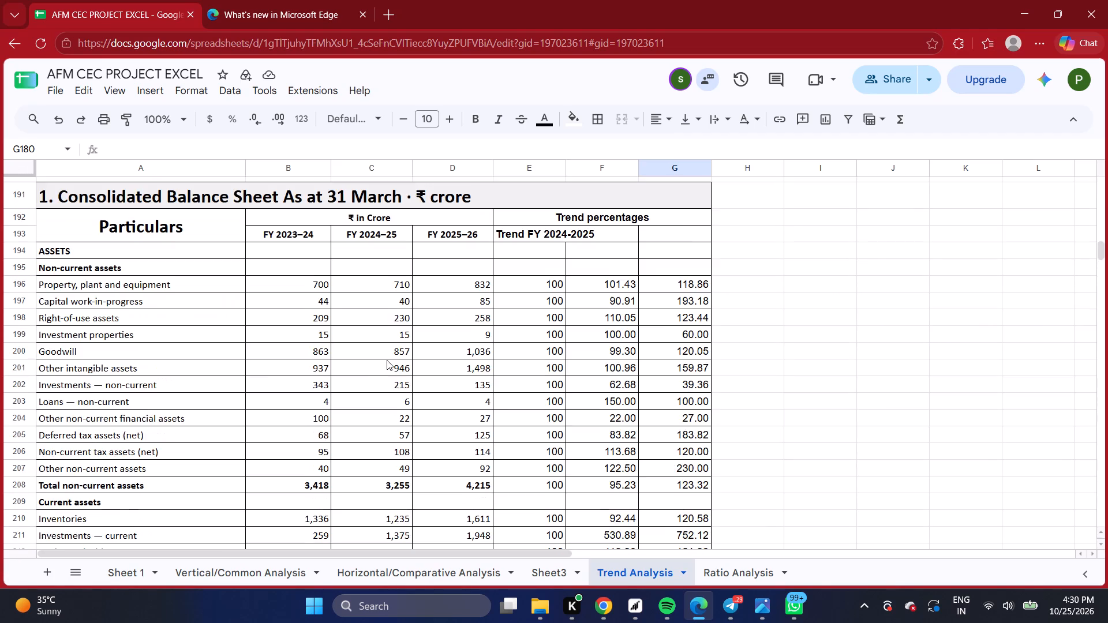
{"action": "scroll", "coordinate": [387, 360], "scroll_direction": "down", "scroll_amount": 17}
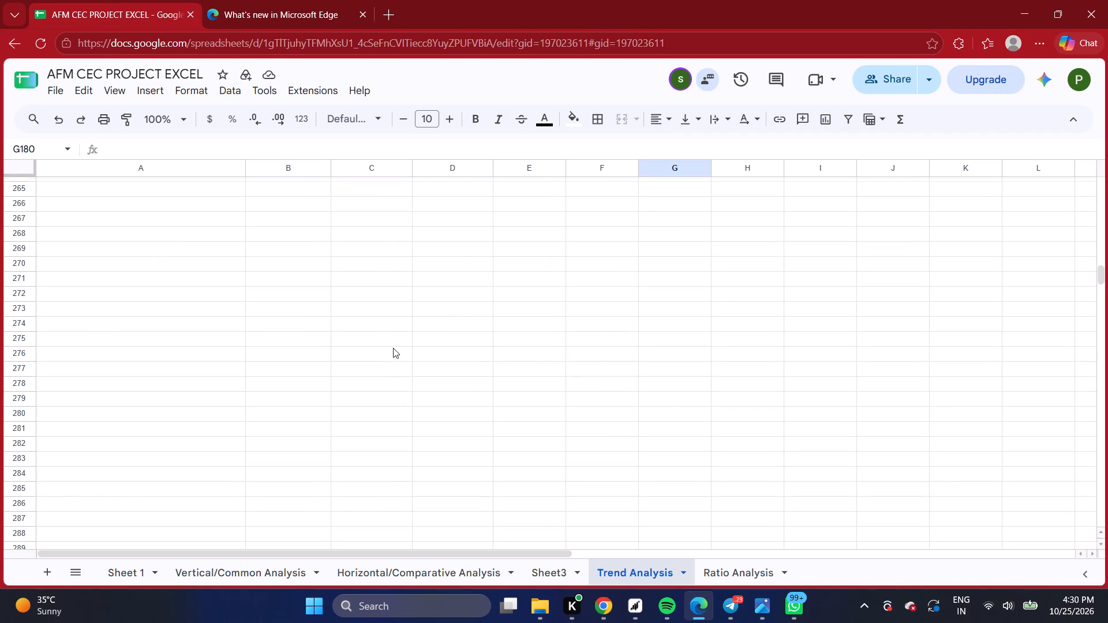
{"action": "scroll", "coordinate": [393, 348], "scroll_direction": "up", "scroll_amount": 19}
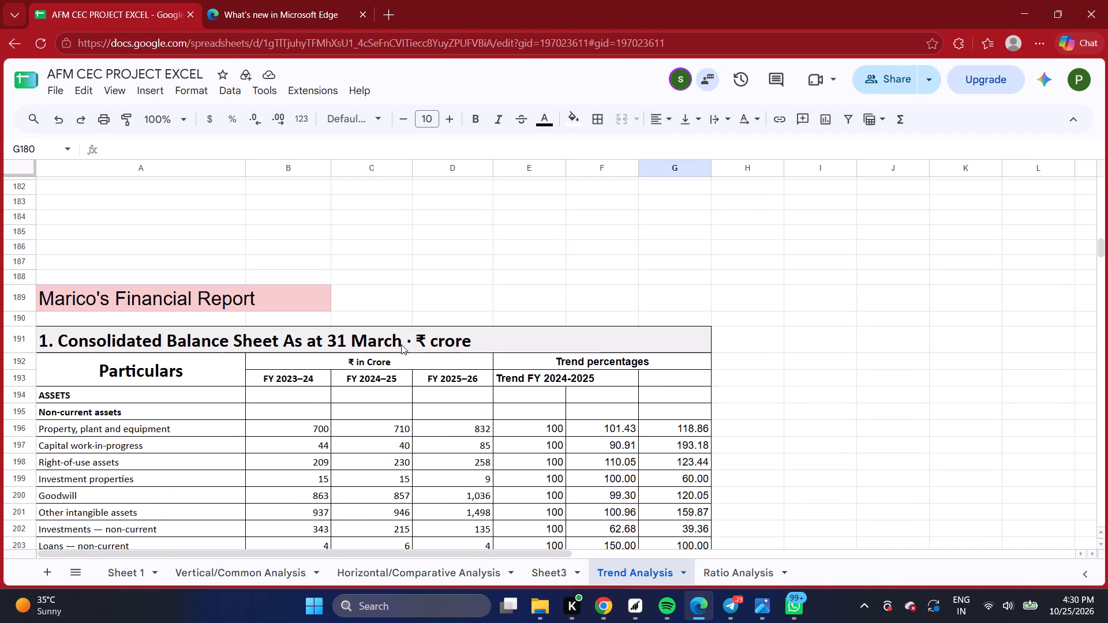
{"action": "scroll", "coordinate": [401, 344], "scroll_direction": "up", "scroll_amount": 2}
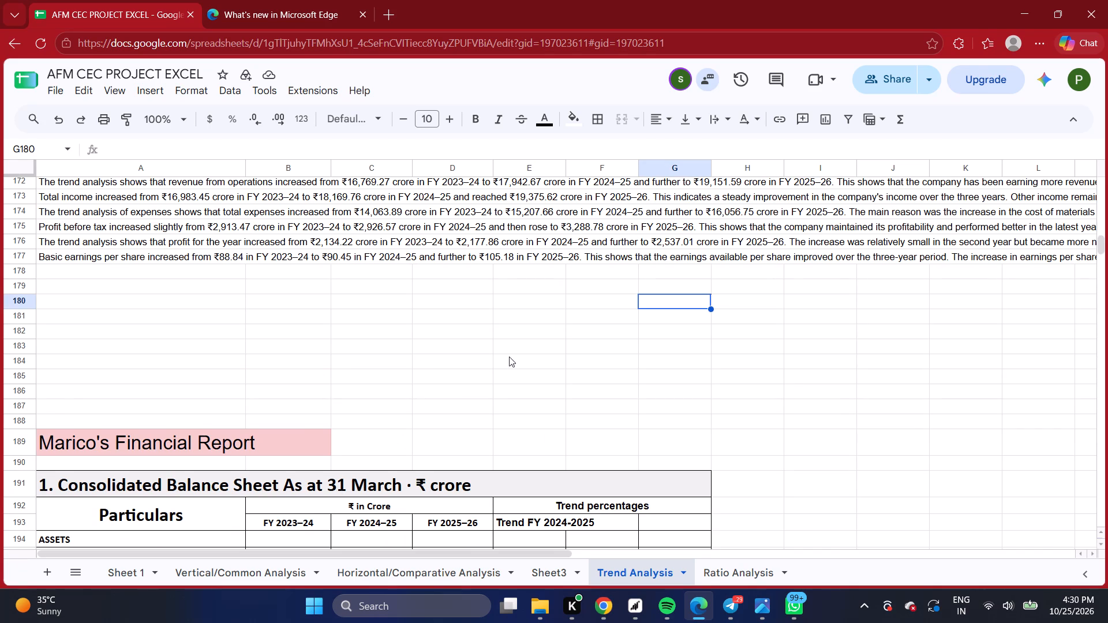
{"action": "left_click", "coordinate": [509, 356]}
{"action": "scroll", "coordinate": [509, 355], "scroll_direction": "down", "scroll_amount": 14}
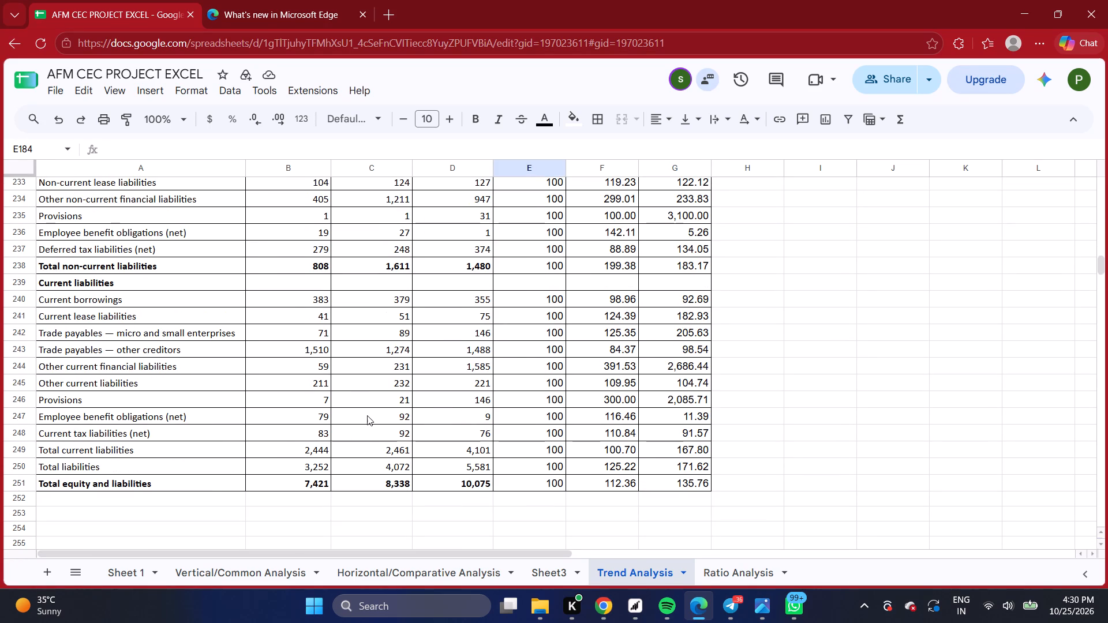
{"action": "scroll", "coordinate": [529, 405], "scroll_direction": "up", "scroll_amount": 12}
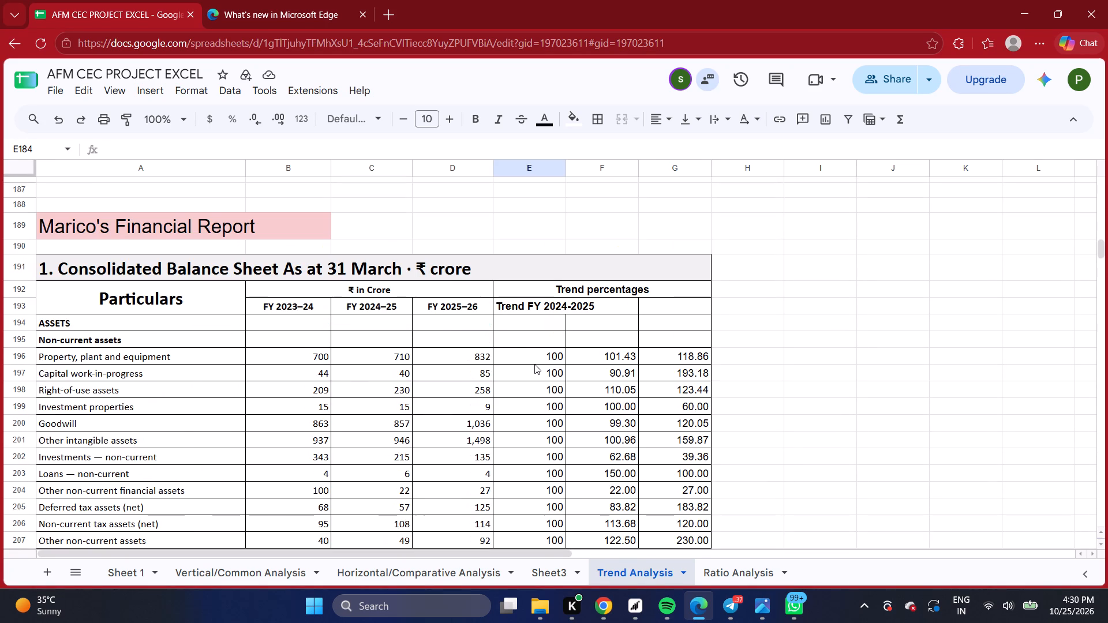
{"action": "scroll", "coordinate": [534, 367], "scroll_direction": "down", "scroll_amount": 1}
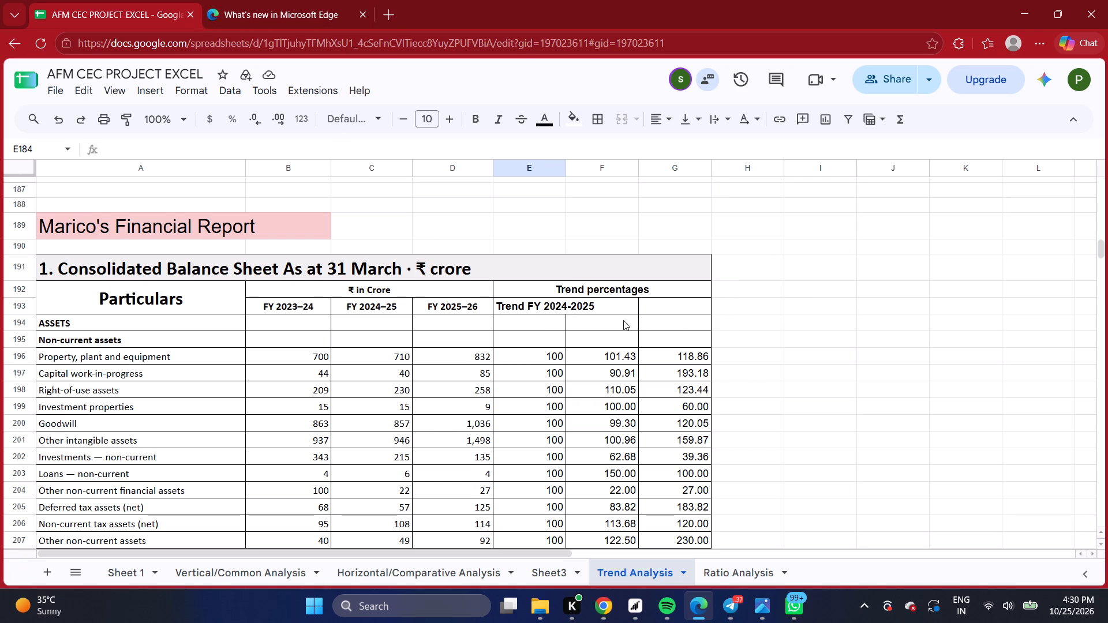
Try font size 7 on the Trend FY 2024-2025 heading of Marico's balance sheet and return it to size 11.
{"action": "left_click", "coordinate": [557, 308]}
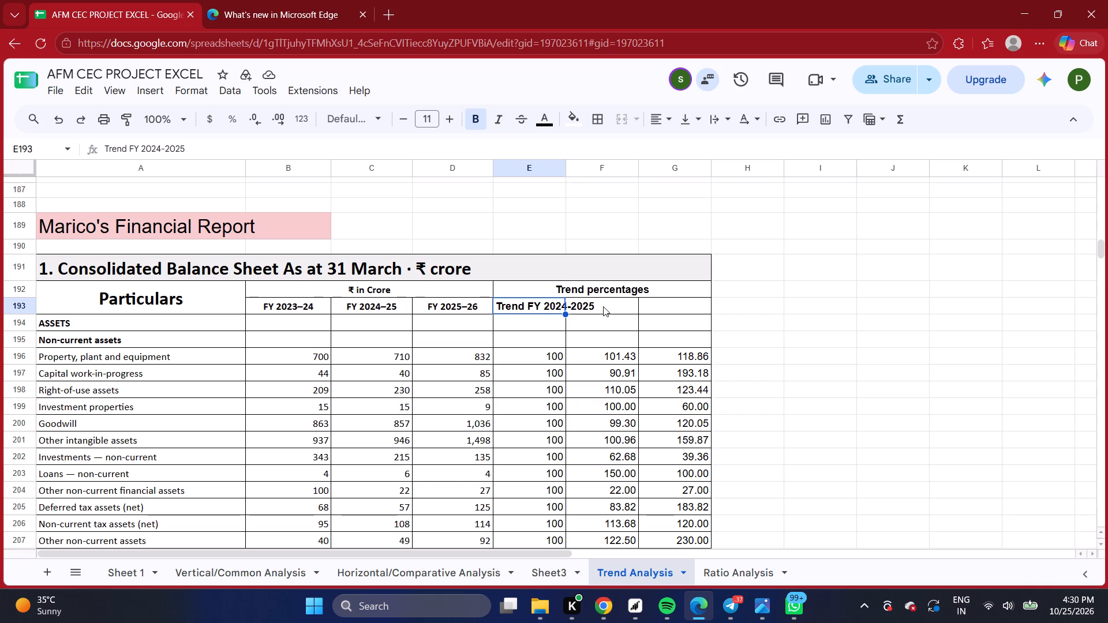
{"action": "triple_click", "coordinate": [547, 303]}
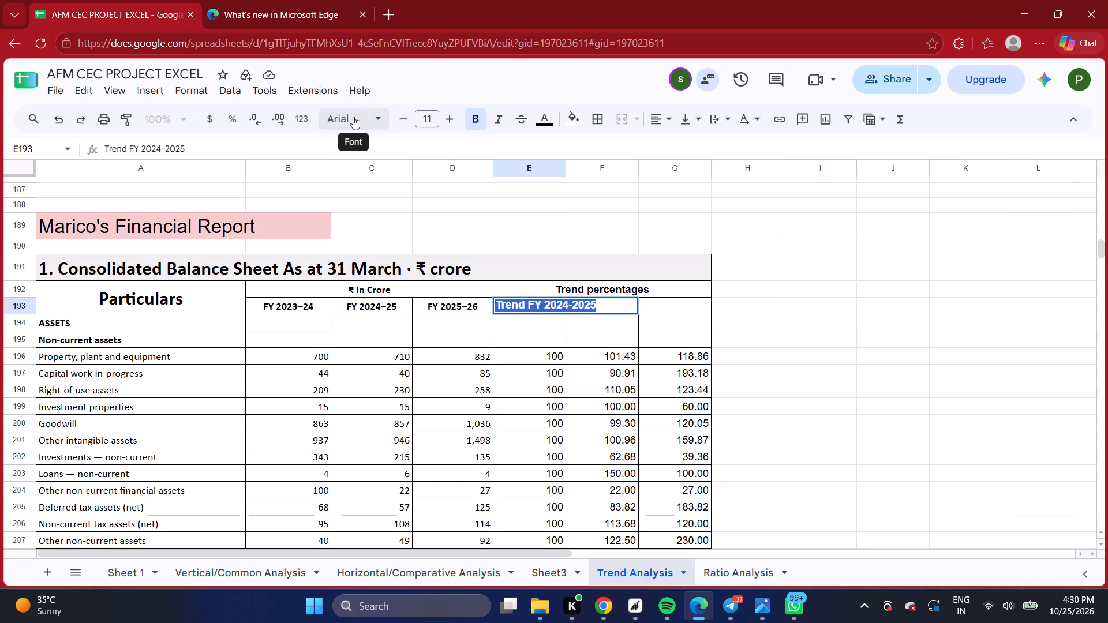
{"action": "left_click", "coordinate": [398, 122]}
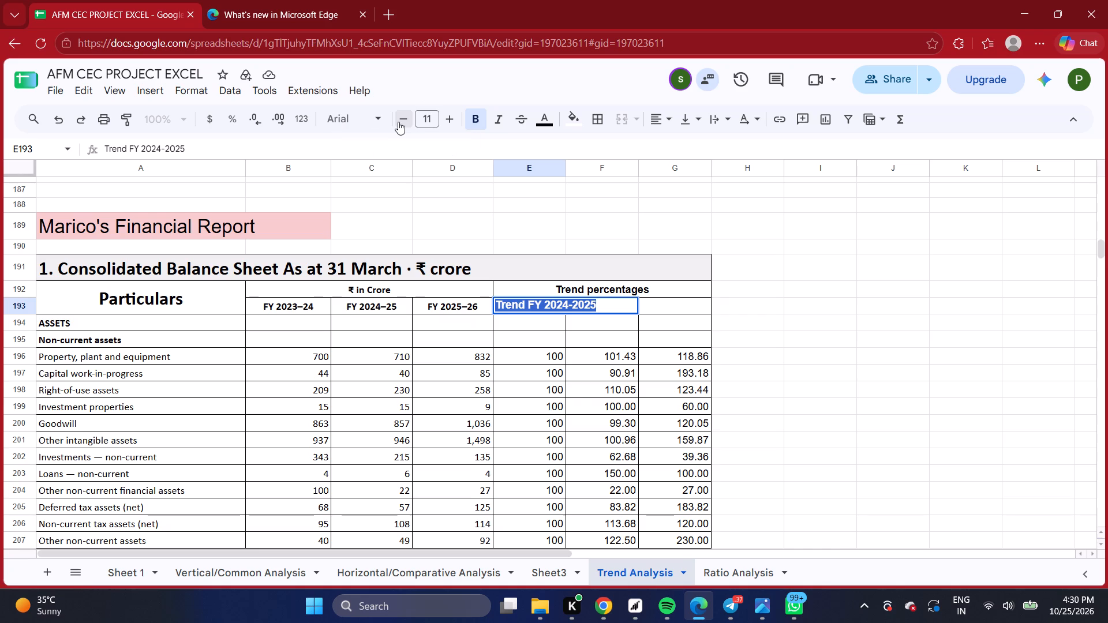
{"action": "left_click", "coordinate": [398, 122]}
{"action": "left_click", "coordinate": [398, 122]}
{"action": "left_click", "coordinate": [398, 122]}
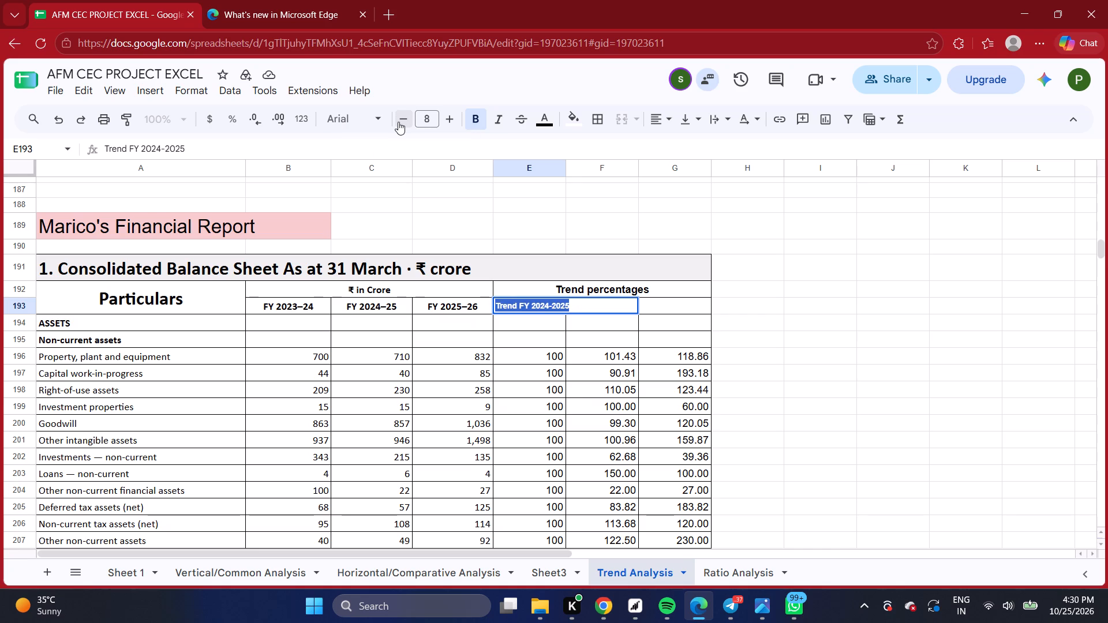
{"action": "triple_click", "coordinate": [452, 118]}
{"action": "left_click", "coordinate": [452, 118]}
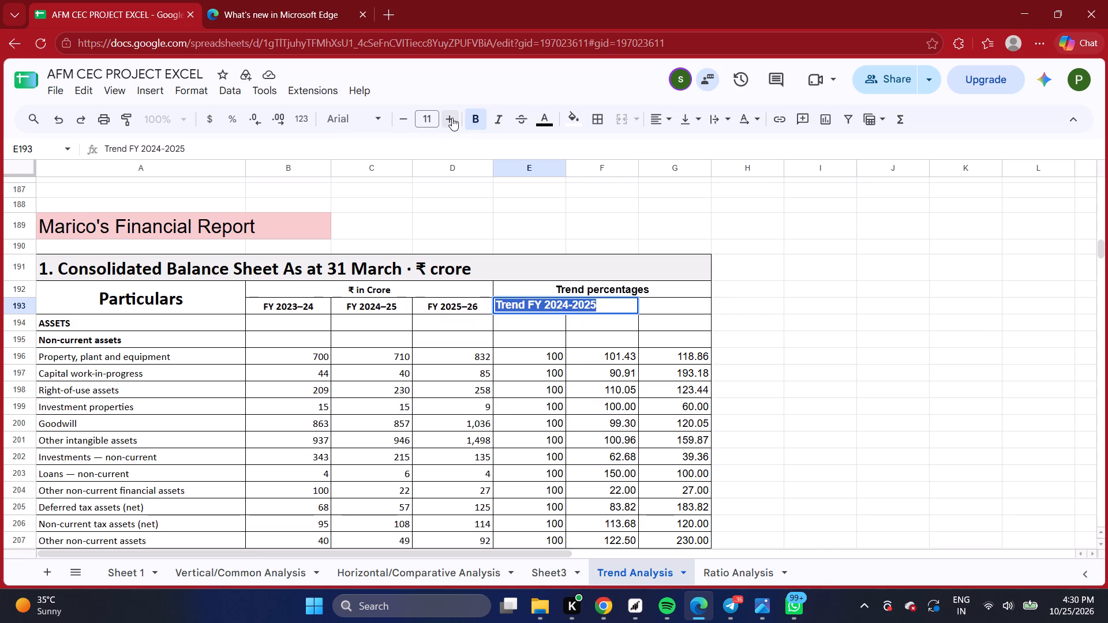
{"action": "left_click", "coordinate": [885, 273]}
Look through Britannia's trend figures on the Trend Analysis sheet for comparison with Marico's trend percentage headings.
{"action": "left_click", "coordinate": [562, 262]}
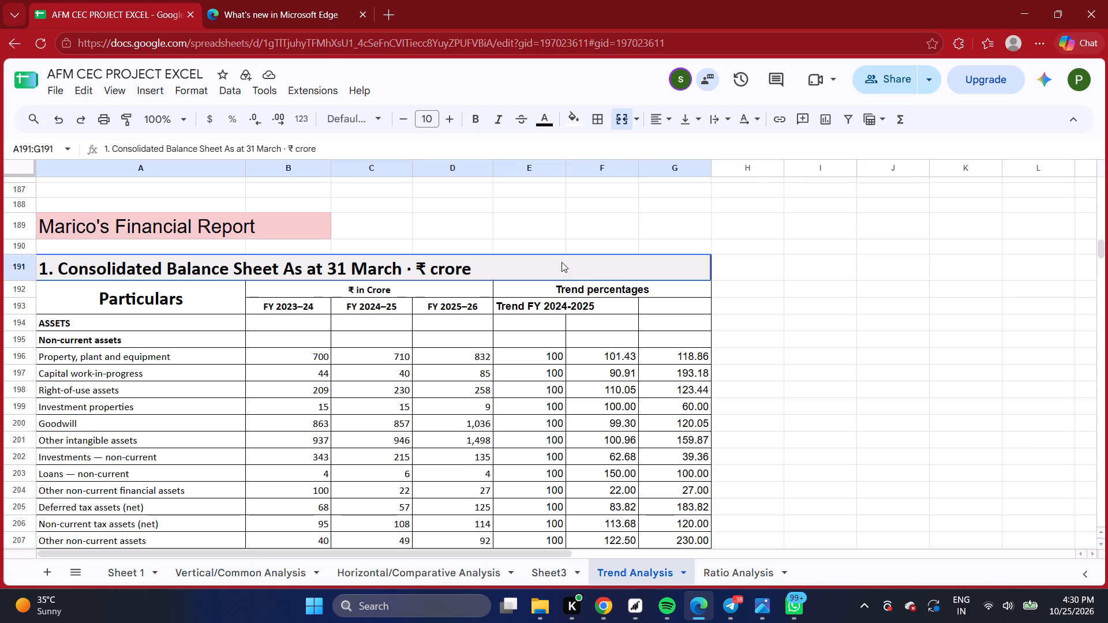
{"action": "left_click", "coordinate": [562, 324]}
{"action": "left_click", "coordinate": [568, 302]}
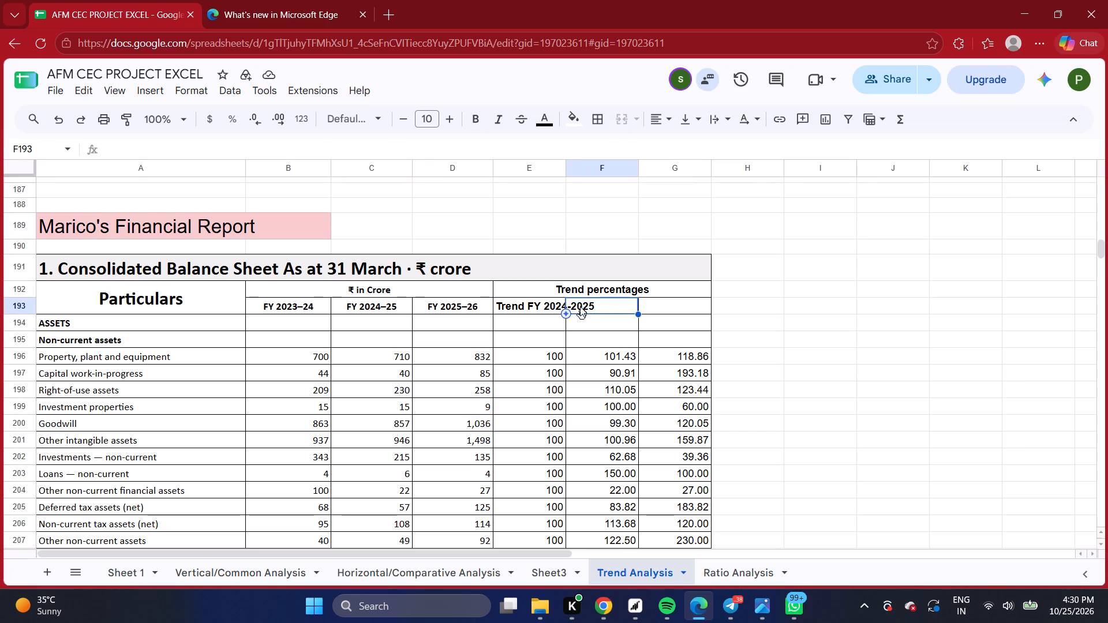
{"action": "scroll", "coordinate": [580, 306], "scroll_direction": "up", "scroll_amount": 11}
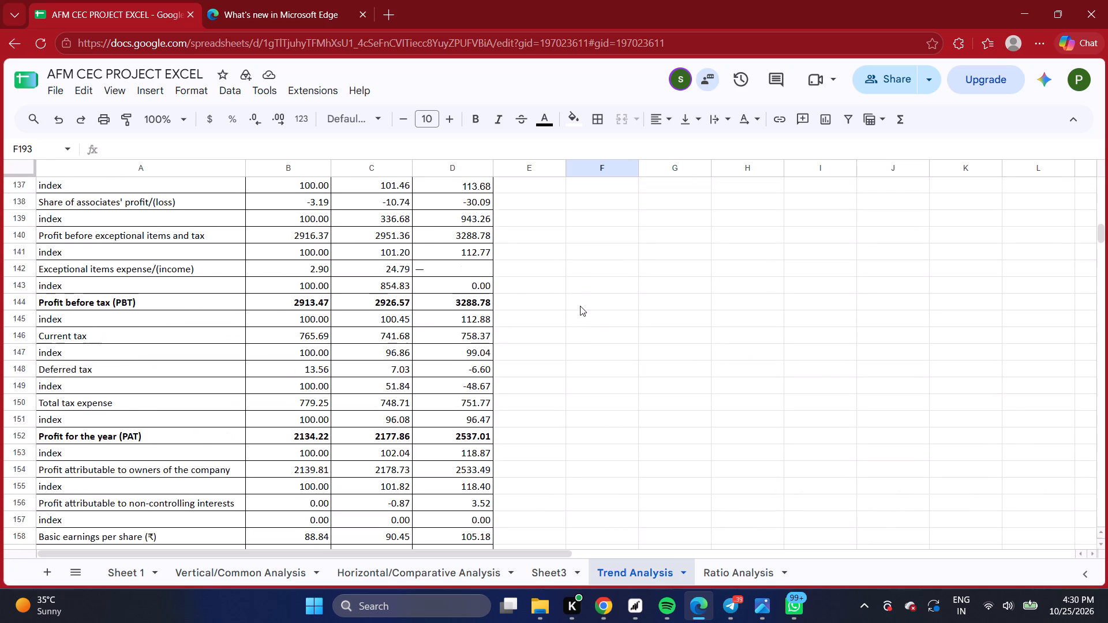
{"action": "scroll", "coordinate": [579, 306], "scroll_direction": "up", "scroll_amount": 5}
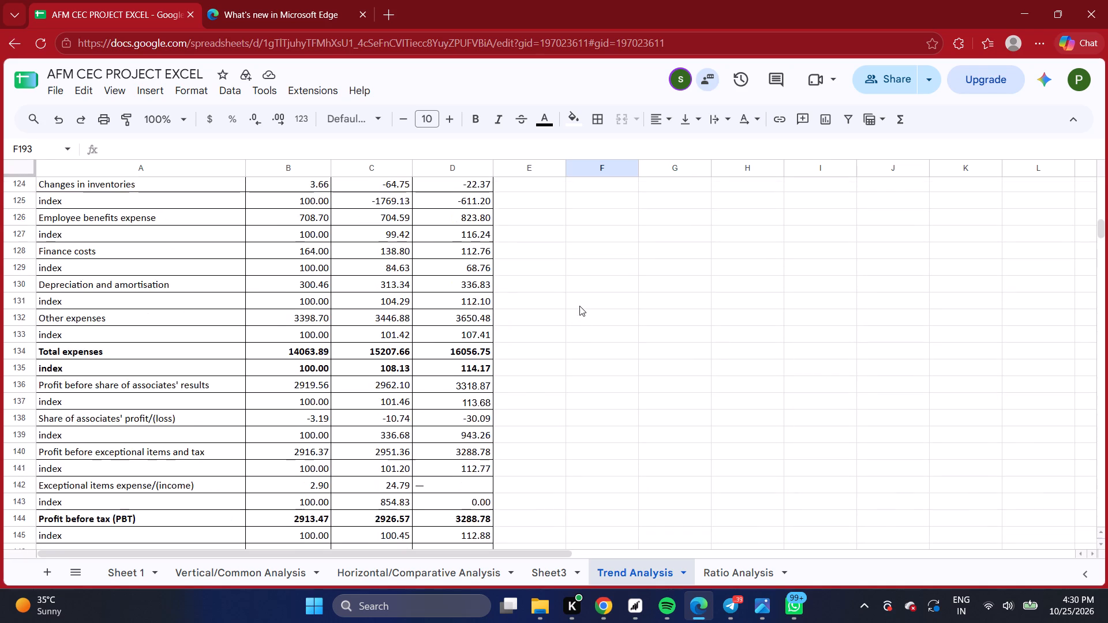
{"action": "scroll", "coordinate": [579, 306], "scroll_direction": "up", "scroll_amount": 20}
{"action": "scroll", "coordinate": [579, 306], "scroll_direction": "up", "scroll_amount": 4}
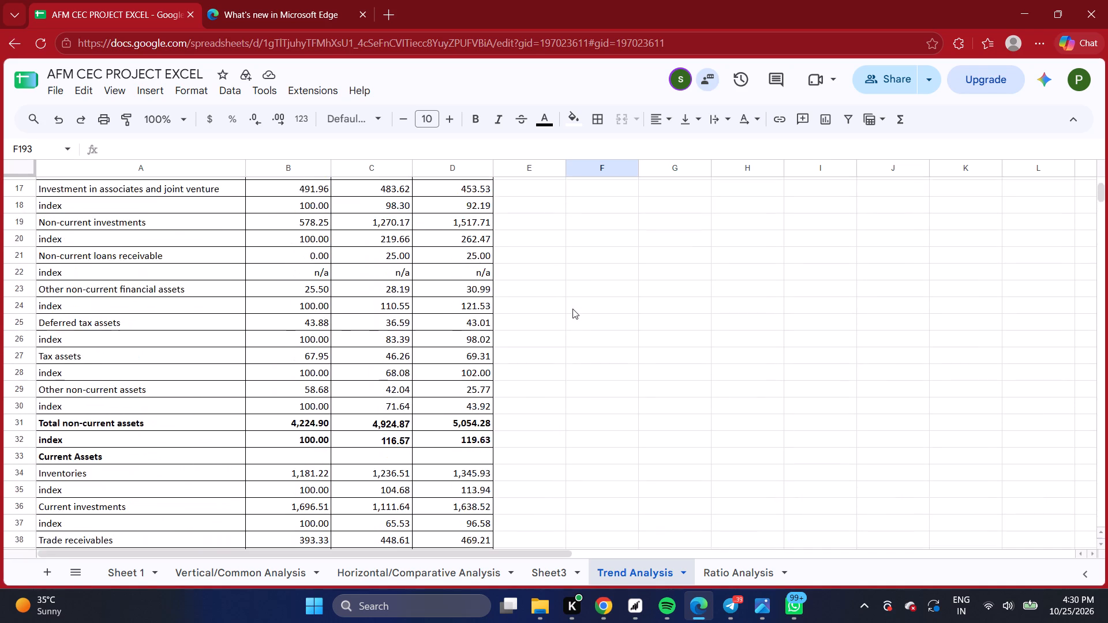
{"action": "scroll", "coordinate": [572, 309], "scroll_direction": "up", "scroll_amount": 10}
{"action": "scroll", "coordinate": [566, 317], "scroll_direction": "down", "scroll_amount": 15}
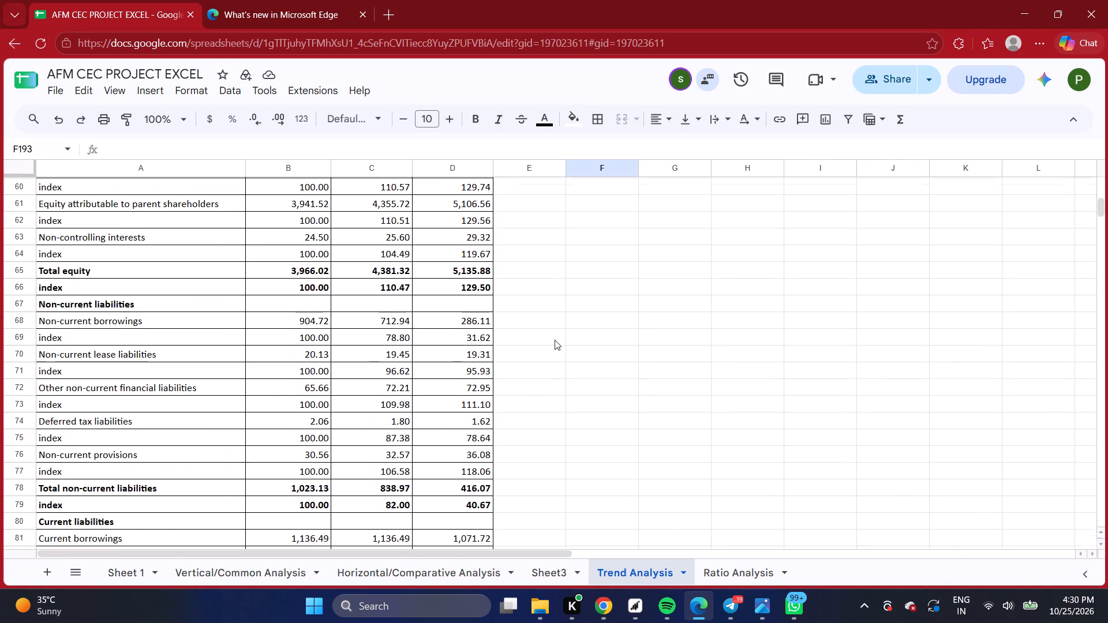
{"action": "scroll", "coordinate": [555, 340], "scroll_direction": "down", "scroll_amount": 20}
{"action": "scroll", "coordinate": [555, 340], "scroll_direction": "down", "scroll_amount": 9}
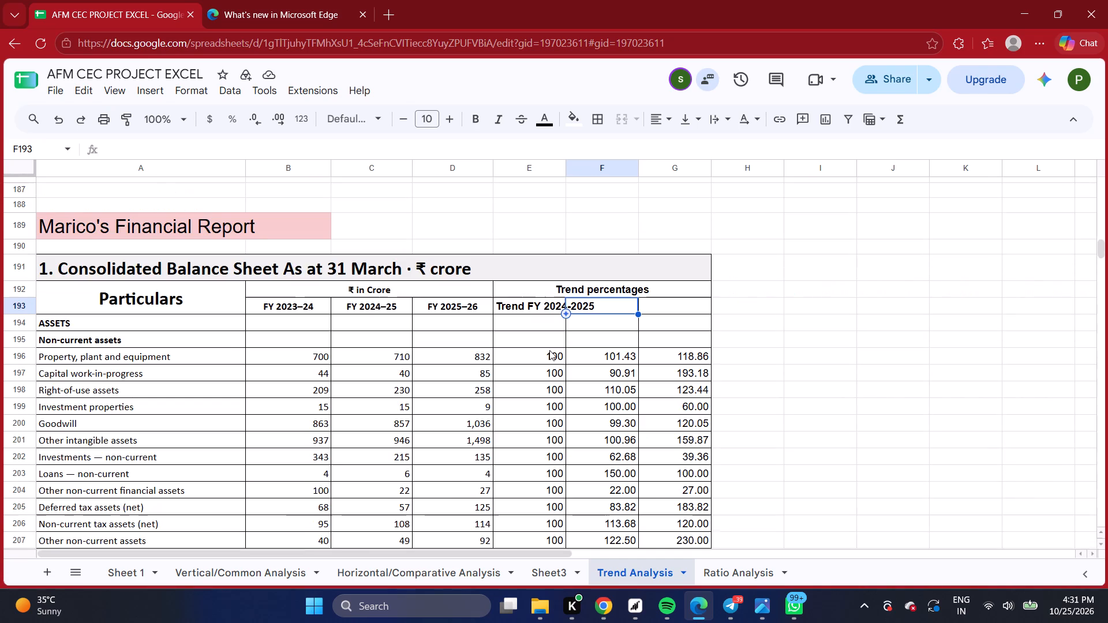
Remove the bold formatting from the Trend FY 2024-2025 heading of Marico's balance sheet.
{"action": "triple_click", "coordinate": [537, 237]}
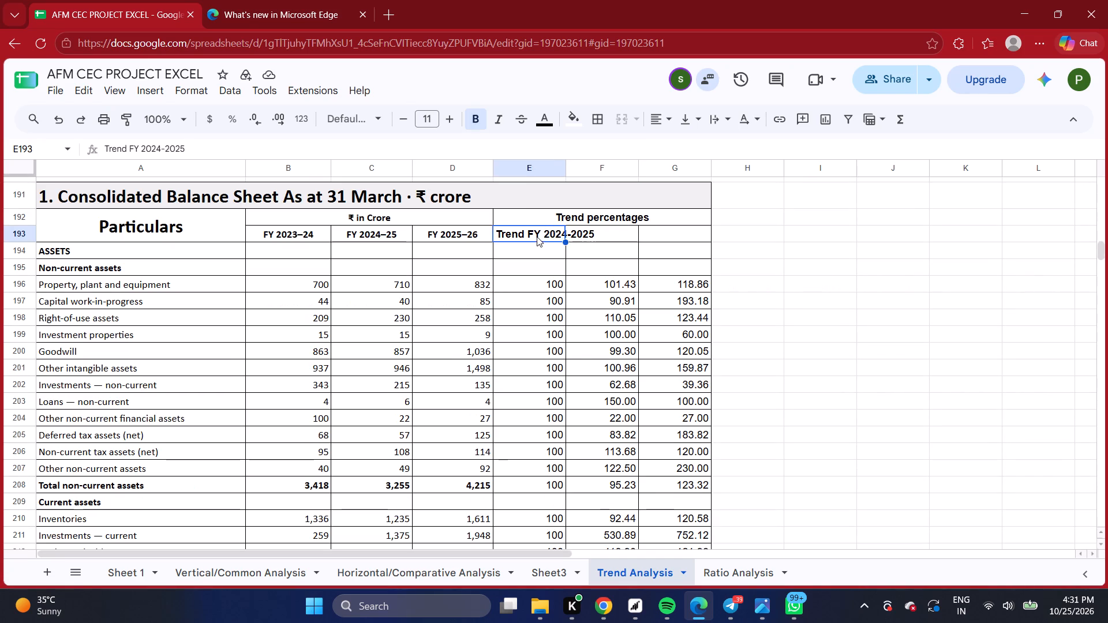
{"action": "triple_click", "coordinate": [546, 235]}
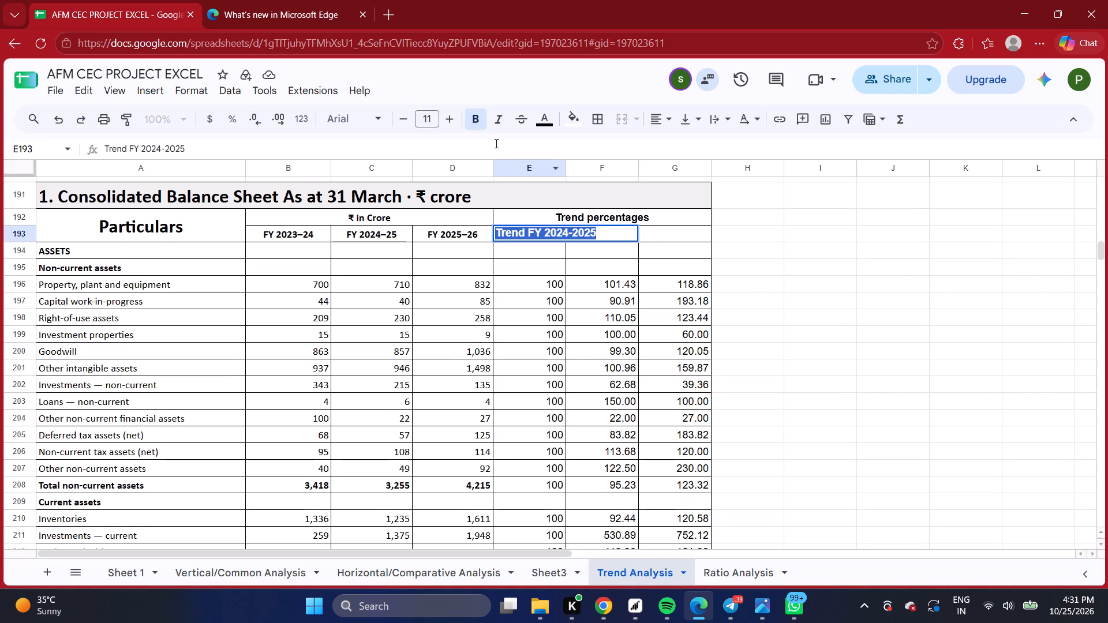
{"action": "left_click", "coordinate": [470, 118]}
{"action": "left_click", "coordinate": [903, 249]}
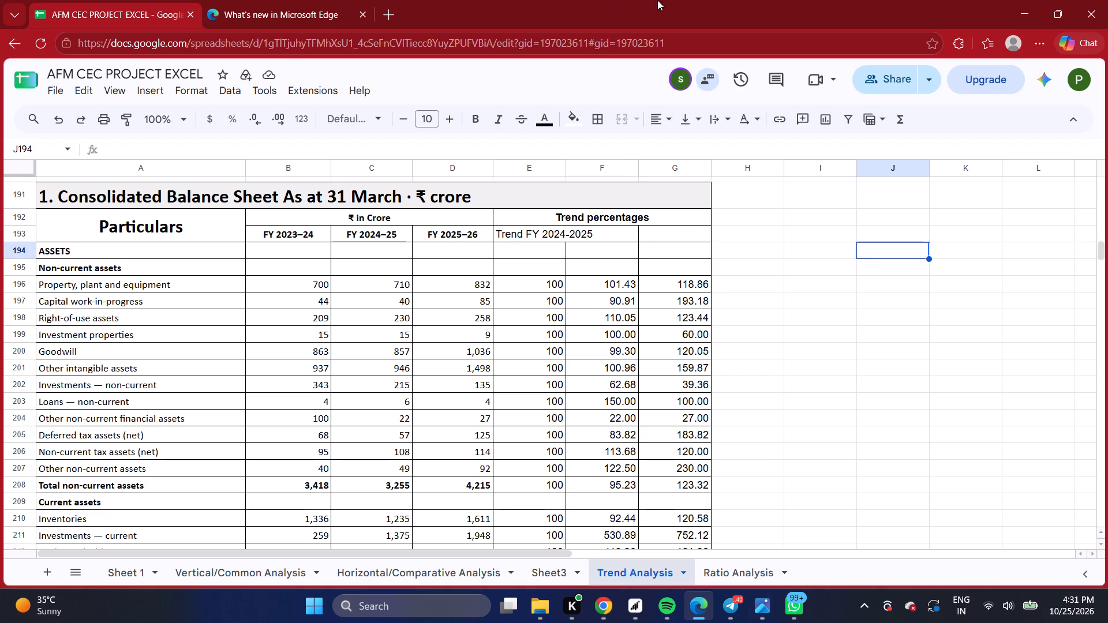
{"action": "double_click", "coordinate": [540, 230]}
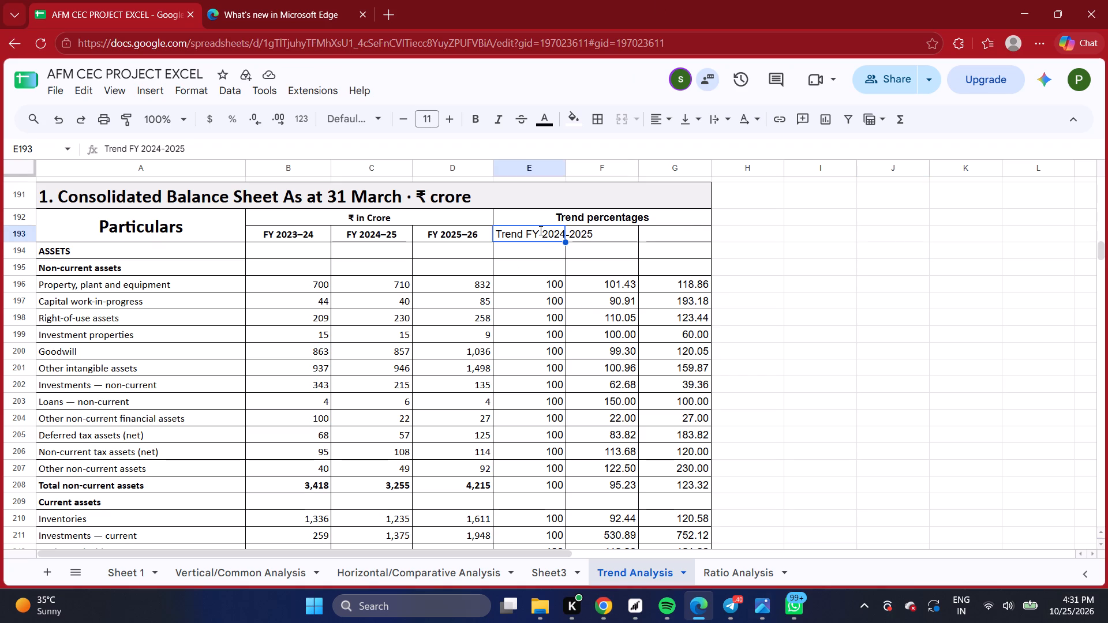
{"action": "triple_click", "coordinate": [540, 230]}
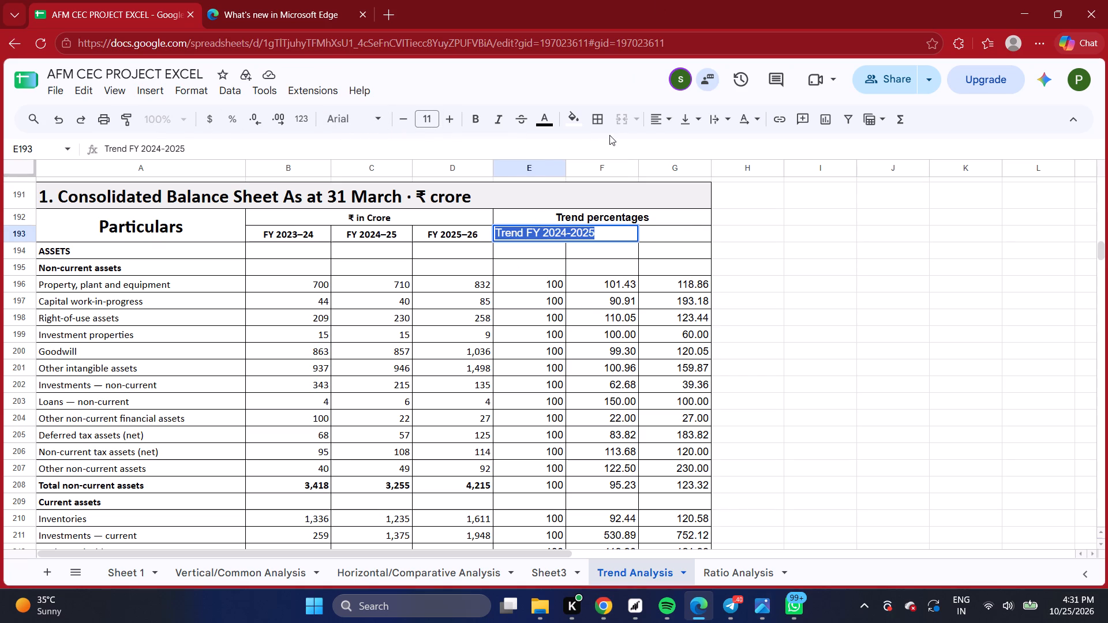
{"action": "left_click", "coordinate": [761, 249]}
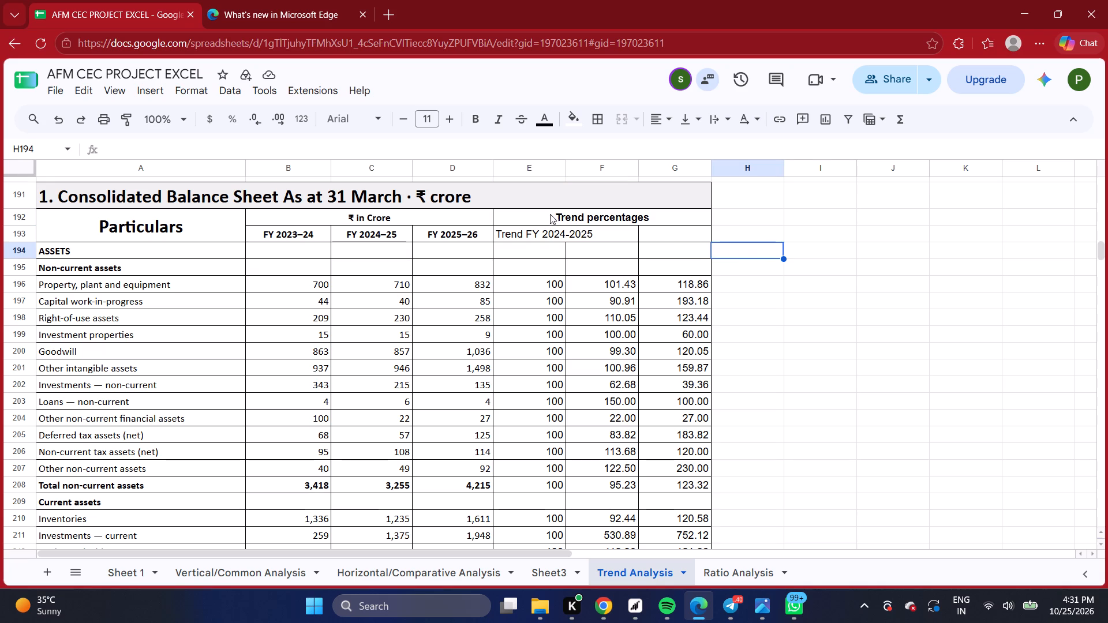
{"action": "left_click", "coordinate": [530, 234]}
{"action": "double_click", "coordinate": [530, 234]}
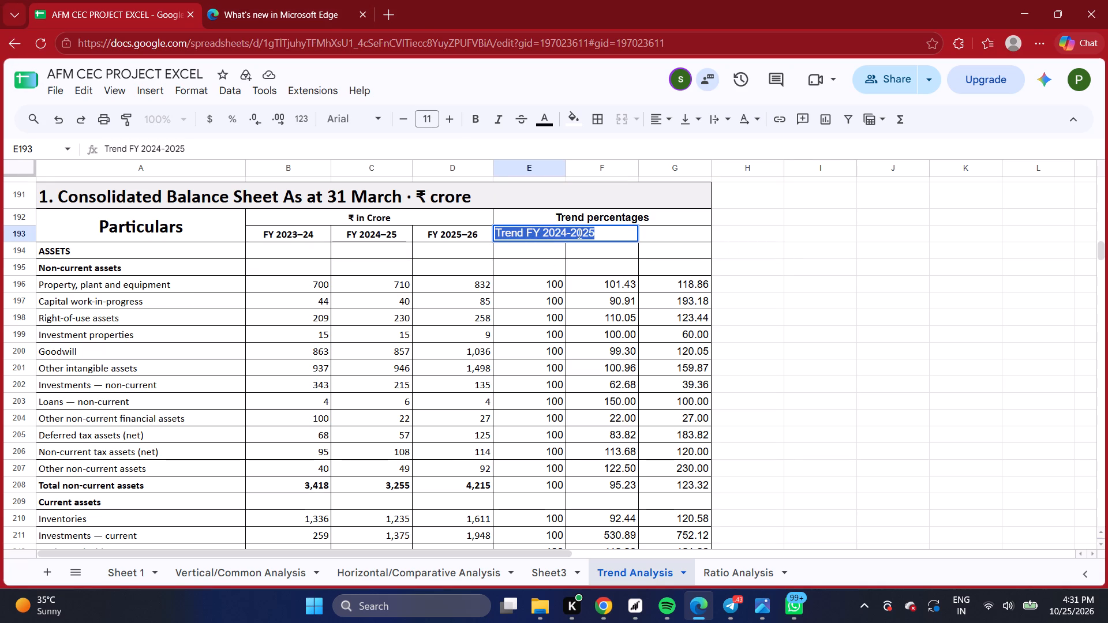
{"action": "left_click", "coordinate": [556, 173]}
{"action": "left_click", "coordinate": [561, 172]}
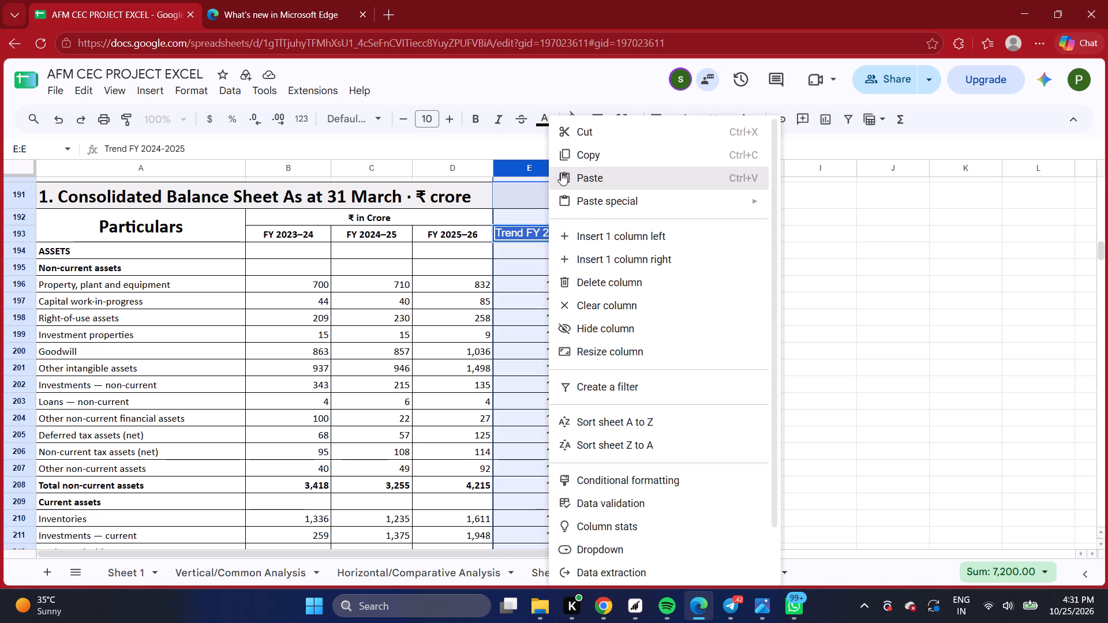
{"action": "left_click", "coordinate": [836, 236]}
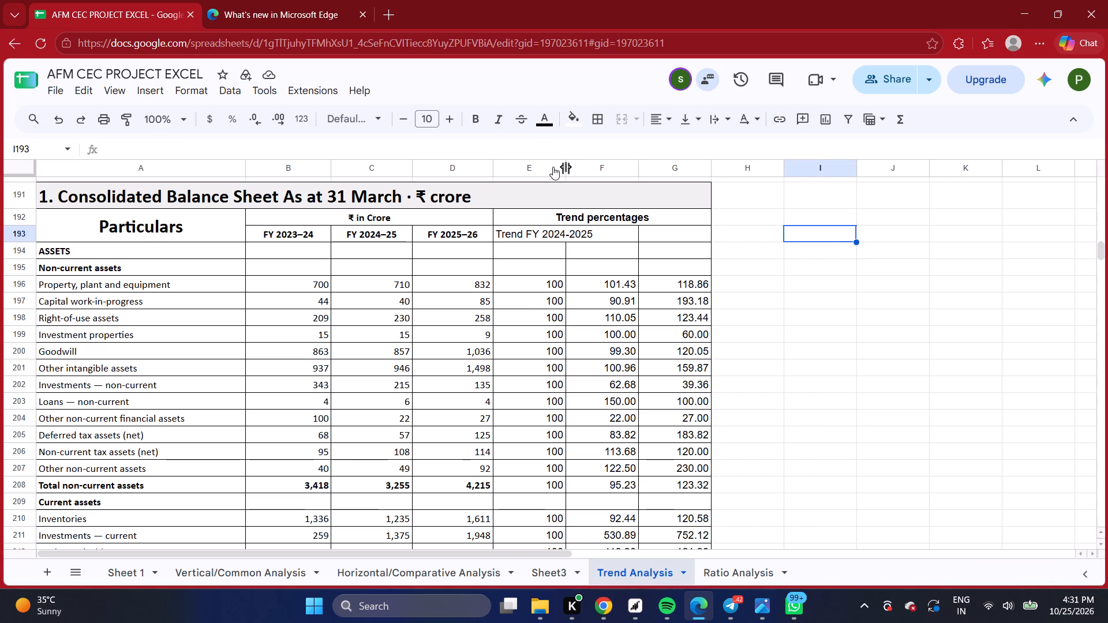
Widen column E just enough for the Trend FY 2024-2025 heading to fit inside its cell.
{"action": "left_click", "coordinate": [553, 172]}
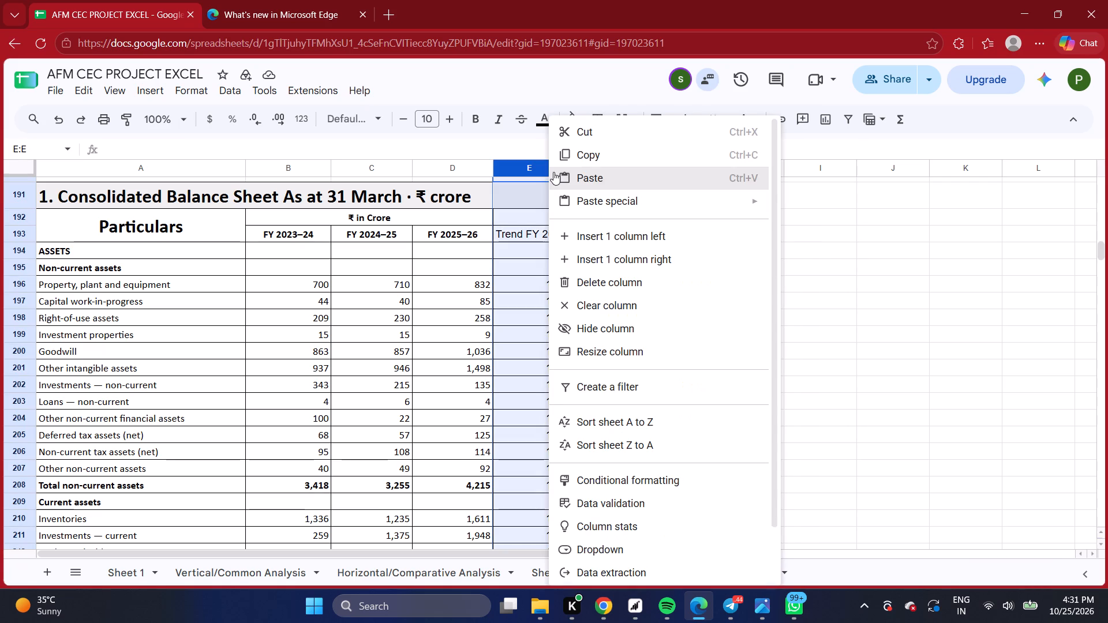
{"action": "left_click", "coordinate": [525, 157]}
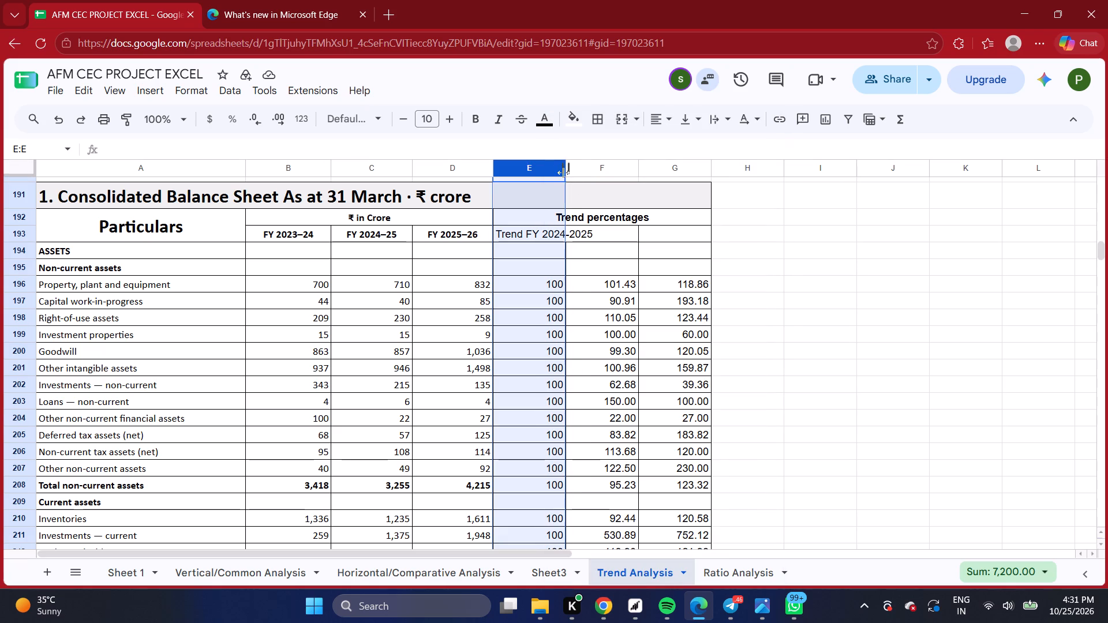
{"action": "left_click_drag", "start_coordinate": [563, 172], "coordinate": [587, 175]}
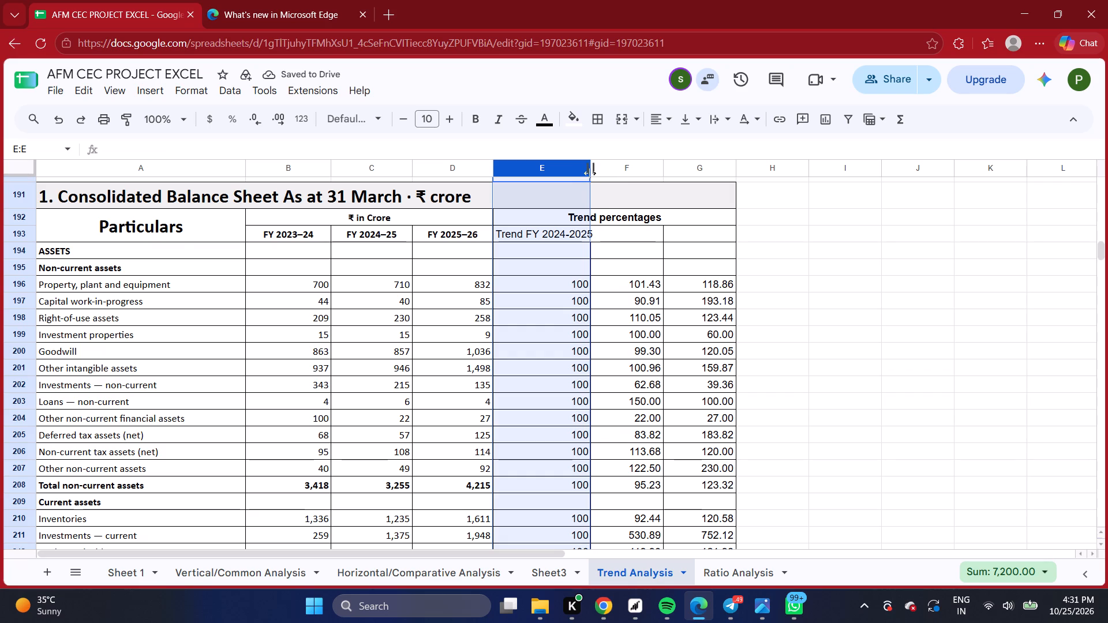
{"action": "left_click_drag", "start_coordinate": [590, 174], "coordinate": [612, 177]}
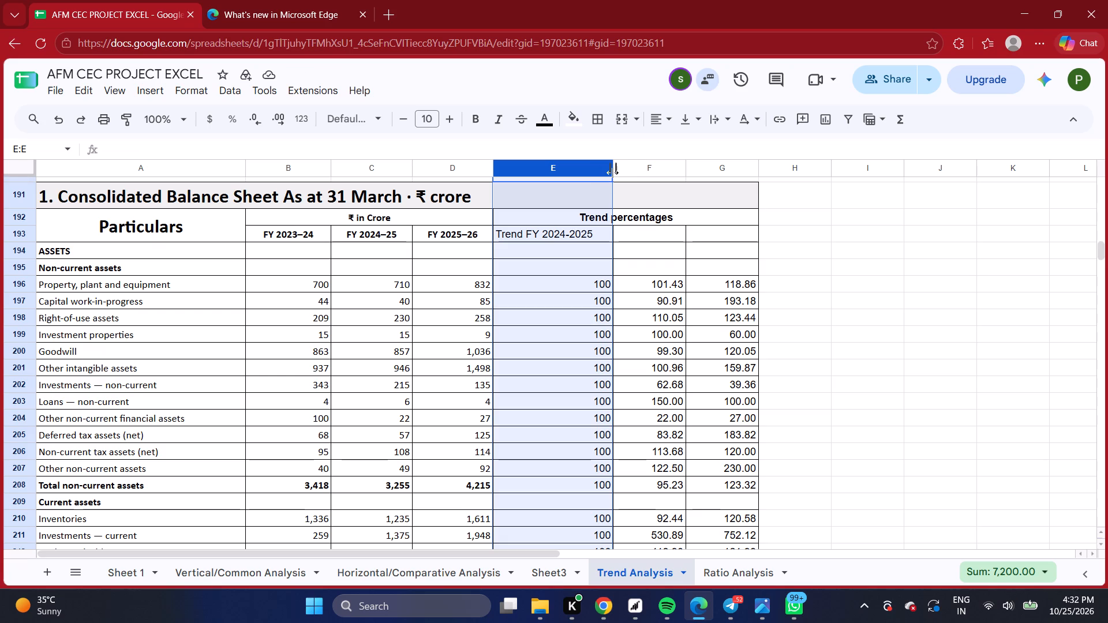
{"action": "left_click_drag", "start_coordinate": [612, 172], "coordinate": [598, 172]}
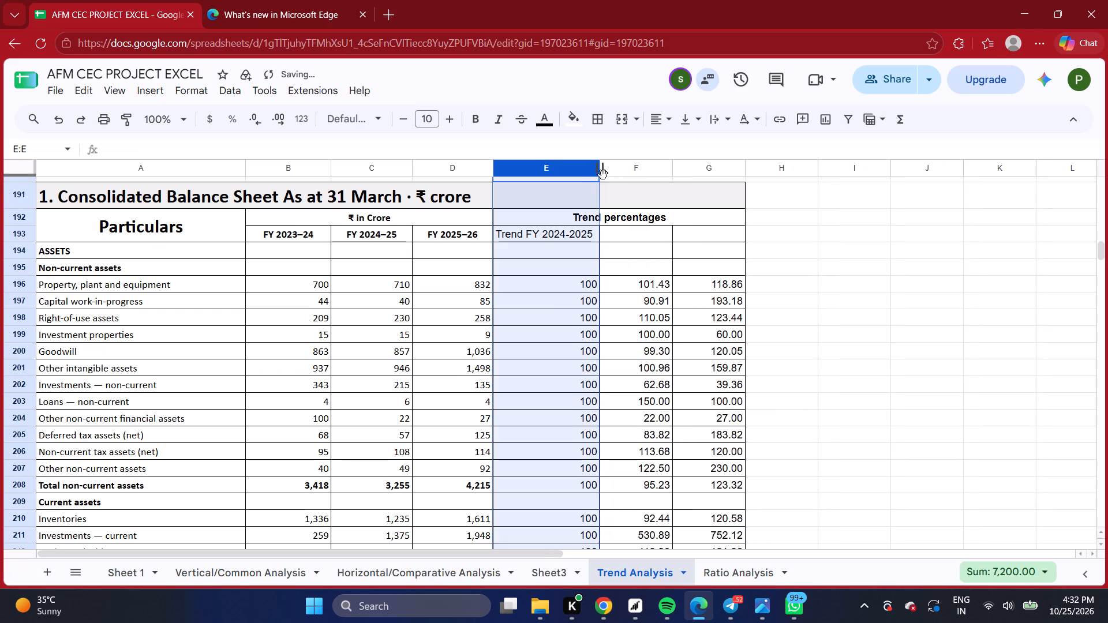
{"action": "left_click", "coordinate": [810, 246]}
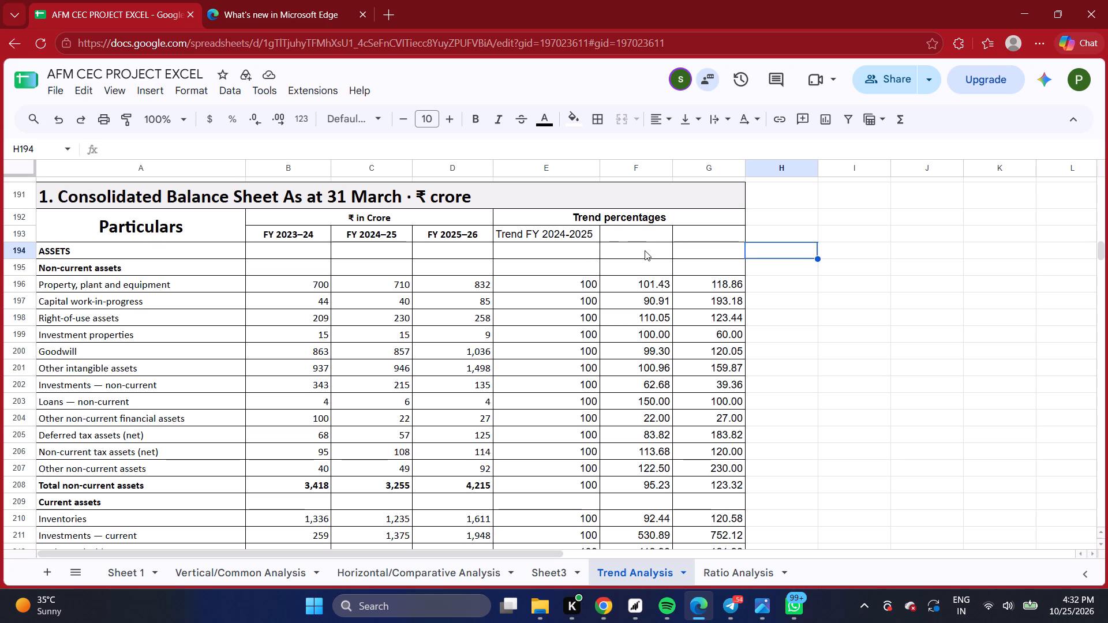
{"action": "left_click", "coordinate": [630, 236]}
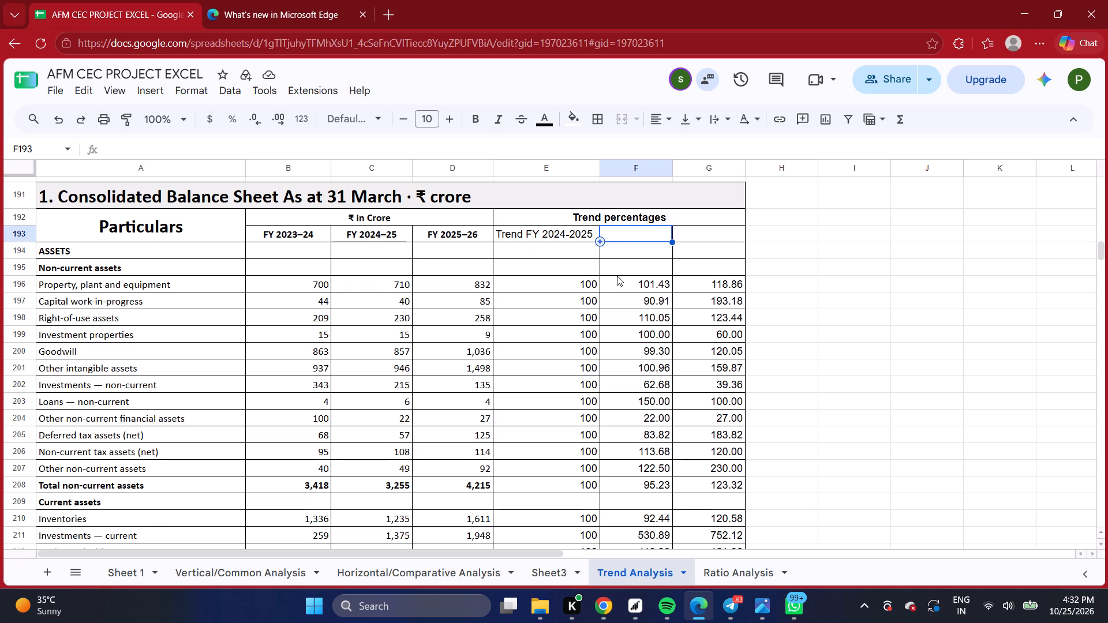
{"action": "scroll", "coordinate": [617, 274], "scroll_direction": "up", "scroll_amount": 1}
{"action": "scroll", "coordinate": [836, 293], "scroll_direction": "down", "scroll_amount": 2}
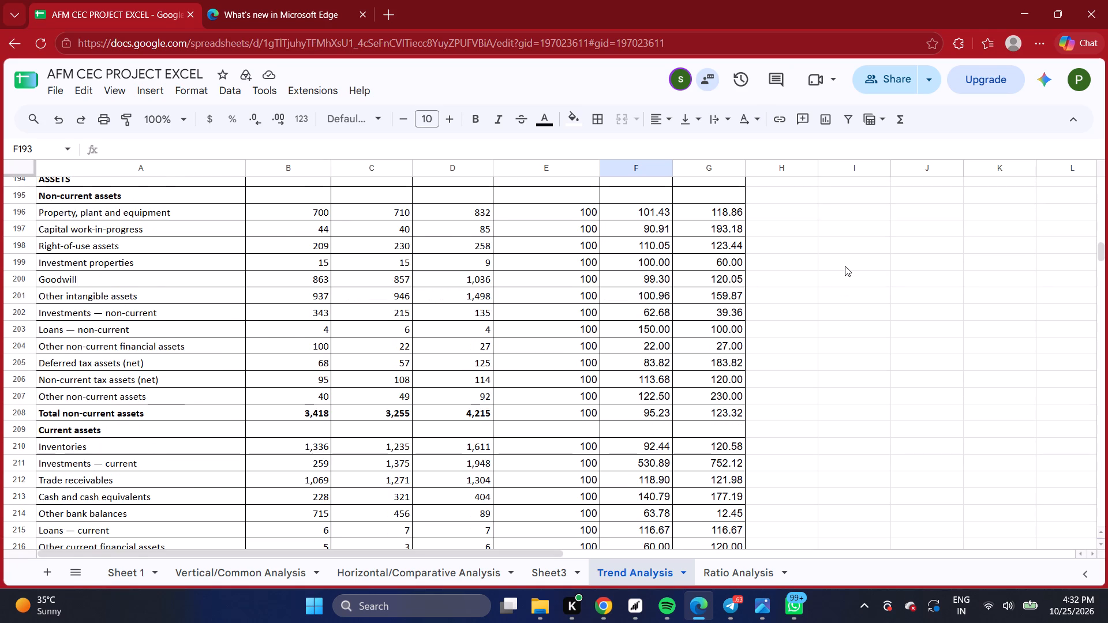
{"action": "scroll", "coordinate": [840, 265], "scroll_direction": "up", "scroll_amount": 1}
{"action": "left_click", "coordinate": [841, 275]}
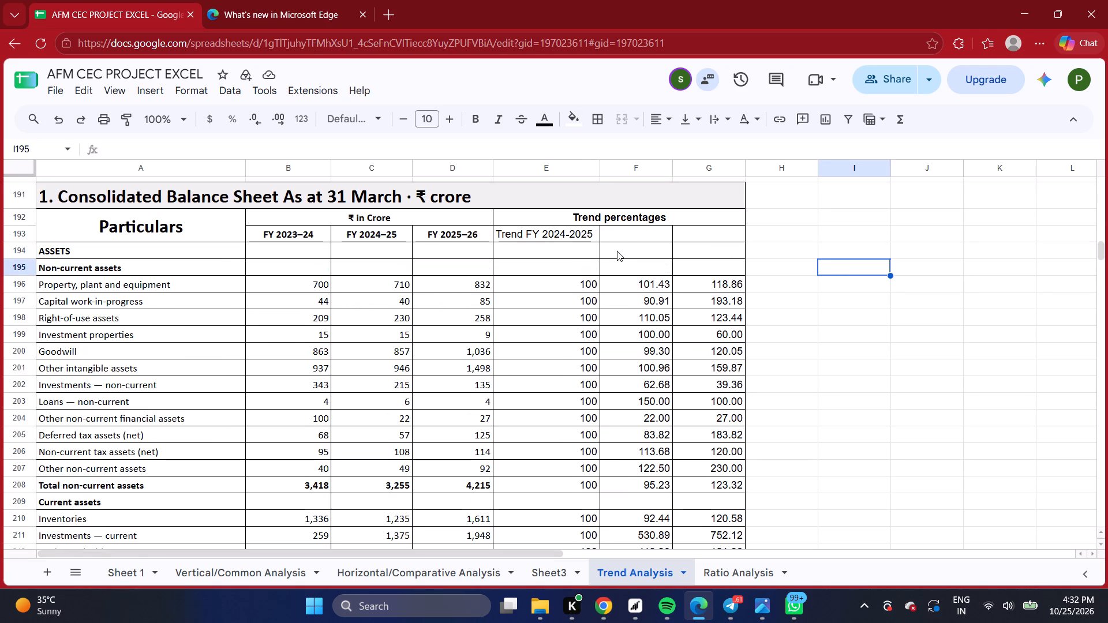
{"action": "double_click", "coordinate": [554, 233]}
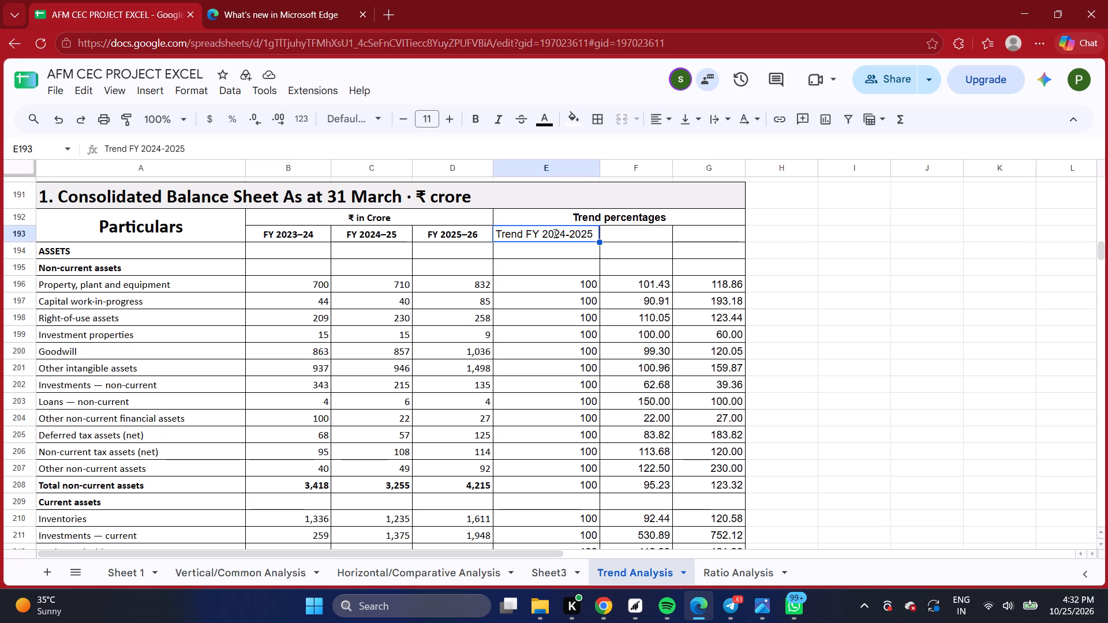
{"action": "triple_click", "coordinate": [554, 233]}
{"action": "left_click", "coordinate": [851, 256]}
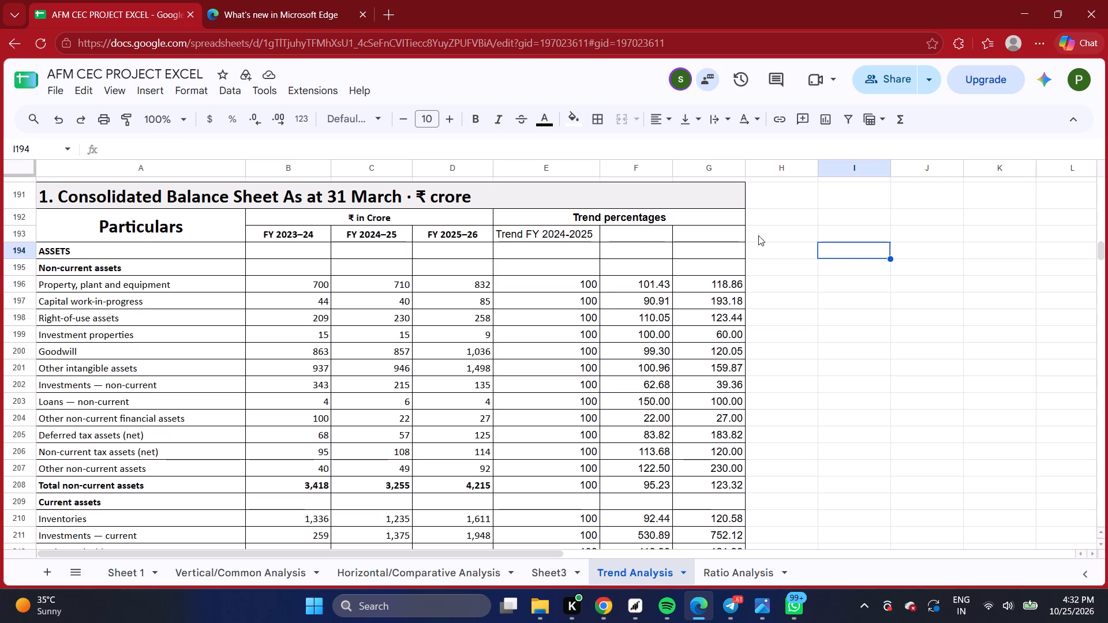
Widen columns F and G, the other two trend percentage columns, to nearly the width of column E.
{"action": "left_click", "coordinate": [640, 230]}
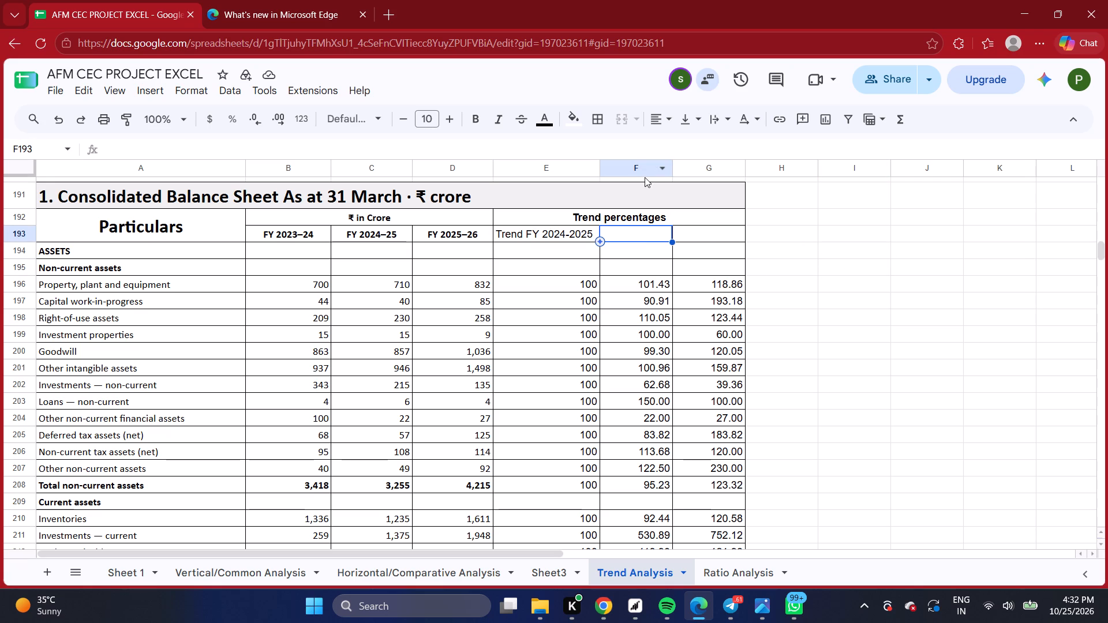
{"action": "left_click", "coordinate": [645, 168]}
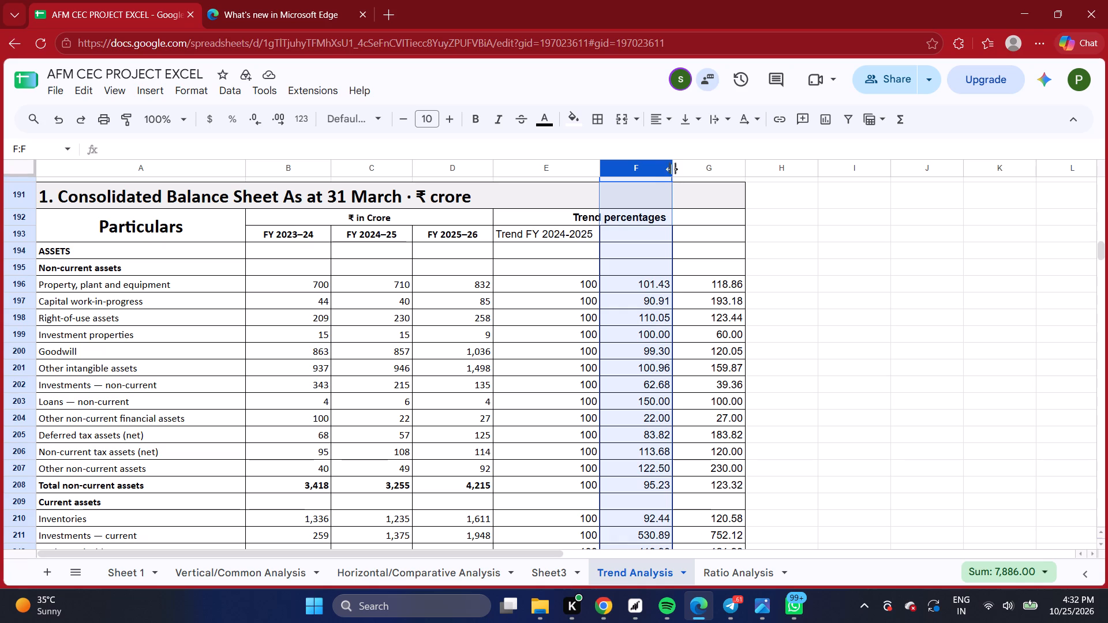
{"action": "left_click_drag", "start_coordinate": [672, 168], "coordinate": [698, 172]}
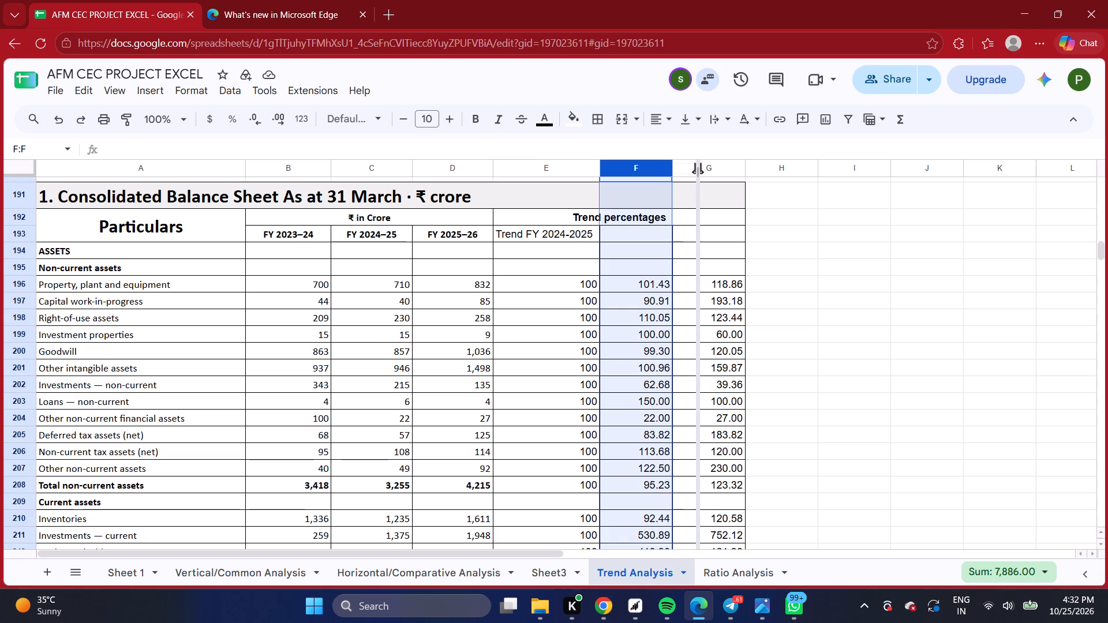
{"action": "left_click_drag", "start_coordinate": [698, 172], "coordinate": [697, 178]}
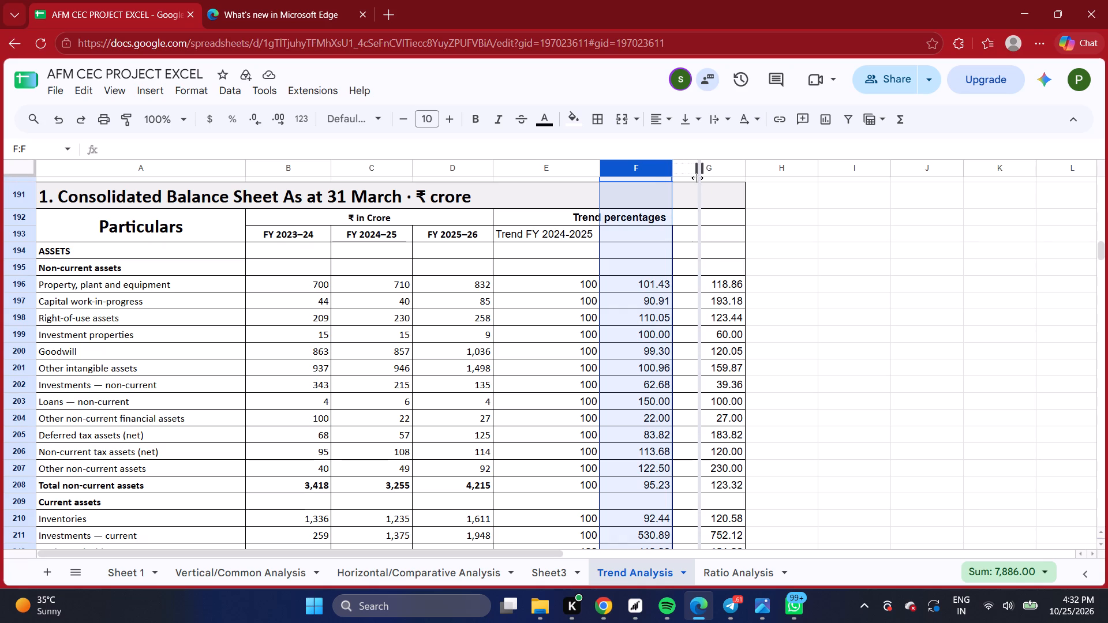
{"action": "left_click_drag", "start_coordinate": [697, 178], "coordinate": [694, 179]}
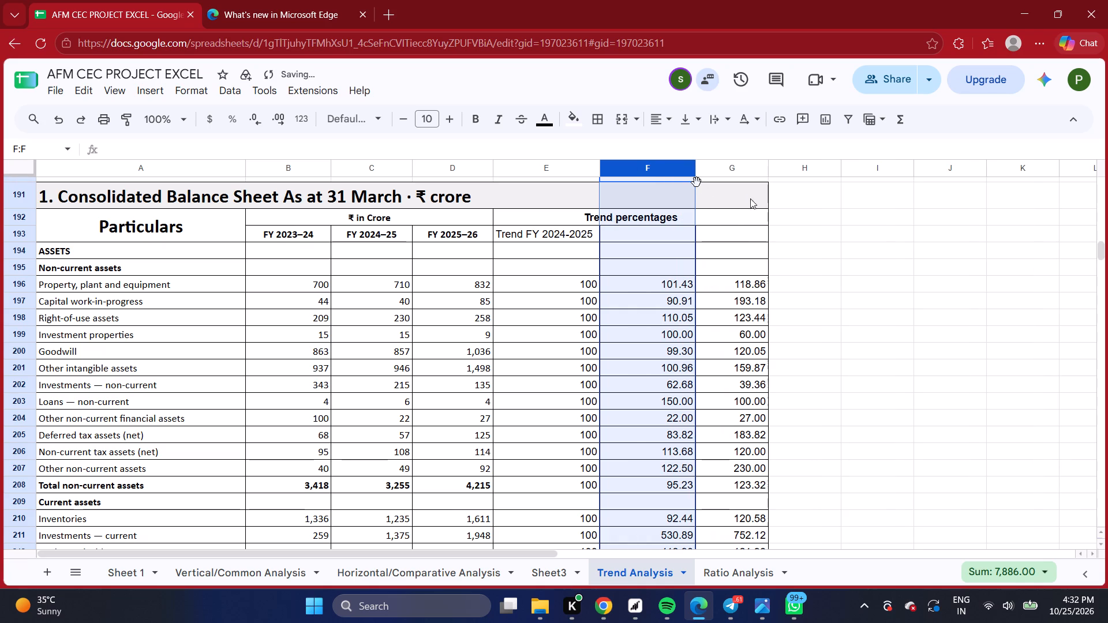
{"action": "left_click", "coordinate": [753, 168]}
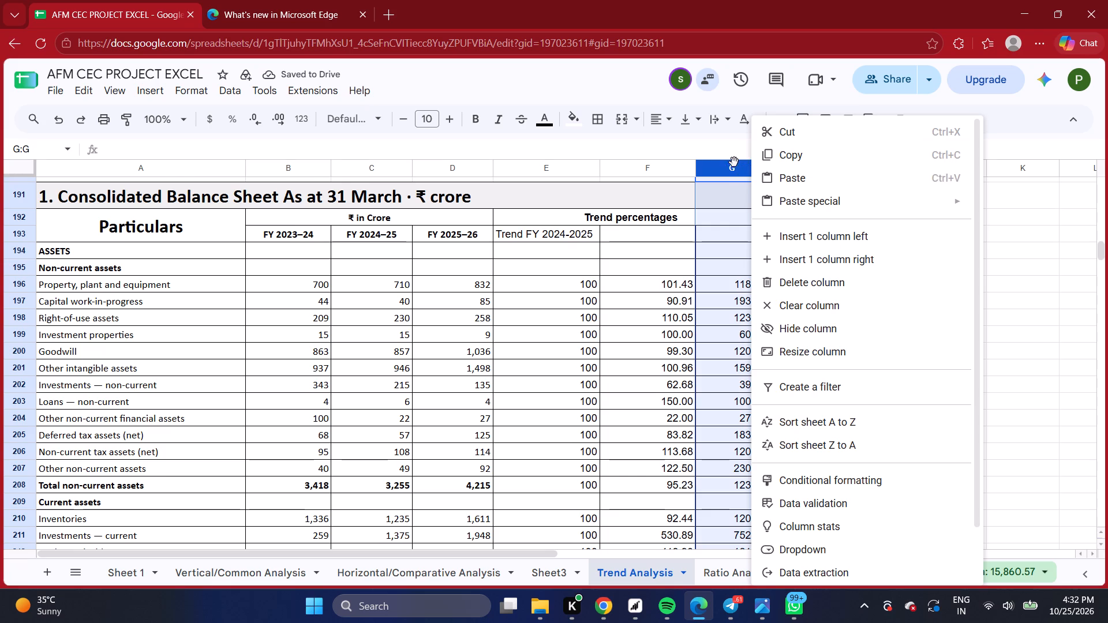
{"action": "left_click", "coordinate": [733, 152]}
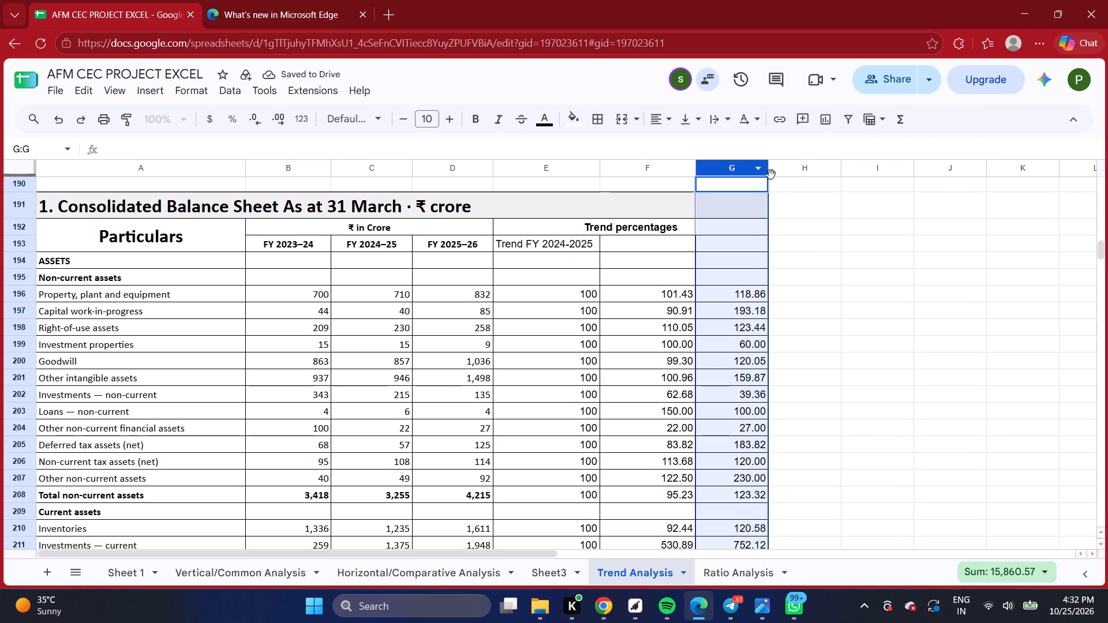
{"action": "left_click_drag", "start_coordinate": [770, 172], "coordinate": [796, 177]}
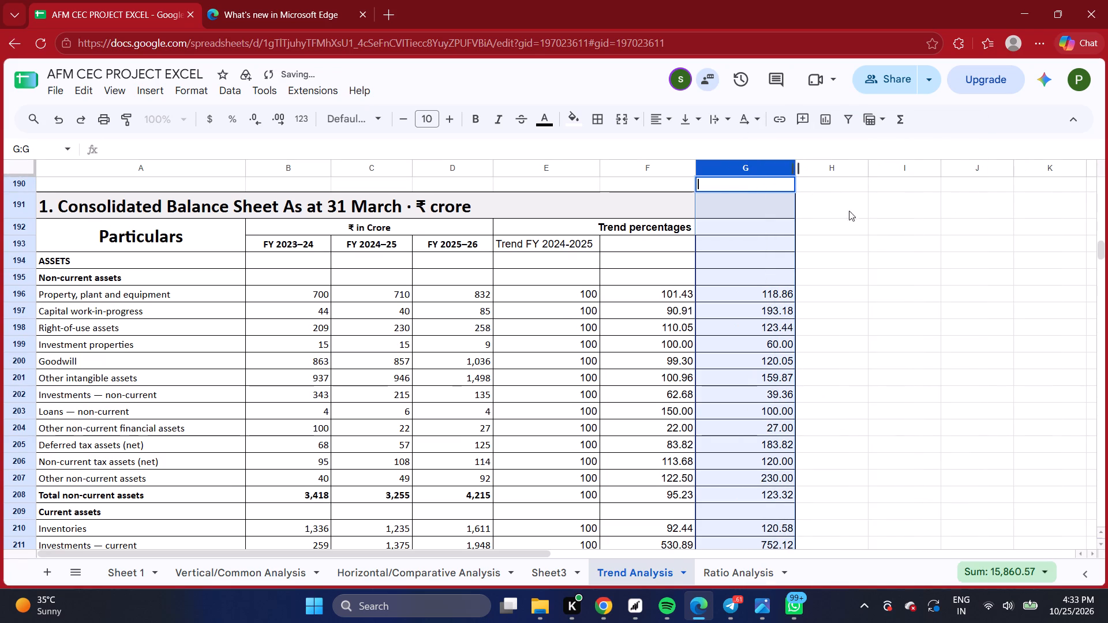
{"action": "left_click", "coordinate": [862, 252]}
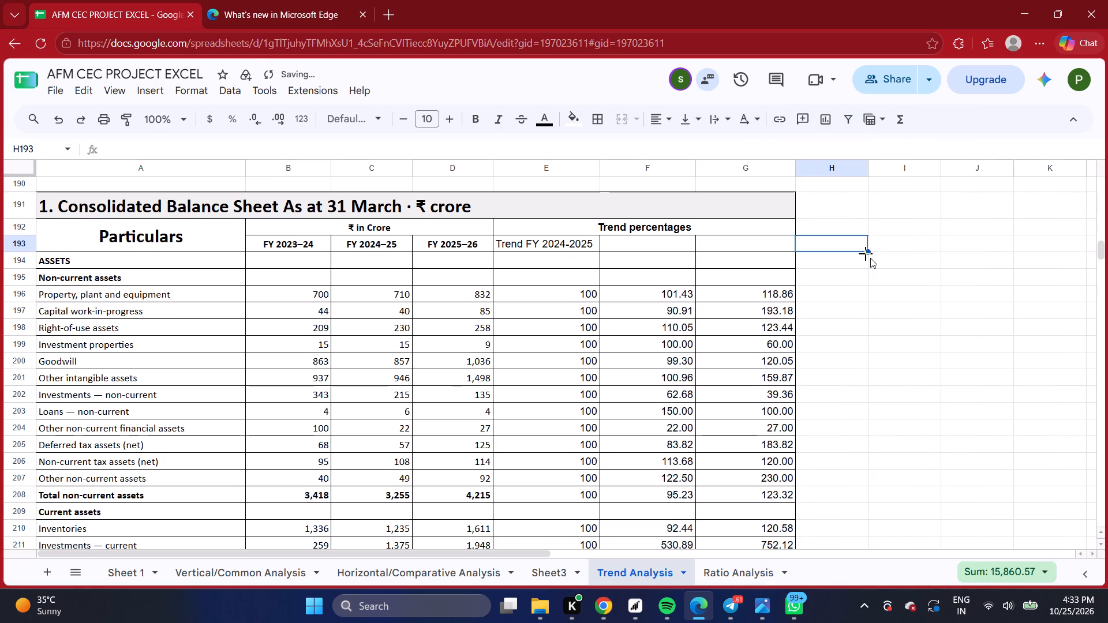
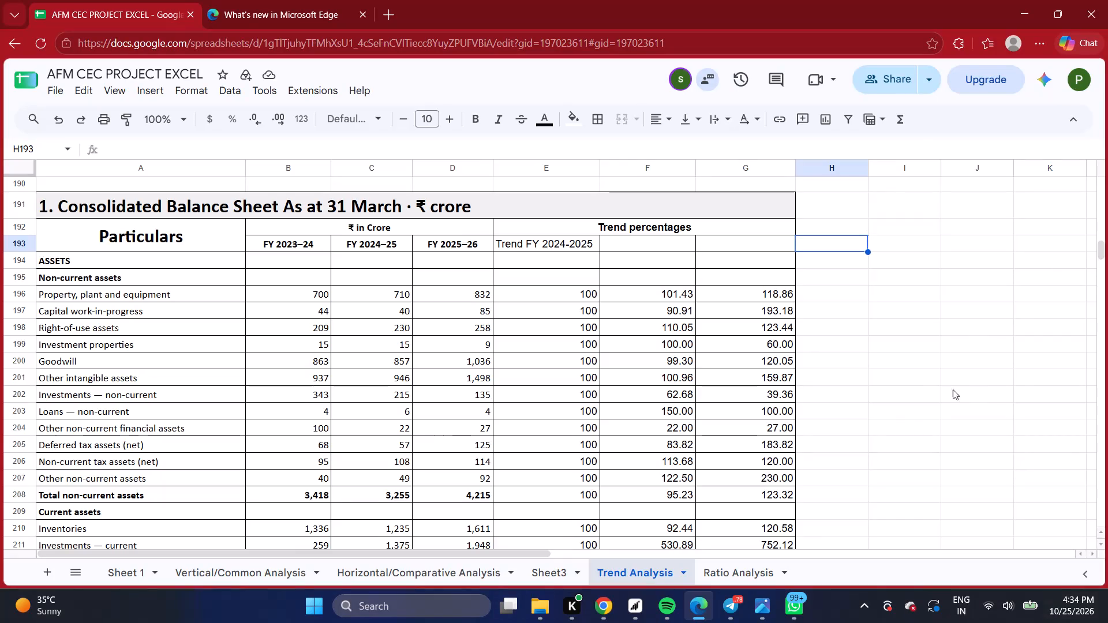
Examine Marico's balance sheet and profit and loss statement, and the existing balance sheet interpretation, on the Vertical/Common Analysis sheet.
{"action": "left_click", "coordinate": [939, 344]}
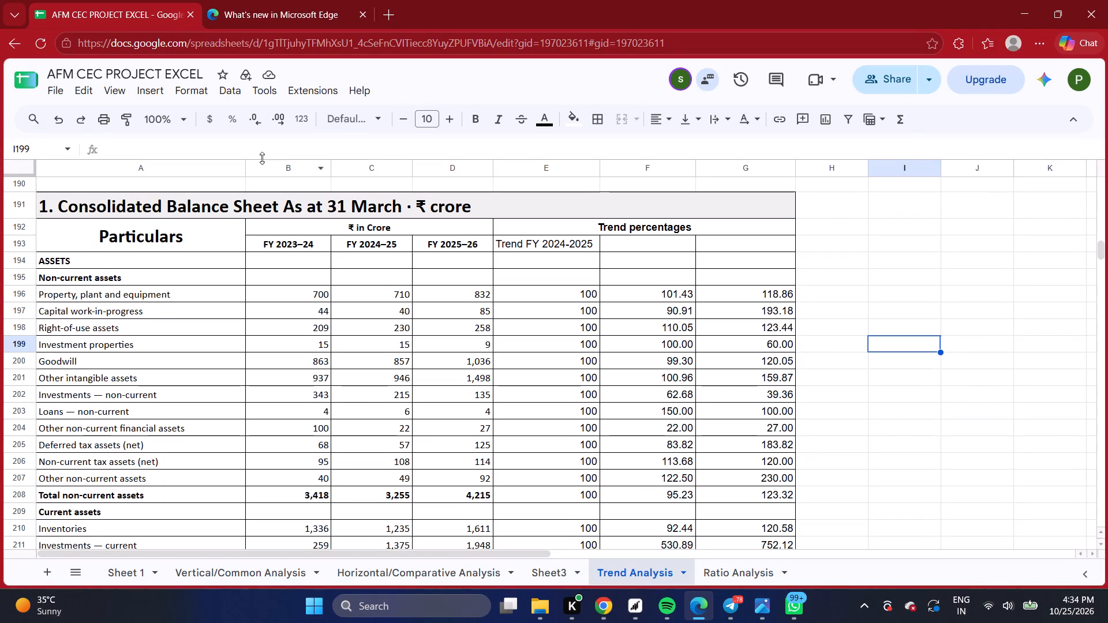
{"action": "left_click", "coordinate": [195, 580]}
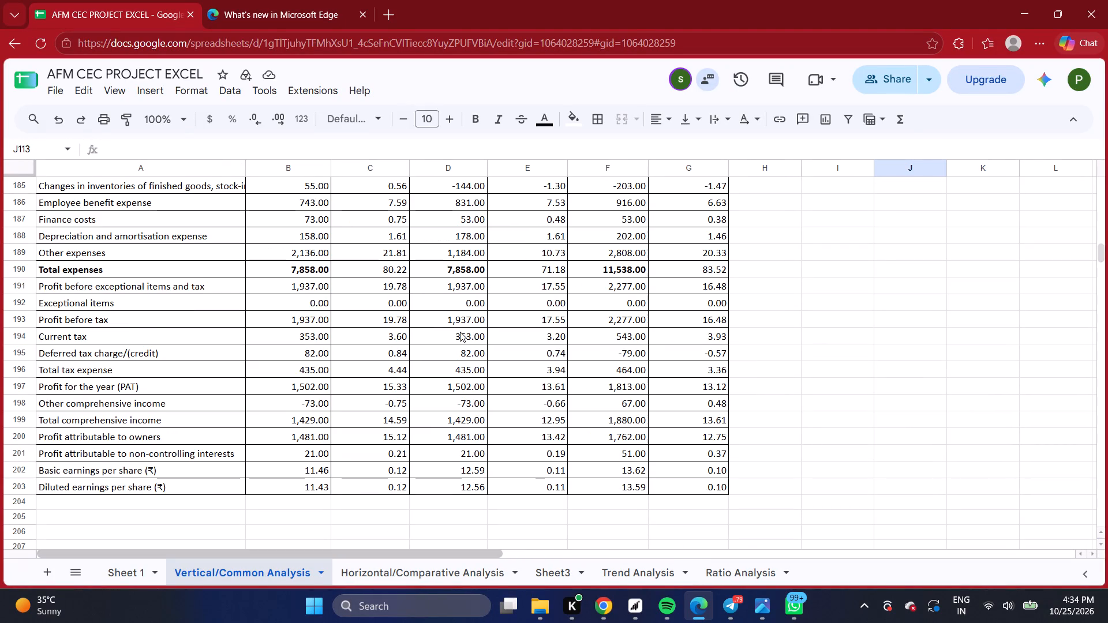
{"action": "scroll", "coordinate": [432, 292], "scroll_direction": "down", "scroll_amount": 7}
{"action": "scroll", "coordinate": [473, 297], "scroll_direction": "up", "scroll_amount": 6}
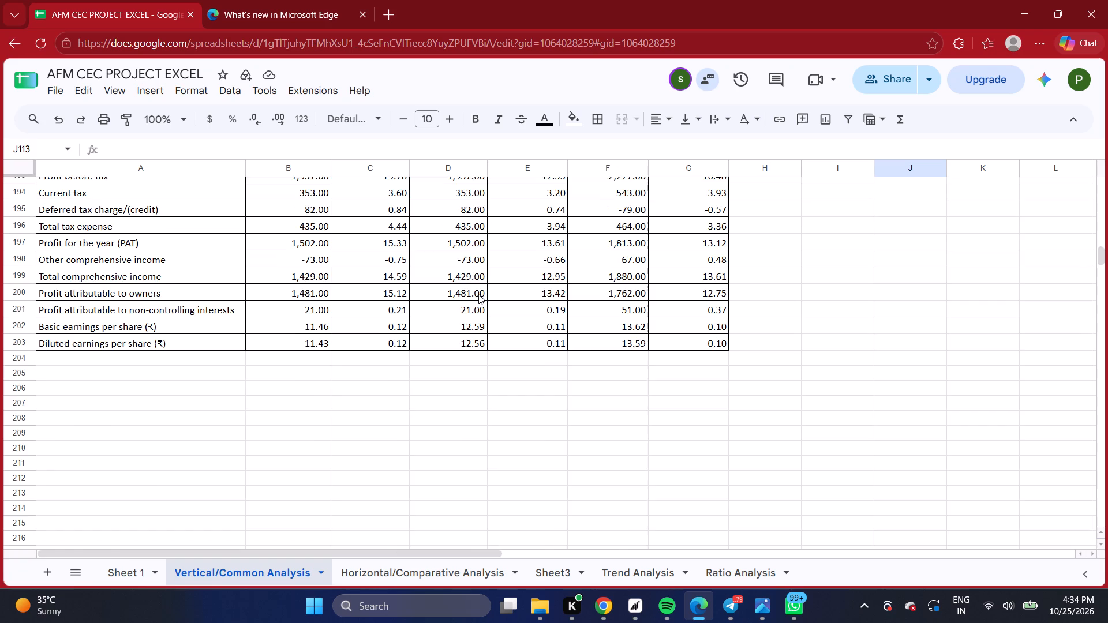
{"action": "scroll", "coordinate": [478, 294], "scroll_direction": "up", "scroll_amount": 3}
{"action": "scroll", "coordinate": [478, 294], "scroll_direction": "down", "scroll_amount": 3}
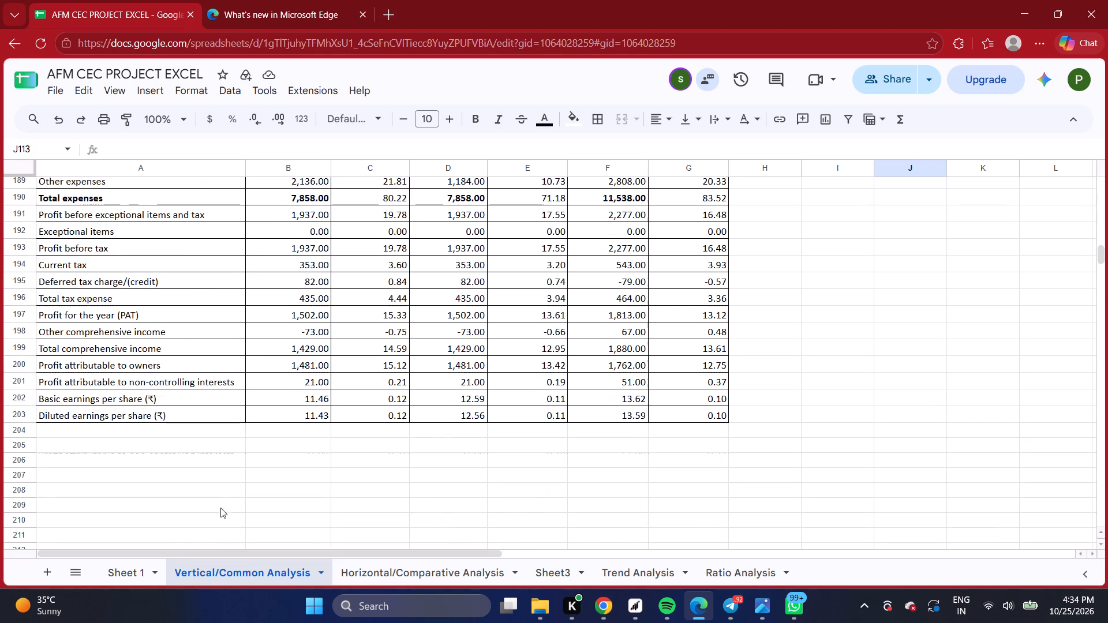
{"action": "scroll", "coordinate": [396, 426], "scroll_direction": "up", "scroll_amount": 9}
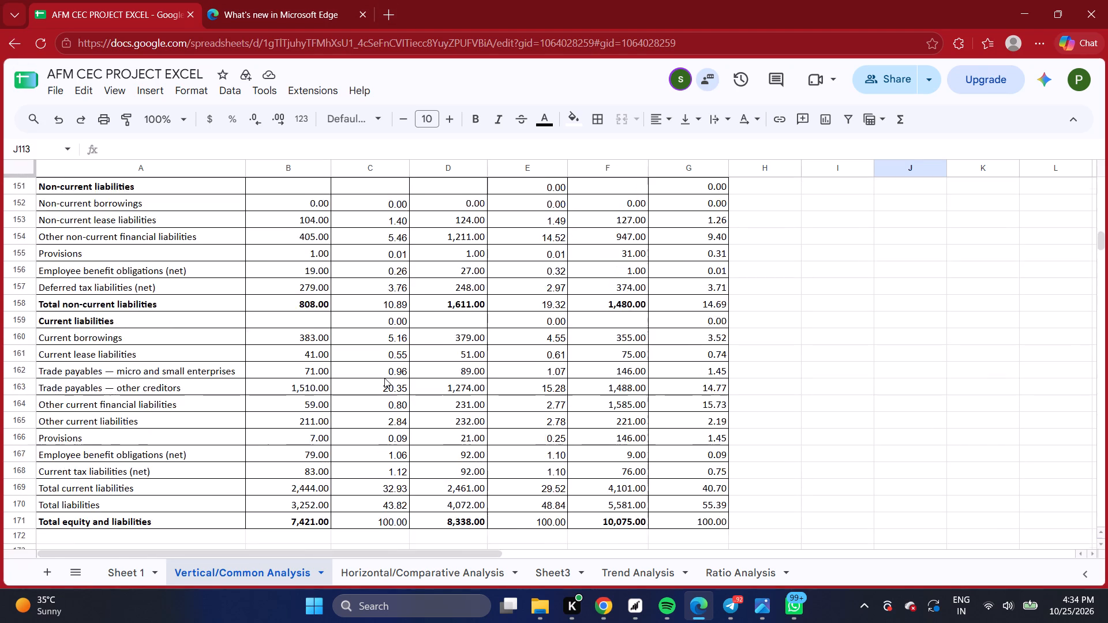
{"action": "scroll", "coordinate": [384, 378], "scroll_direction": "up", "scroll_amount": 12}
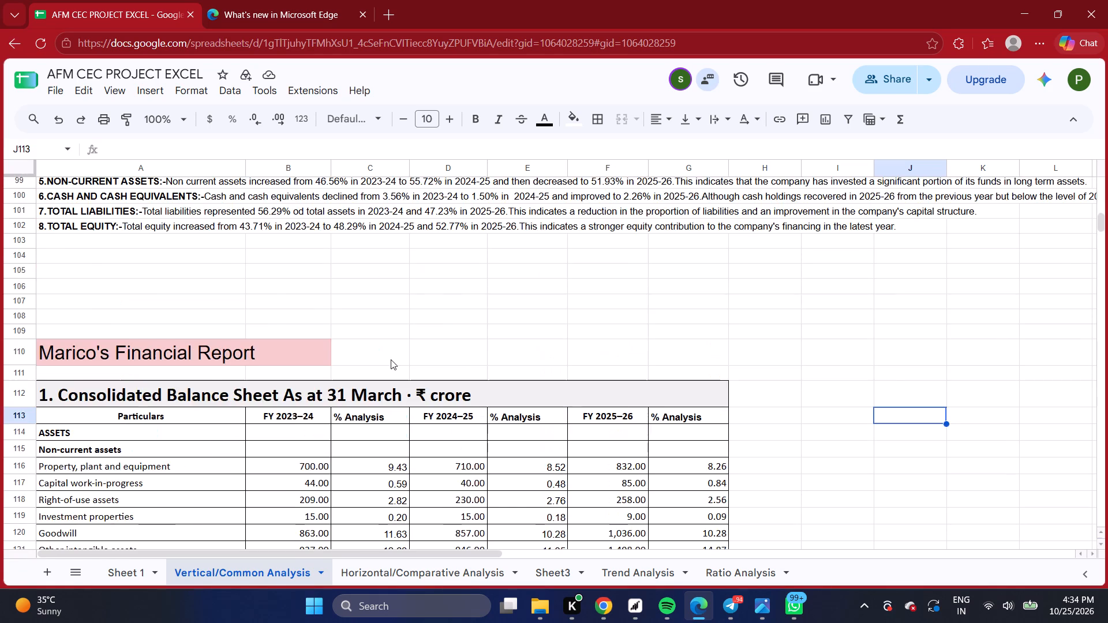
{"action": "scroll", "coordinate": [391, 359], "scroll_direction": "up", "scroll_amount": 5}
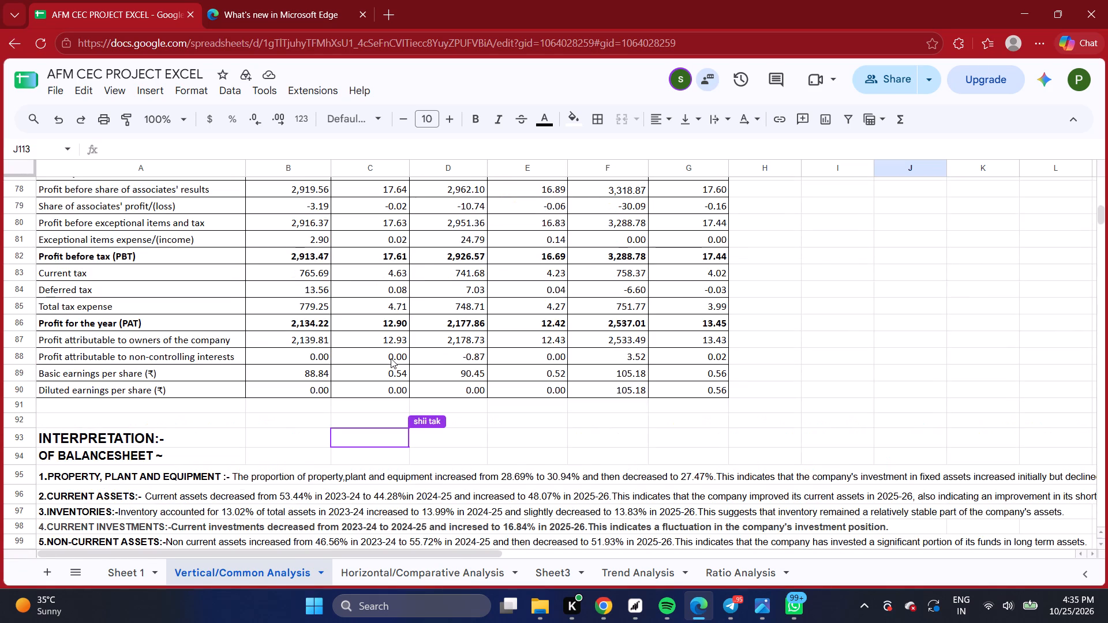
{"action": "scroll", "coordinate": [391, 358], "scroll_direction": "down", "scroll_amount": 20}
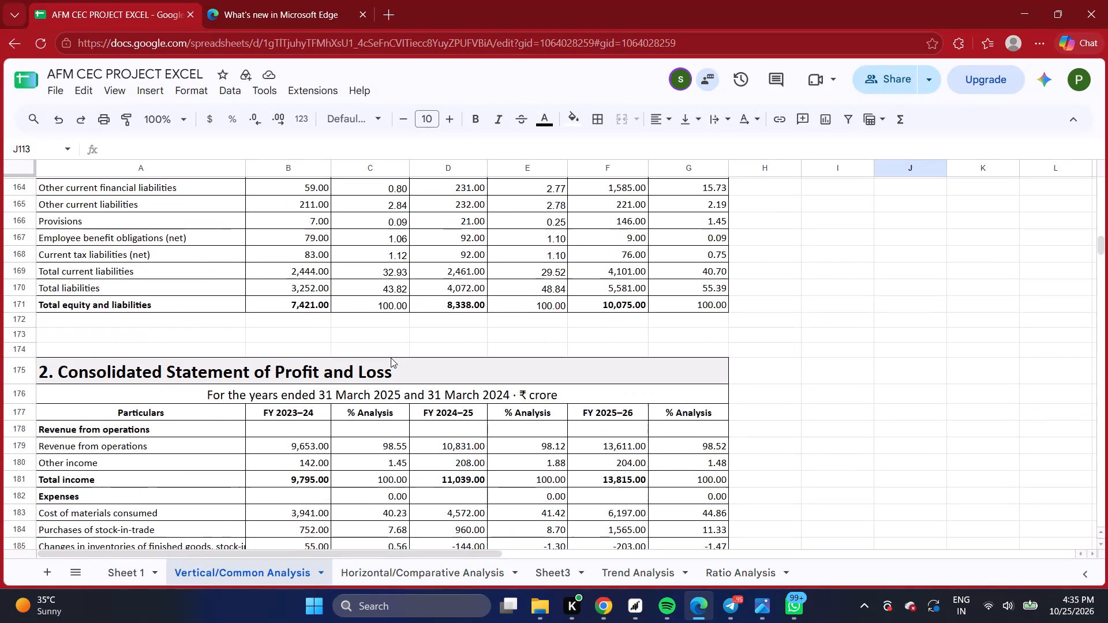
{"action": "scroll", "coordinate": [391, 358], "scroll_direction": "down", "scroll_amount": 8}
{"action": "left_click", "coordinate": [390, 370]}
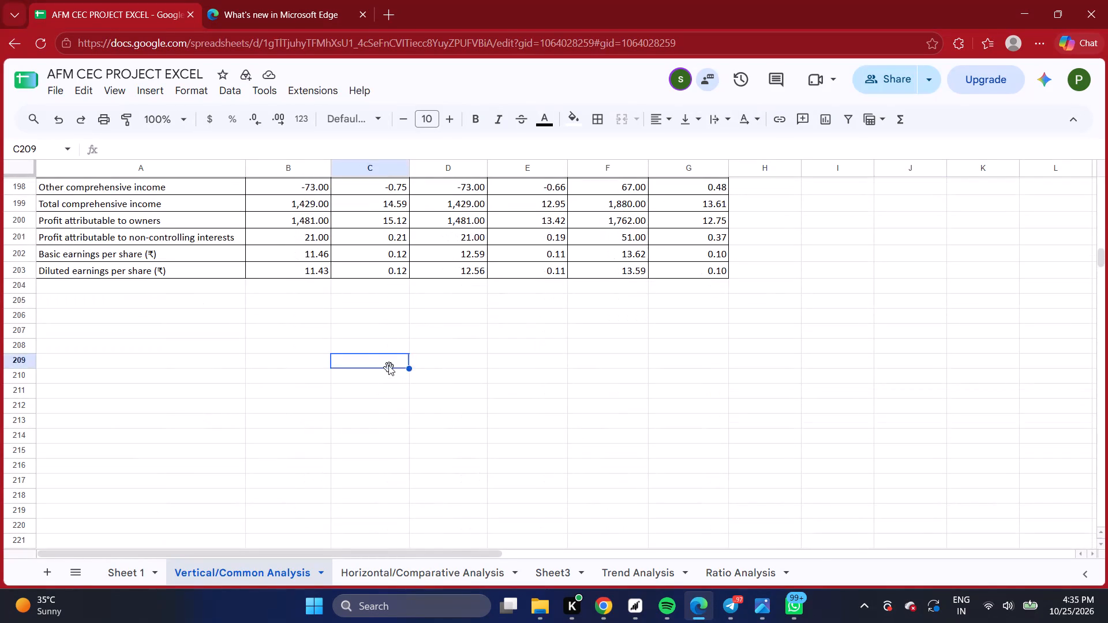
{"action": "left_click", "coordinate": [384, 306]}
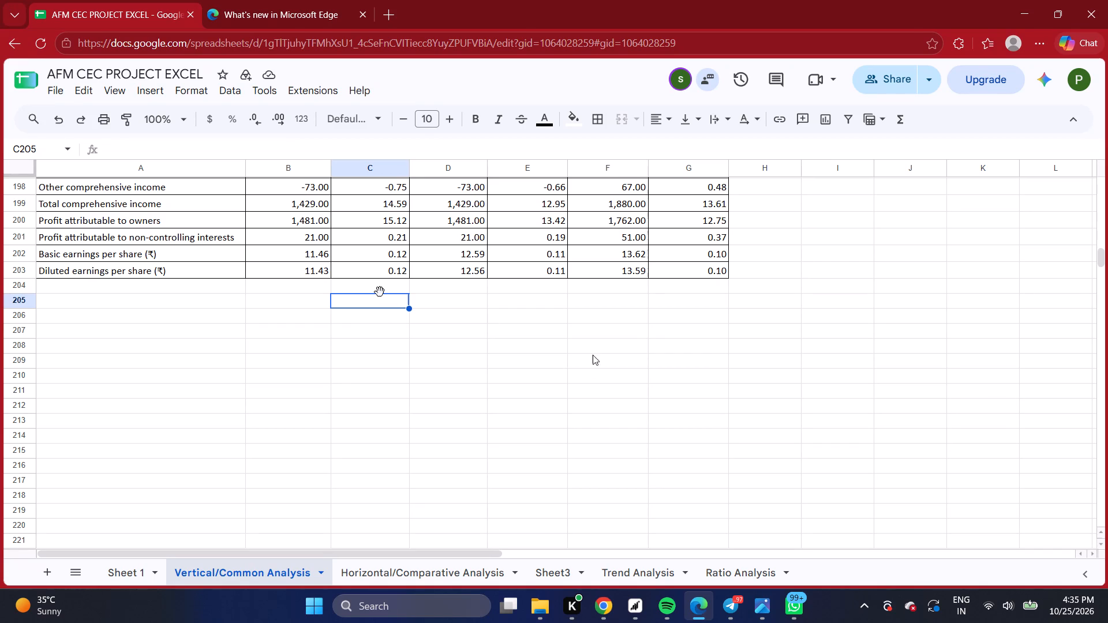
{"action": "left_click", "coordinate": [593, 355]}
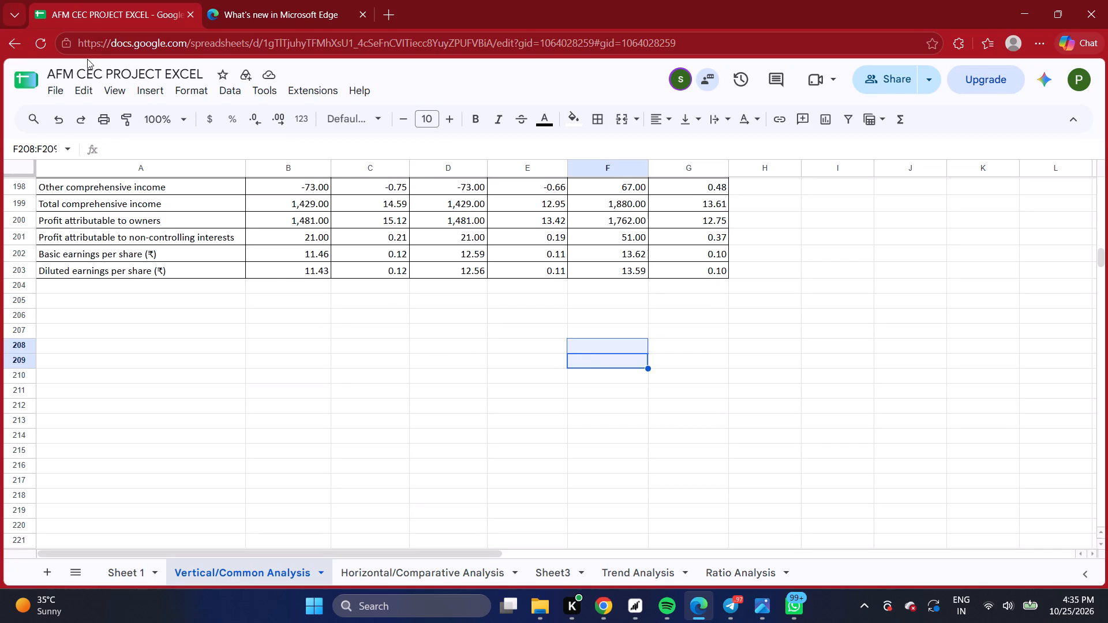
{"action": "scroll", "coordinate": [430, 297], "scroll_direction": "up", "scroll_amount": 2}
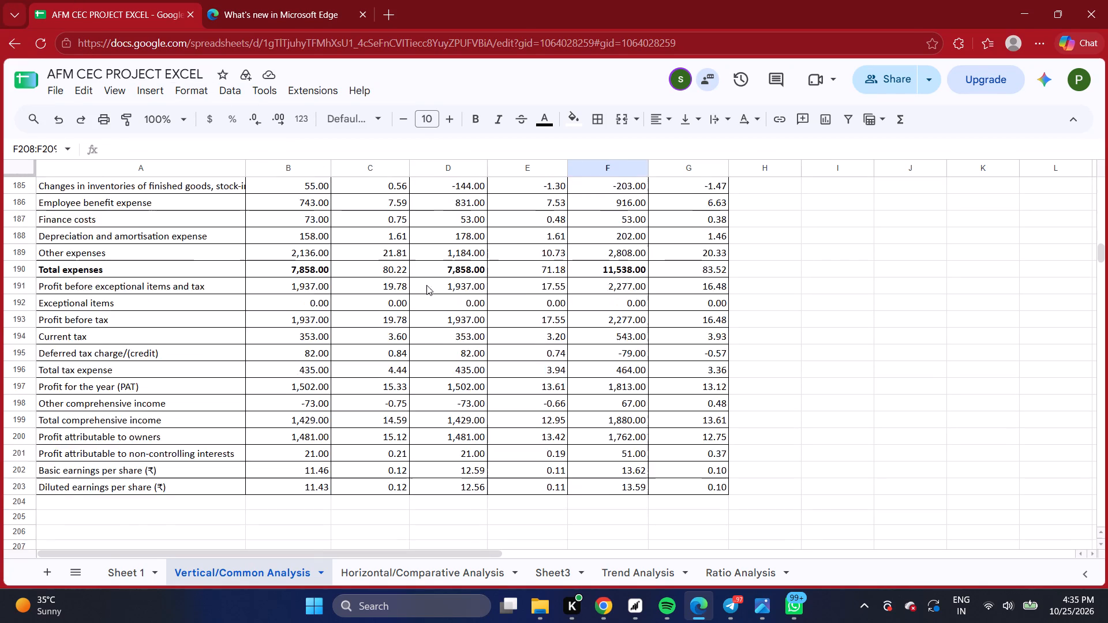
{"action": "scroll", "coordinate": [426, 285], "scroll_direction": "up", "scroll_amount": 5}
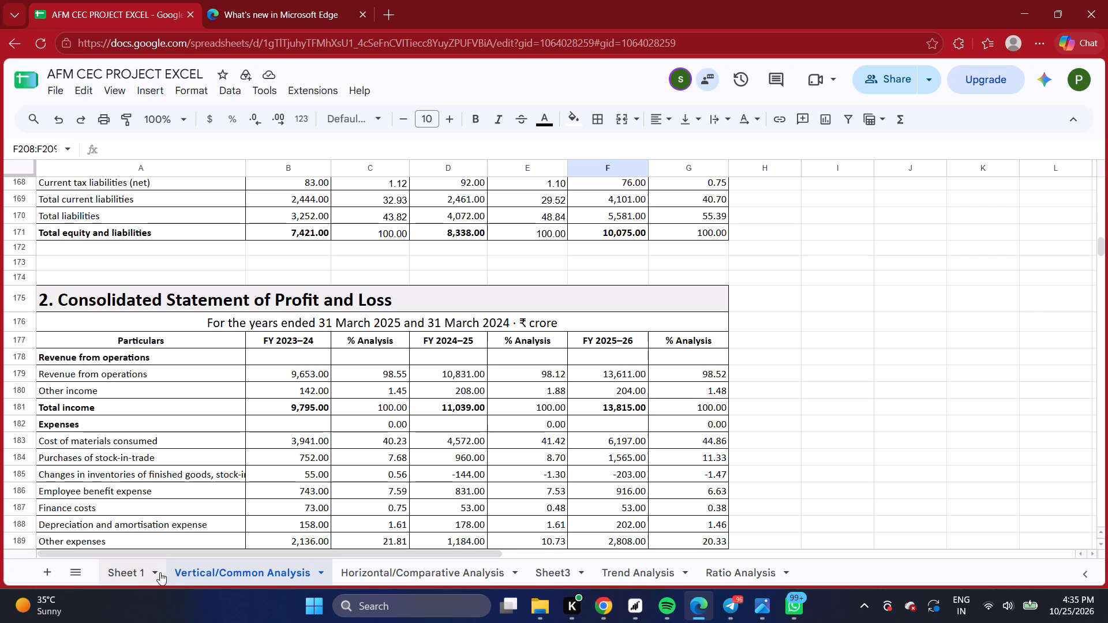
Look through the comparative statements on the Horizontal/Comparative Analysis sheet down to the end of Marico's profit and loss rows.
{"action": "left_click", "coordinate": [380, 578]}
{"action": "scroll", "coordinate": [385, 288], "scroll_direction": "down", "scroll_amount": 4}
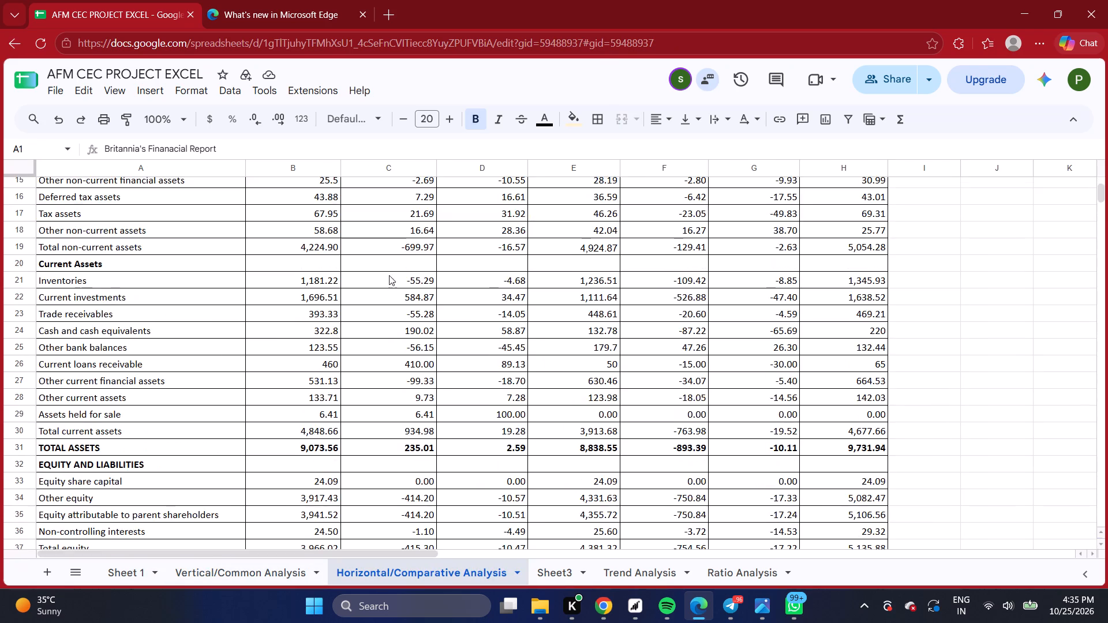
{"action": "scroll", "coordinate": [389, 275], "scroll_direction": "down", "scroll_amount": 20}
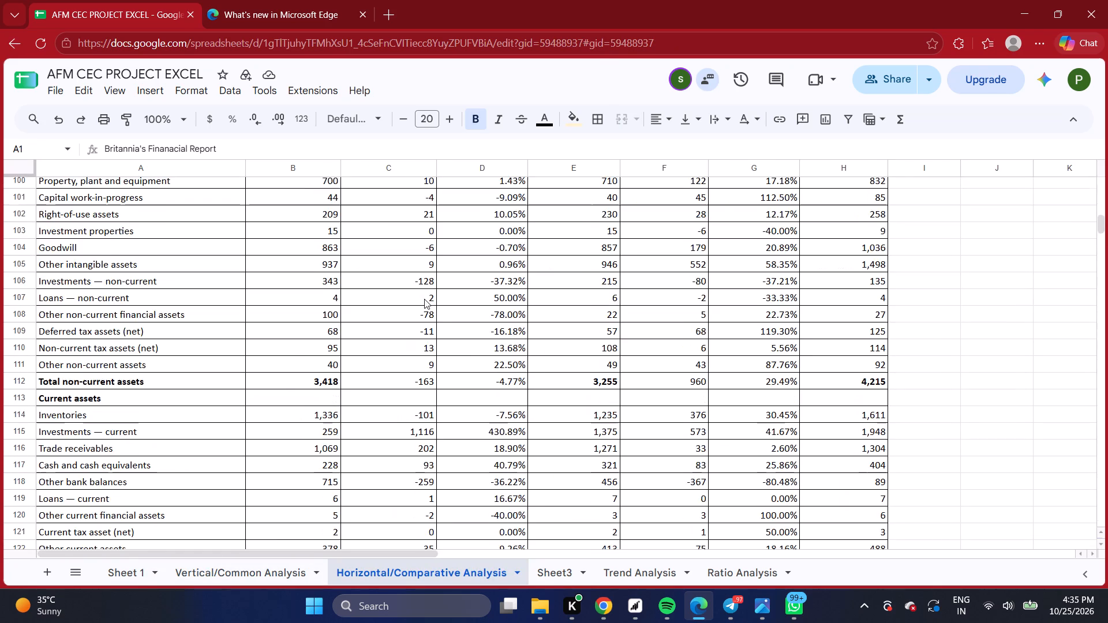
{"action": "scroll", "coordinate": [424, 299], "scroll_direction": "down", "scroll_amount": 17}
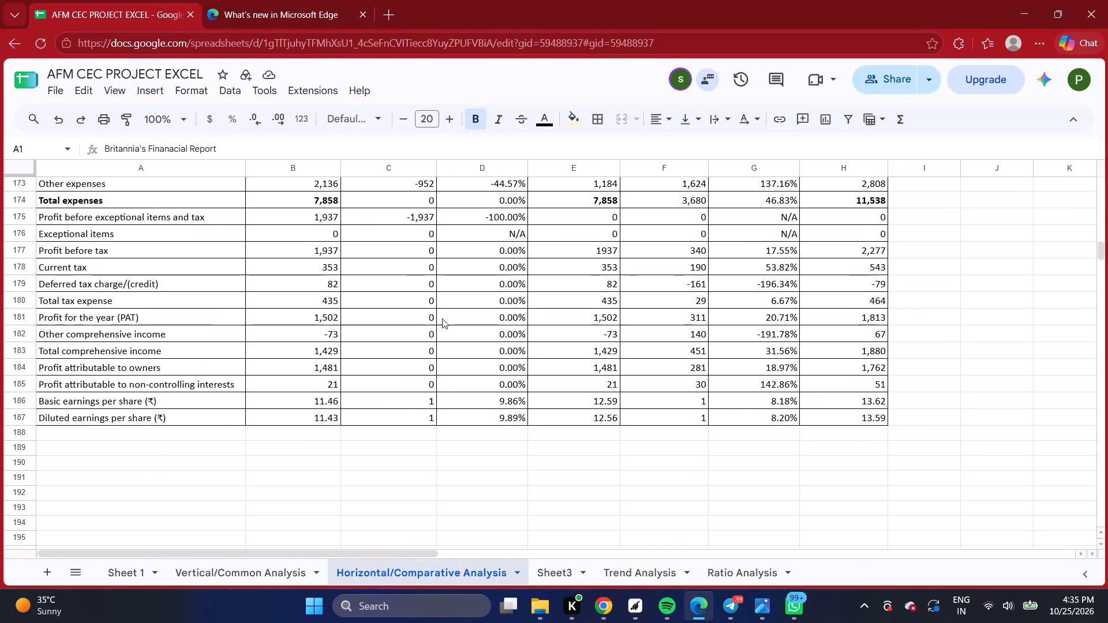
{"action": "scroll", "coordinate": [442, 318], "scroll_direction": "down", "scroll_amount": 6}
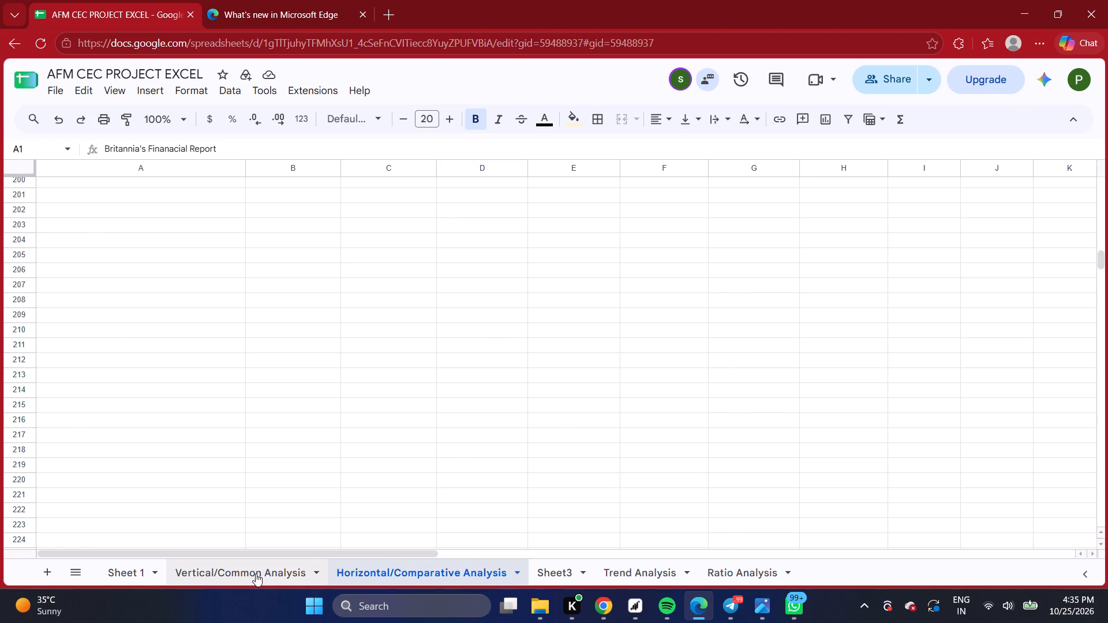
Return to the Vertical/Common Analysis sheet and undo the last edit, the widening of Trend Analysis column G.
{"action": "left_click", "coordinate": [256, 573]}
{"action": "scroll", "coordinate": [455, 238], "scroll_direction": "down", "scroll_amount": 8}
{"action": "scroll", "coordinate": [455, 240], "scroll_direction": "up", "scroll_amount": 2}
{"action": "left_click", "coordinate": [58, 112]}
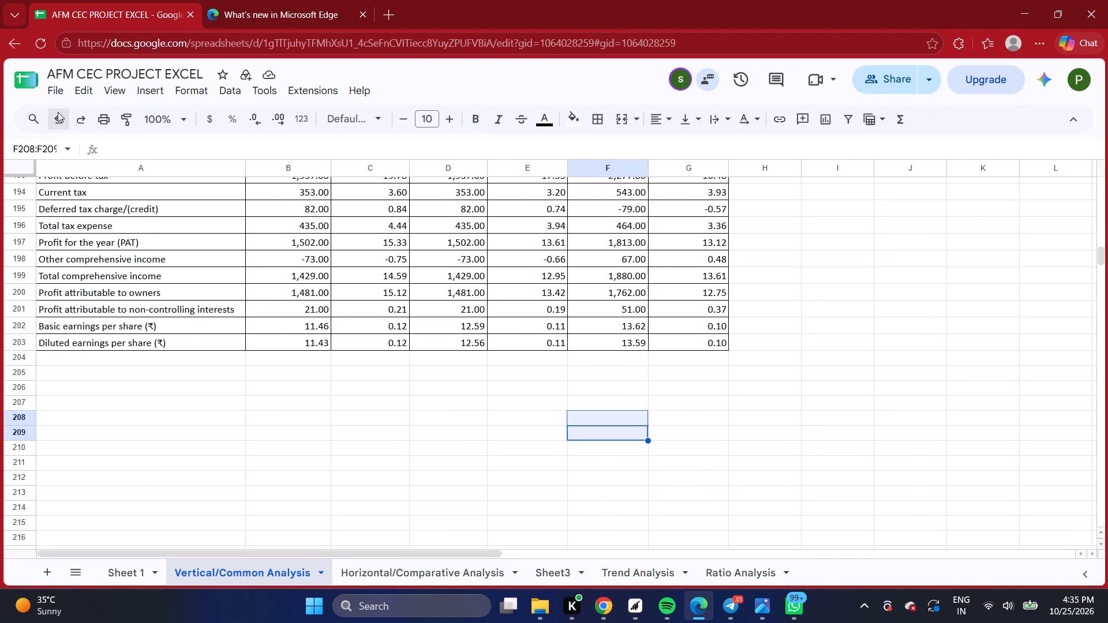
Examine the Trend Analysis sheet, from Marico's balance sheet and profit and loss tables back to Britannia's report at the start.
{"action": "scroll", "coordinate": [480, 321], "scroll_direction": "down", "scroll_amount": 2}
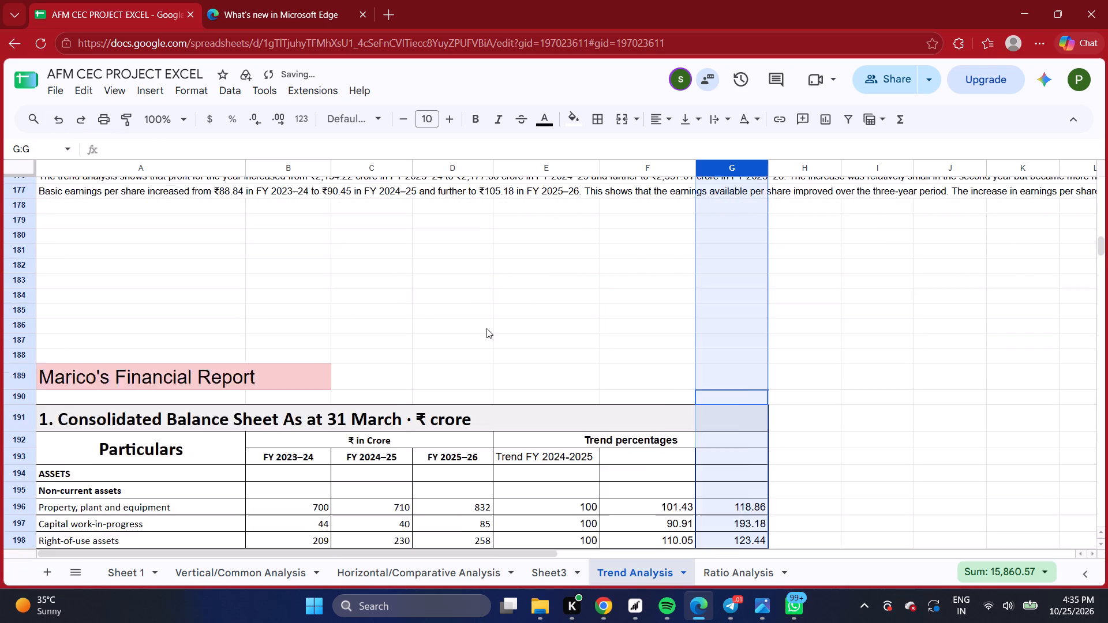
{"action": "scroll", "coordinate": [486, 328], "scroll_direction": "down", "scroll_amount": 16}
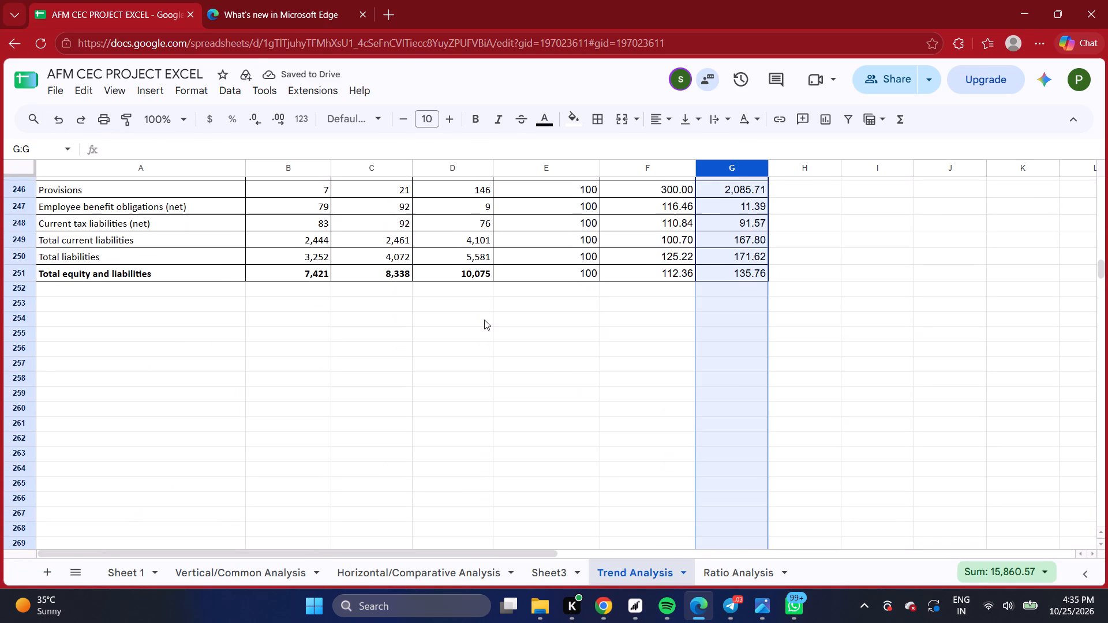
{"action": "scroll", "coordinate": [484, 320], "scroll_direction": "up", "scroll_amount": 1}
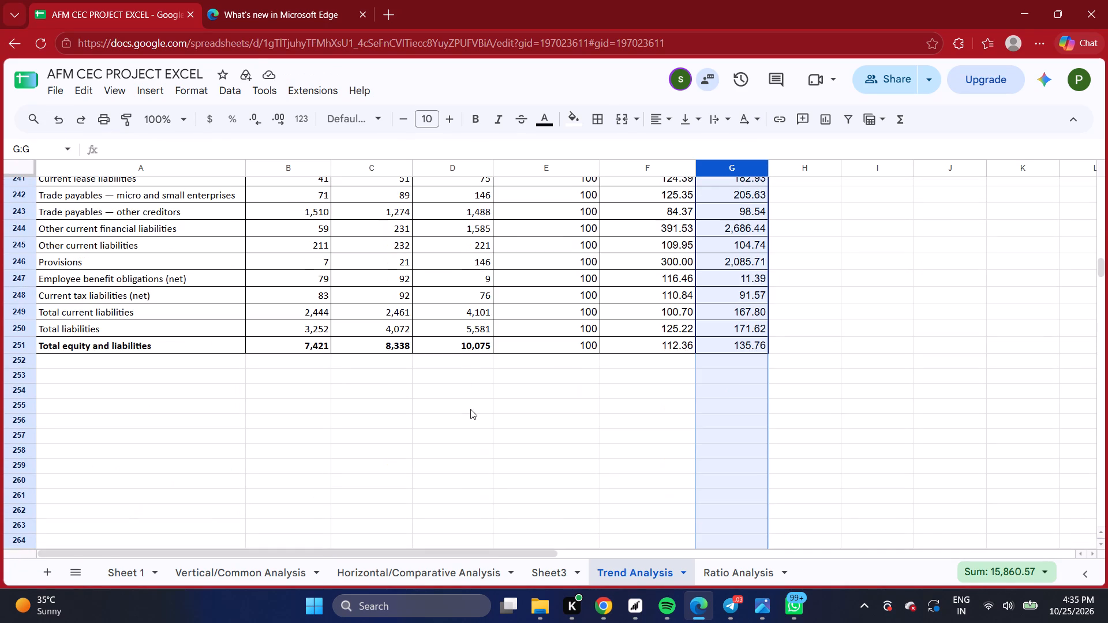
{"action": "left_click", "coordinate": [470, 409]}
{"action": "scroll", "coordinate": [432, 377], "scroll_direction": "down", "scroll_amount": 9}
{"action": "scroll", "coordinate": [429, 360], "scroll_direction": "up", "scroll_amount": 3}
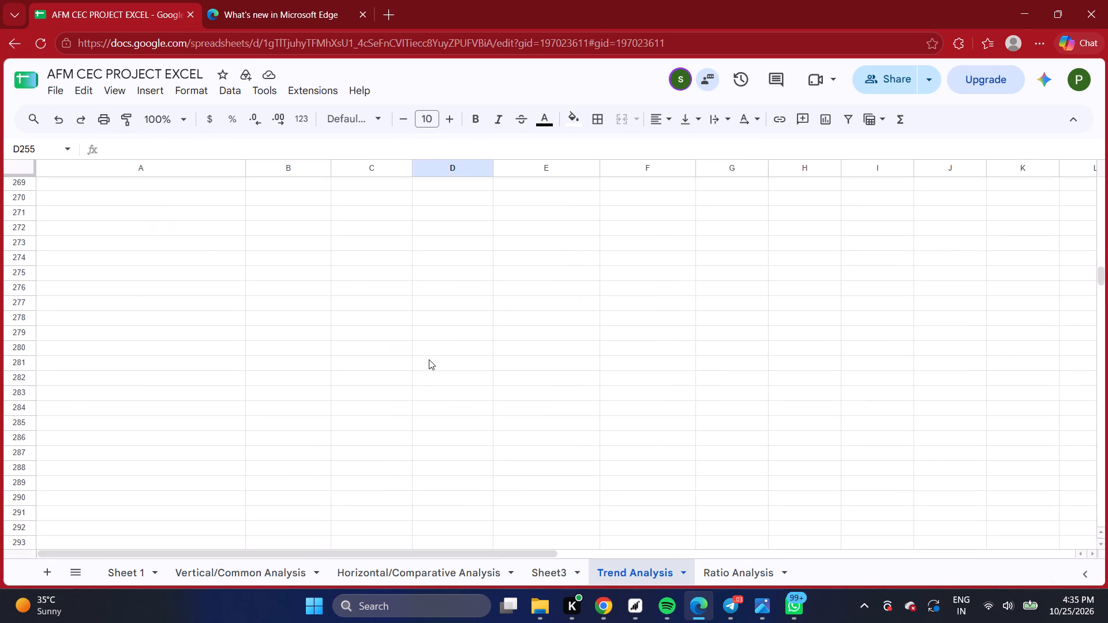
{"action": "scroll", "coordinate": [429, 359], "scroll_direction": "down", "scroll_amount": 14}
{"action": "scroll", "coordinate": [426, 338], "scroll_direction": "up", "scroll_amount": 4}
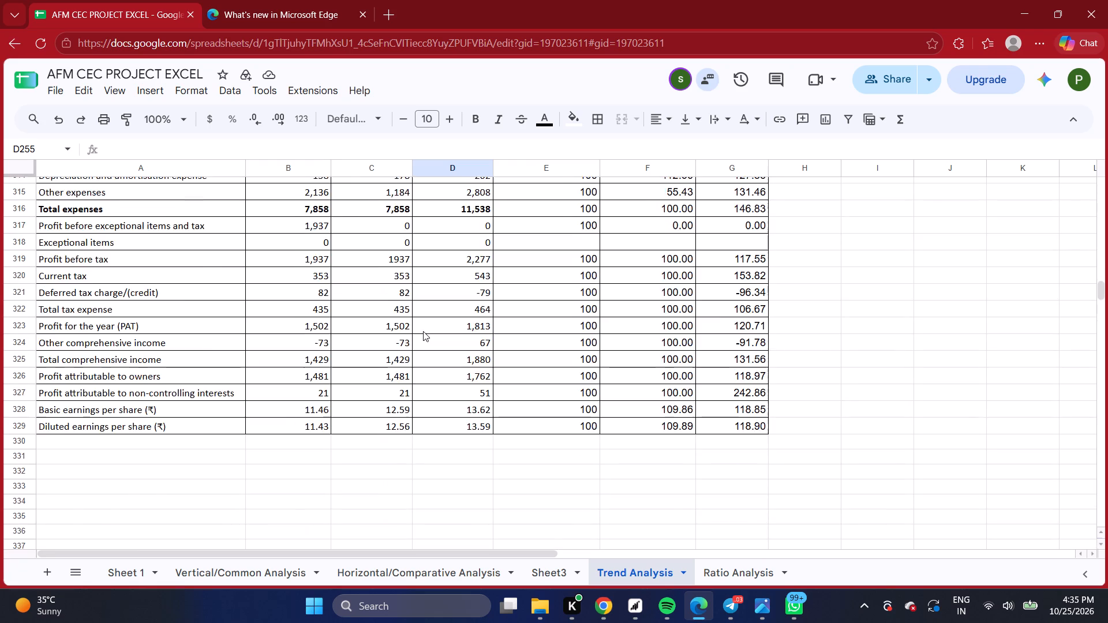
{"action": "scroll", "coordinate": [423, 331], "scroll_direction": "up", "scroll_amount": 20}
{"action": "scroll", "coordinate": [423, 331], "scroll_direction": "up", "scroll_amount": 4}
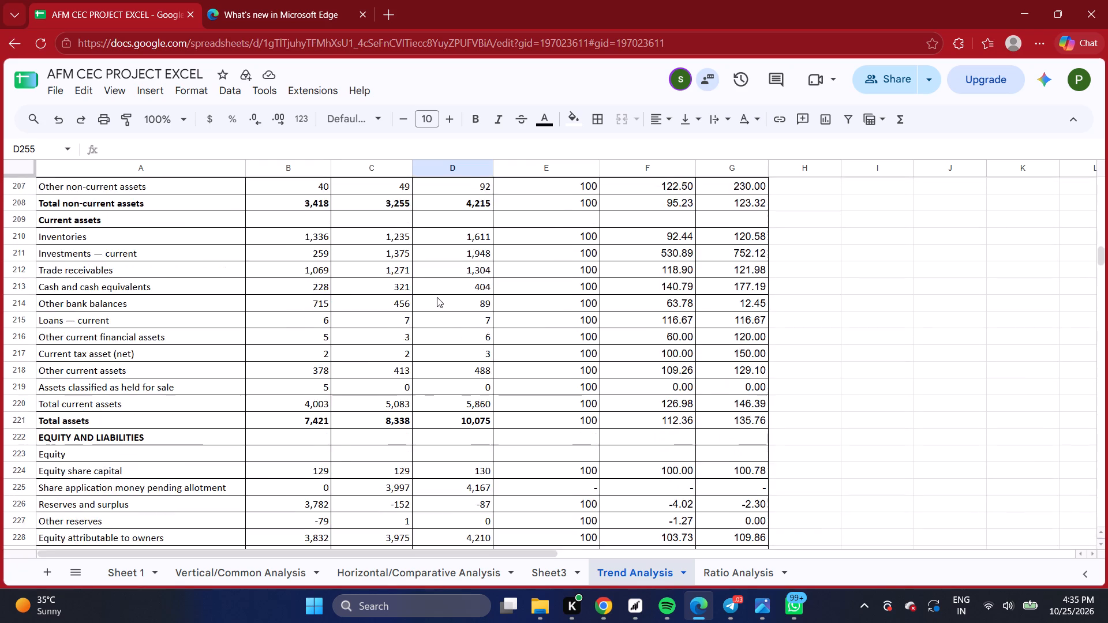
{"action": "scroll", "coordinate": [437, 297], "scroll_direction": "up", "scroll_amount": 20}
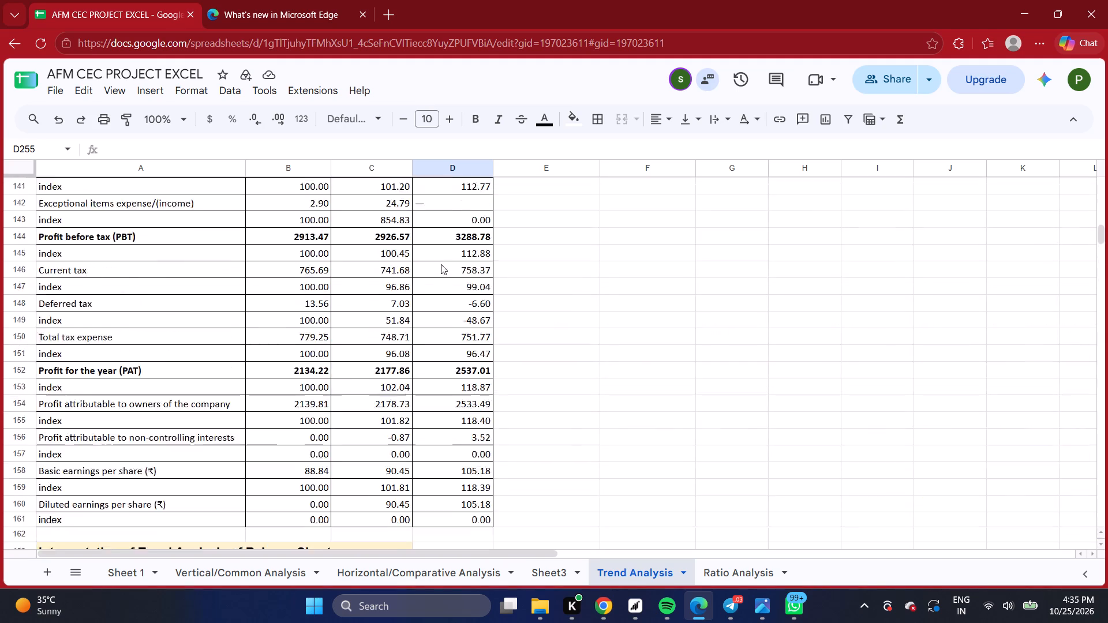
{"action": "scroll", "coordinate": [441, 264], "scroll_direction": "up", "scroll_amount": 20}
{"action": "scroll", "coordinate": [441, 264], "scroll_direction": "up", "scroll_amount": 9}
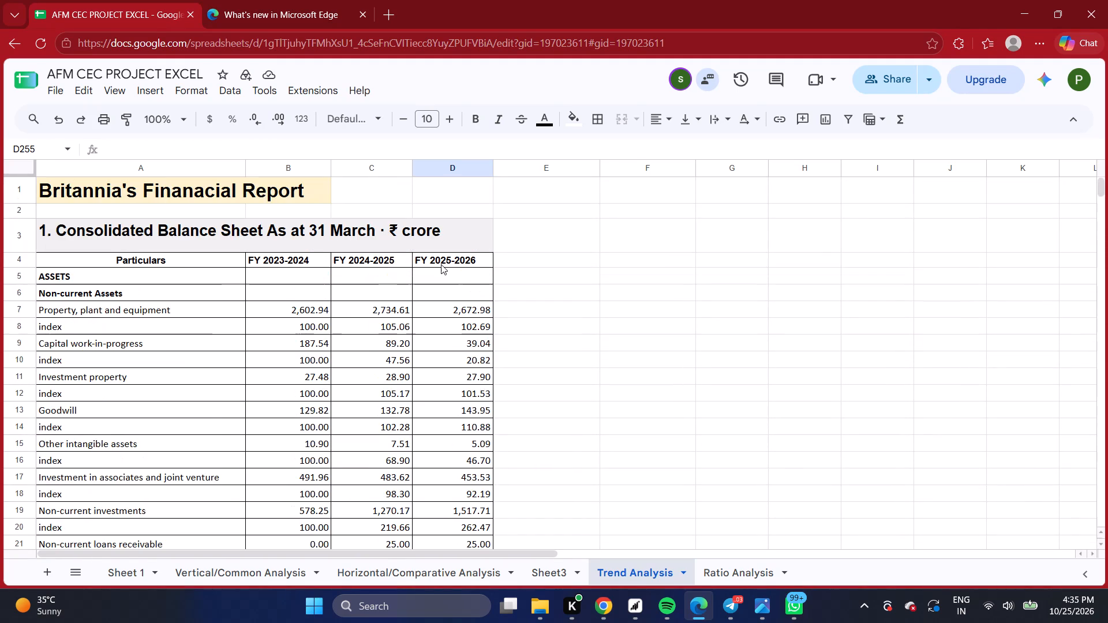
{"action": "scroll", "coordinate": [441, 264], "scroll_direction": "up", "scroll_amount": 4}
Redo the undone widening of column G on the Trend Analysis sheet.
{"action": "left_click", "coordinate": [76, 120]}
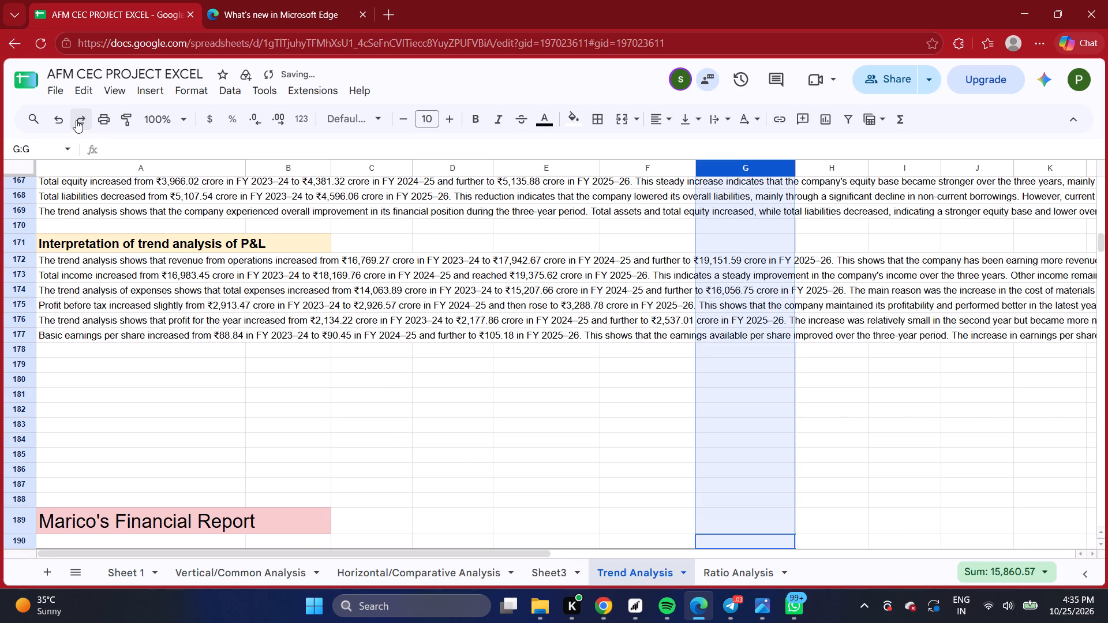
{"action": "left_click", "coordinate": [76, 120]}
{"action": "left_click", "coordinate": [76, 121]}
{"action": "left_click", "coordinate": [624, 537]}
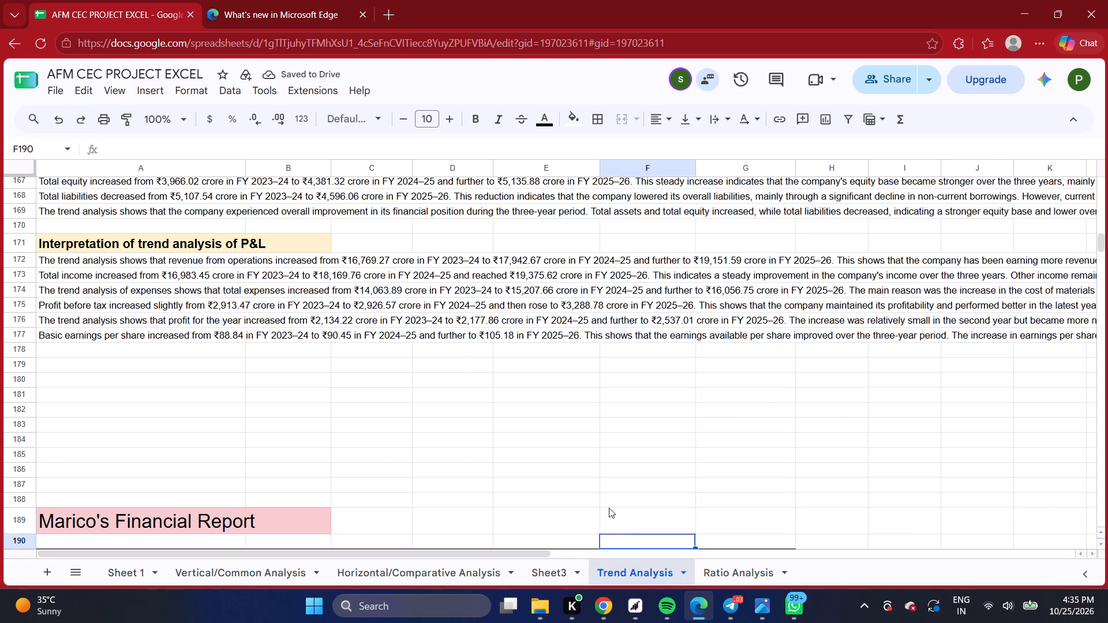
Check the headings and trend percentage columns of Marico's consolidated balance sheet on the Trend Analysis sheet.
{"action": "scroll", "coordinate": [582, 406], "scroll_direction": "down", "scroll_amount": 6}
{"action": "scroll", "coordinate": [583, 401], "scroll_direction": "up", "scroll_amount": 3}
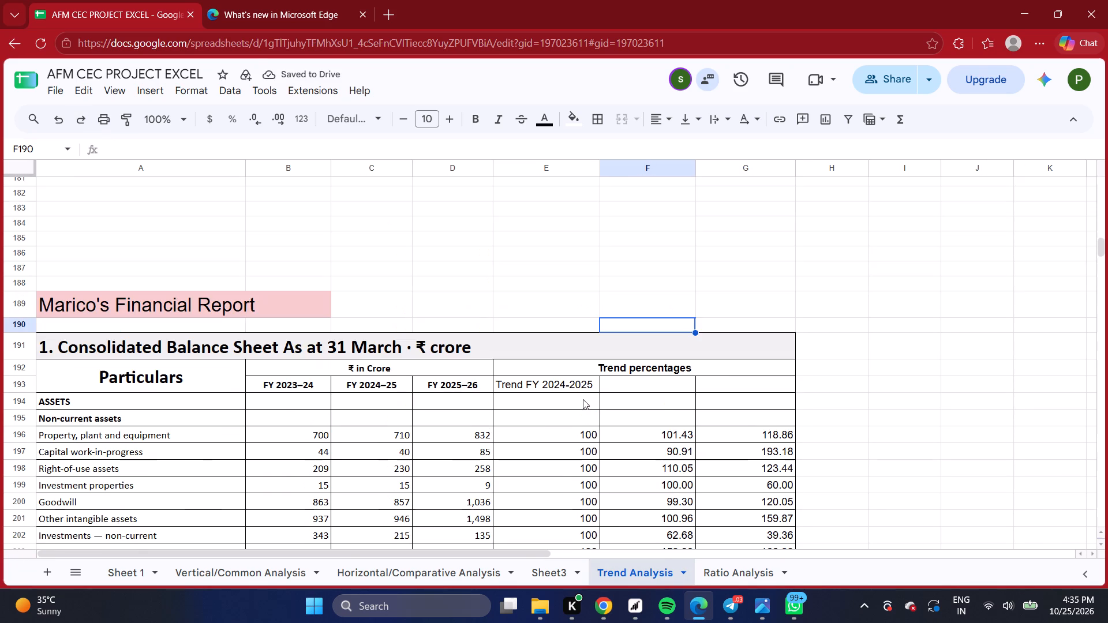
{"action": "scroll", "coordinate": [583, 399], "scroll_direction": "down", "scroll_amount": 3}
{"action": "scroll", "coordinate": [584, 399], "scroll_direction": "up", "scroll_amount": 2}
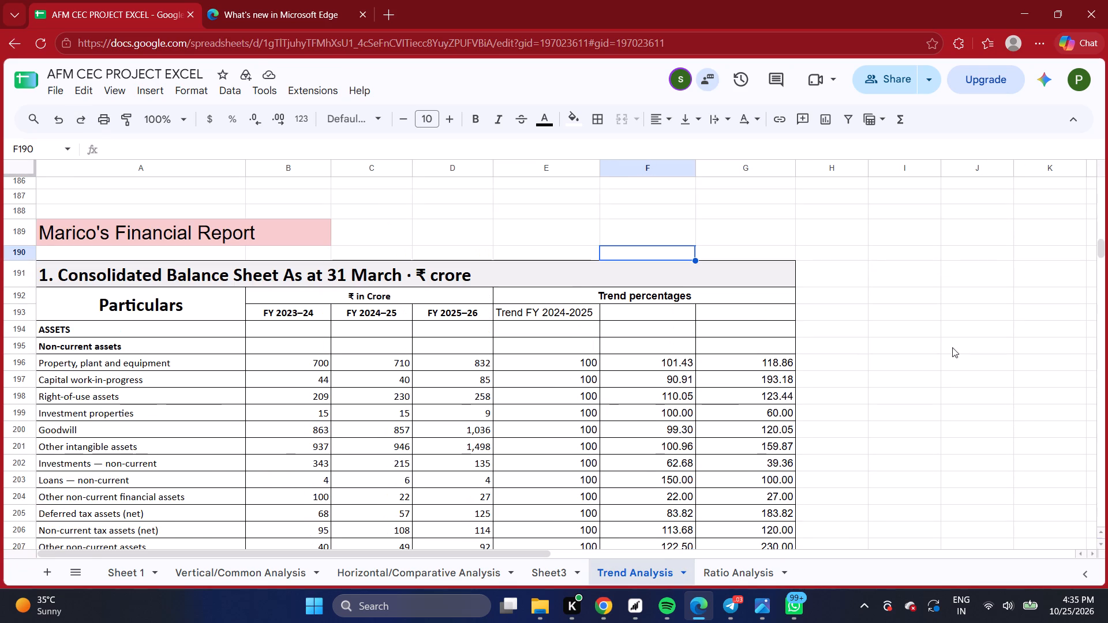
{"action": "left_click", "coordinate": [931, 310]}
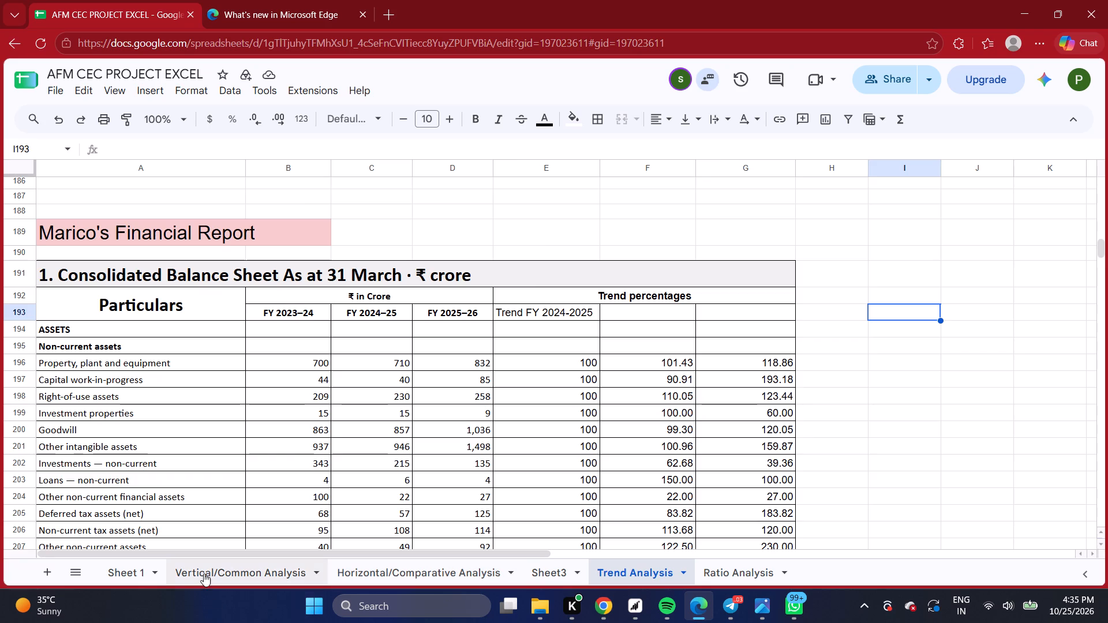
Examine the percentage analysis columns of Marico's consolidated balance sheet and profit and loss statement on the Vertical/Common Analysis sheet.
{"action": "left_click", "coordinate": [204, 573]}
{"action": "left_click", "coordinate": [455, 402]}
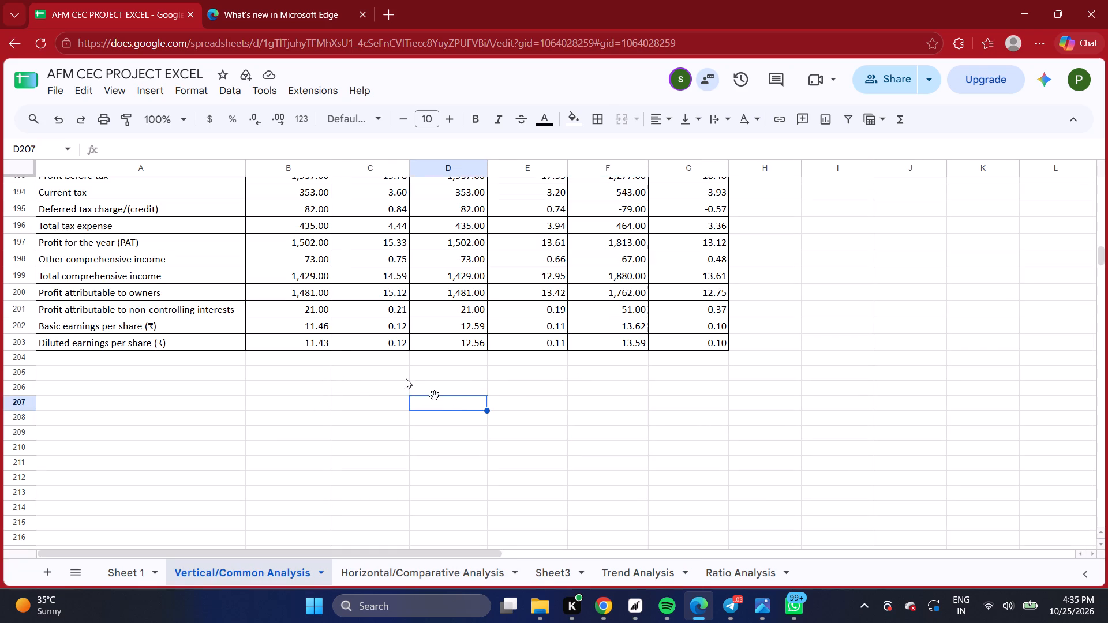
{"action": "left_click", "coordinate": [405, 376]}
{"action": "scroll", "coordinate": [486, 343], "scroll_direction": "up", "scroll_amount": 5}
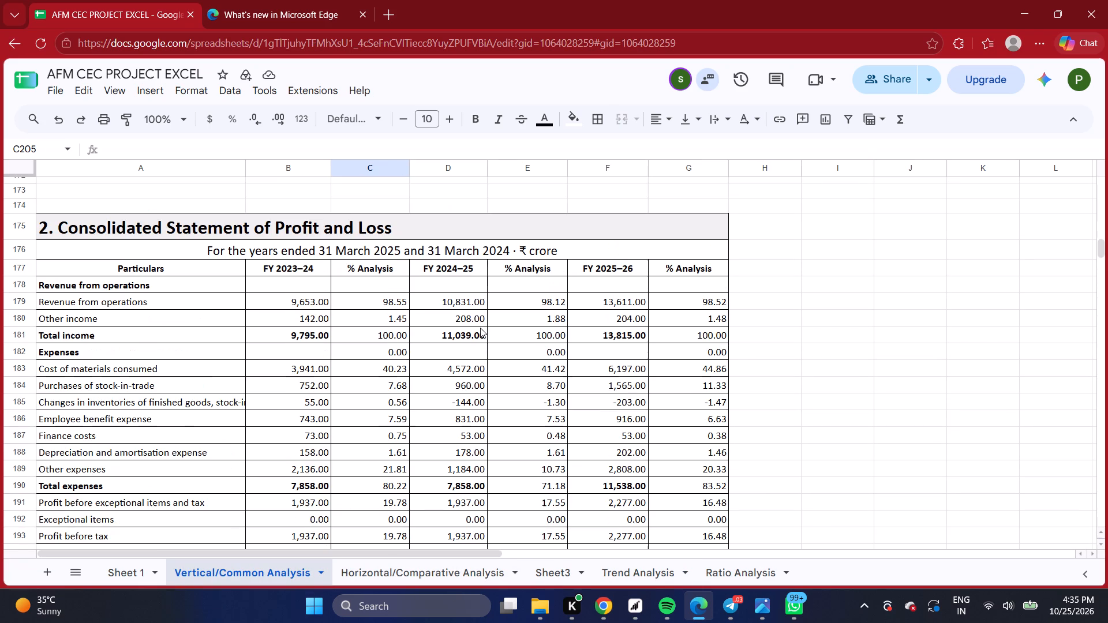
{"action": "scroll", "coordinate": [480, 326], "scroll_direction": "up", "scroll_amount": 9}
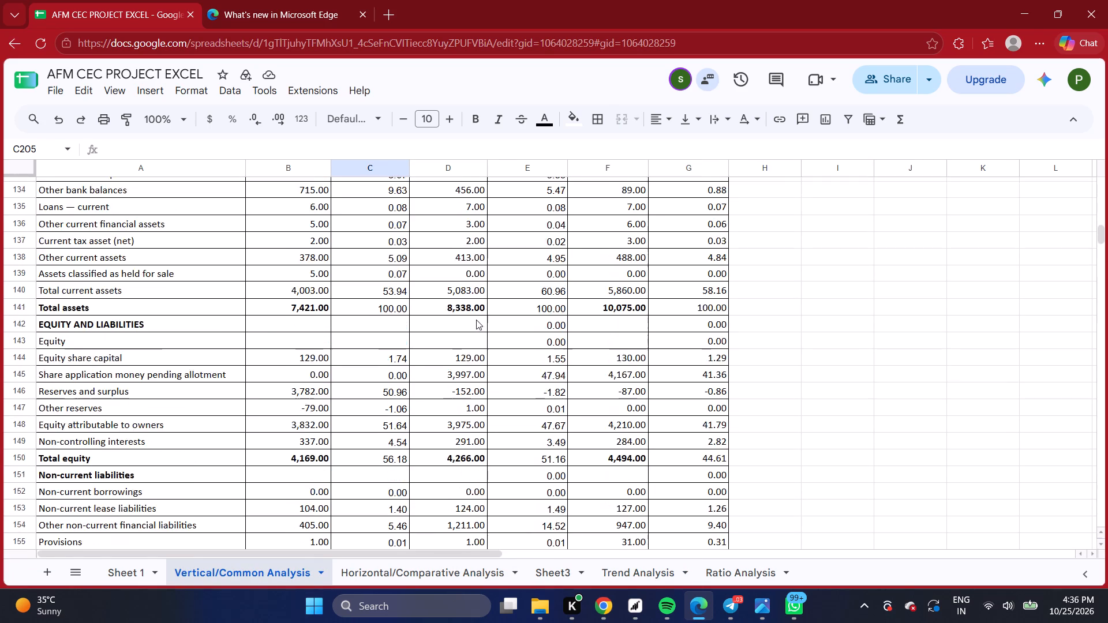
{"action": "scroll", "coordinate": [476, 320], "scroll_direction": "up", "scroll_amount": 7}
{"action": "scroll", "coordinate": [476, 313], "scroll_direction": "down", "scroll_amount": 2}
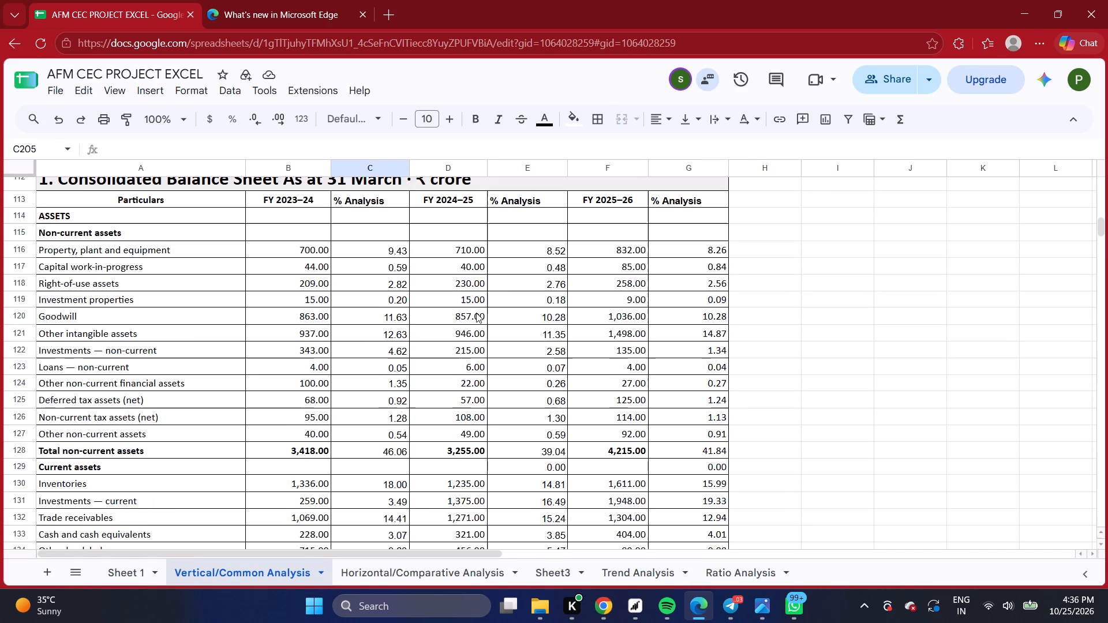
{"action": "scroll", "coordinate": [476, 313], "scroll_direction": "down", "scroll_amount": 2}
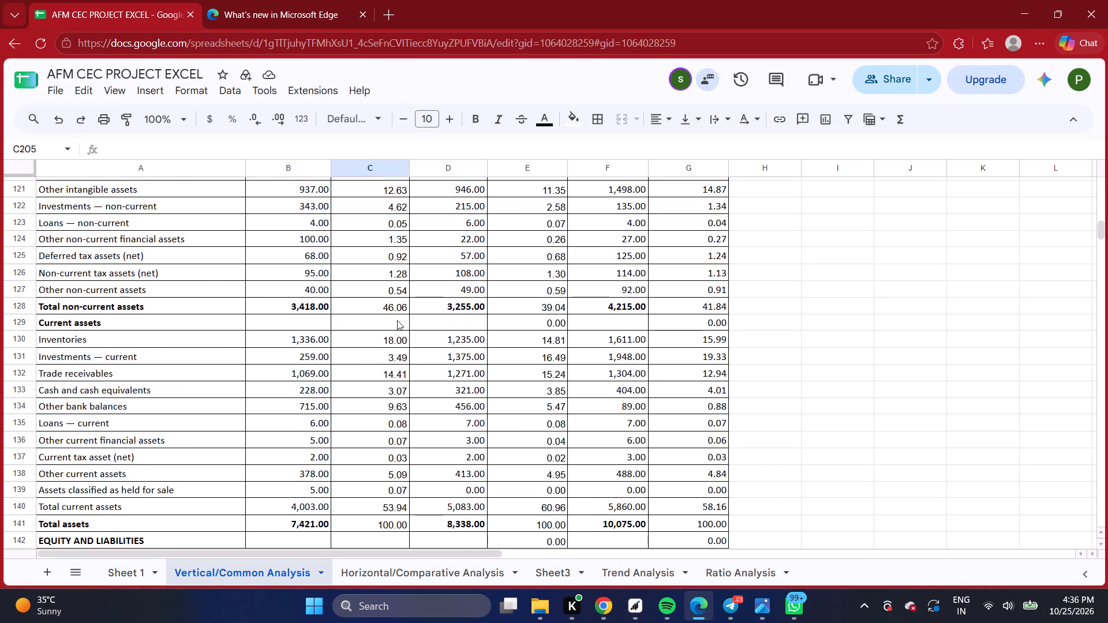
{"action": "scroll", "coordinate": [397, 320], "scroll_direction": "down", "scroll_amount": 8}
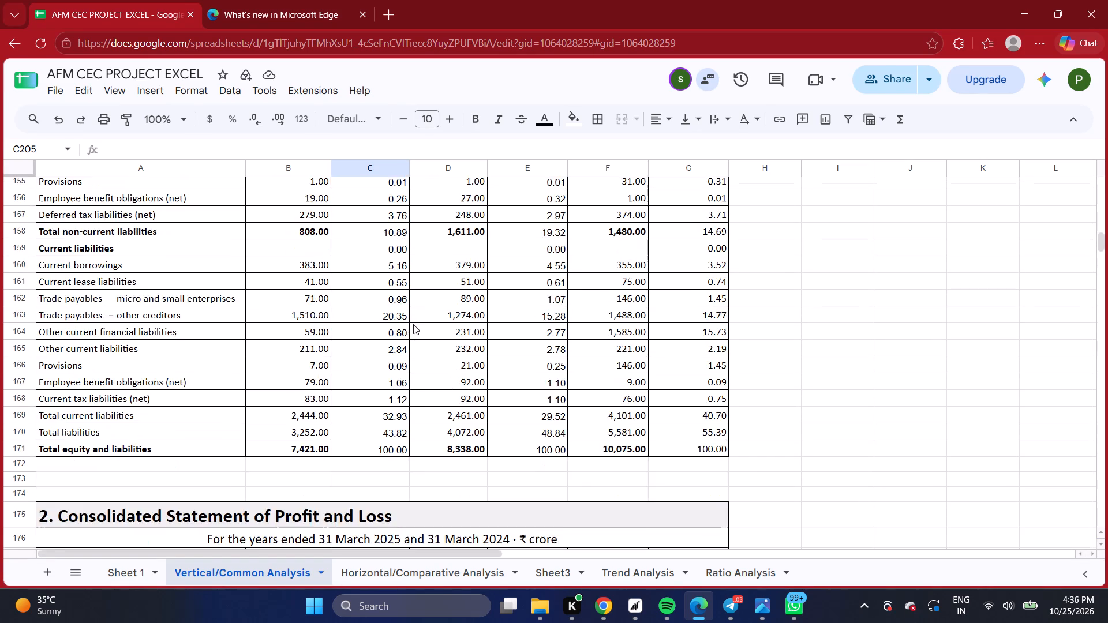
{"action": "scroll", "coordinate": [413, 324], "scroll_direction": "down", "scroll_amount": 9}
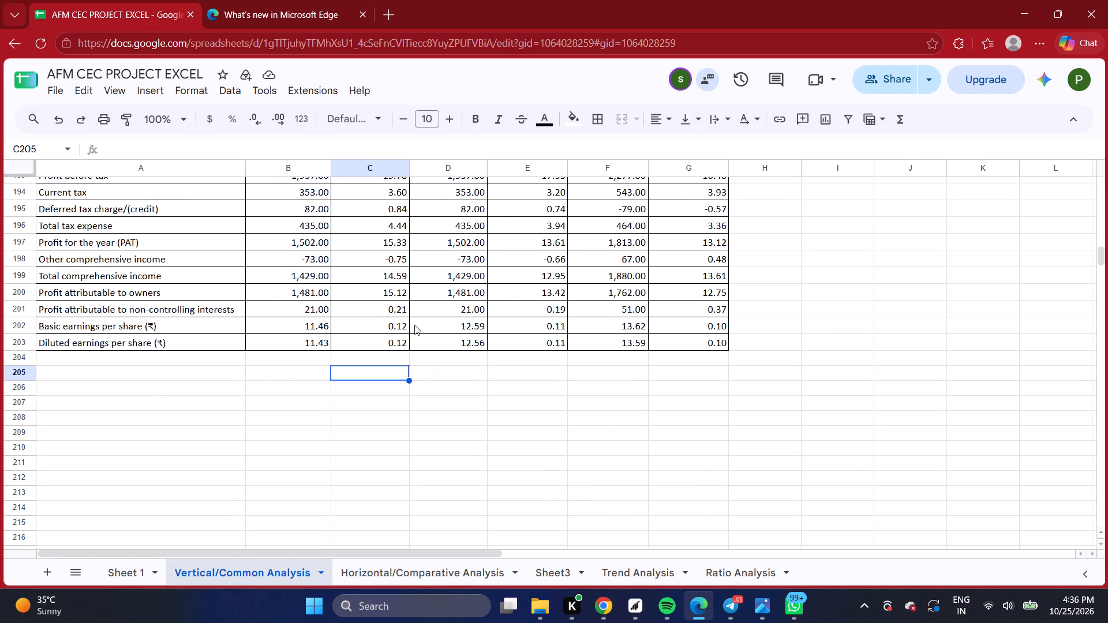
{"action": "left_click", "coordinate": [413, 381]}
{"action": "left_click", "coordinate": [449, 380]}
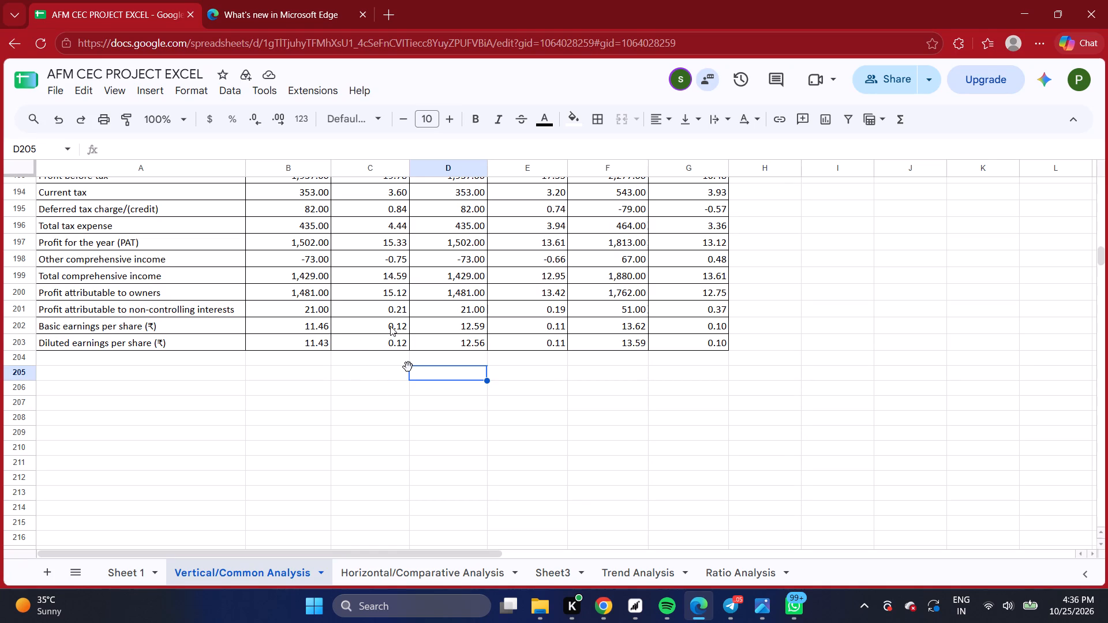
{"action": "left_click", "coordinate": [447, 393]}
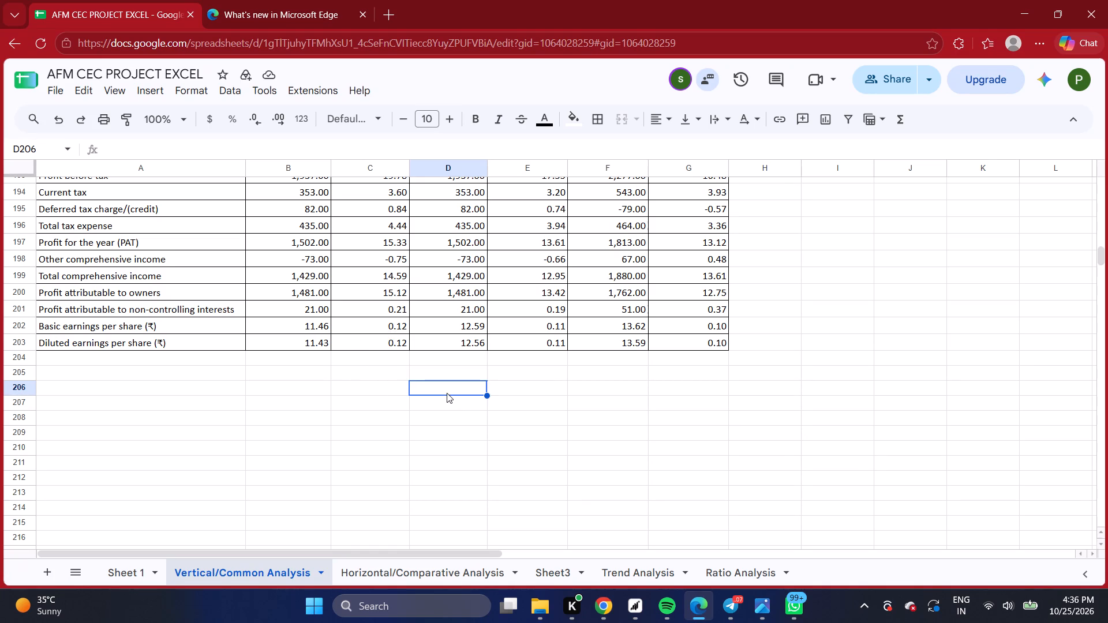
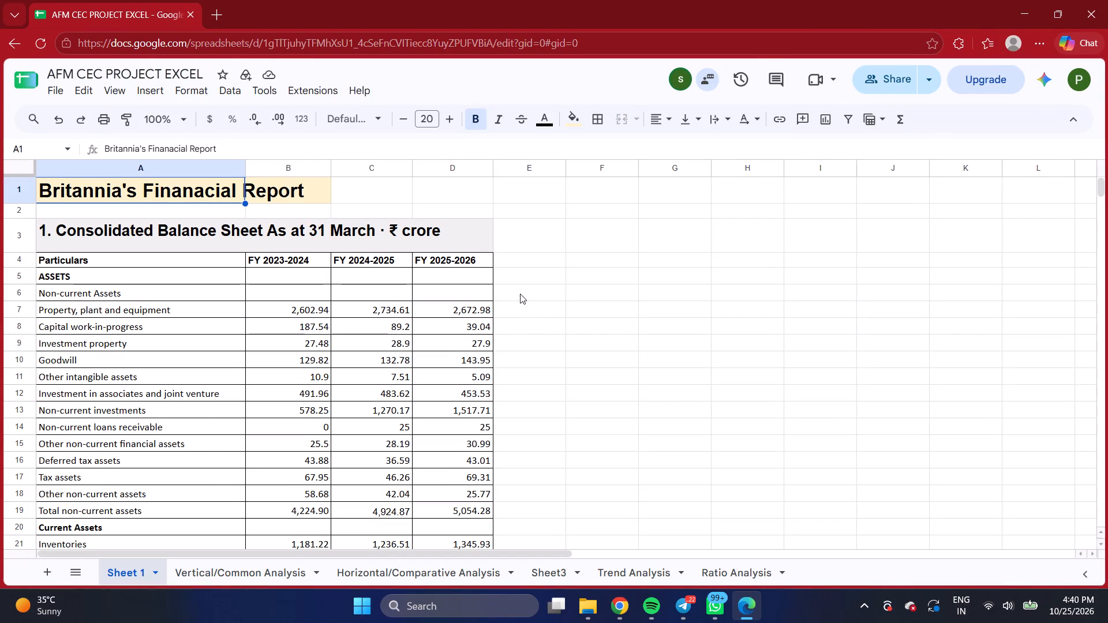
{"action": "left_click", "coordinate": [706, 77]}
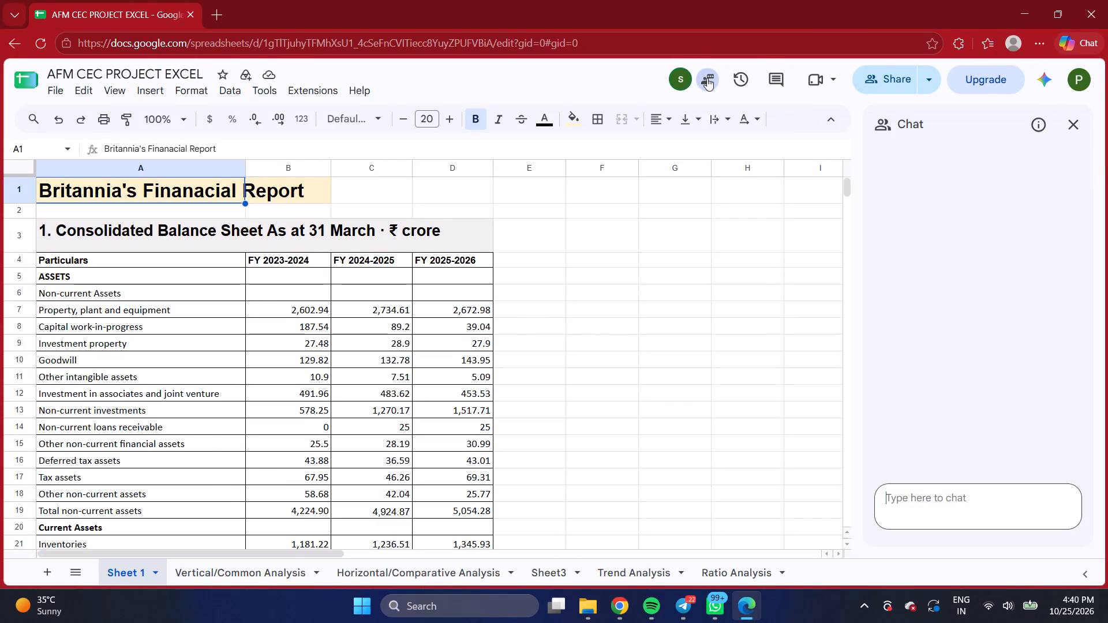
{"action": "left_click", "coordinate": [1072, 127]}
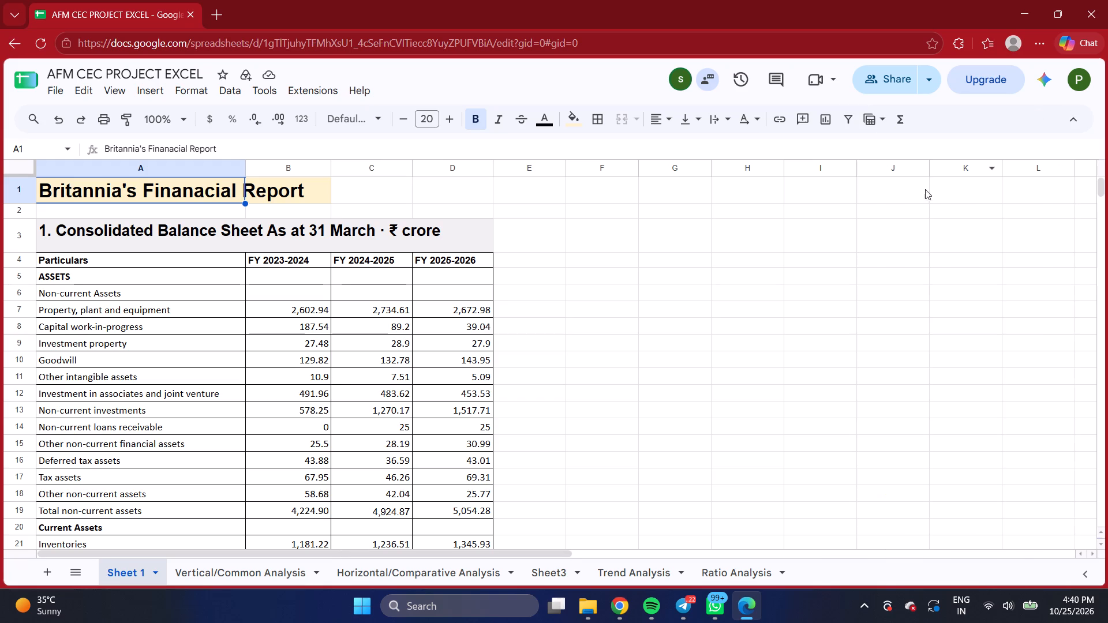
Examine the balance sheet interpretation points below Britannia's statements on the Vertical/Common Analysis sheet.
{"action": "left_click", "coordinate": [212, 571]}
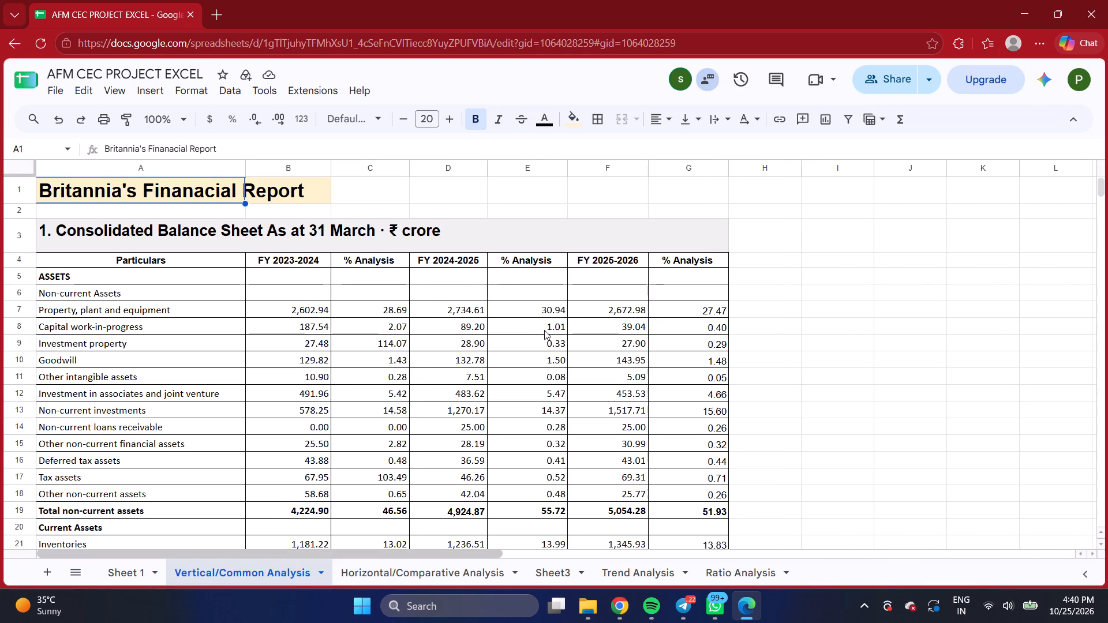
{"action": "scroll", "coordinate": [465, 332], "scroll_direction": "down", "scroll_amount": 10}
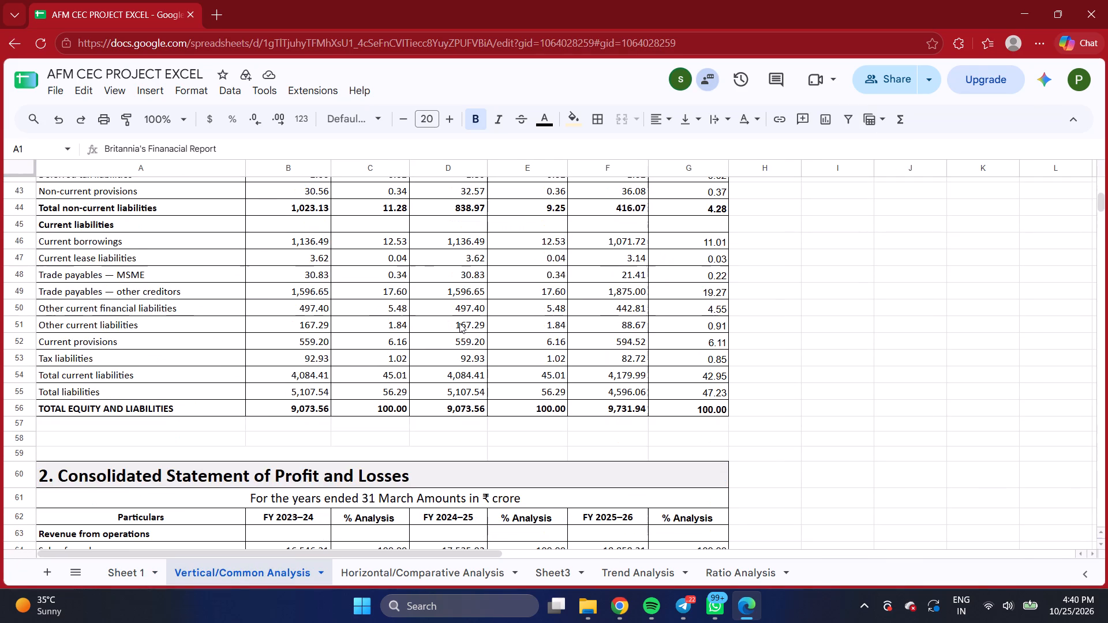
{"action": "scroll", "coordinate": [459, 323], "scroll_direction": "down", "scroll_amount": 11}
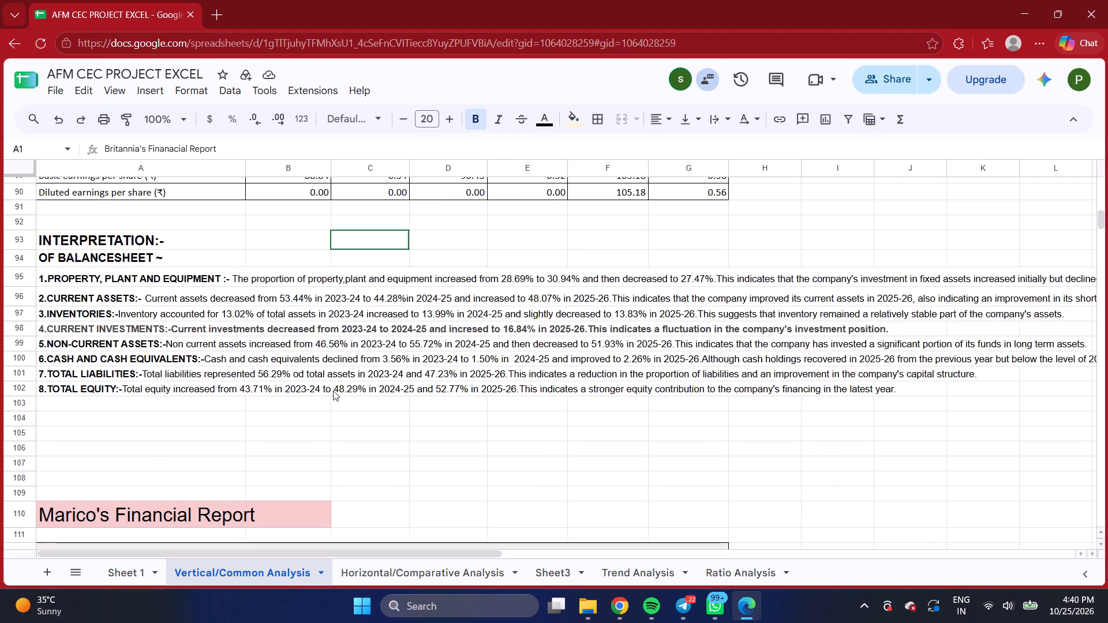
{"action": "left_click", "coordinate": [333, 419]}
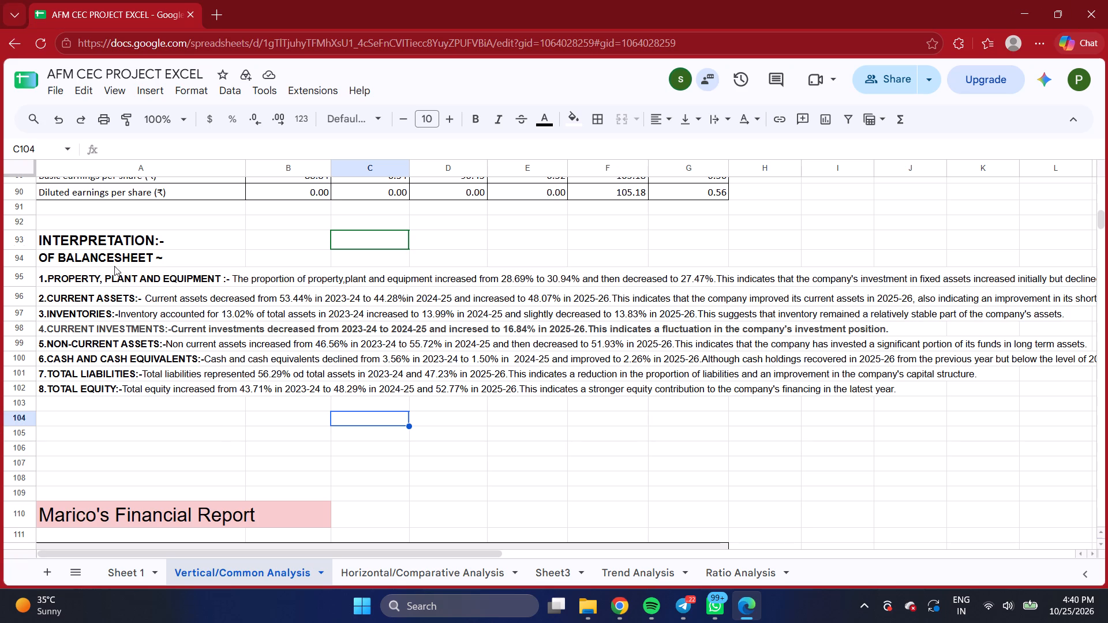
{"action": "double_click", "coordinate": [87, 235]}
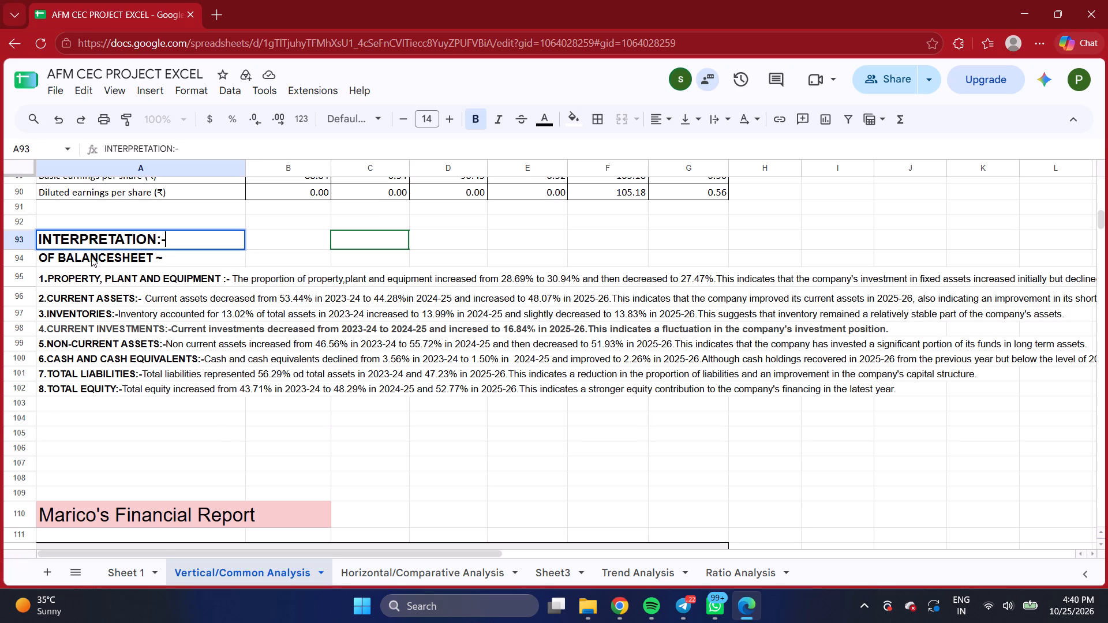
{"action": "left_click", "coordinate": [91, 260]}
{"action": "left_click", "coordinate": [82, 270]}
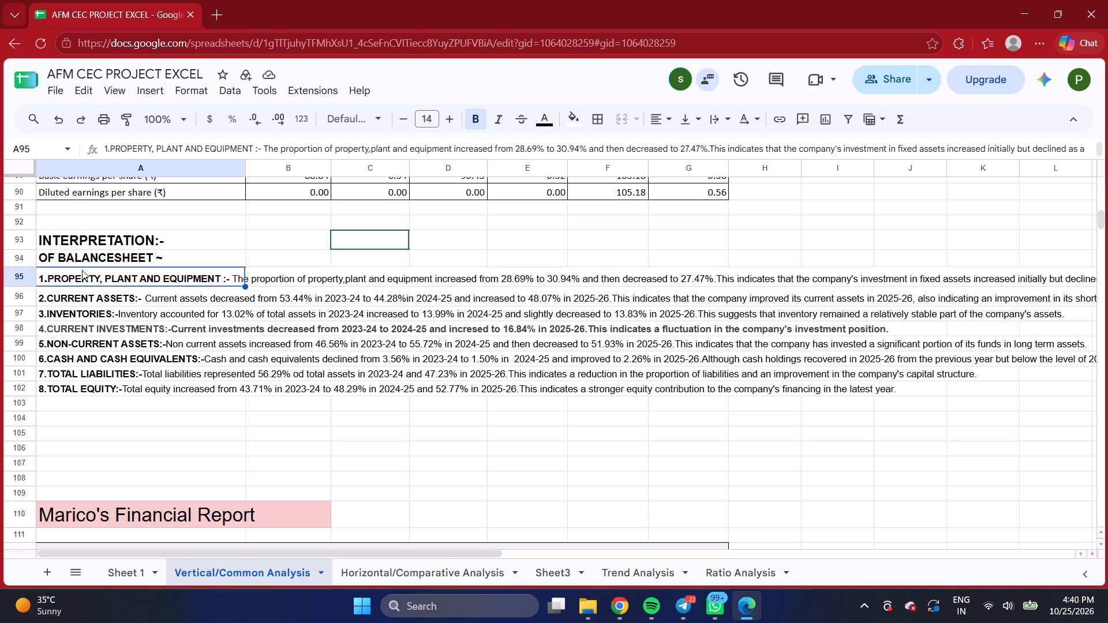
{"action": "left_click", "coordinate": [87, 301]}
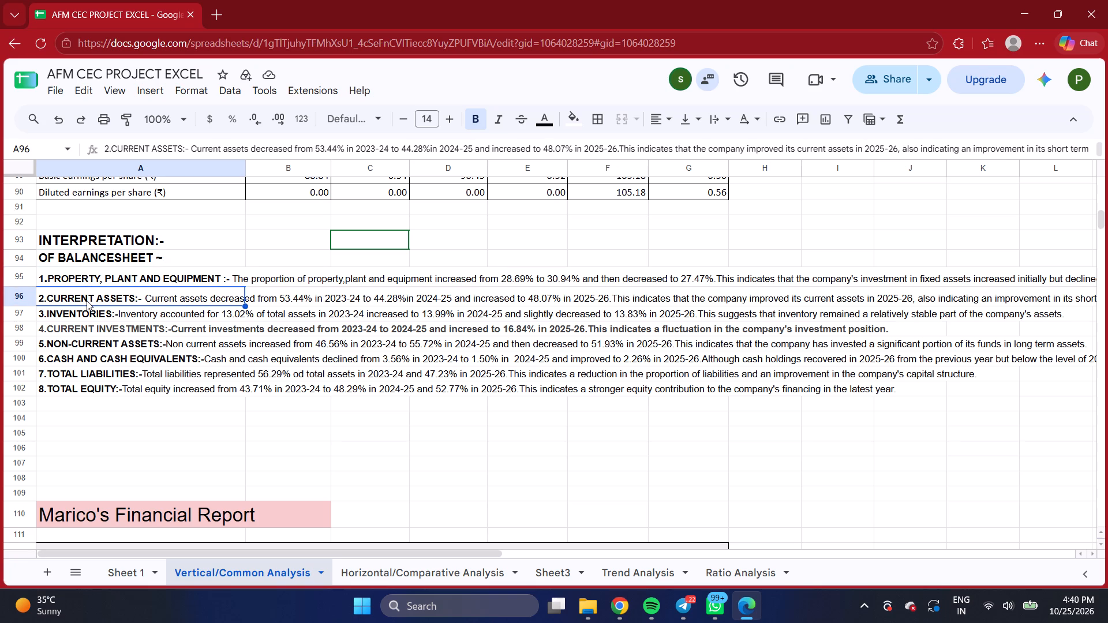
{"action": "left_click", "coordinate": [329, 309]}
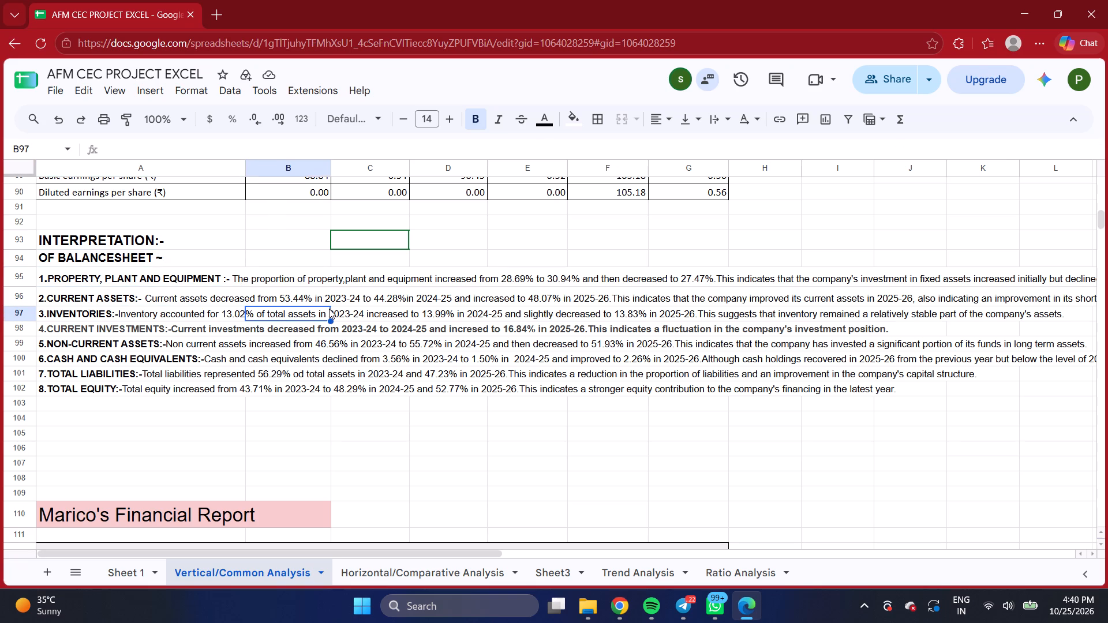
{"action": "left_click", "coordinate": [338, 346]}
{"action": "left_click", "coordinate": [324, 373]}
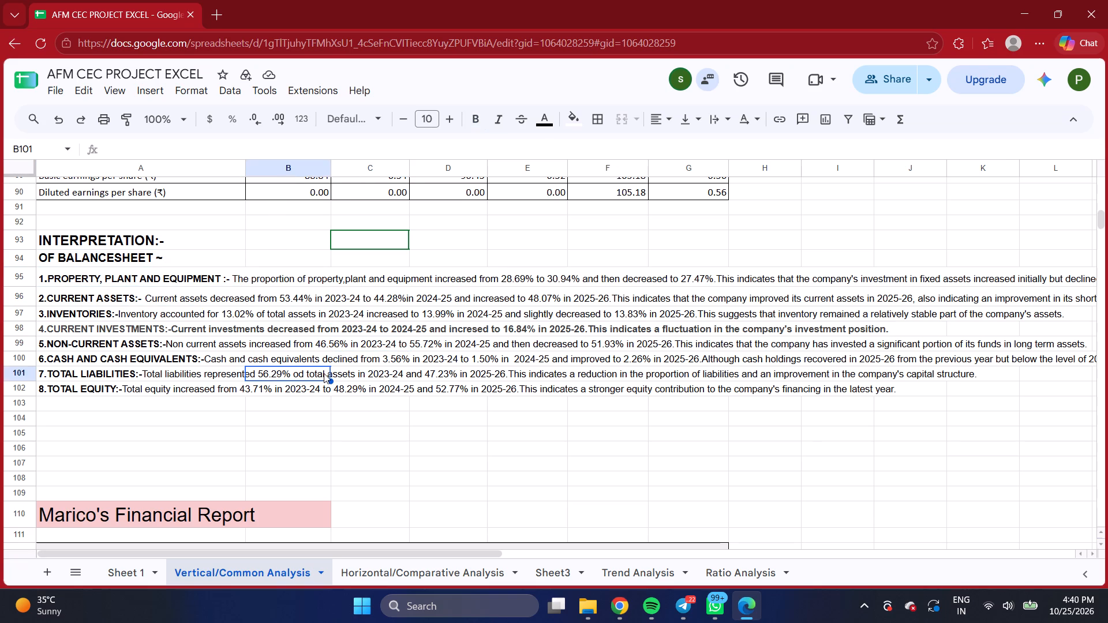
{"action": "left_click", "coordinate": [433, 471]}
Check Marico's balance sheet and profit and loss percentage analysis, including the empty area below them, on the Vertical/Common Analysis sheet.
{"action": "scroll", "coordinate": [369, 324], "scroll_direction": "down", "scroll_amount": 3}
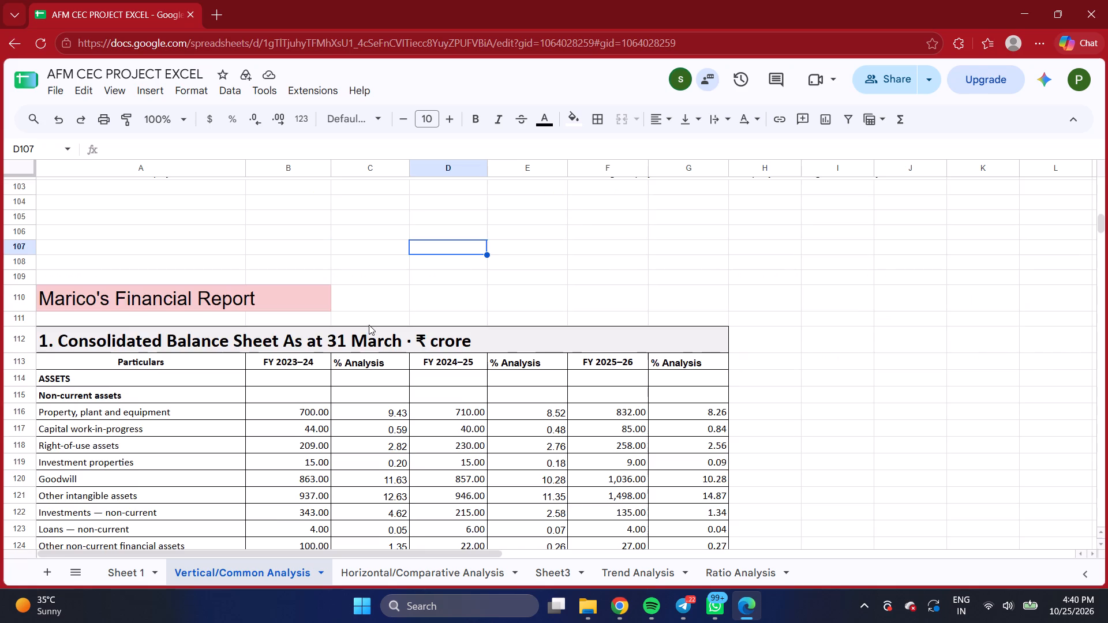
{"action": "scroll", "coordinate": [326, 380], "scroll_direction": "down", "scroll_amount": 15}
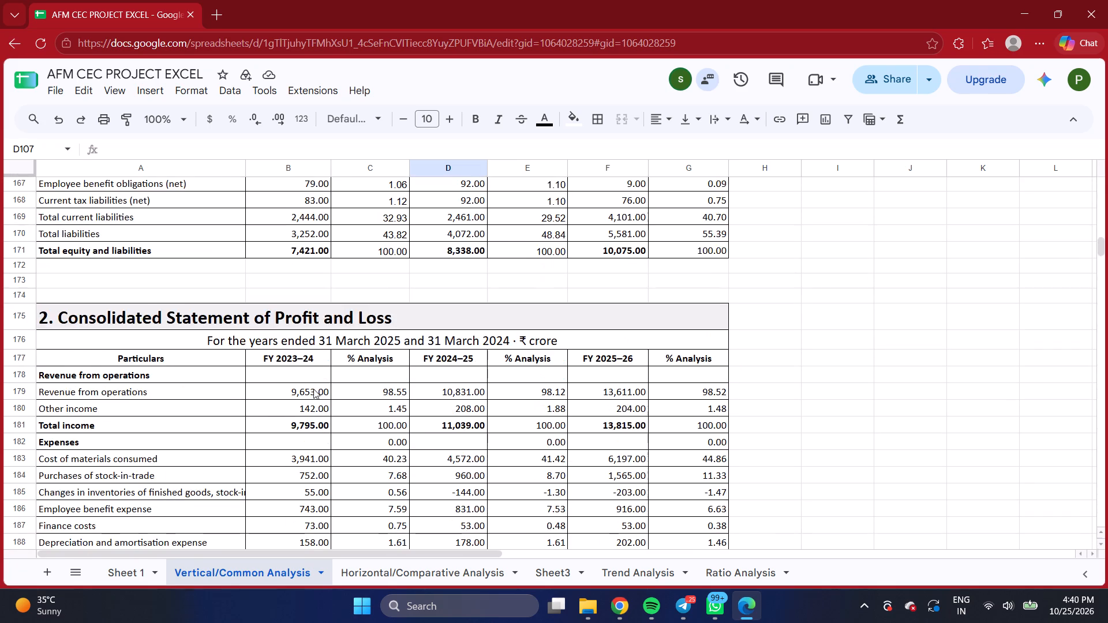
{"action": "scroll", "coordinate": [313, 389], "scroll_direction": "down", "scroll_amount": 7}
{"action": "scroll", "coordinate": [312, 381], "scroll_direction": "up", "scroll_amount": 2}
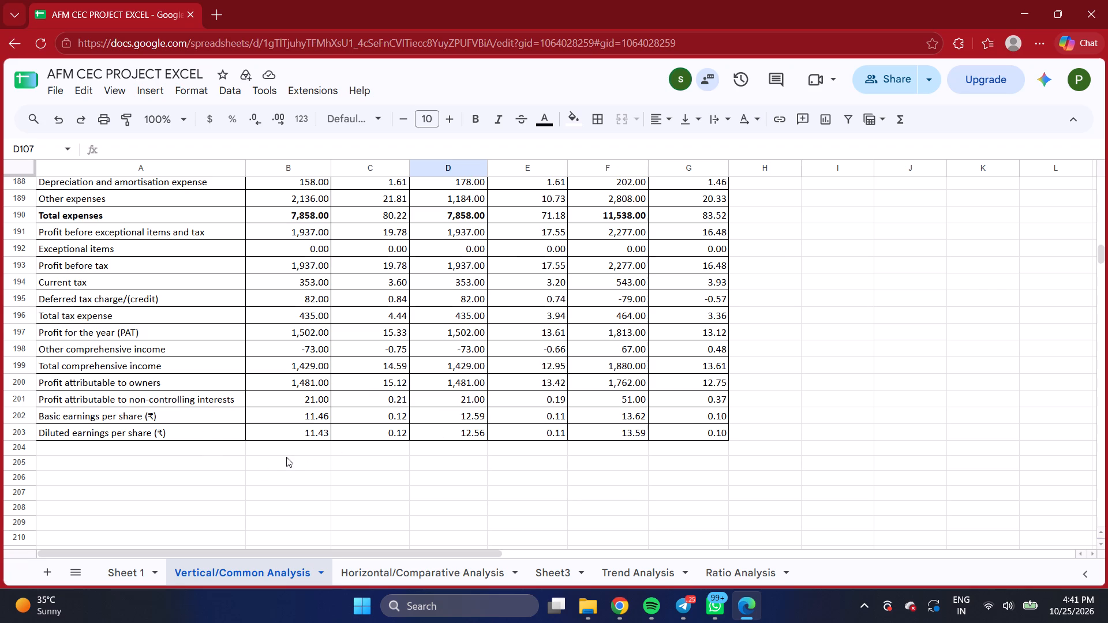
{"action": "scroll", "coordinate": [283, 457], "scroll_direction": "down", "scroll_amount": 4}
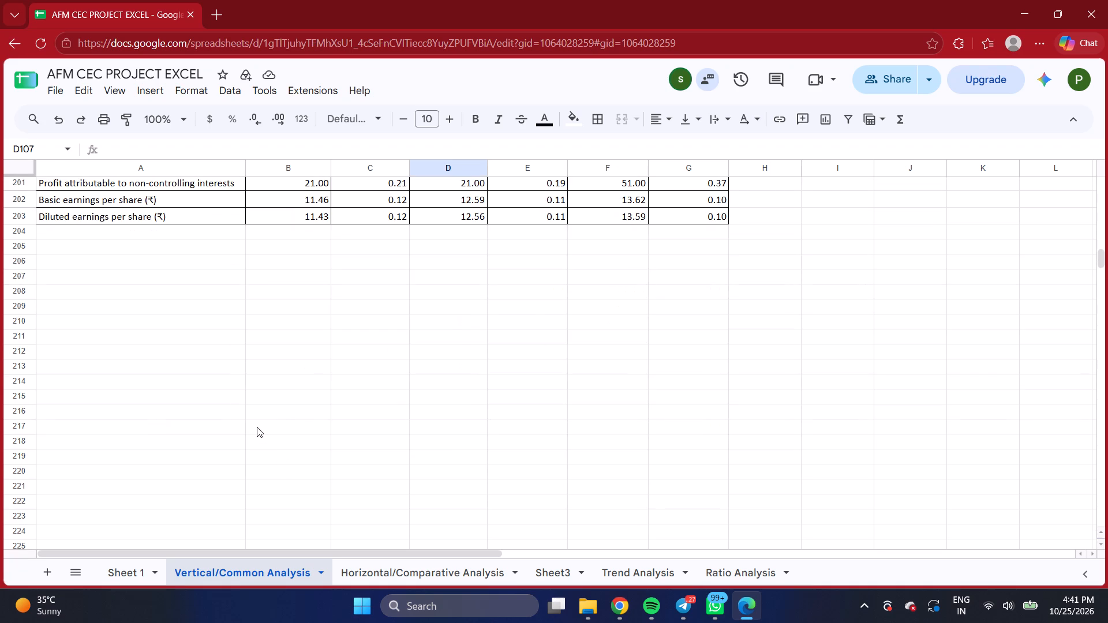
{"action": "scroll", "coordinate": [257, 427], "scroll_direction": "up", "scroll_amount": 11}
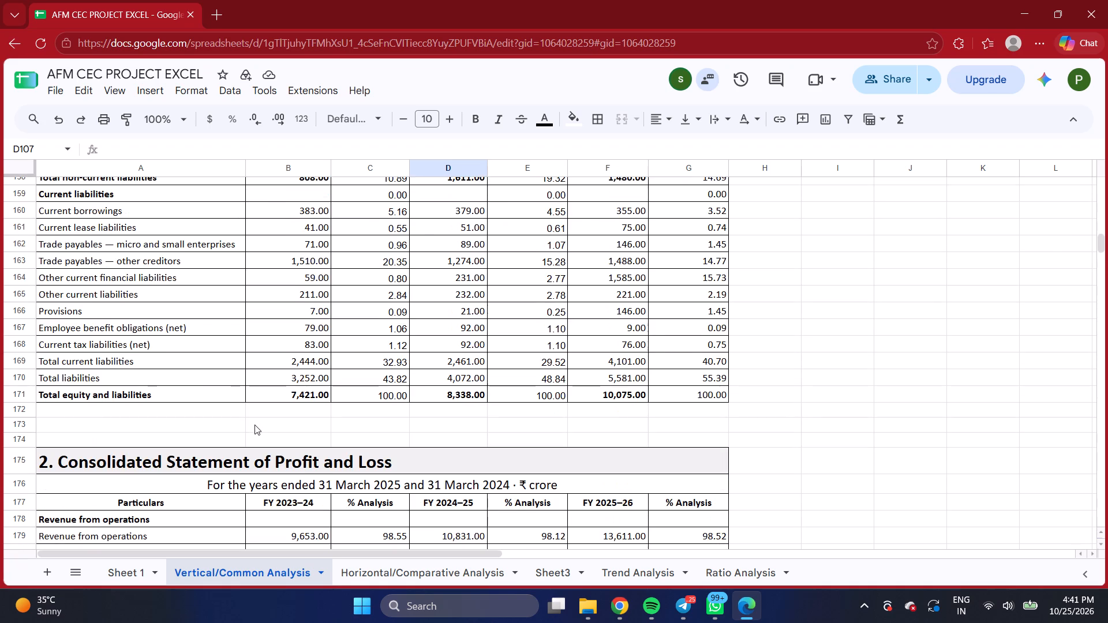
{"action": "scroll", "coordinate": [254, 425], "scroll_direction": "up", "scroll_amount": 13}
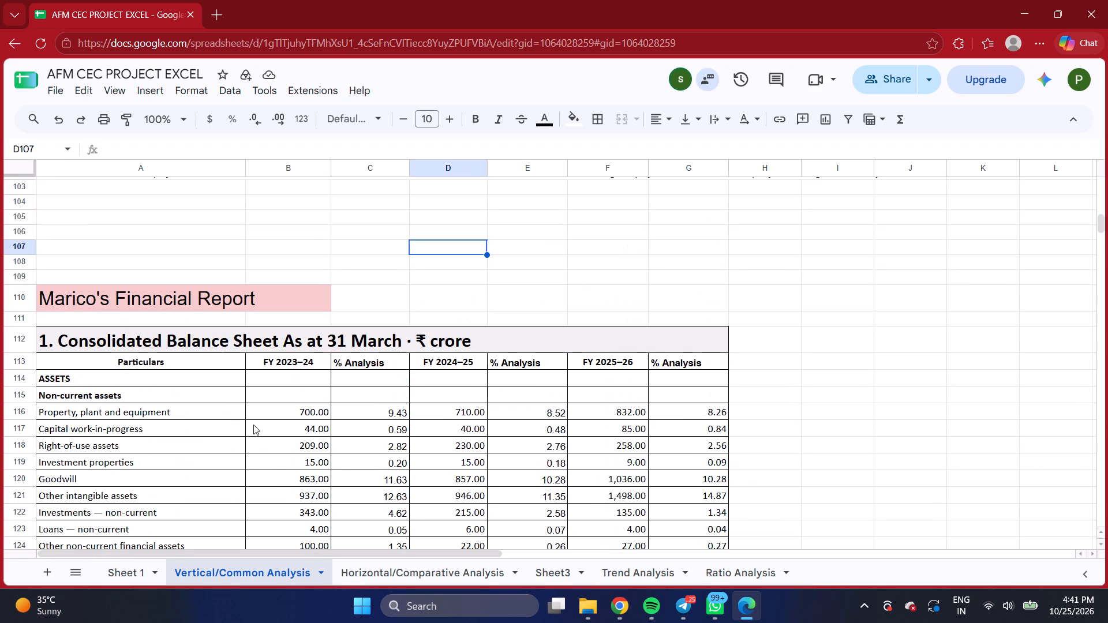
{"action": "scroll", "coordinate": [200, 321], "scroll_direction": "down", "scroll_amount": 5}
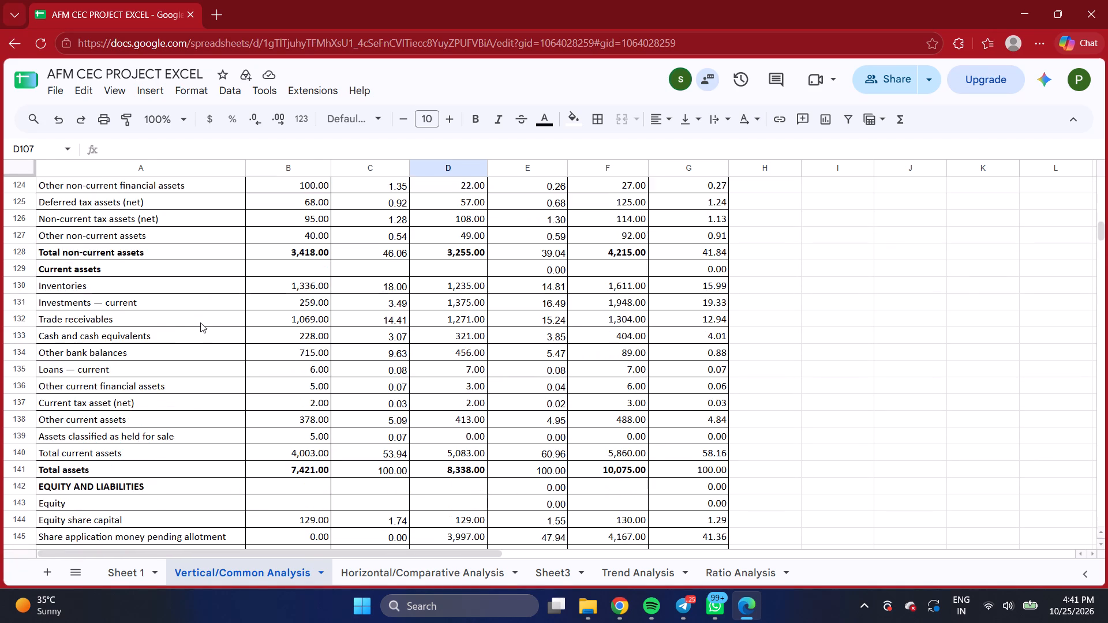
{"action": "scroll", "coordinate": [200, 324], "scroll_direction": "down", "scroll_amount": 13}
{"action": "scroll", "coordinate": [200, 329], "scroll_direction": "up", "scroll_amount": 4}
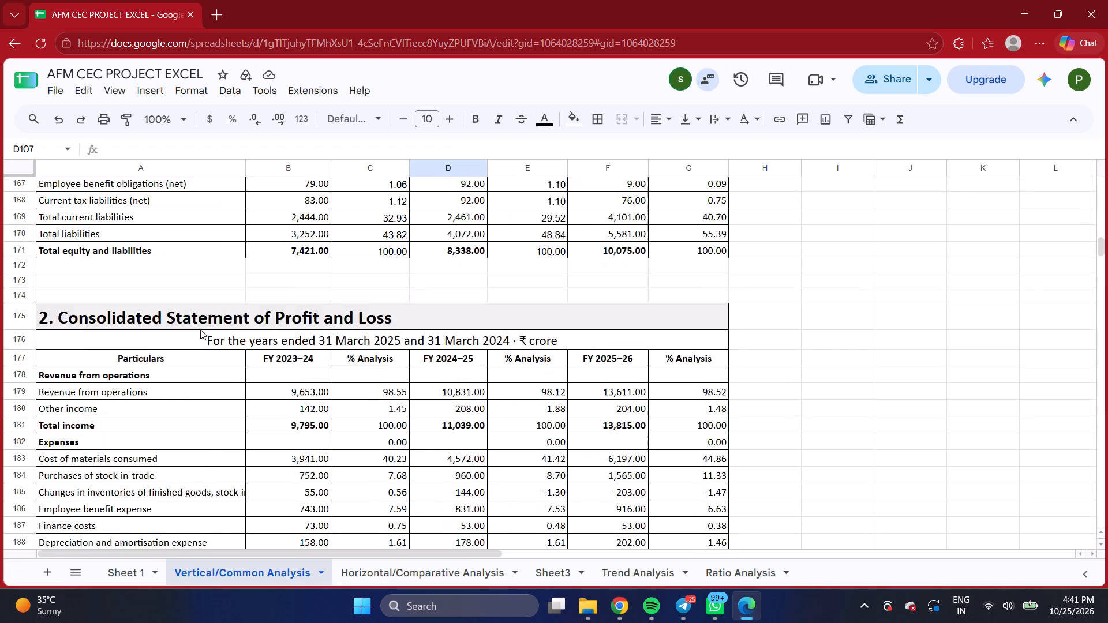
Copy Britannia's "INTERPRETATION:-" heading text into cell A206, below Marico's profit and loss statement.
{"action": "scroll", "coordinate": [200, 329], "scroll_direction": "up", "scroll_amount": 20}
{"action": "scroll", "coordinate": [200, 329], "scroll_direction": "up", "scroll_amount": 4}
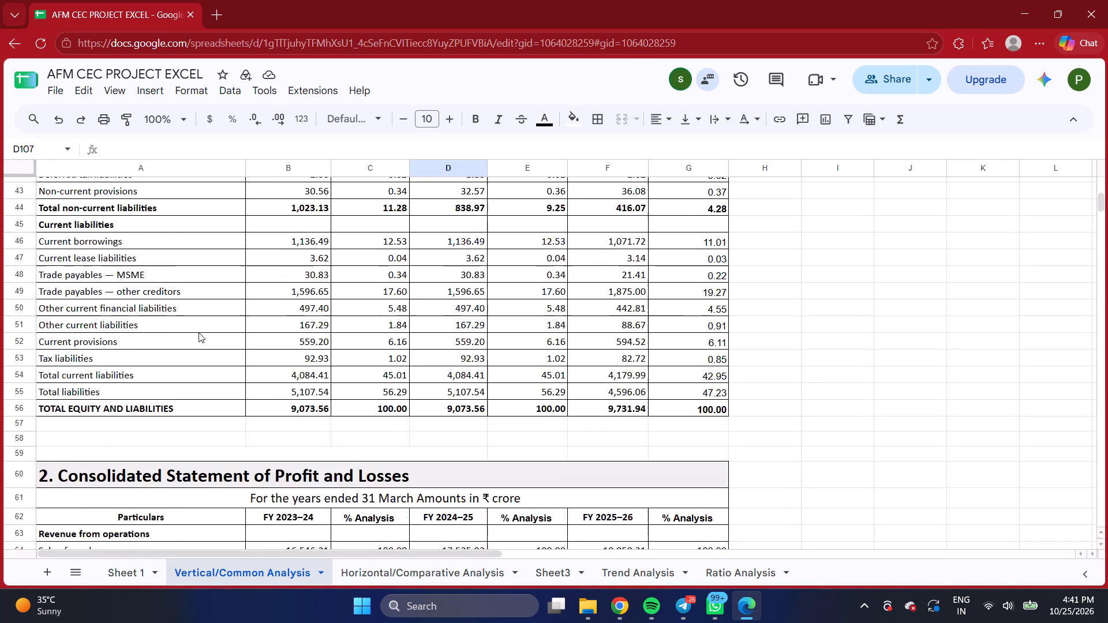
{"action": "scroll", "coordinate": [199, 332], "scroll_direction": "up", "scroll_amount": 18}
{"action": "scroll", "coordinate": [198, 332], "scroll_direction": "down", "scroll_amount": 7}
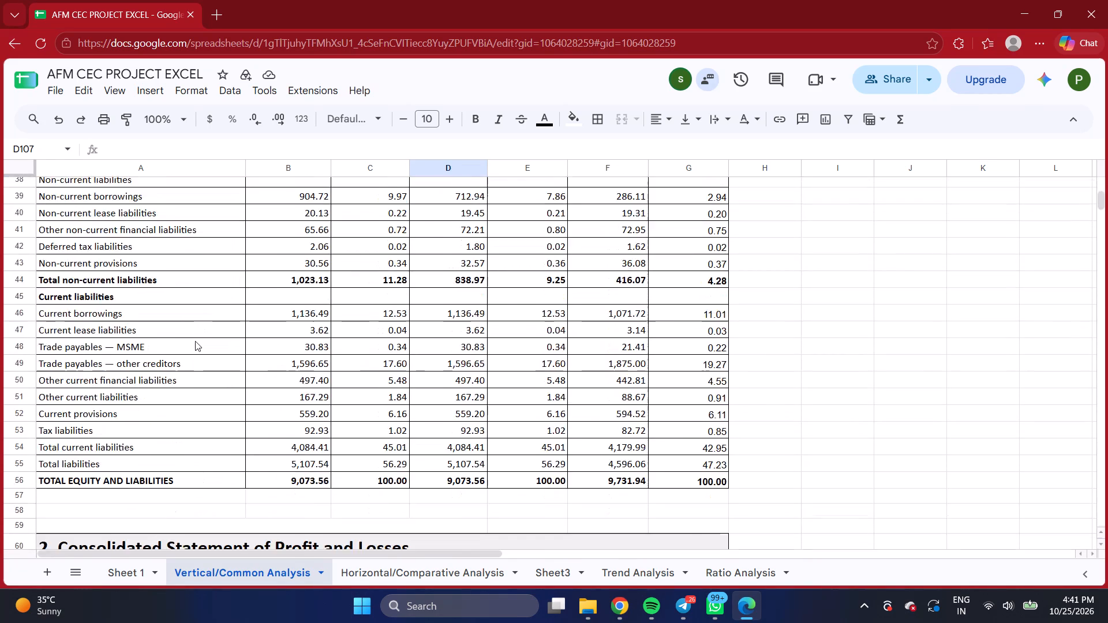
{"action": "scroll", "coordinate": [195, 341], "scroll_direction": "down", "scroll_amount": 14}
{"action": "scroll", "coordinate": [173, 310], "scroll_direction": "up", "scroll_amount": 1}
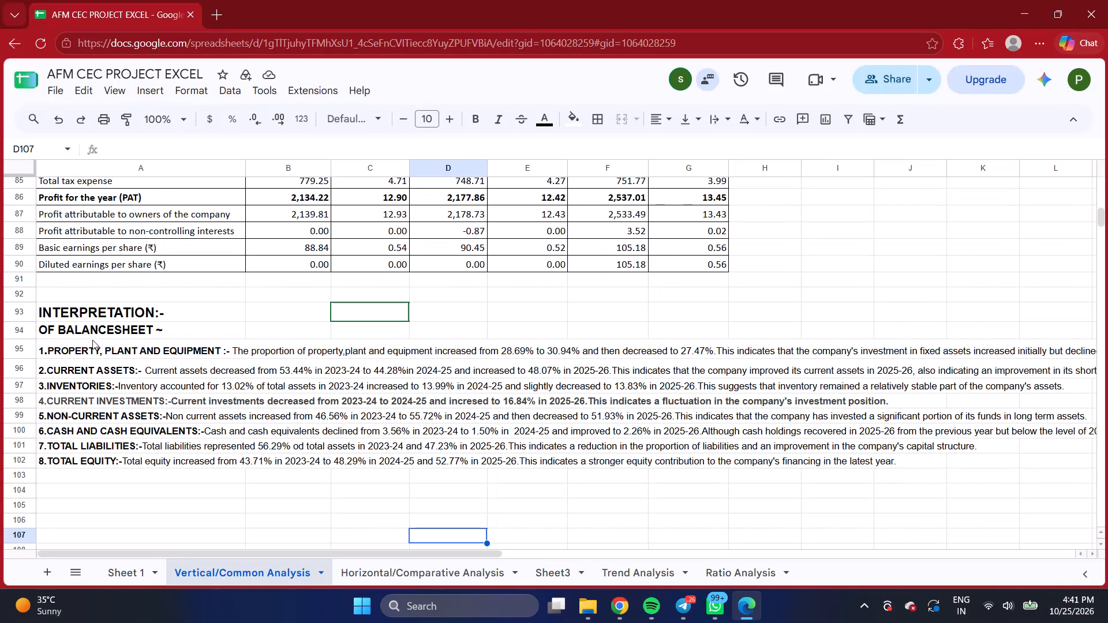
{"action": "double_click", "coordinate": [86, 305]}
{"action": "triple_click", "coordinate": [86, 305]}
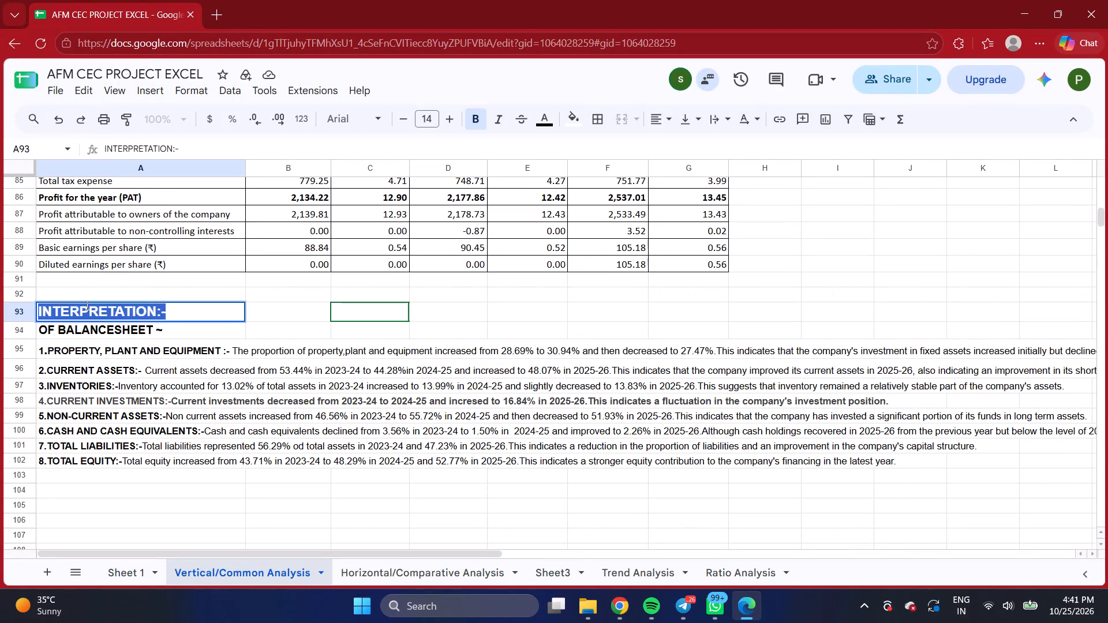
{"action": "right_click", "coordinate": [86, 305]}
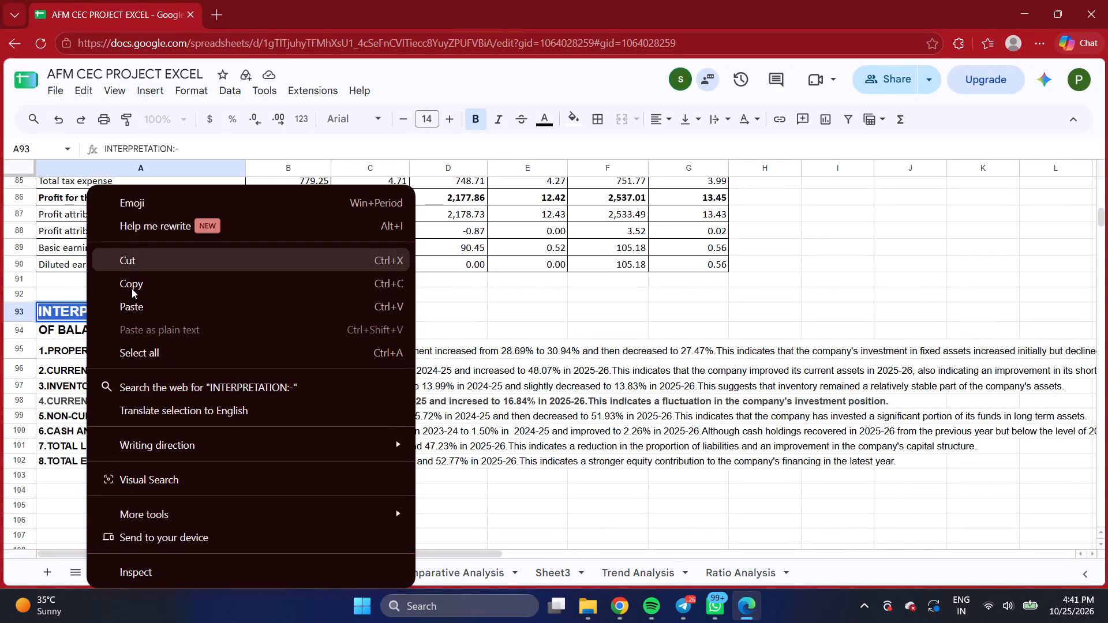
{"action": "left_click", "coordinate": [130, 282]}
{"action": "left_click", "coordinate": [520, 496]}
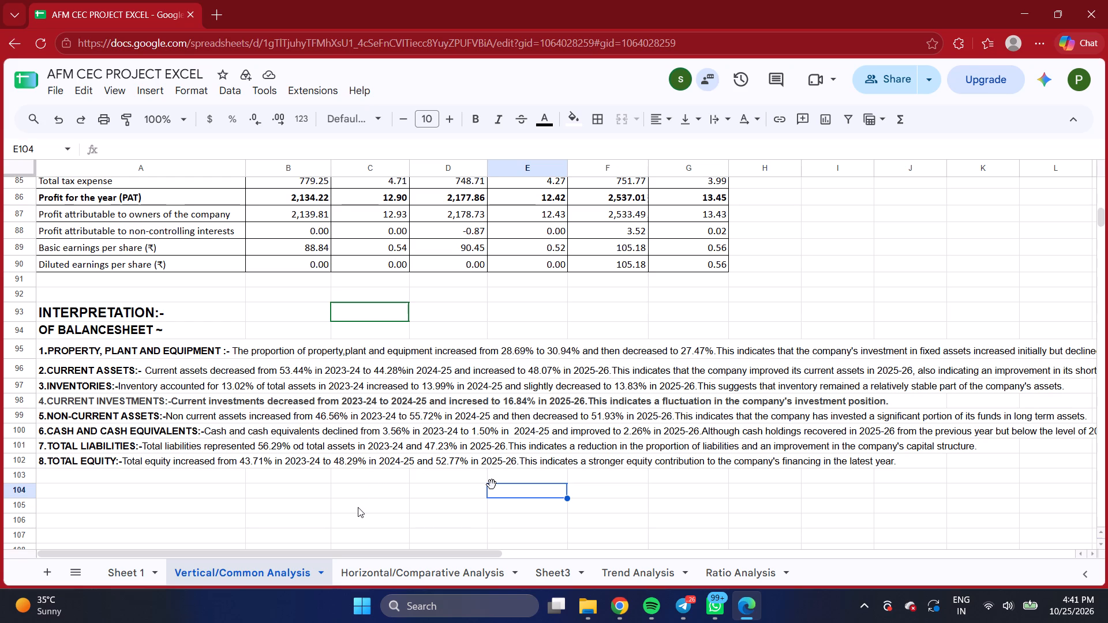
{"action": "scroll", "coordinate": [358, 507], "scroll_direction": "down", "scroll_amount": 7}
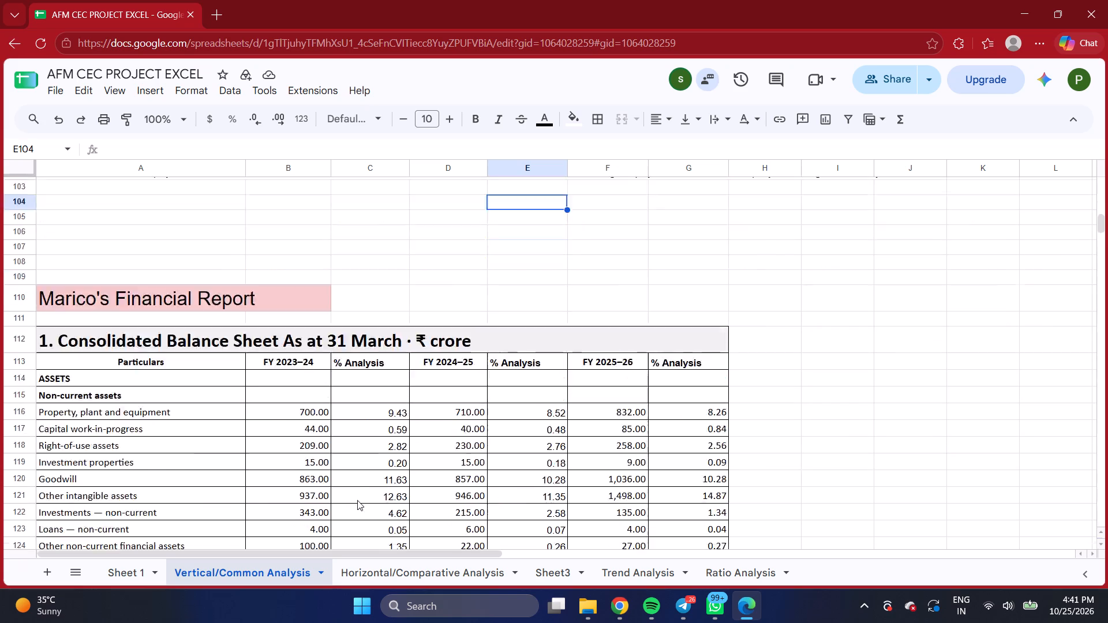
{"action": "scroll", "coordinate": [357, 500], "scroll_direction": "down", "scroll_amount": 20}
{"action": "scroll", "coordinate": [357, 500], "scroll_direction": "down", "scroll_amount": 1}
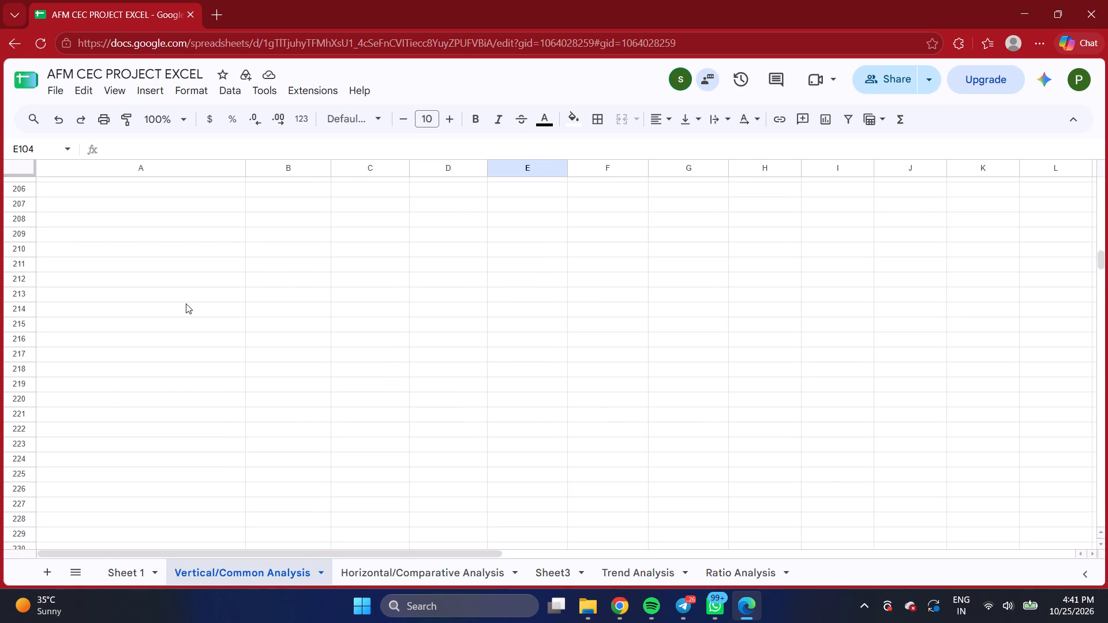
{"action": "scroll", "coordinate": [178, 302], "scroll_direction": "up", "scroll_amount": 2}
{"action": "left_click", "coordinate": [89, 338]}
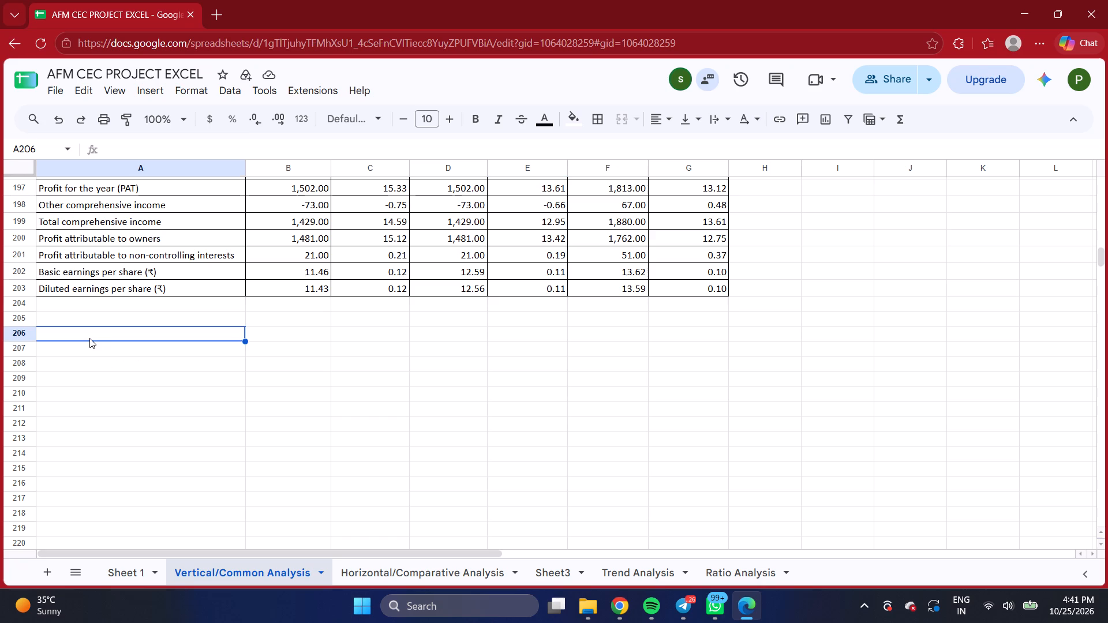
{"action": "right_click", "coordinate": [89, 338]}
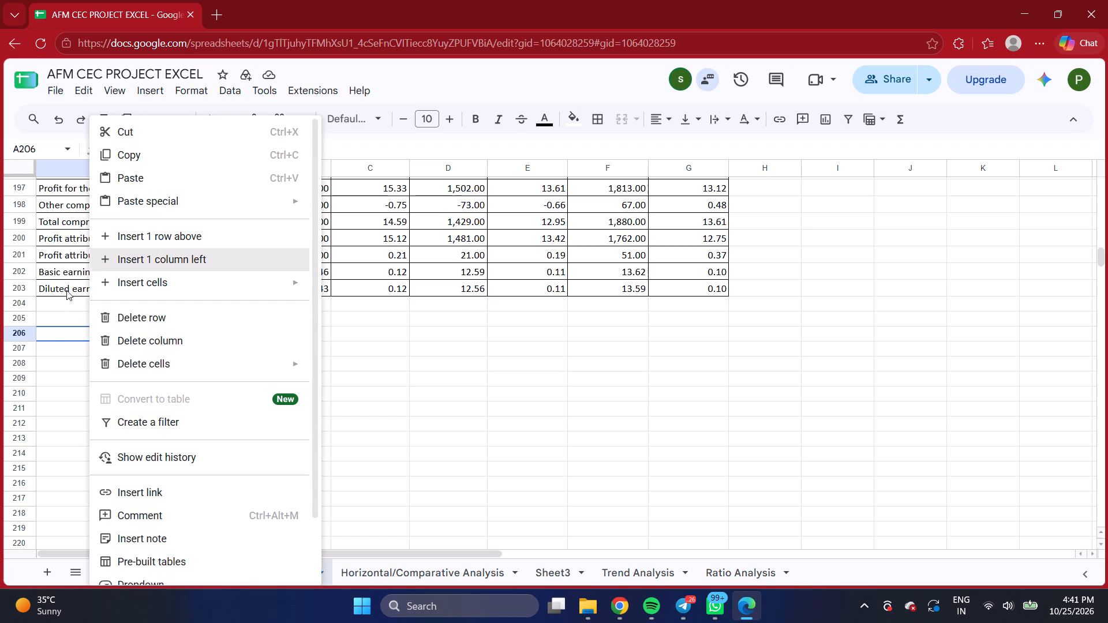
{"action": "left_click", "coordinate": [133, 181]}
Make Marico's "INTERPRETATION:-" heading in A206 bold with font size 13.
{"action": "triple_click", "coordinate": [98, 332]}
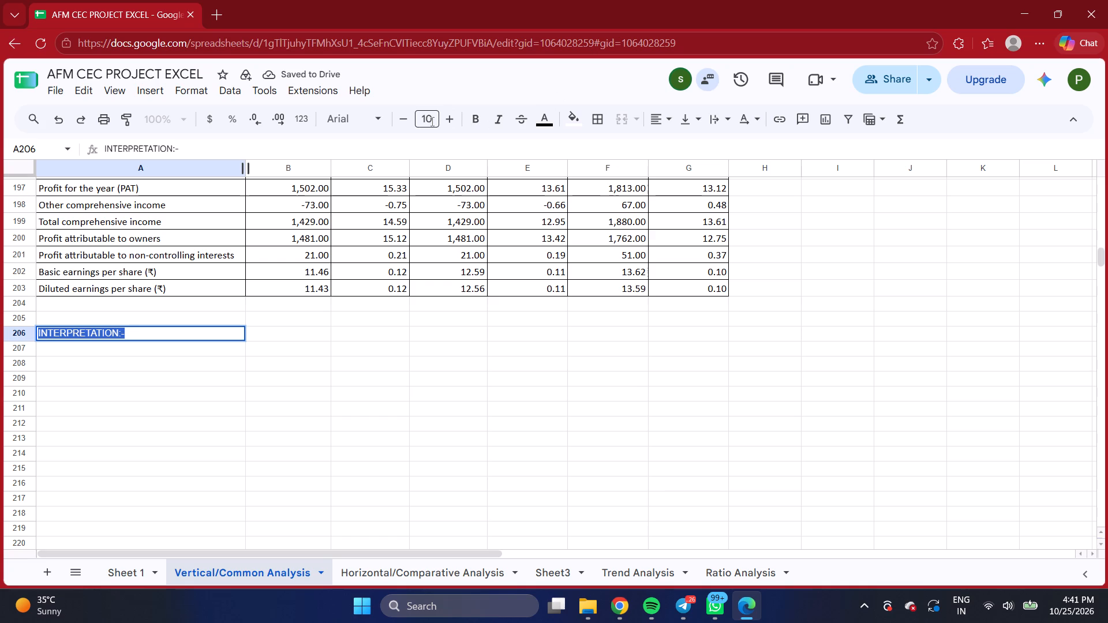
{"action": "left_click", "coordinate": [473, 122]}
{"action": "left_click", "coordinate": [452, 118]}
{"action": "double_click", "coordinate": [452, 118]}
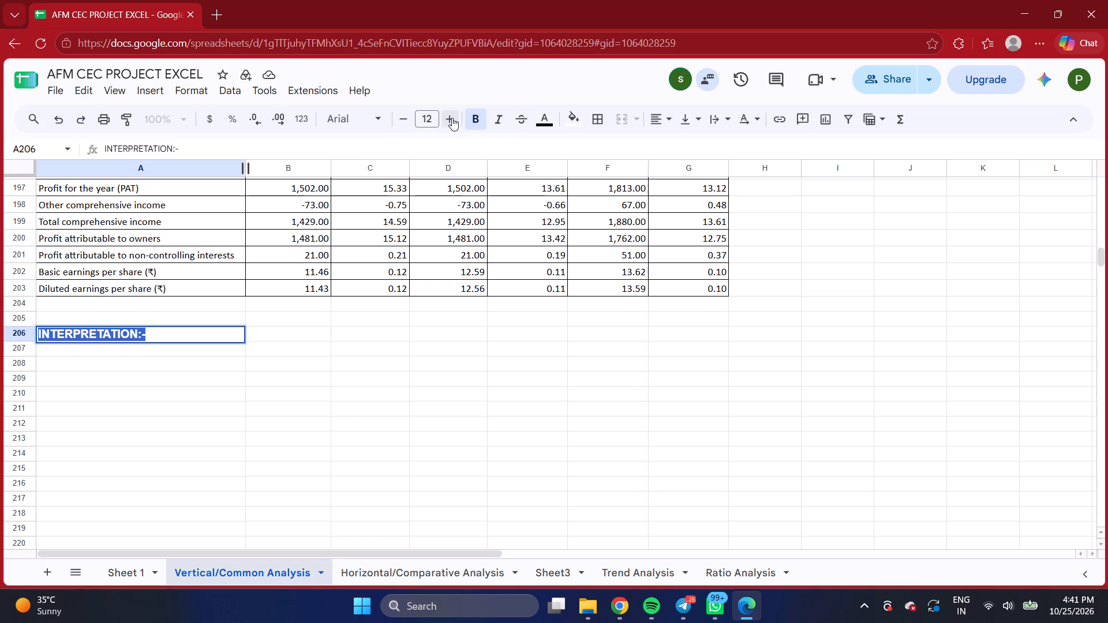
{"action": "left_click", "coordinate": [237, 358]}
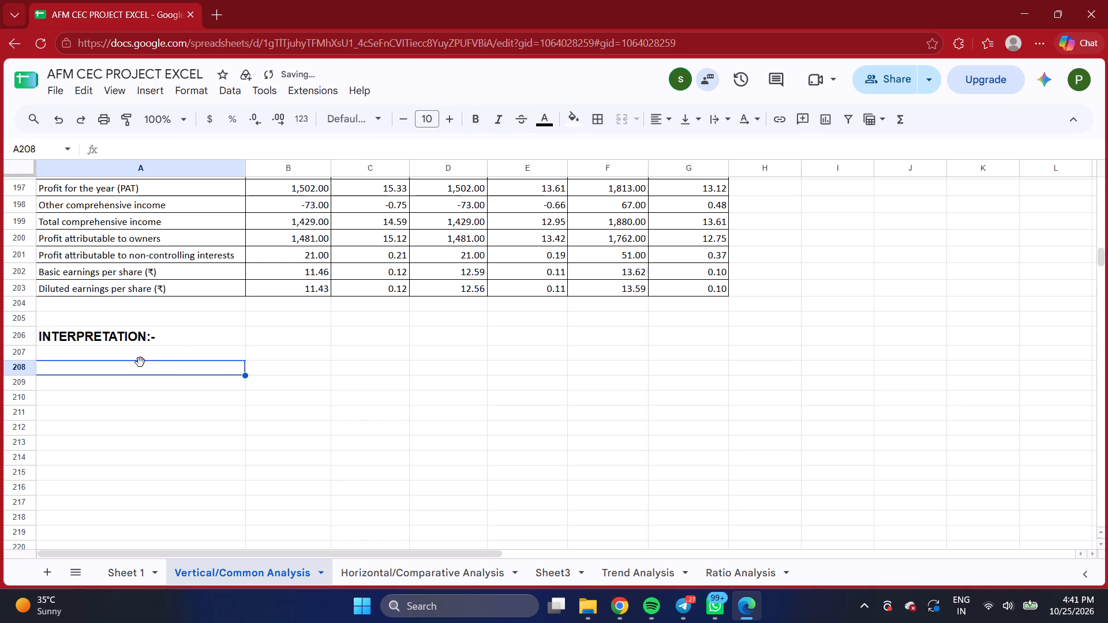
{"action": "left_click", "coordinate": [138, 360]}
Copy Britannia's "OF BALANCESHEET ~" subheading text from A94 into cell A207, below Marico's "INTERPRETATION:-" heading.
{"action": "scroll", "coordinate": [262, 320], "scroll_direction": "up", "scroll_amount": 11}
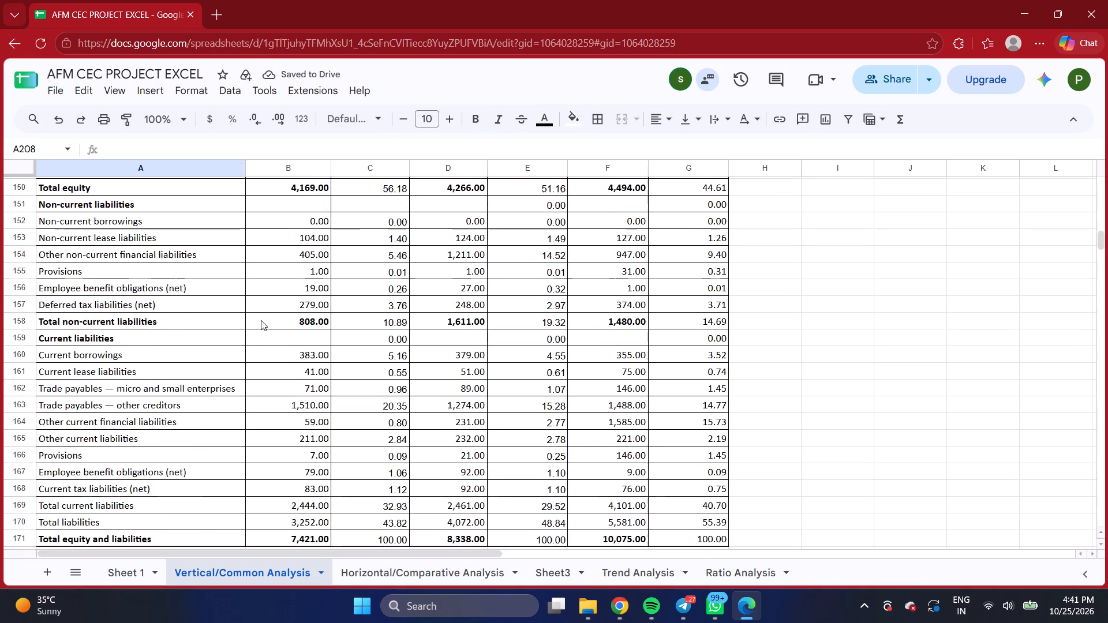
{"action": "scroll", "coordinate": [261, 320], "scroll_direction": "up", "scroll_amount": 17}
{"action": "scroll", "coordinate": [257, 321], "scroll_direction": "down", "scroll_amount": 2}
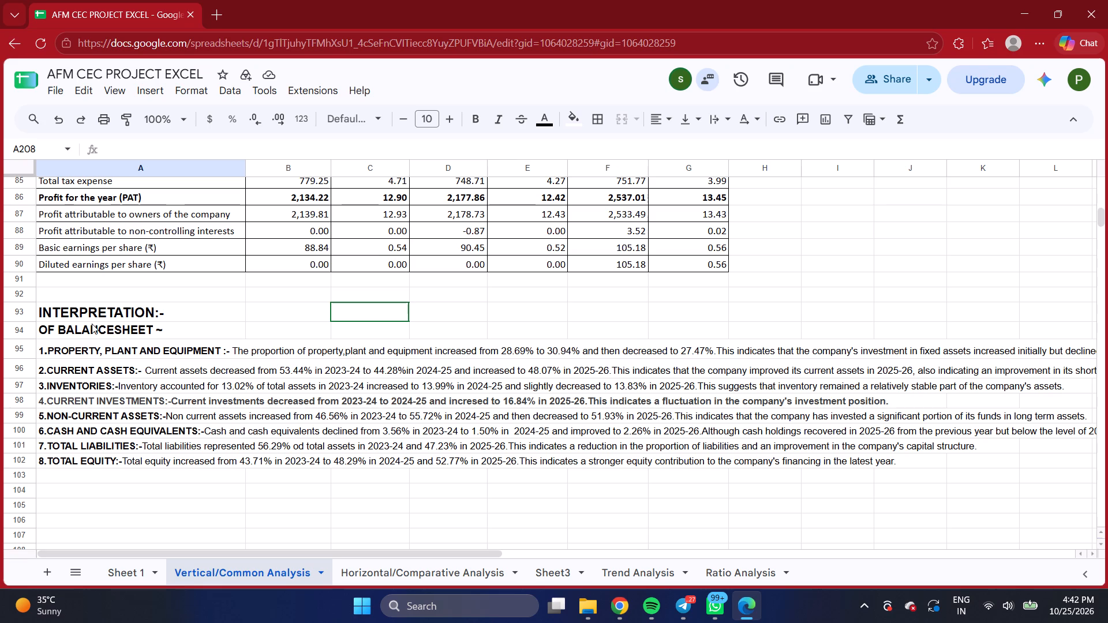
{"action": "scroll", "coordinate": [214, 511], "scroll_direction": "down", "scroll_amount": 3}
{"action": "scroll", "coordinate": [185, 467], "scroll_direction": "up", "scroll_amount": 4}
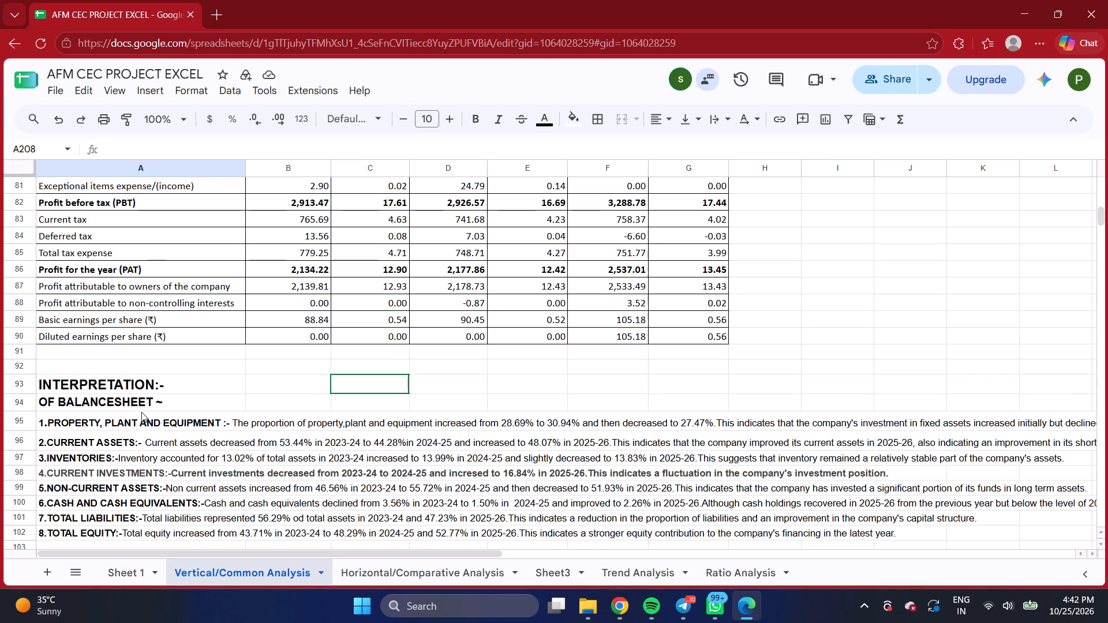
{"action": "triple_click", "coordinate": [95, 403]}
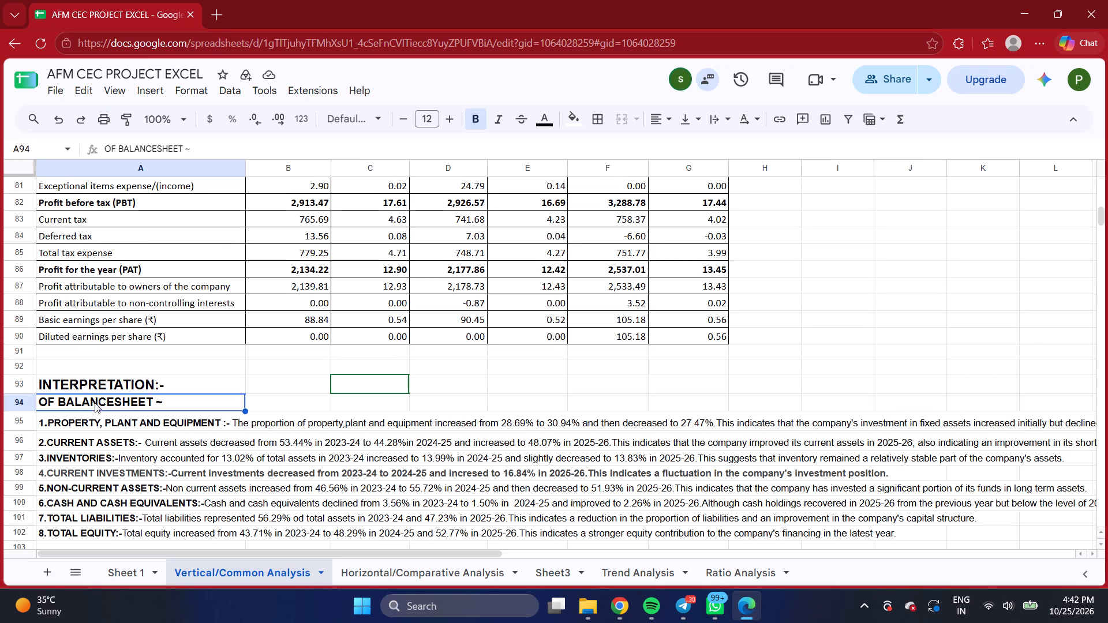
{"action": "right_click", "coordinate": [95, 403]}
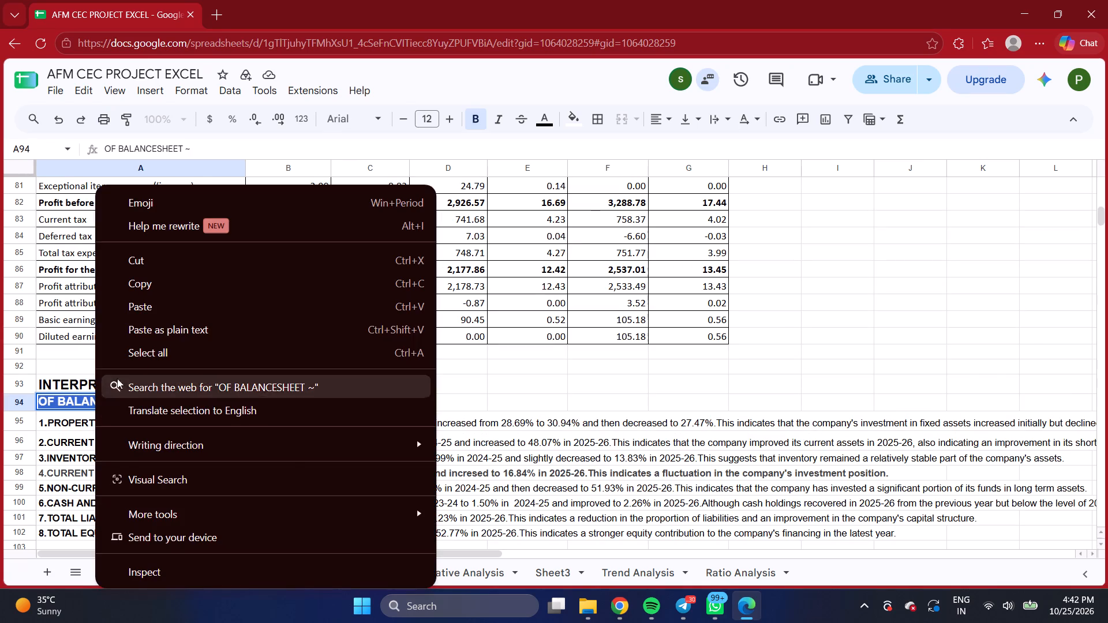
{"action": "left_click", "coordinate": [147, 286]}
{"action": "left_click", "coordinate": [372, 391]}
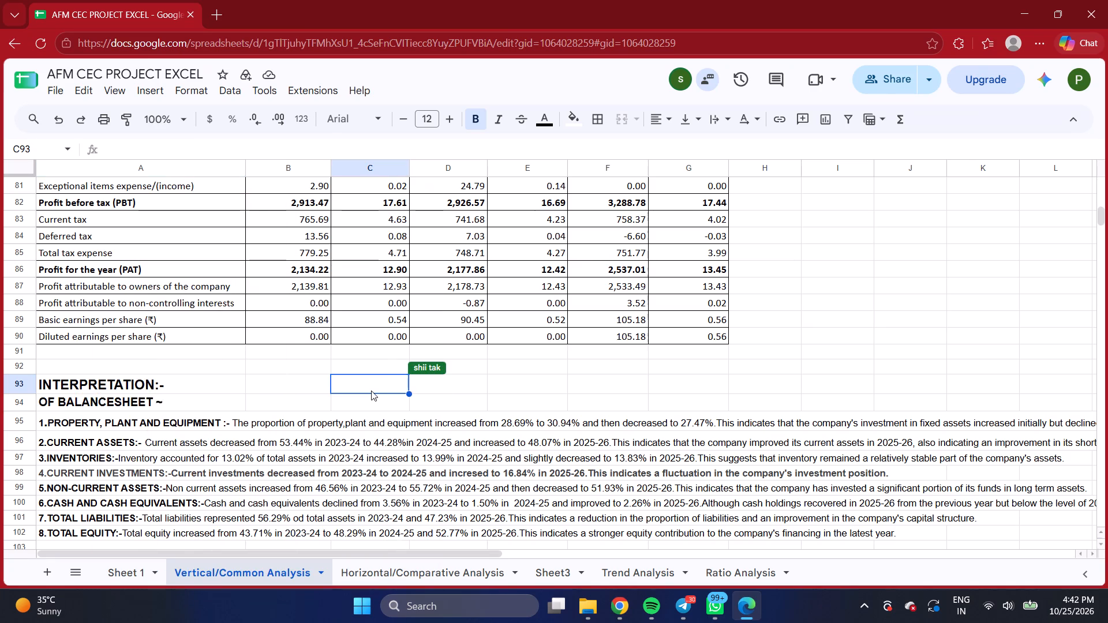
{"action": "scroll", "coordinate": [371, 391], "scroll_direction": "down", "scroll_amount": 20}
{"action": "scroll", "coordinate": [371, 391], "scroll_direction": "down", "scroll_amount": 11}
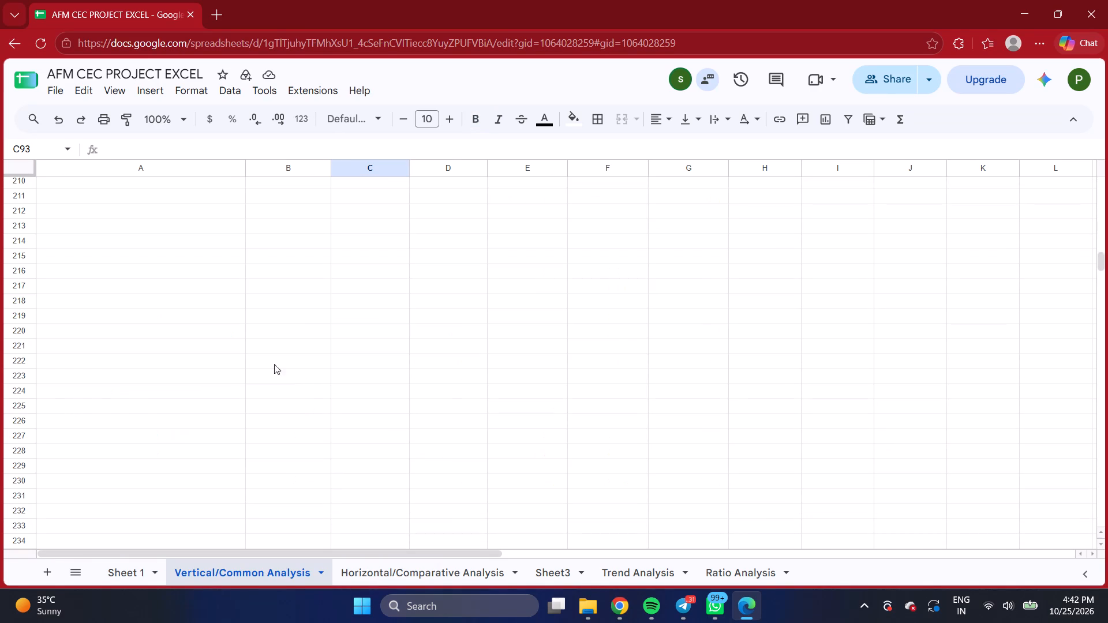
{"action": "scroll", "coordinate": [146, 286], "scroll_direction": "up", "scroll_amount": 3}
{"action": "left_click", "coordinate": [80, 280]}
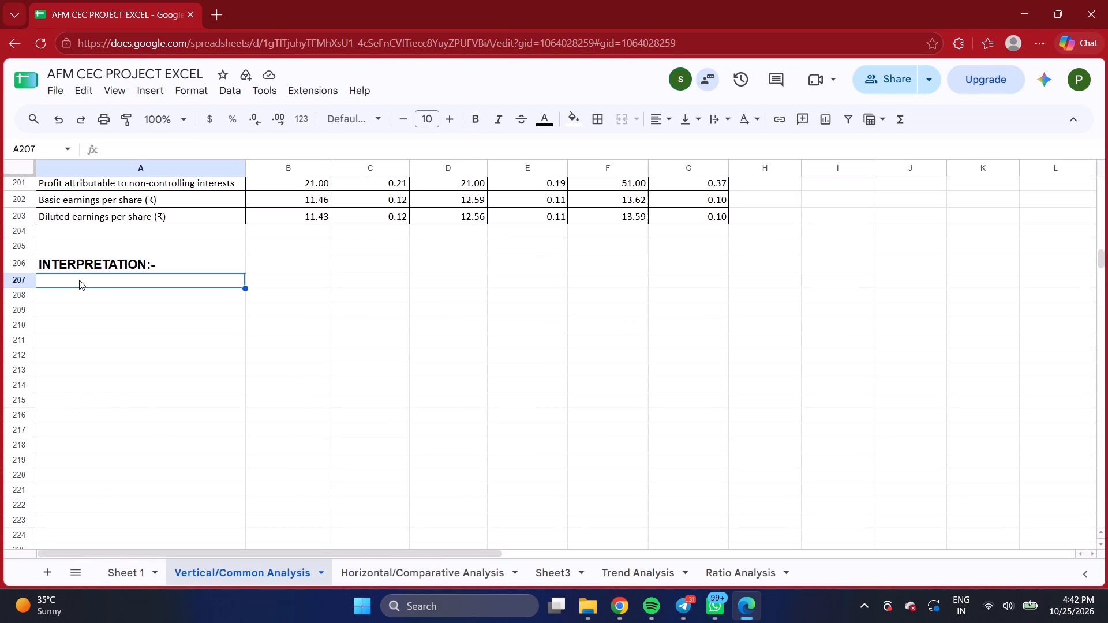
{"action": "key", "text": "ctrl+v"}
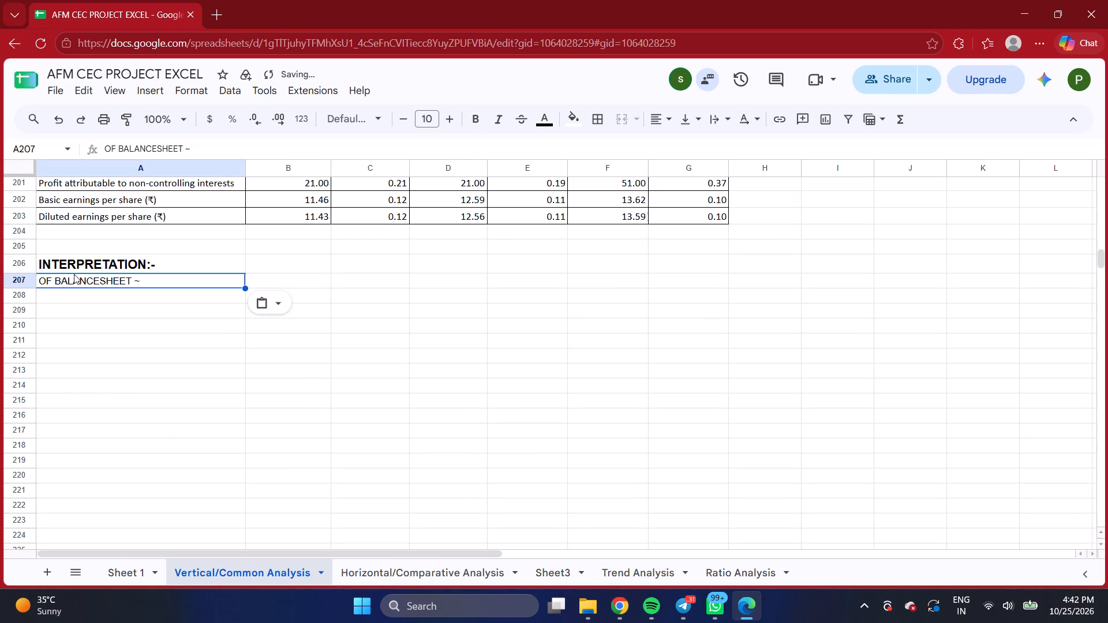
Set Marico's headings in A206 and A207 to font size 14 and make "OF BALANCESHEET ~" in A207 bold.
{"action": "triple_click", "coordinate": [85, 277]}
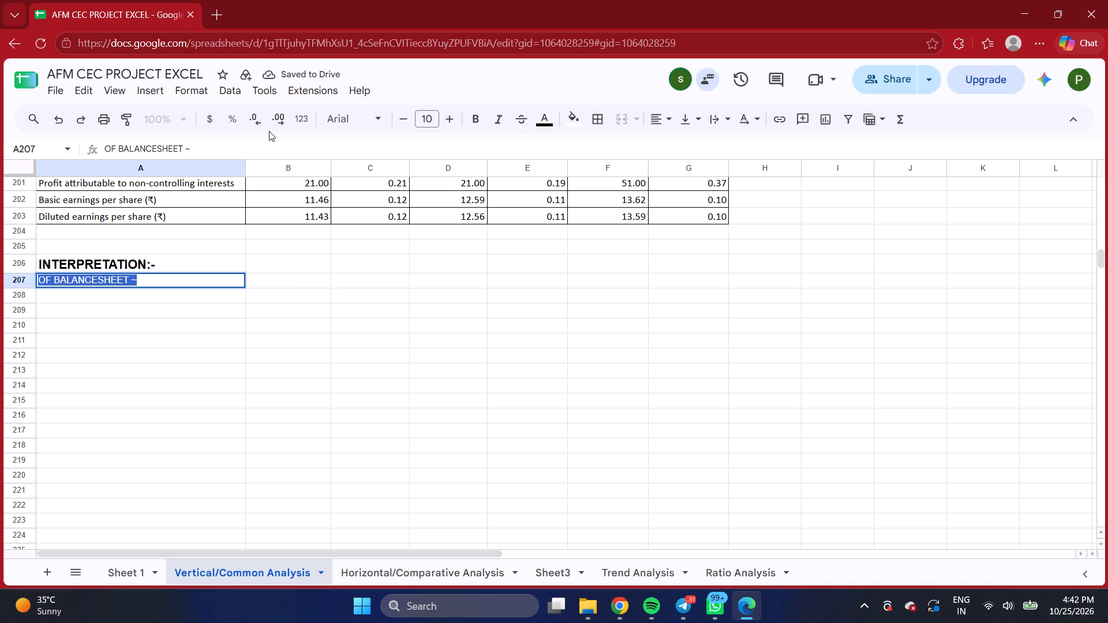
{"action": "triple_click", "coordinate": [446, 119]}
{"action": "left_click", "coordinate": [446, 119]}
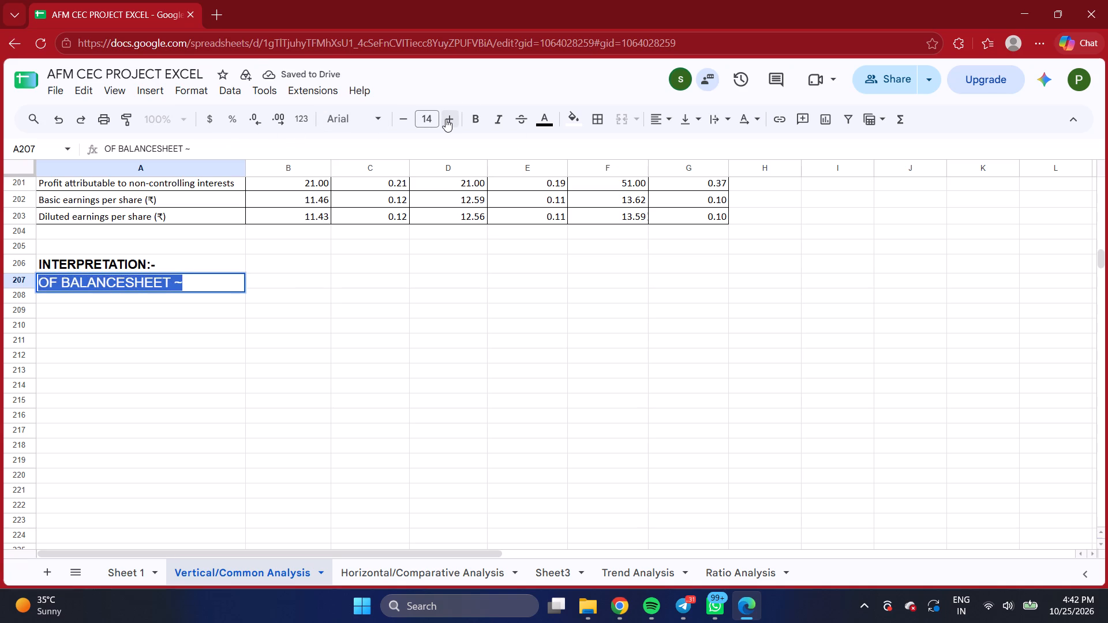
{"action": "left_click", "coordinate": [124, 260]}
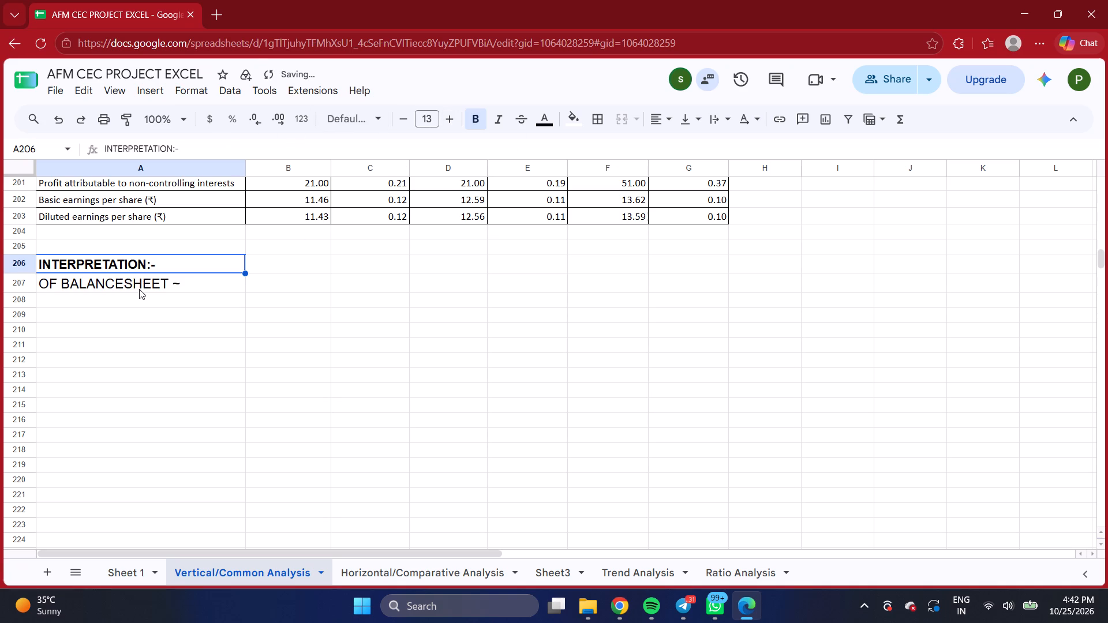
{"action": "triple_click", "coordinate": [137, 262]}
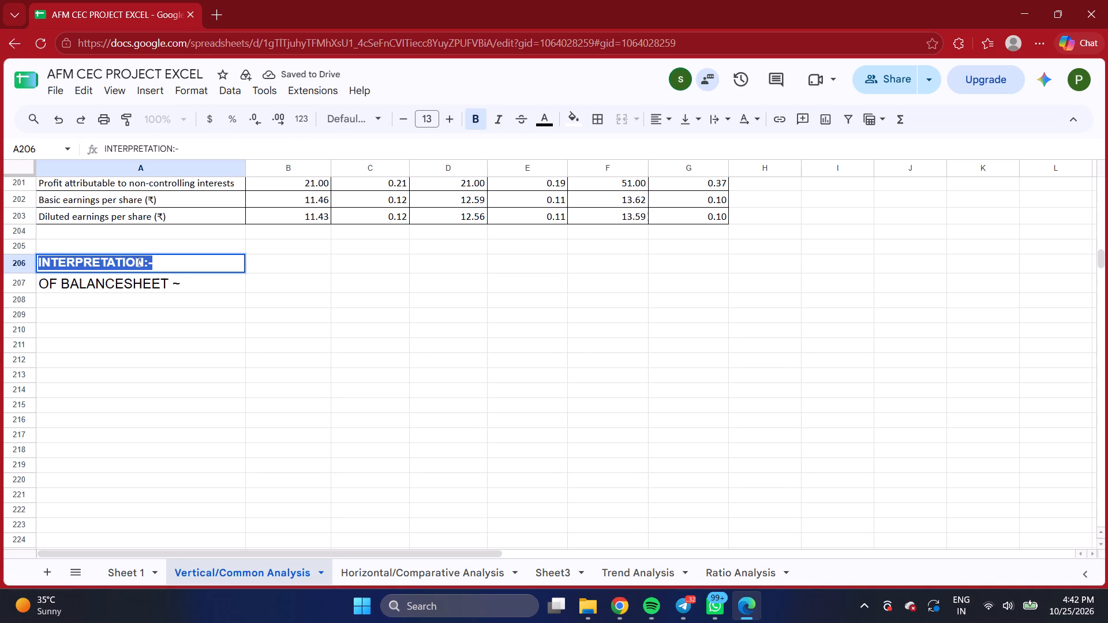
{"action": "left_click", "coordinate": [444, 119]}
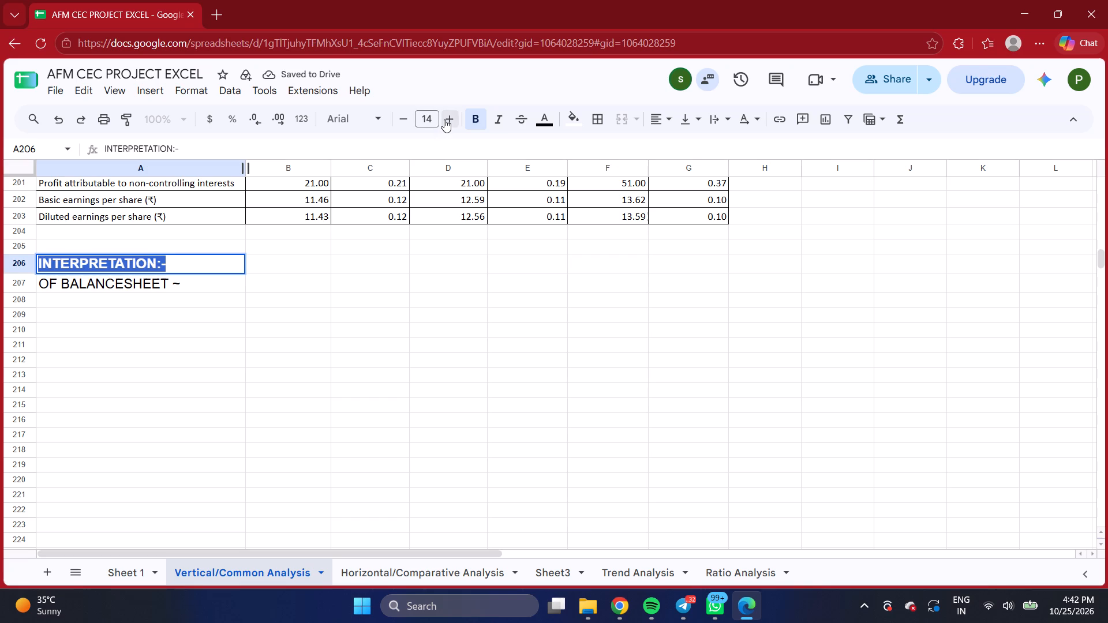
{"action": "triple_click", "coordinate": [157, 286]}
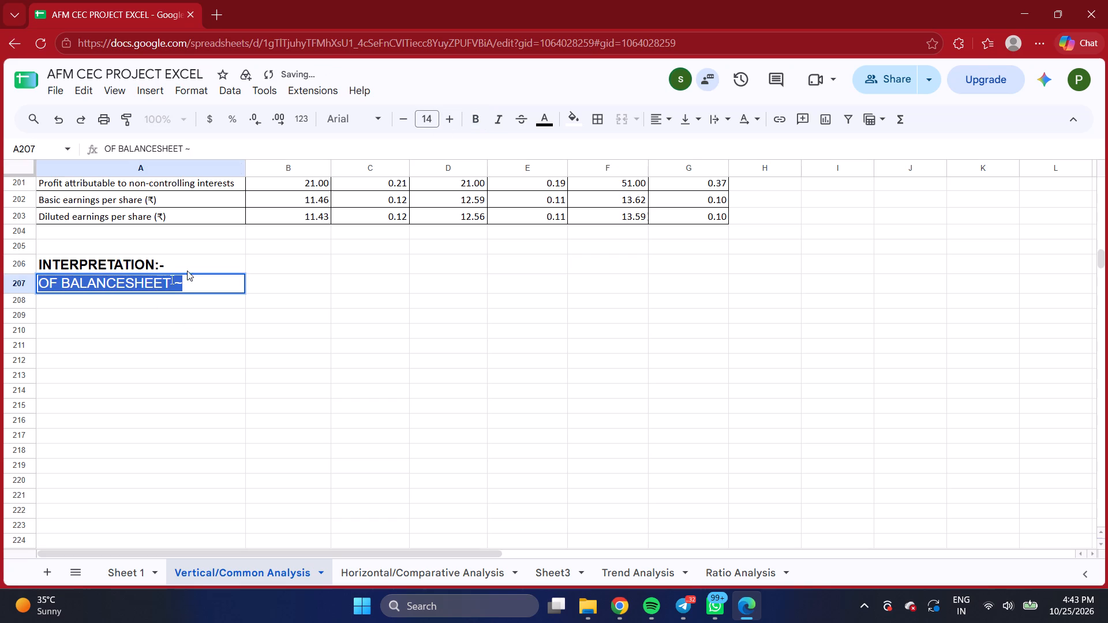
{"action": "left_click", "coordinate": [473, 115]}
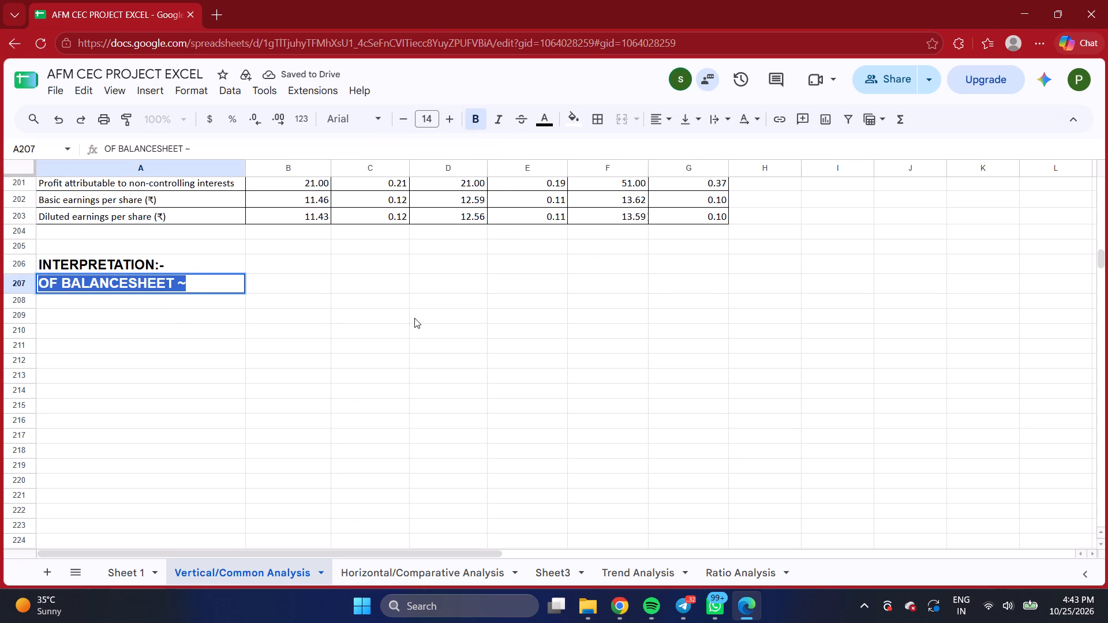
{"action": "left_click", "coordinate": [193, 303]}
Review Marico's balance sheet and profit and loss percentages alongside Britannia's balance sheet interpretation points on the Vertical/Common Analysis sheet.
{"action": "scroll", "coordinate": [239, 309], "scroll_direction": "up", "scroll_amount": 3}
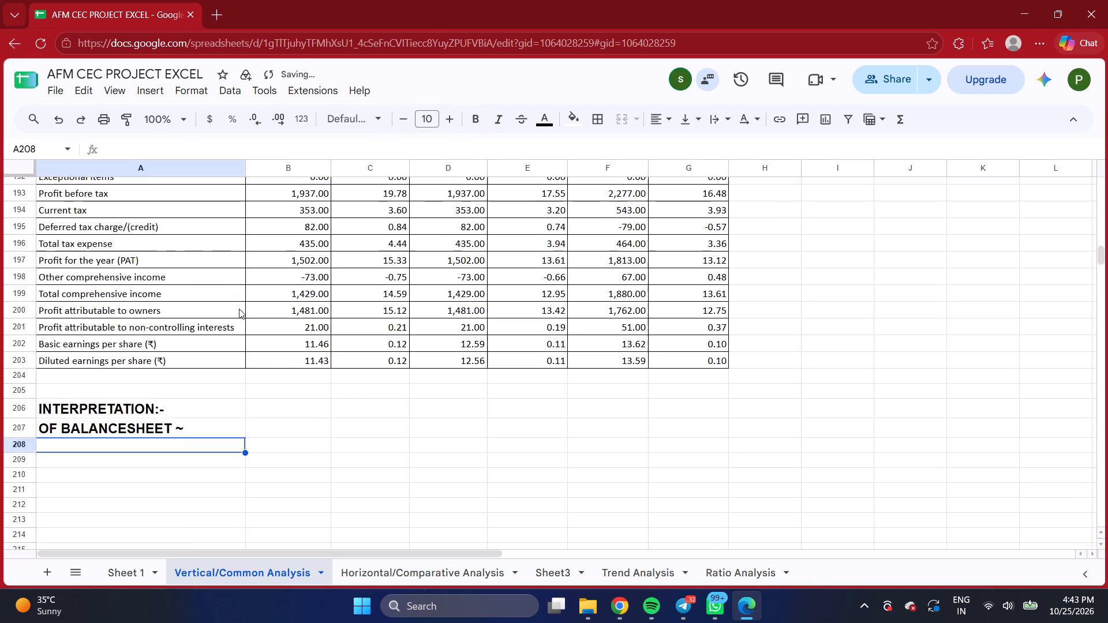
{"action": "scroll", "coordinate": [239, 309], "scroll_direction": "up", "scroll_amount": 20}
{"action": "scroll", "coordinate": [239, 309], "scroll_direction": "up", "scroll_amount": 2}
{"action": "scroll", "coordinate": [239, 309], "scroll_direction": "down", "scroll_amount": 4}
{"action": "scroll", "coordinate": [239, 309], "scroll_direction": "up", "scroll_amount": 2}
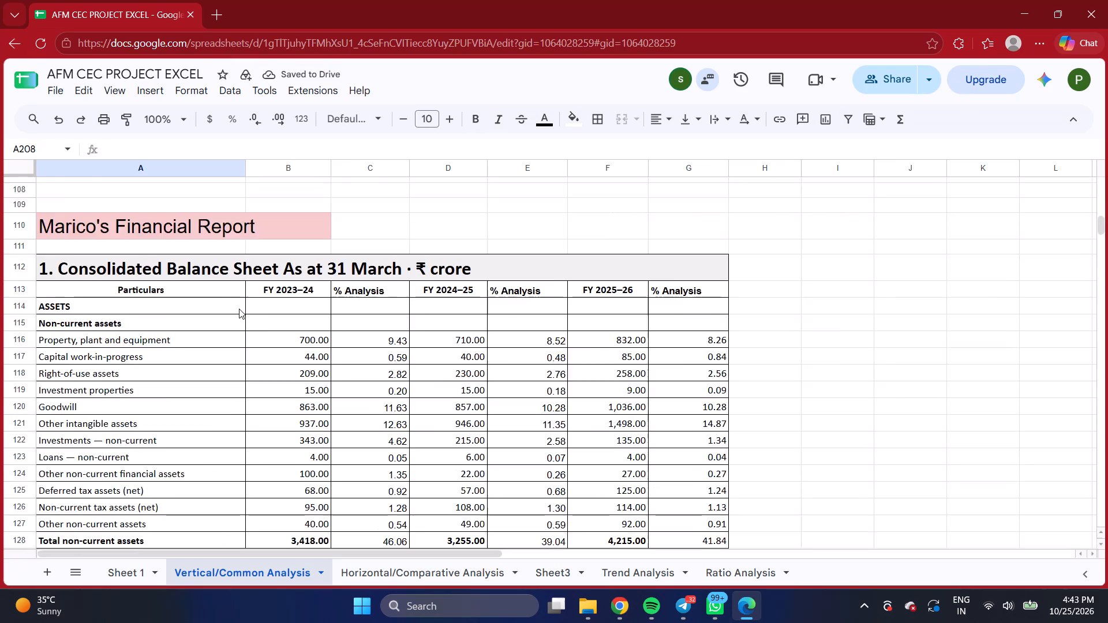
{"action": "scroll", "coordinate": [239, 309], "scroll_direction": "up", "scroll_amount": 3}
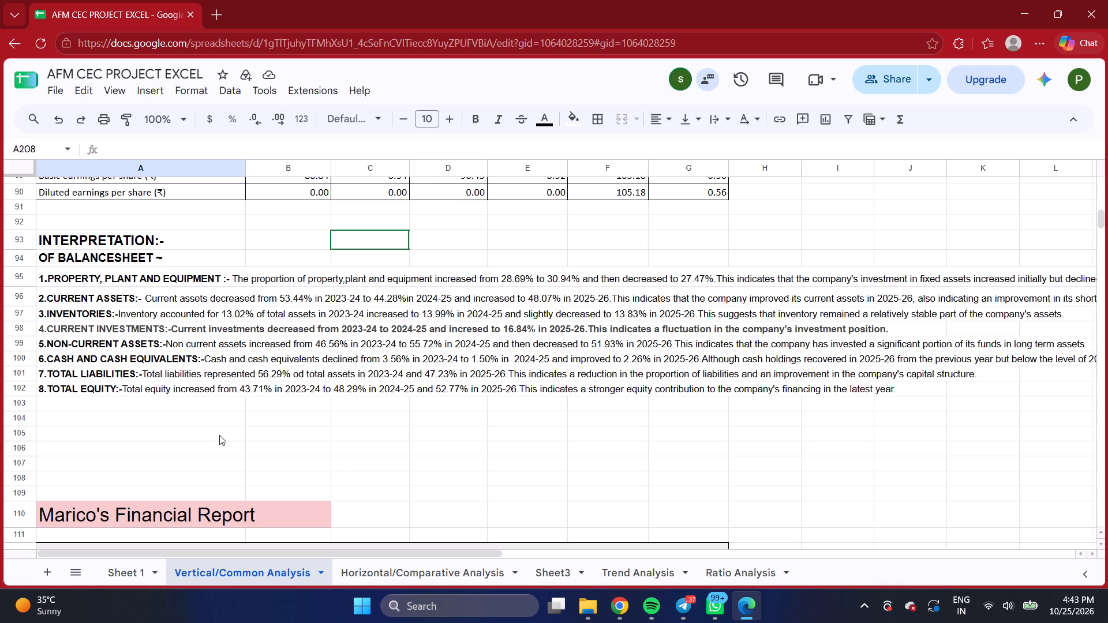
{"action": "scroll", "coordinate": [219, 436], "scroll_direction": "down", "scroll_amount": 6}
{"action": "scroll", "coordinate": [209, 387], "scroll_direction": "up", "scroll_amount": 2}
{"action": "scroll", "coordinate": [209, 387], "scroll_direction": "down", "scroll_amount": 5}
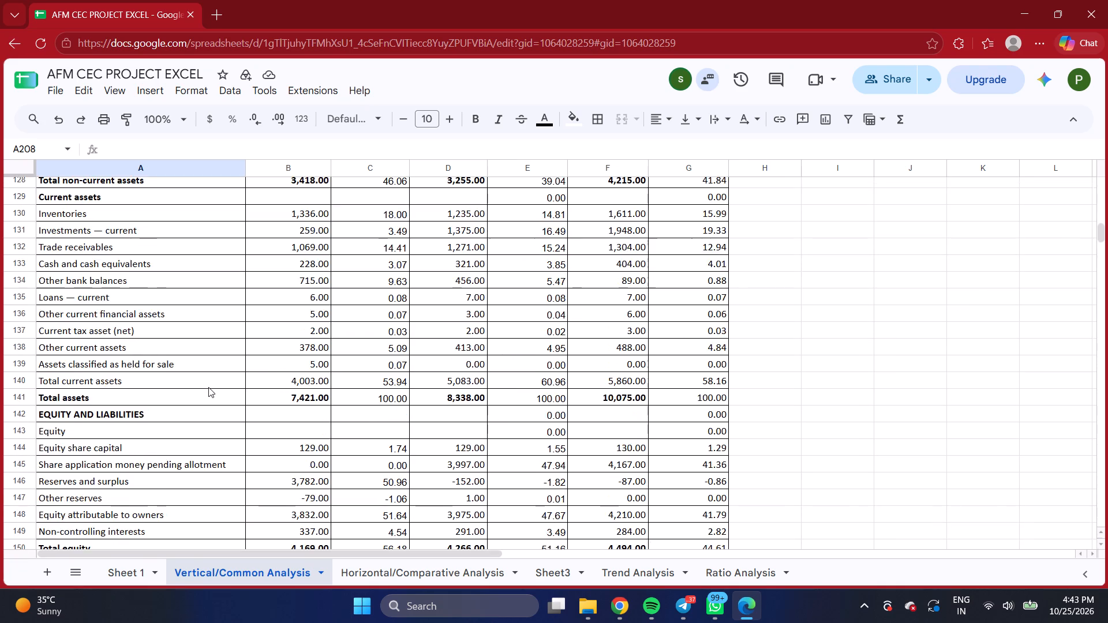
{"action": "scroll", "coordinate": [208, 387], "scroll_direction": "down", "scroll_amount": 11}
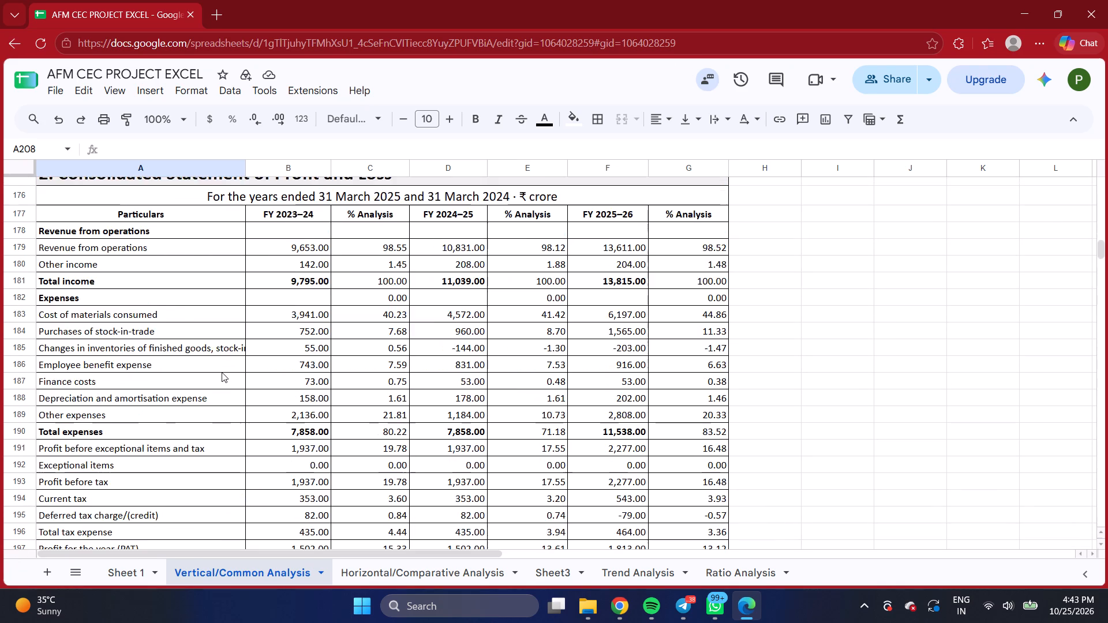
{"action": "scroll", "coordinate": [222, 372], "scroll_direction": "down", "scroll_amount": 5}
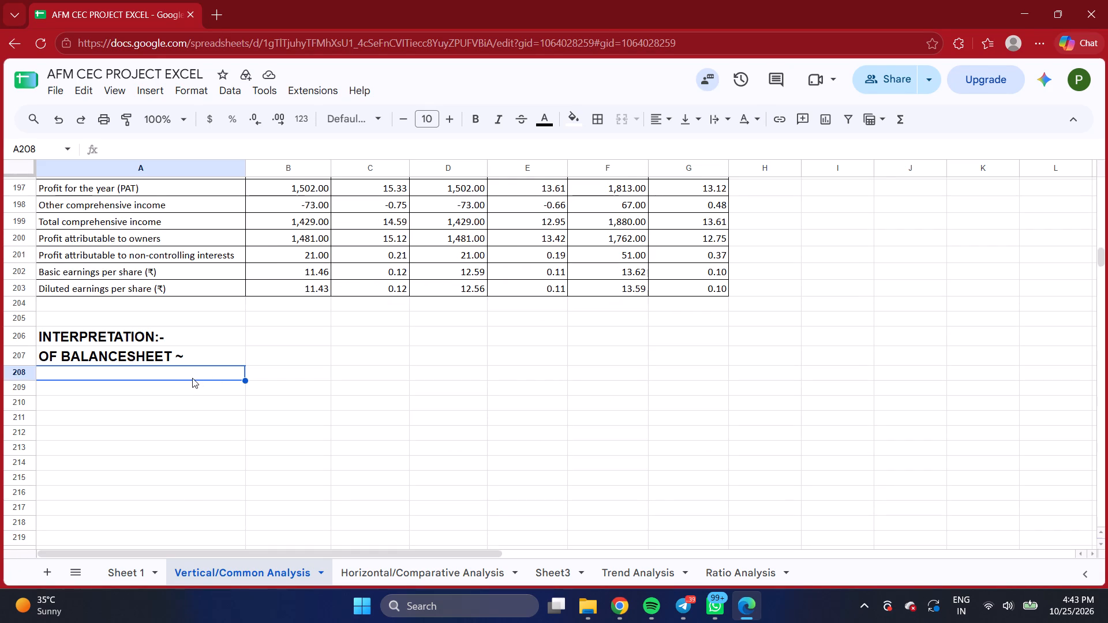
Examine Britannia's balance sheet percentage analysis and the eight interpretation points written from it in rows 95 to 102.
{"action": "scroll", "coordinate": [192, 378], "scroll_direction": "up", "scroll_amount": 20}
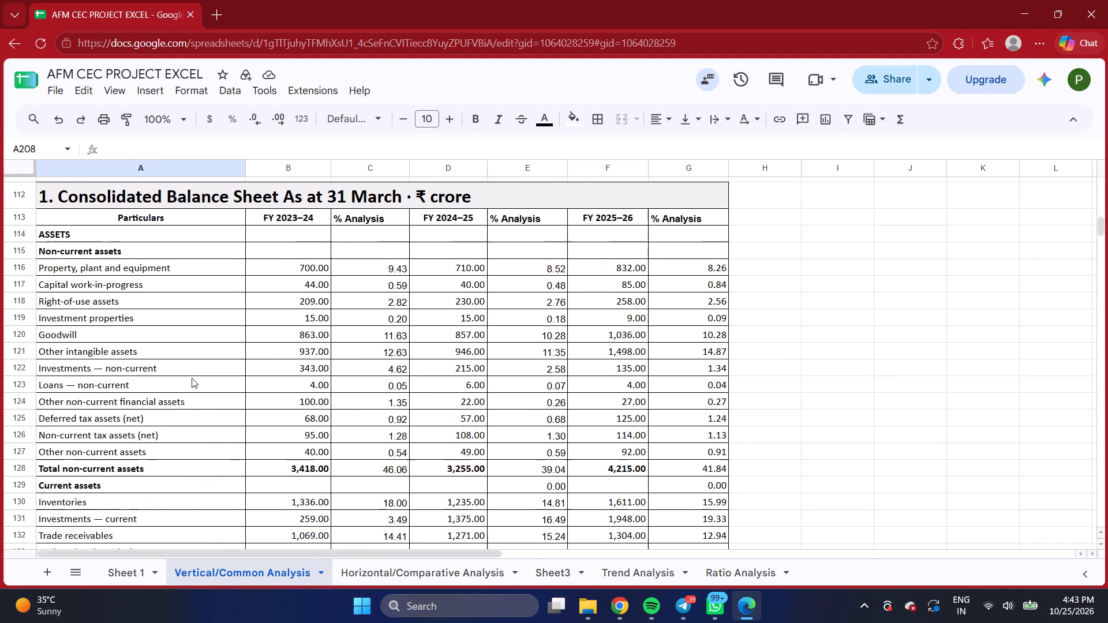
{"action": "scroll", "coordinate": [192, 378], "scroll_direction": "up", "scroll_amount": 15}
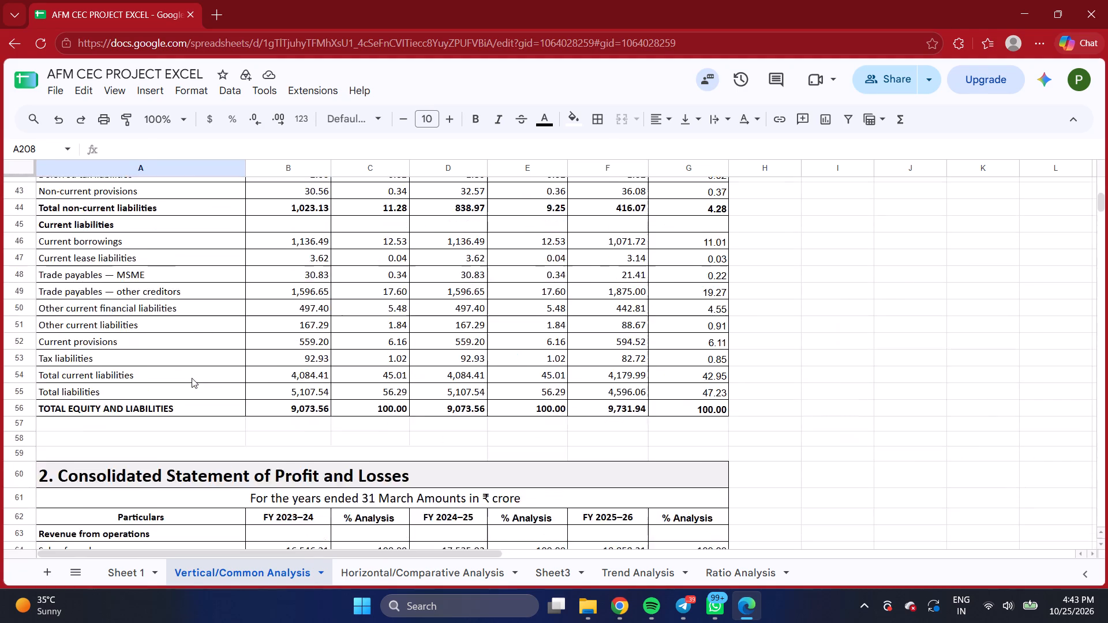
{"action": "scroll", "coordinate": [192, 378], "scroll_direction": "up", "scroll_amount": 5}
{"action": "scroll", "coordinate": [192, 378], "scroll_direction": "down", "scroll_amount": 4}
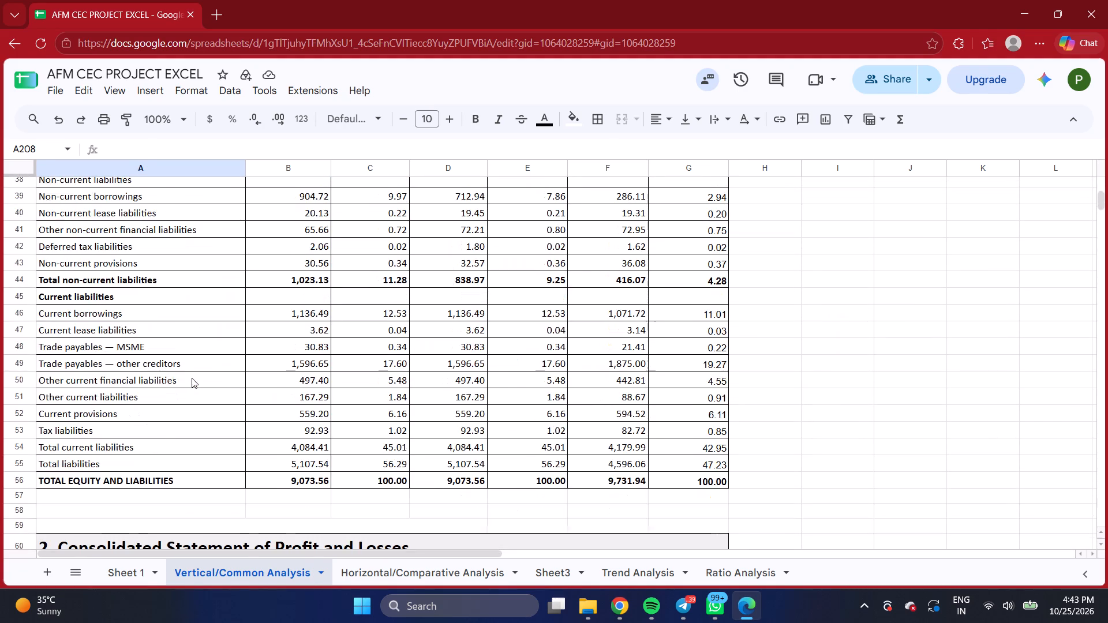
{"action": "scroll", "coordinate": [192, 378], "scroll_direction": "up", "scroll_amount": 14}
{"action": "scroll", "coordinate": [192, 378], "scroll_direction": "down", "scroll_amount": 6}
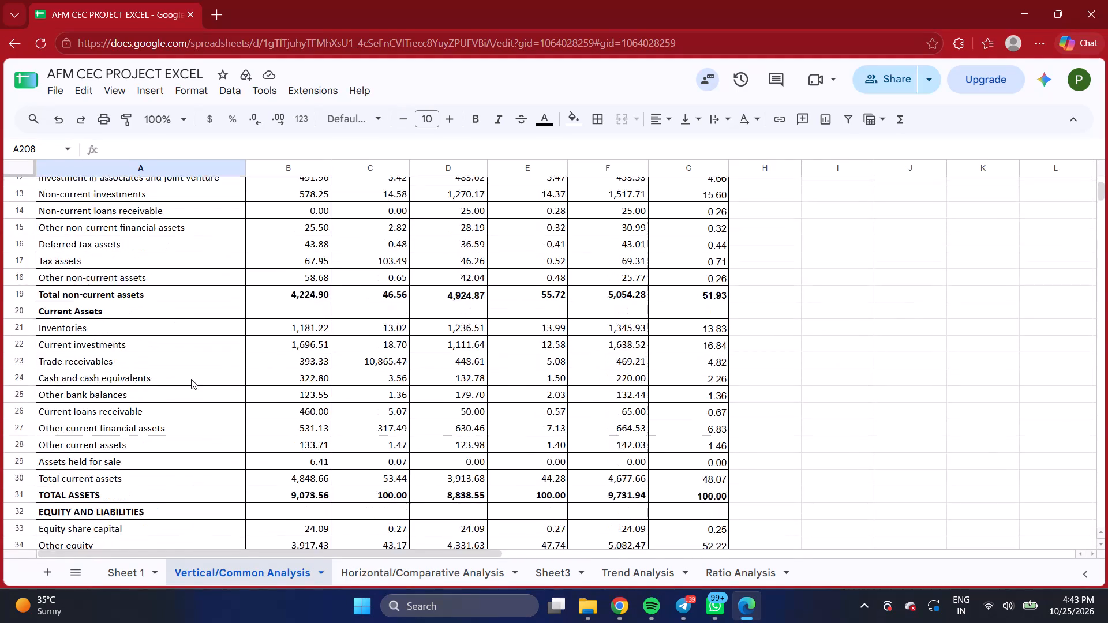
{"action": "scroll", "coordinate": [191, 379], "scroll_direction": "down", "scroll_amount": 16}
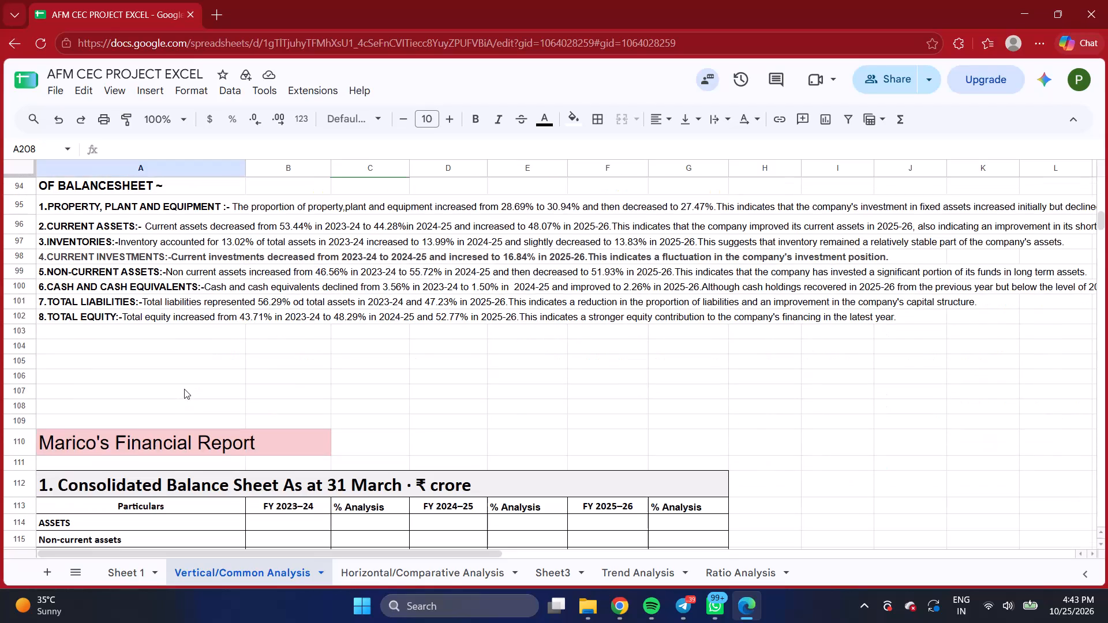
{"action": "scroll", "coordinate": [184, 389], "scroll_direction": "up", "scroll_amount": 1}
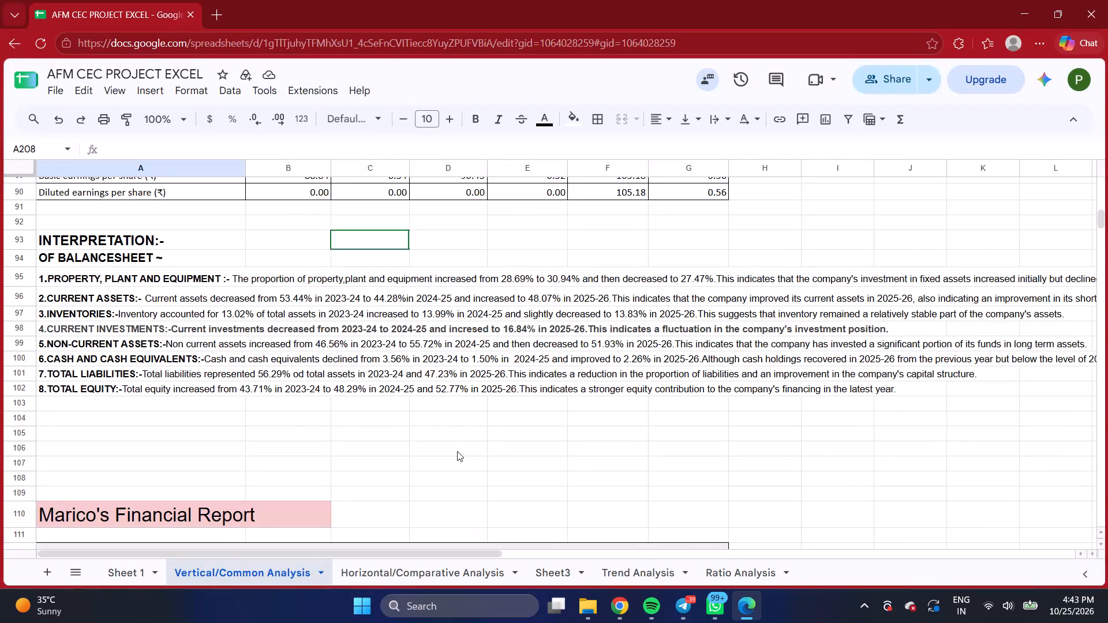
{"action": "left_click", "coordinate": [228, 459]}
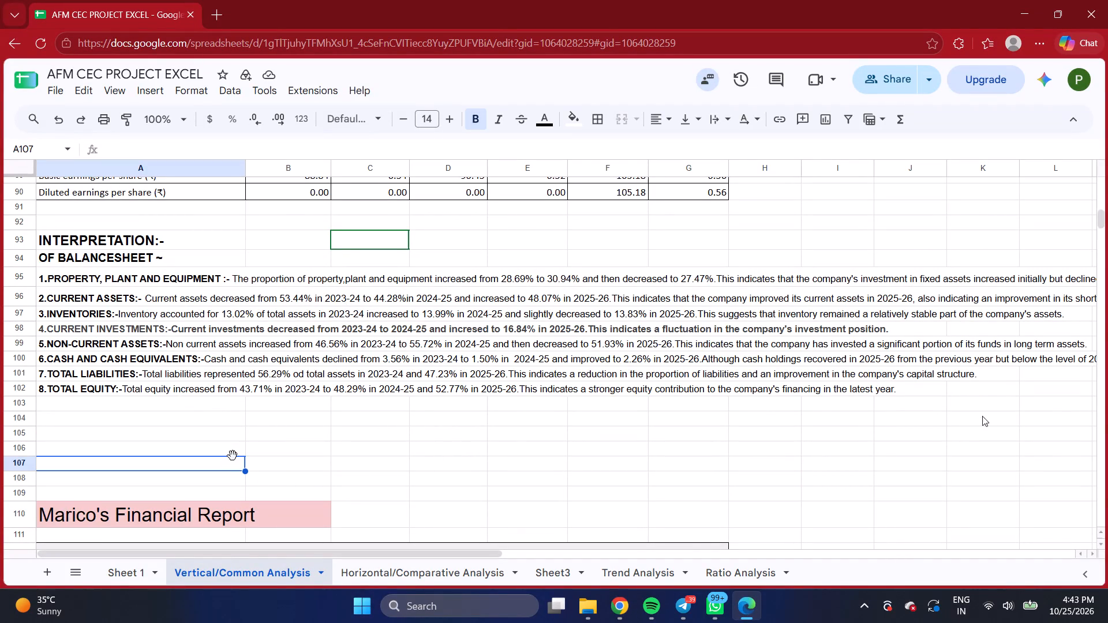
{"action": "left_click", "coordinate": [998, 498]}
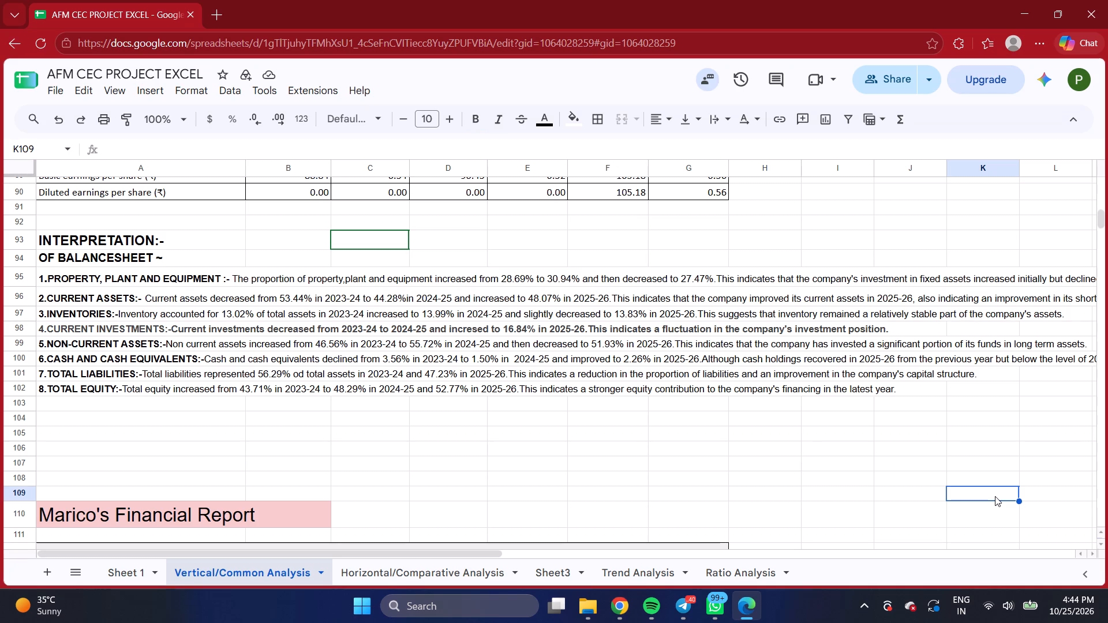
{"action": "left_click", "coordinate": [498, 453]}
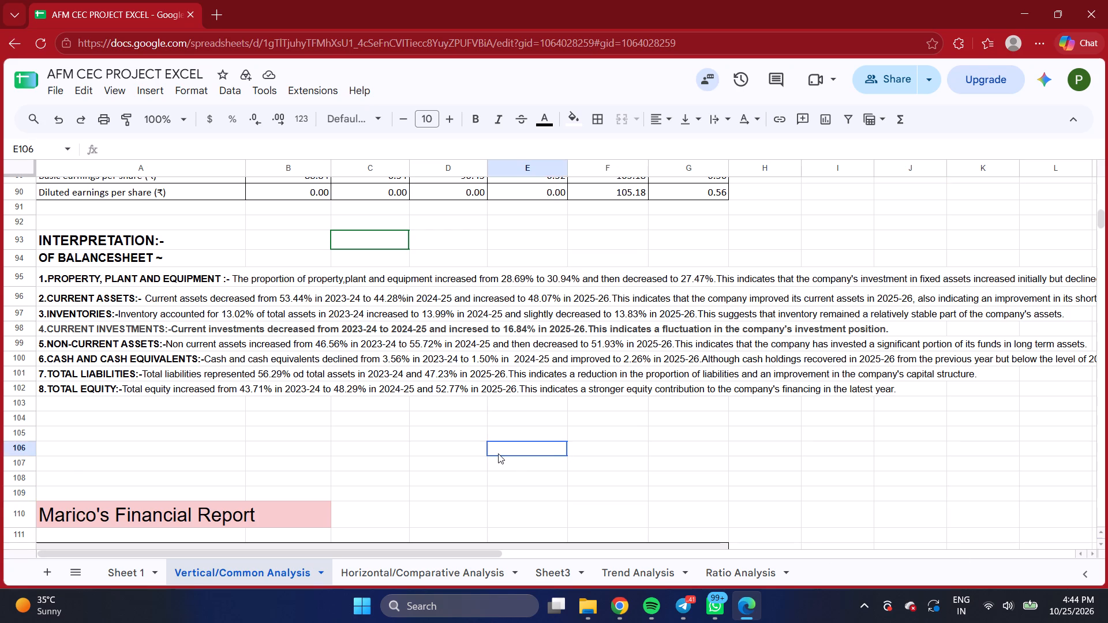
Check Marico's profit and loss percentages and the empty rows below its "OF BALANCESHEET ~" subheading.
{"action": "scroll", "coordinate": [498, 453], "scroll_direction": "down", "scroll_amount": 19}
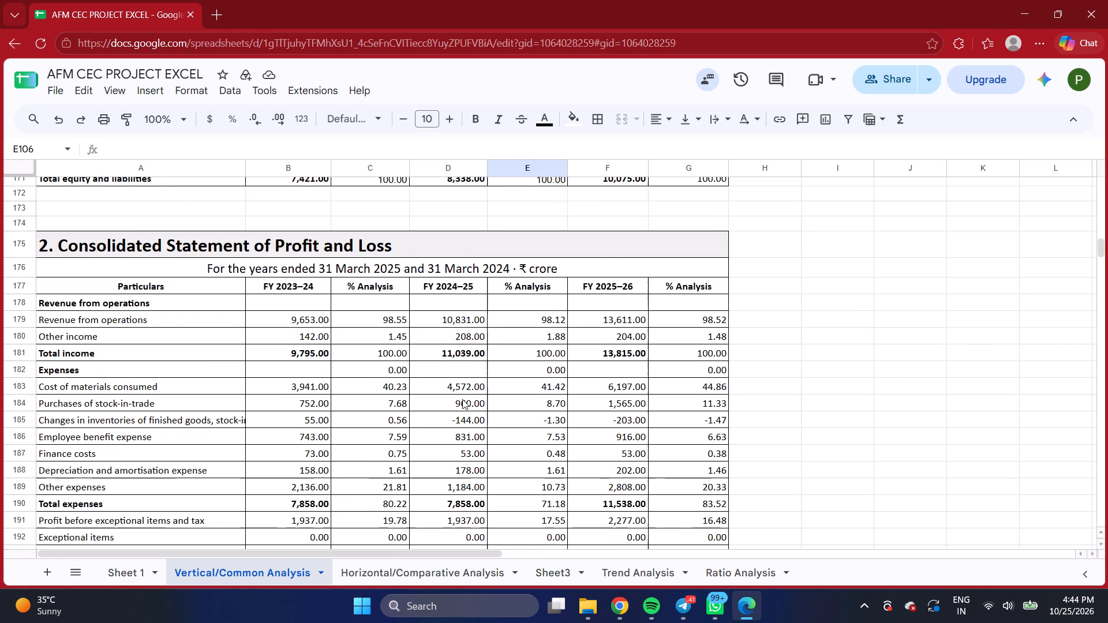
{"action": "scroll", "coordinate": [462, 399], "scroll_direction": "up", "scroll_amount": 2}
{"action": "scroll", "coordinate": [453, 363], "scroll_direction": "down", "scroll_amount": 6}
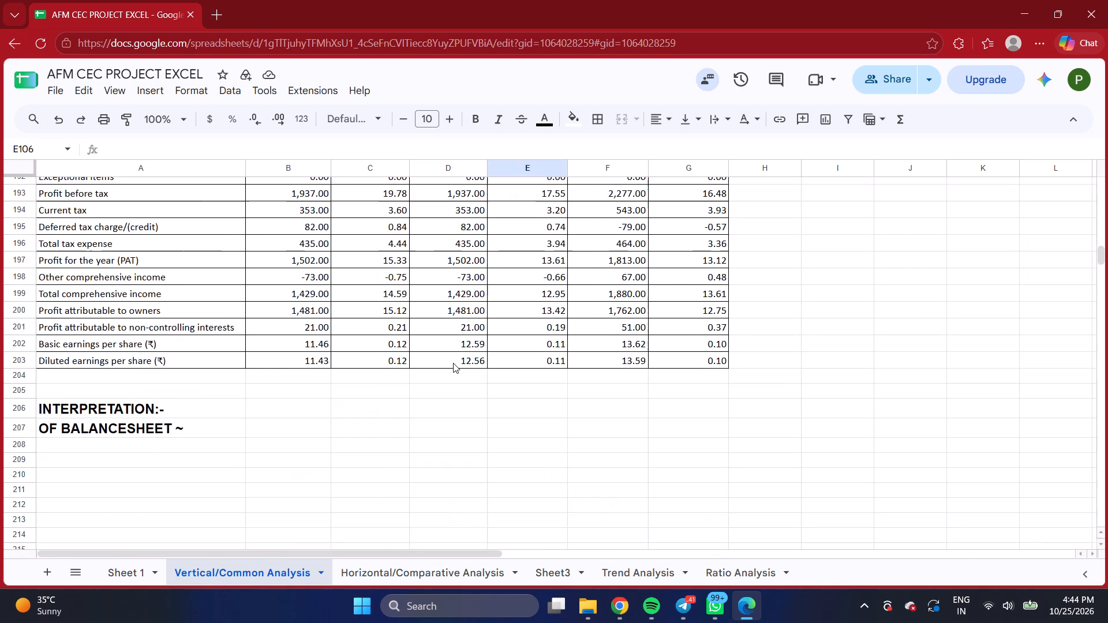
{"action": "scroll", "coordinate": [453, 363], "scroll_direction": "down", "scroll_amount": 5}
{"action": "scroll", "coordinate": [392, 347], "scroll_direction": "up", "scroll_amount": 3}
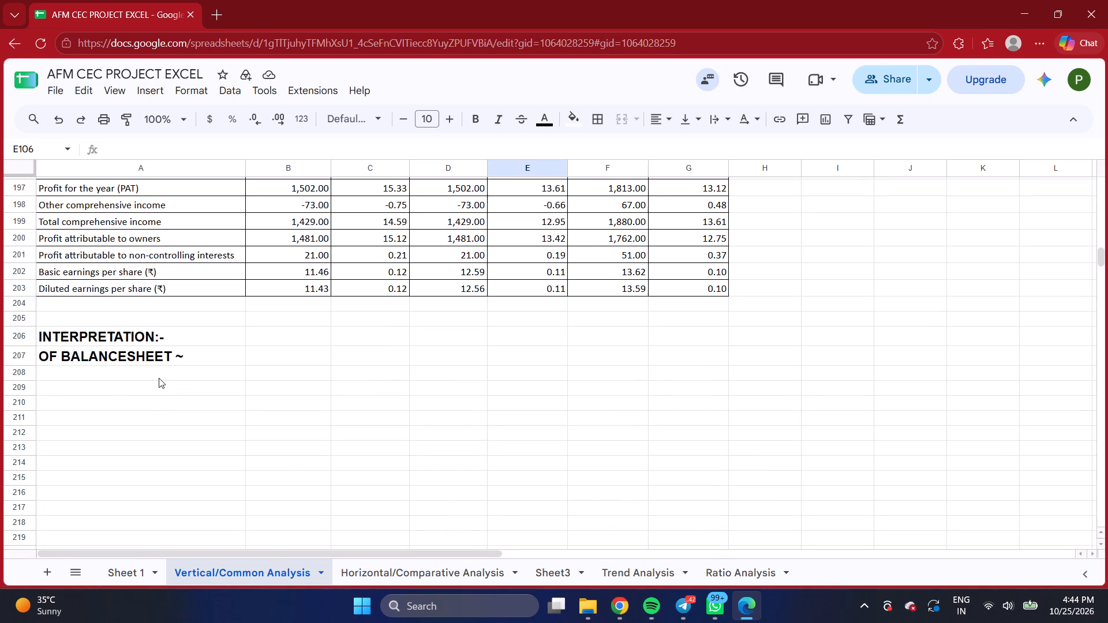
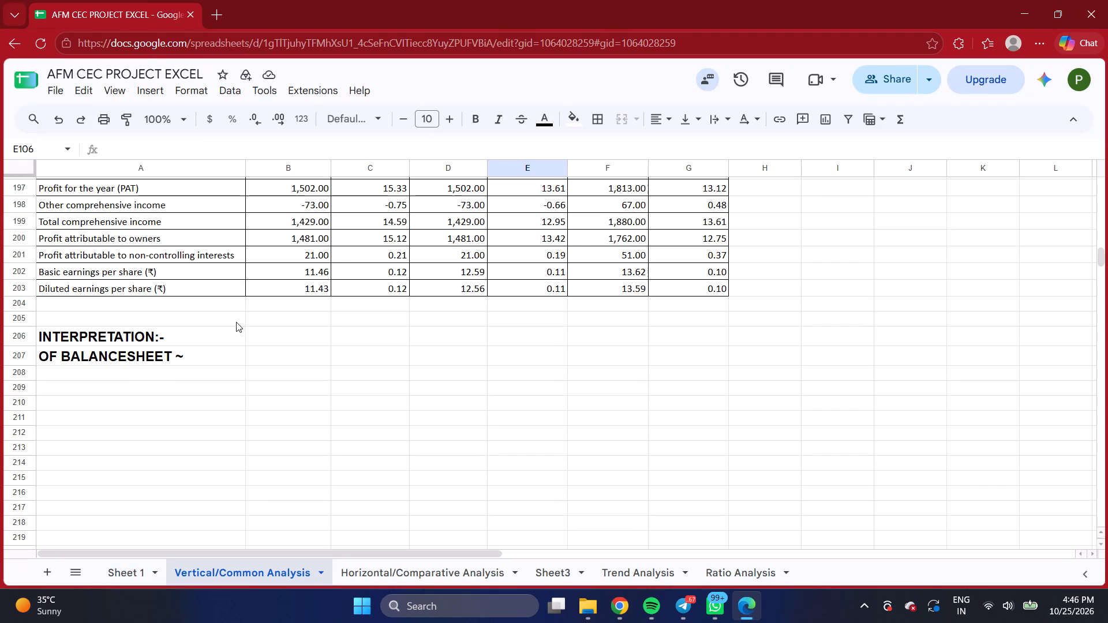
Review Marico's balance sheet and profit and loss percentages on the Vertical/Common Analysis sheet, down to the interpretation headings.
{"action": "scroll", "coordinate": [236, 322], "scroll_direction": "up", "scroll_amount": 1}
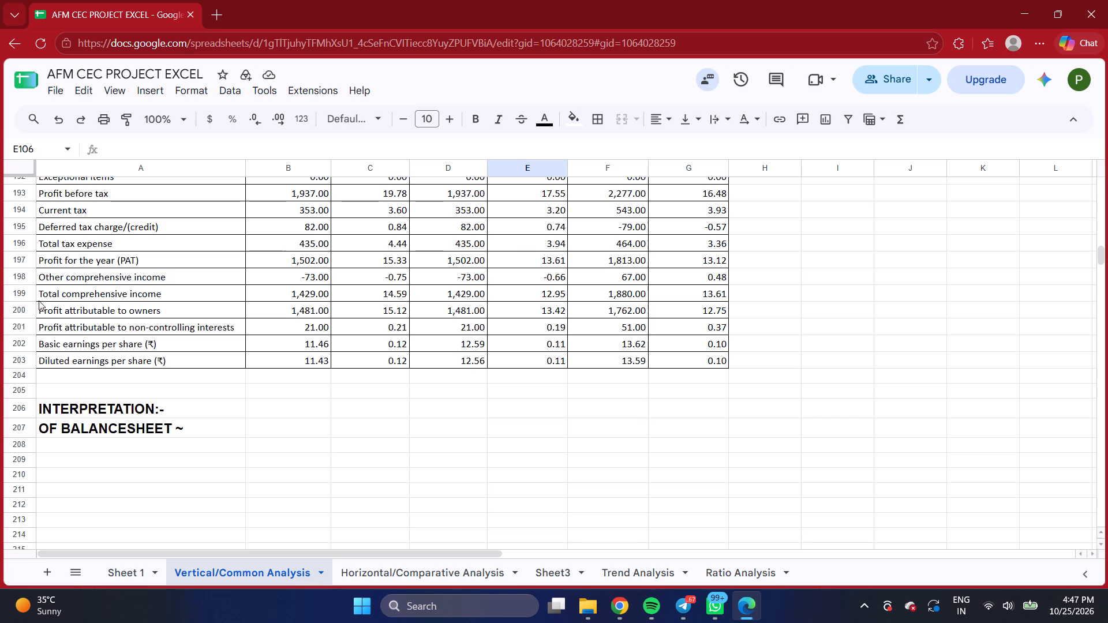
{"action": "left_click", "coordinate": [380, 573]}
{"action": "left_click", "coordinate": [258, 572]}
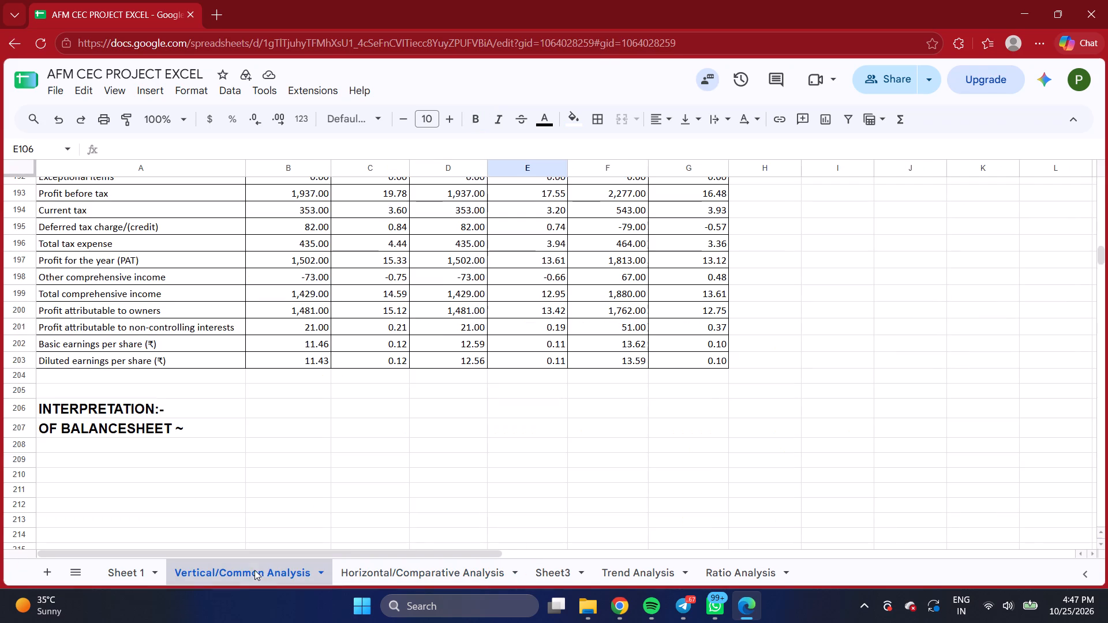
{"action": "scroll", "coordinate": [239, 461], "scroll_direction": "down", "scroll_amount": 9}
{"action": "scroll", "coordinate": [258, 365], "scroll_direction": "up", "scroll_amount": 10}
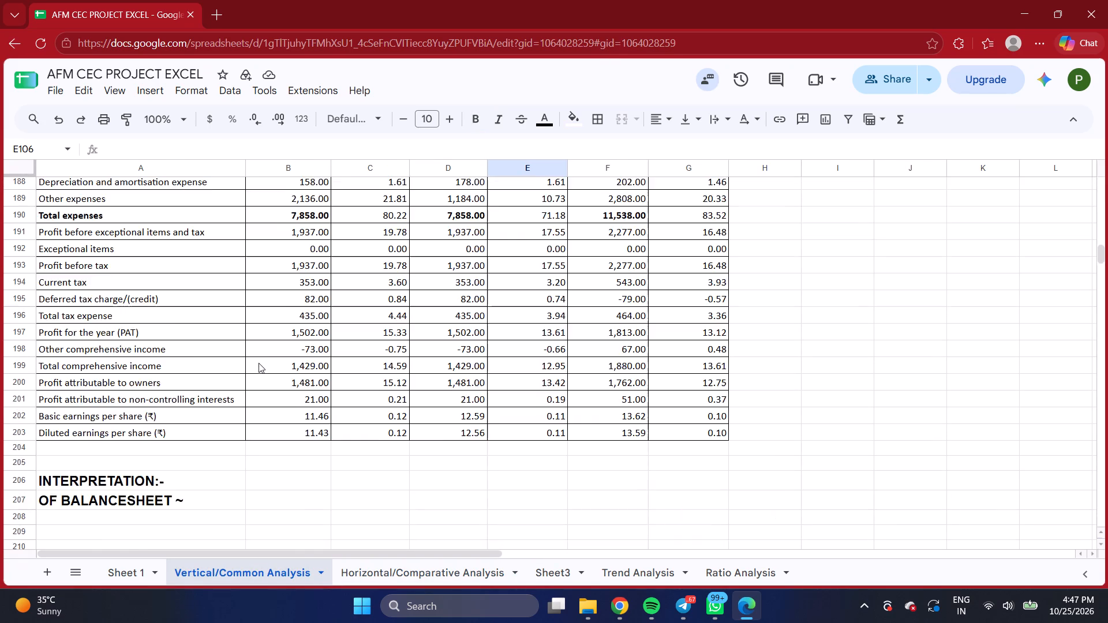
{"action": "scroll", "coordinate": [259, 363], "scroll_direction": "up", "scroll_amount": 20}
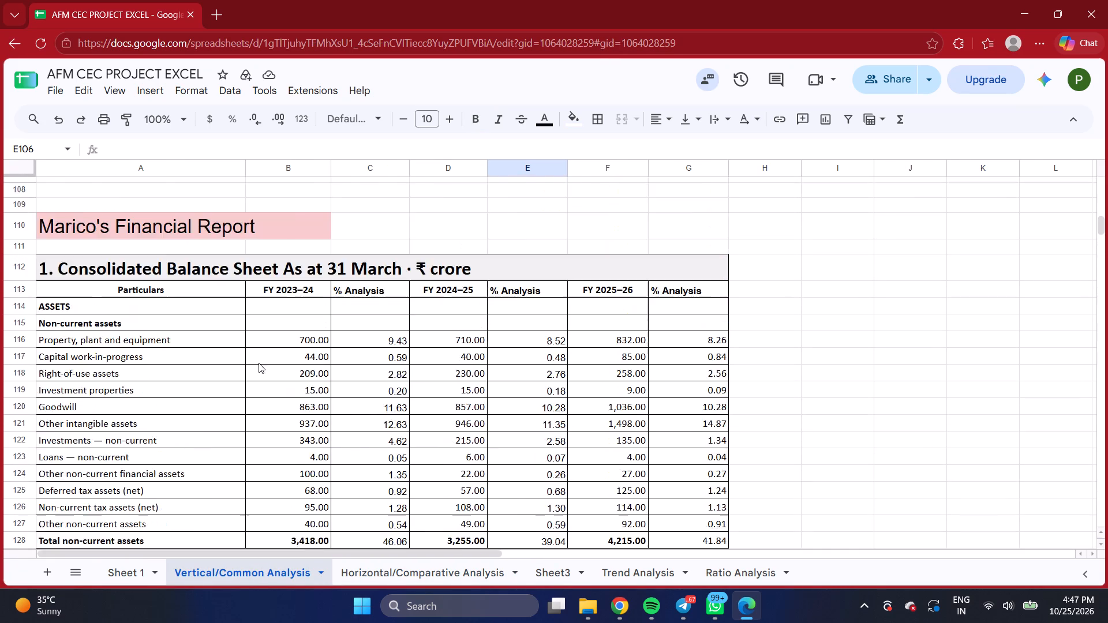
{"action": "scroll", "coordinate": [259, 363], "scroll_direction": "up", "scroll_amount": 2}
{"action": "scroll", "coordinate": [258, 364], "scroll_direction": "down", "scroll_amount": 18}
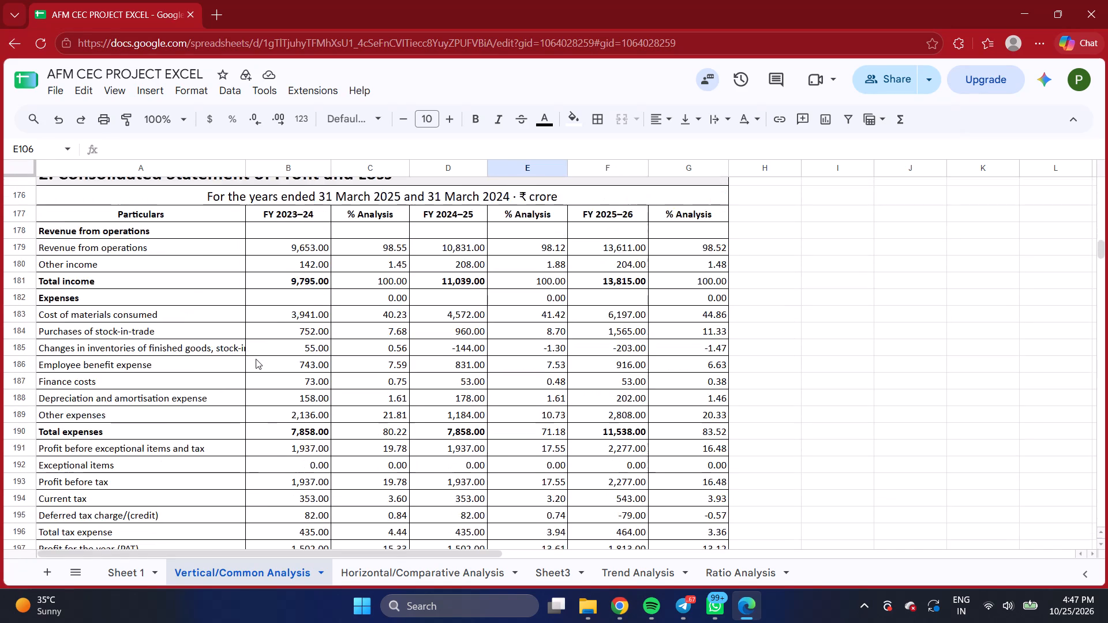
{"action": "scroll", "coordinate": [256, 359], "scroll_direction": "down", "scroll_amount": 4}
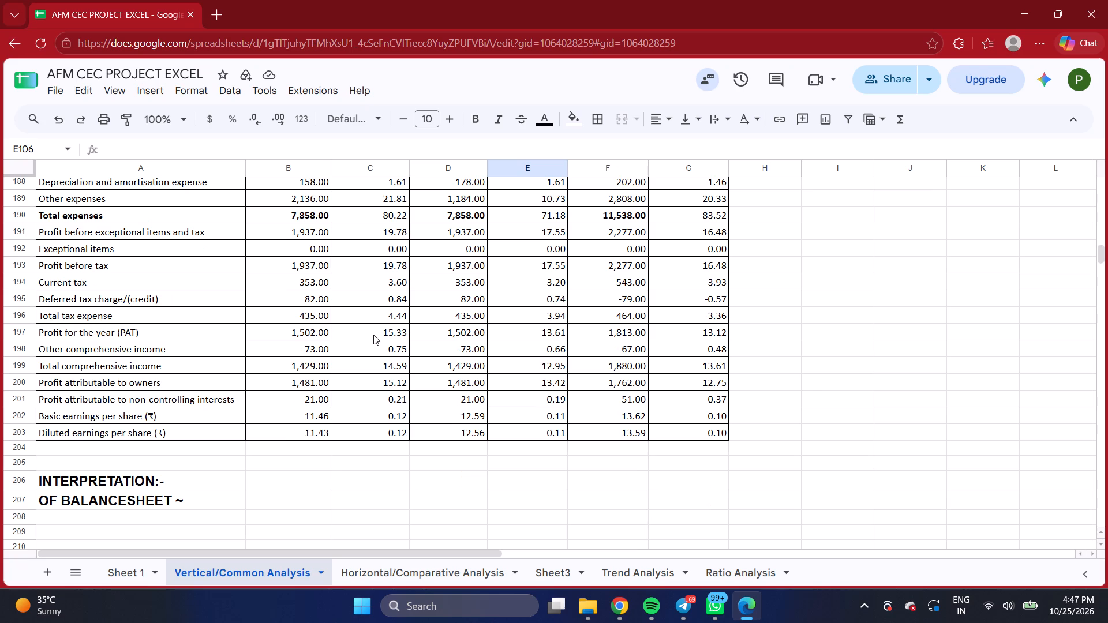
{"action": "scroll", "coordinate": [373, 335], "scroll_direction": "up", "scroll_amount": 3}
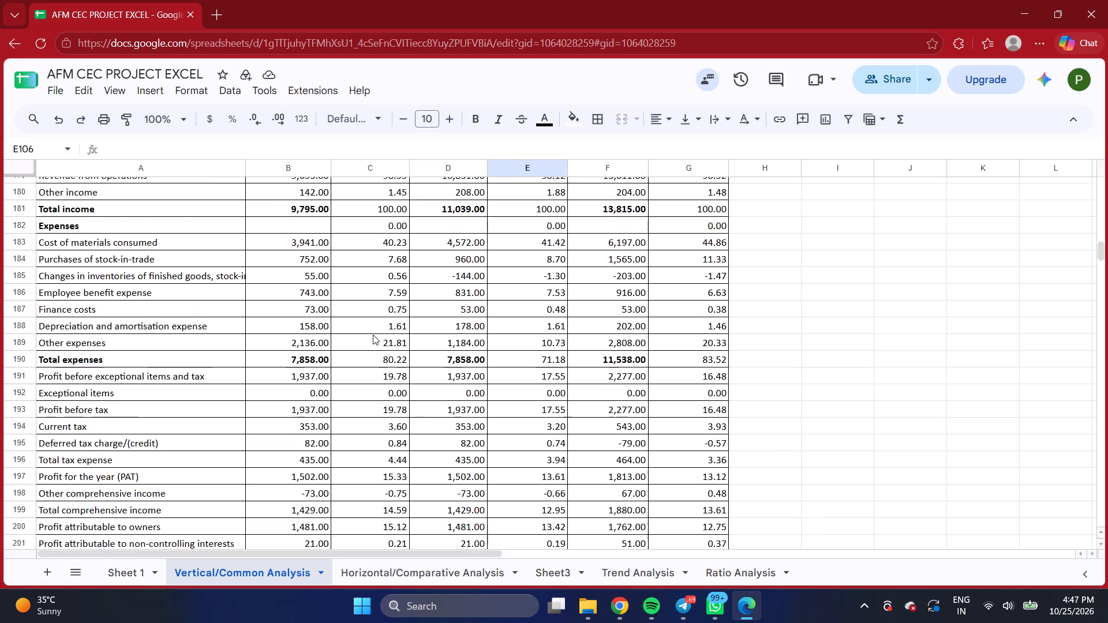
{"action": "scroll", "coordinate": [373, 335], "scroll_direction": "up", "scroll_amount": 7}
{"action": "scroll", "coordinate": [370, 335], "scroll_direction": "down", "scroll_amount": 5}
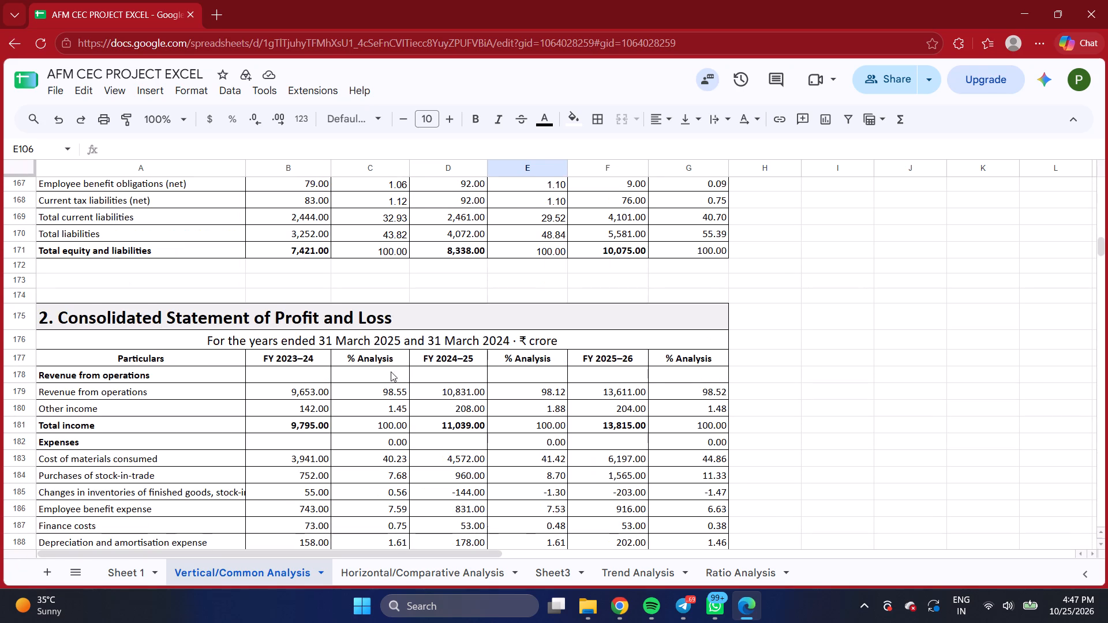
Inspect the percentage formula for Marico's FY 2023–24 revenue from operations in C179 and review the remaining profit and loss rows.
{"action": "left_click", "coordinate": [390, 393]}
{"action": "left_click", "coordinate": [390, 393]}
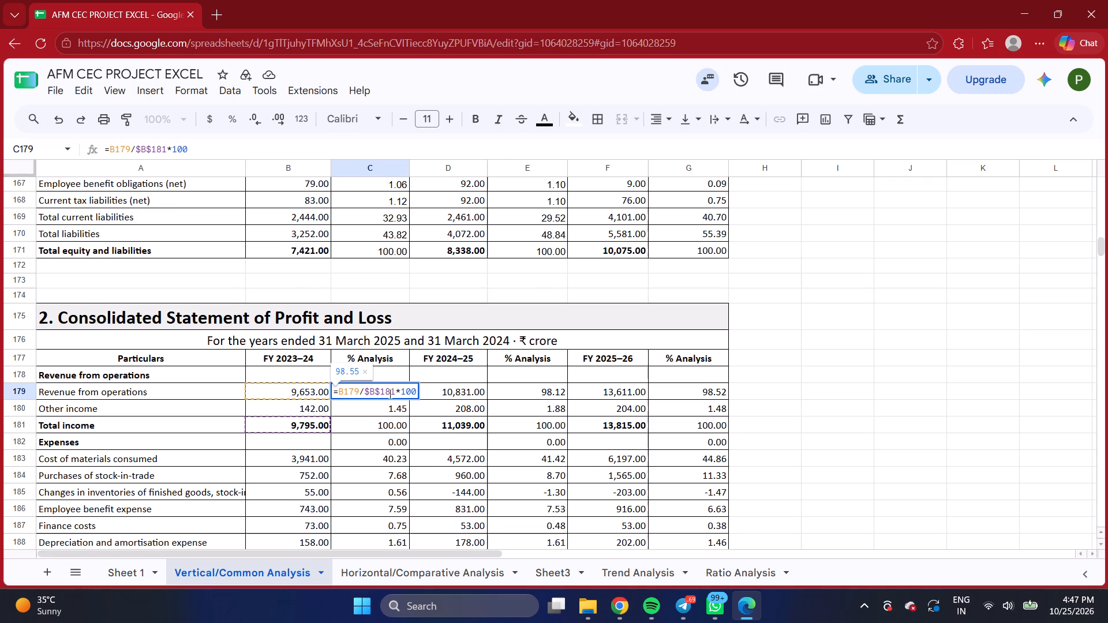
{"action": "left_click", "coordinate": [921, 385]}
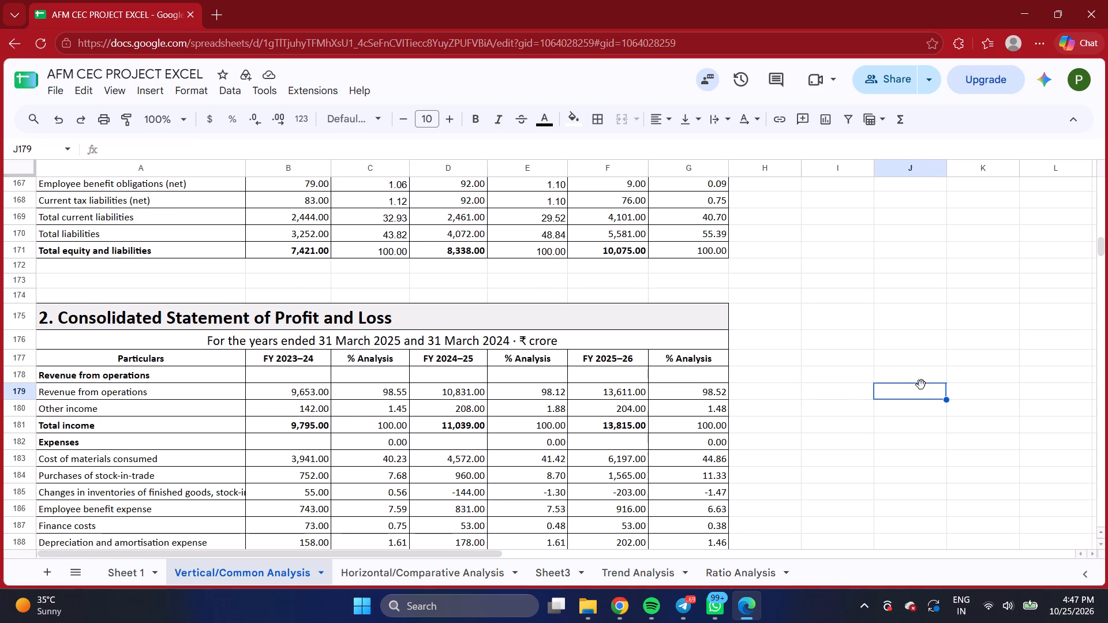
{"action": "scroll", "coordinate": [382, 432], "scroll_direction": "down", "scroll_amount": 6}
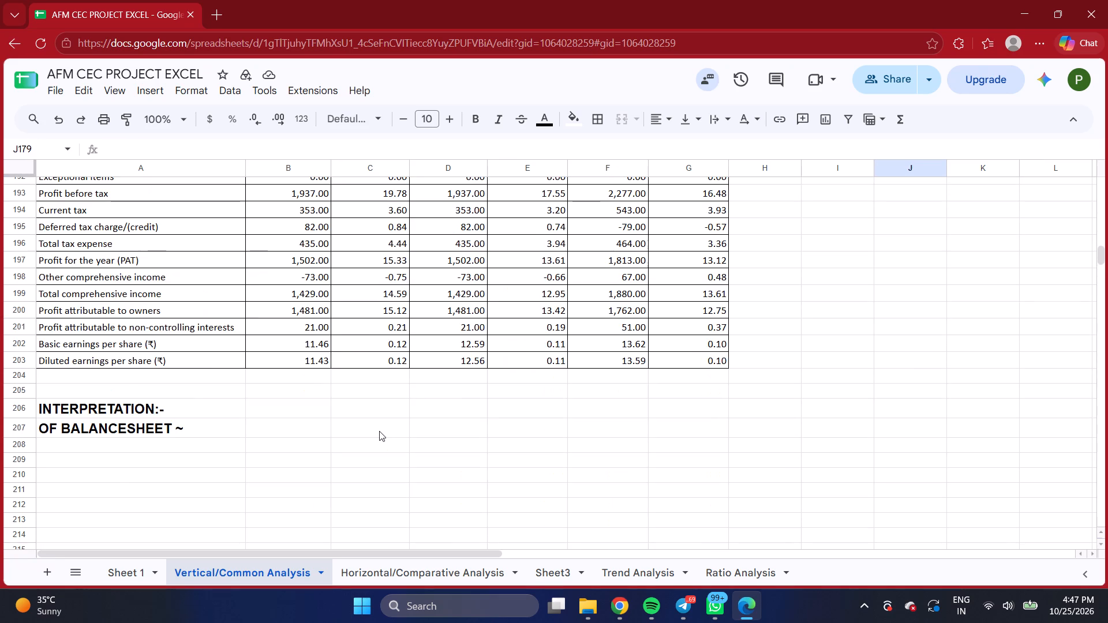
{"action": "scroll", "coordinate": [379, 431], "scroll_direction": "up", "scroll_amount": 1}
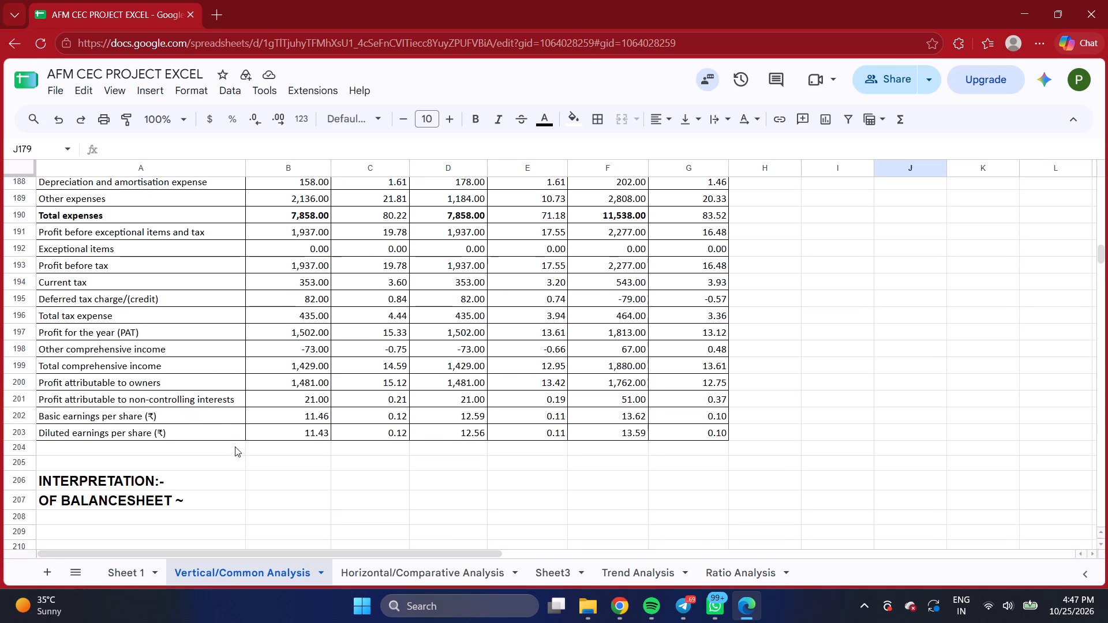
{"action": "scroll", "coordinate": [375, 454], "scroll_direction": "up", "scroll_amount": 1}
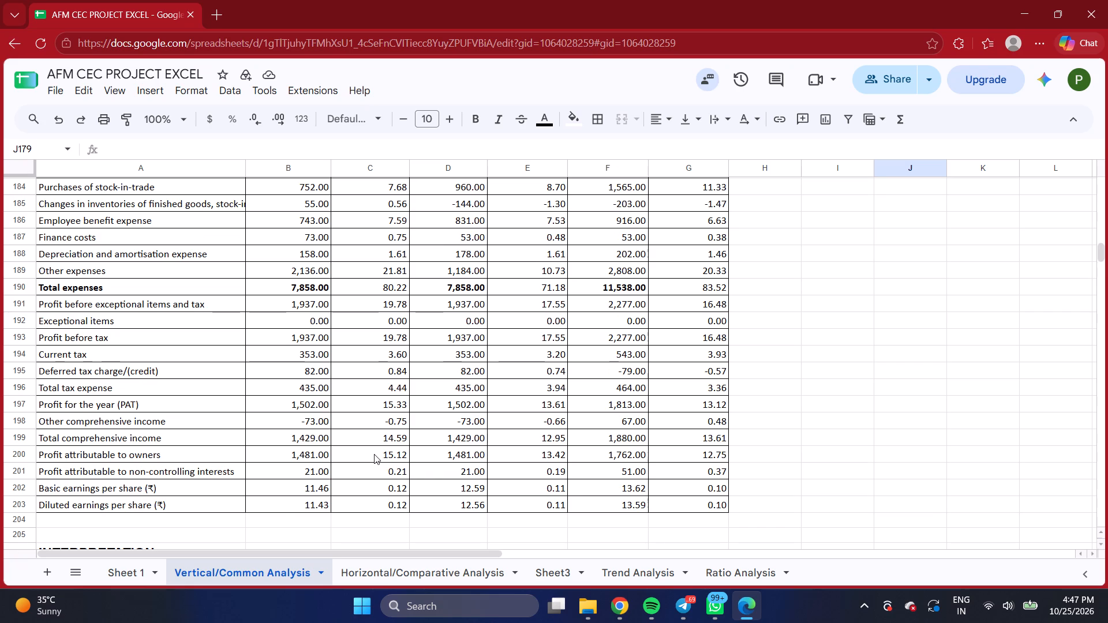
{"action": "scroll", "coordinate": [470, 481], "scroll_direction": "down", "scroll_amount": 1}
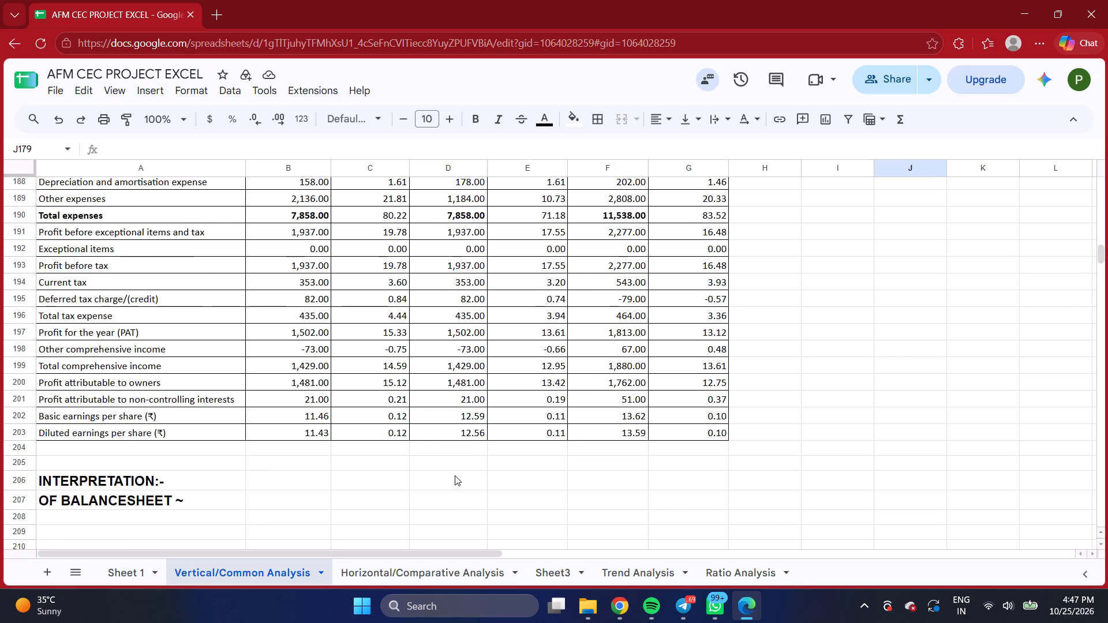
Look over the Horizontal/Comparative, Trend and Ratio Analysis sheets, examining the Britannia and Marico tables on the Horizontal/Comparative sheet.
{"action": "left_click", "coordinate": [372, 566]}
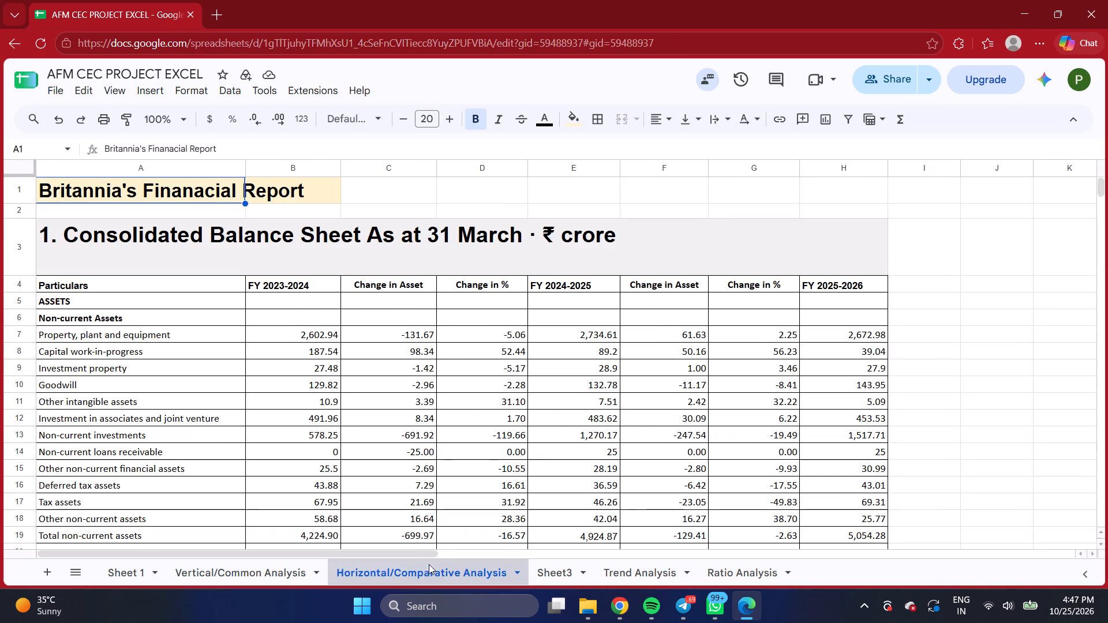
{"action": "scroll", "coordinate": [388, 423], "scroll_direction": "down", "scroll_amount": 19}
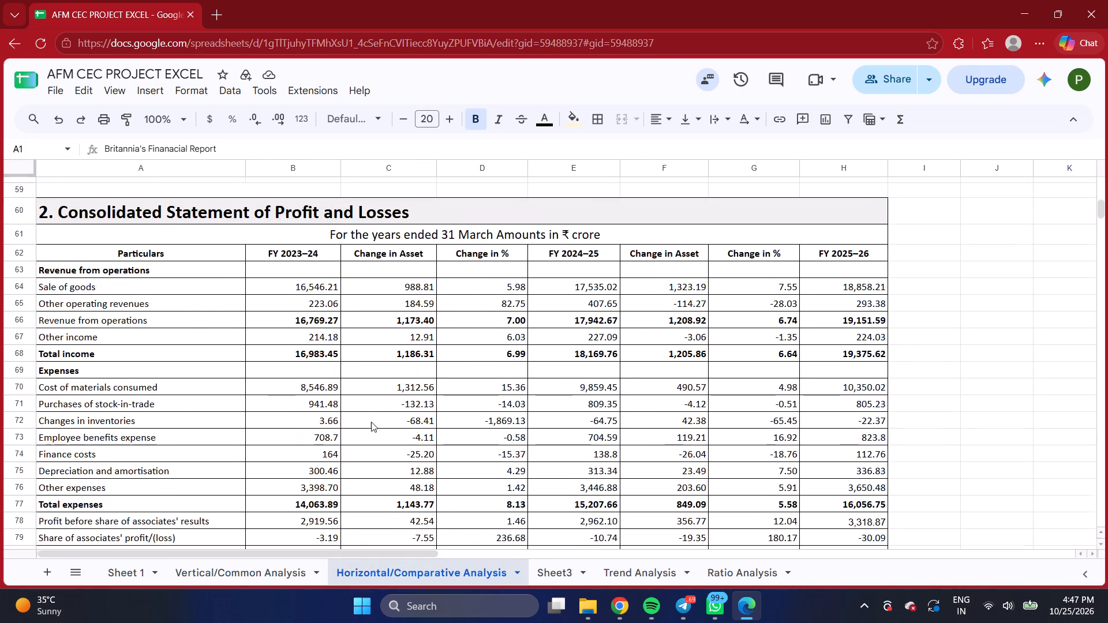
{"action": "scroll", "coordinate": [371, 422], "scroll_direction": "down", "scroll_amount": 18}
{"action": "scroll", "coordinate": [396, 410], "scroll_direction": "down", "scroll_amount": 7}
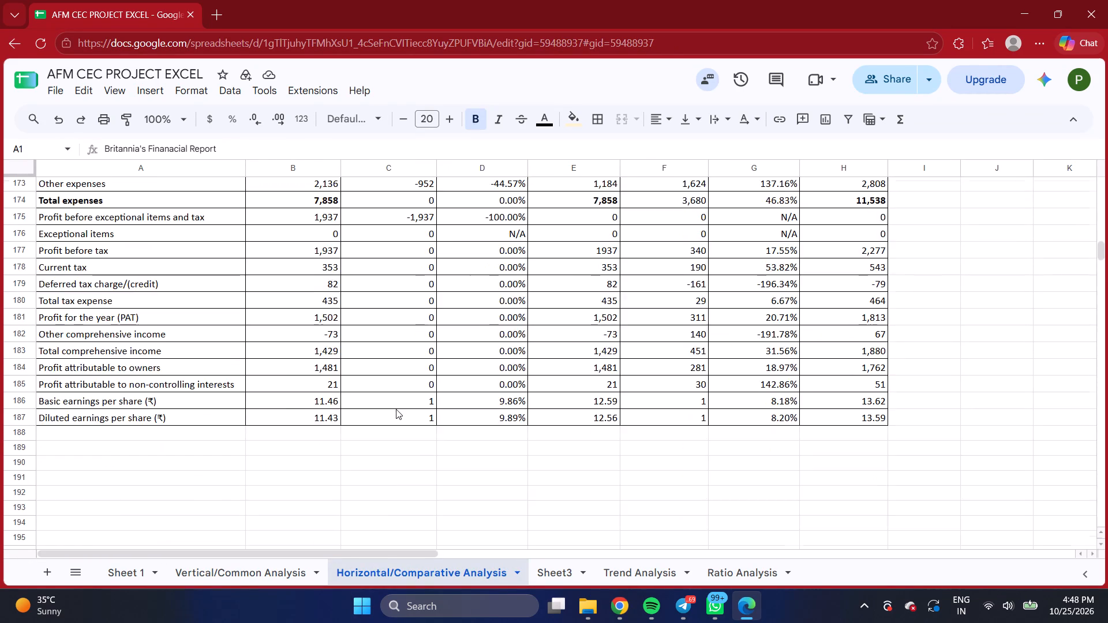
{"action": "scroll", "coordinate": [396, 409], "scroll_direction": "down", "scroll_amount": 2}
{"action": "scroll", "coordinate": [396, 408], "scroll_direction": "up", "scroll_amount": 4}
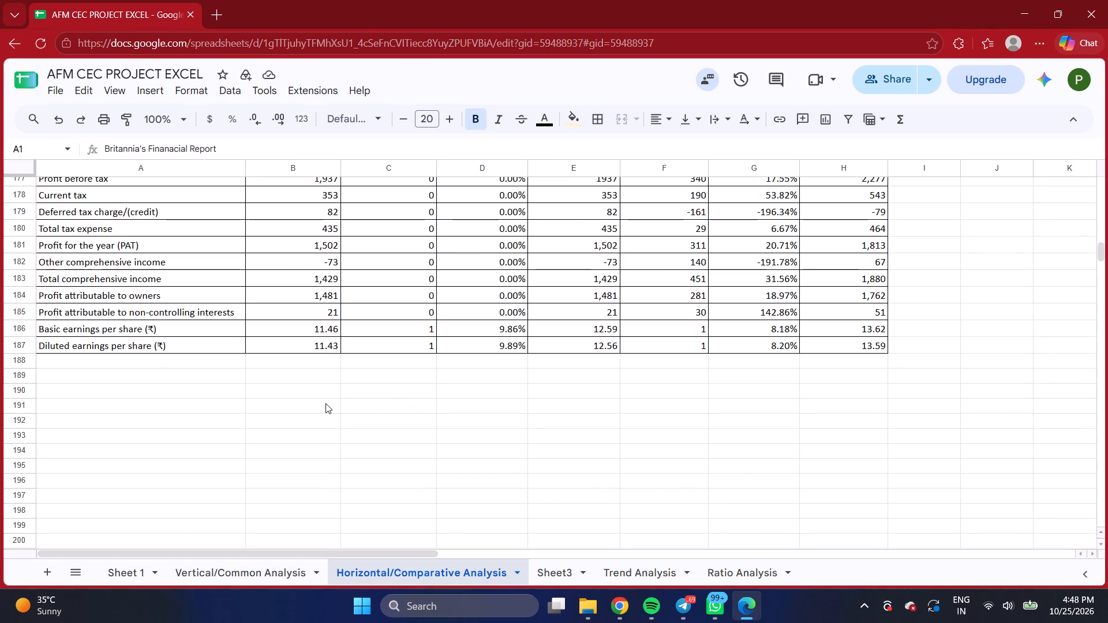
{"action": "left_click", "coordinate": [616, 577]}
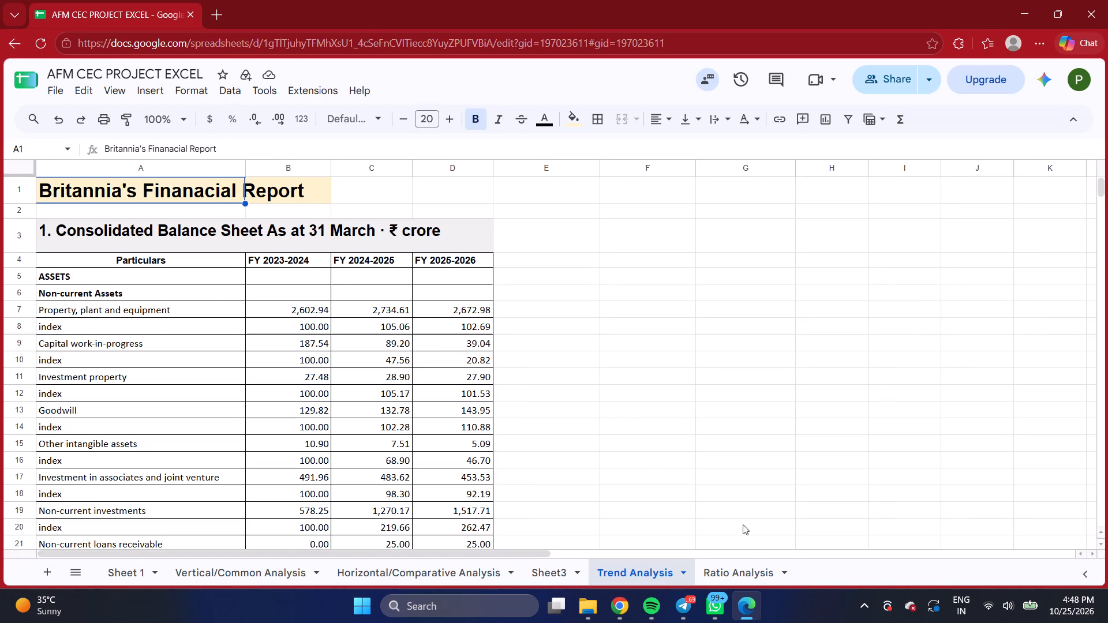
{"action": "left_click", "coordinate": [711, 572]}
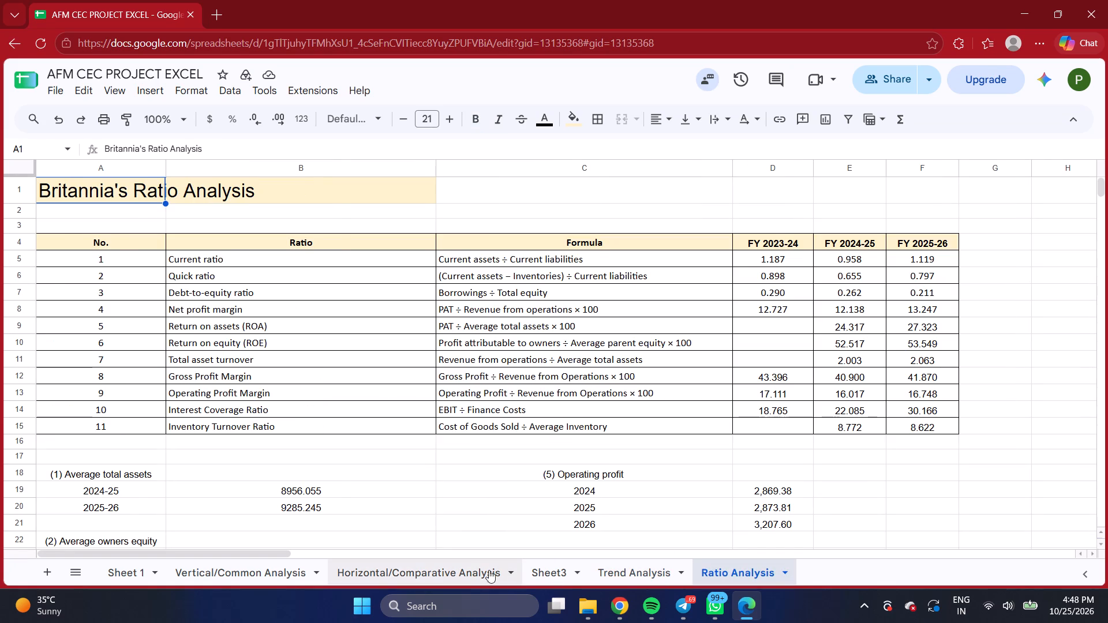
{"action": "left_click", "coordinate": [474, 567]}
{"action": "scroll", "coordinate": [469, 407], "scroll_direction": "up", "scroll_amount": 9}
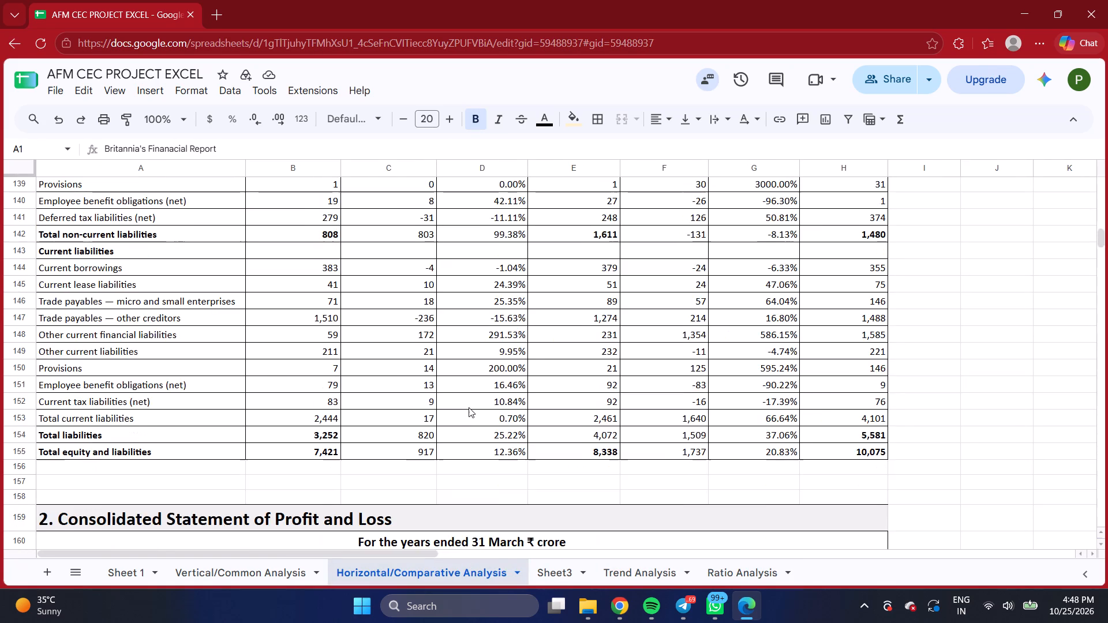
{"action": "scroll", "coordinate": [469, 407], "scroll_direction": "up", "scroll_amount": 13}
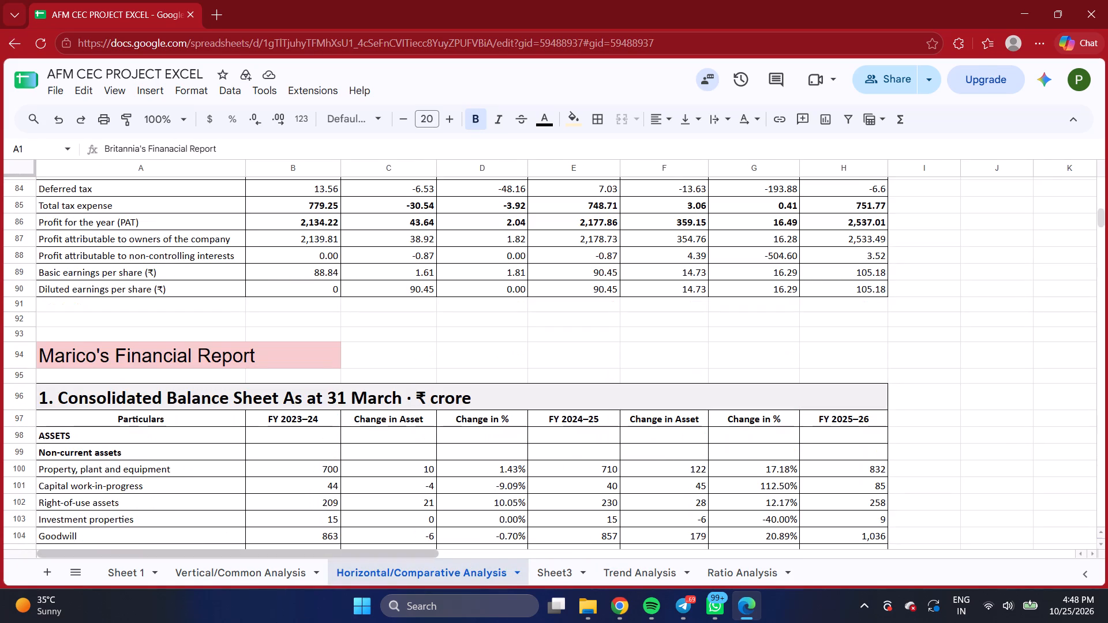
On the Vertical/Common Analysis sheet, examine Marico's balance sheet percentages, the formula in E116 and the rows below "OF BALANCESHEET ~".
{"action": "left_click", "coordinate": [214, 574]}
{"action": "scroll", "coordinate": [520, 384], "scroll_direction": "up", "scroll_amount": 2}
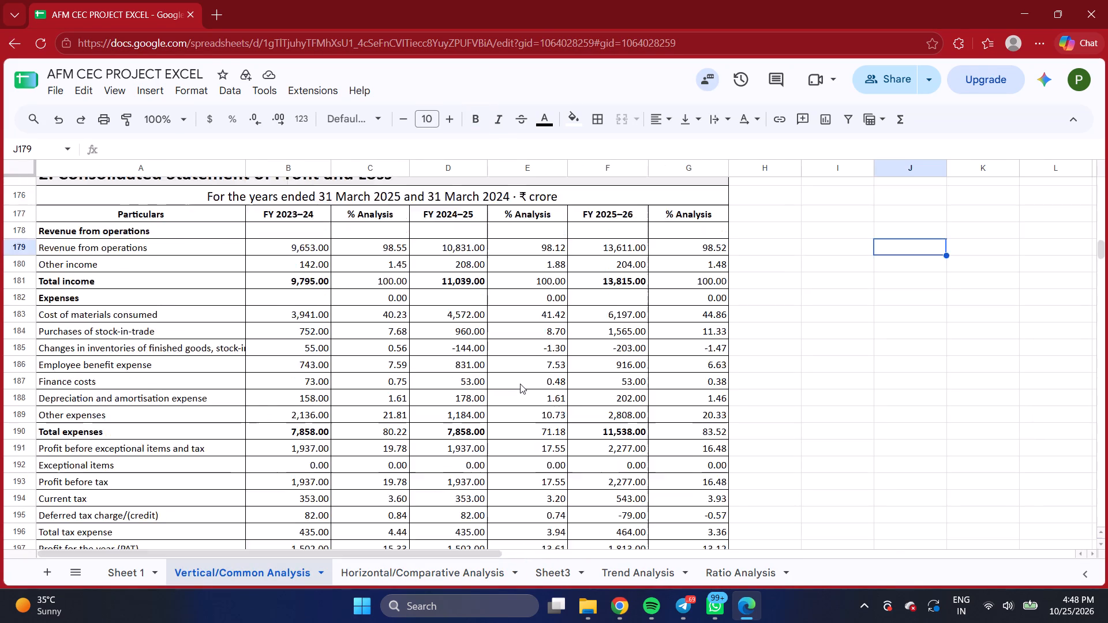
{"action": "scroll", "coordinate": [520, 384], "scroll_direction": "up", "scroll_amount": 20}
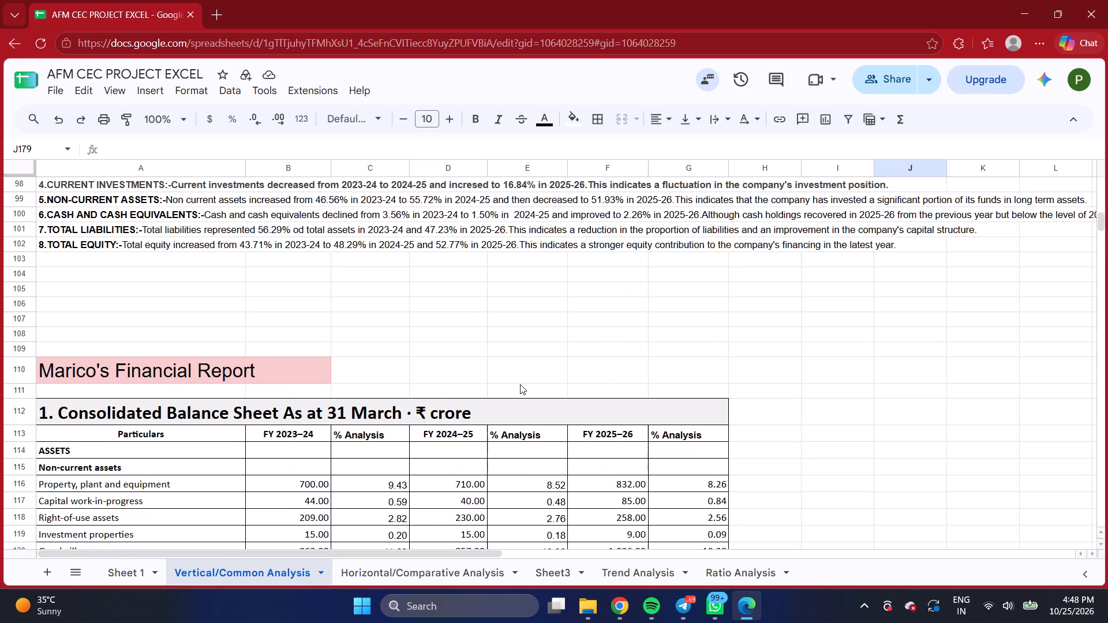
{"action": "scroll", "coordinate": [520, 385], "scroll_direction": "down", "scroll_amount": 7}
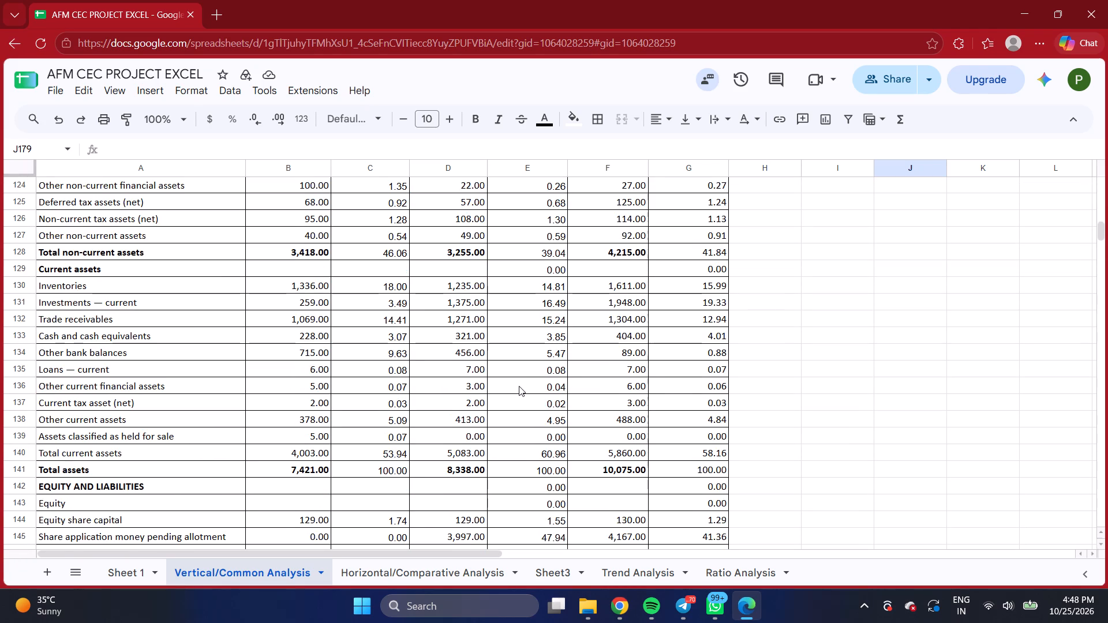
{"action": "scroll", "coordinate": [519, 386], "scroll_direction": "up", "scroll_amount": 3}
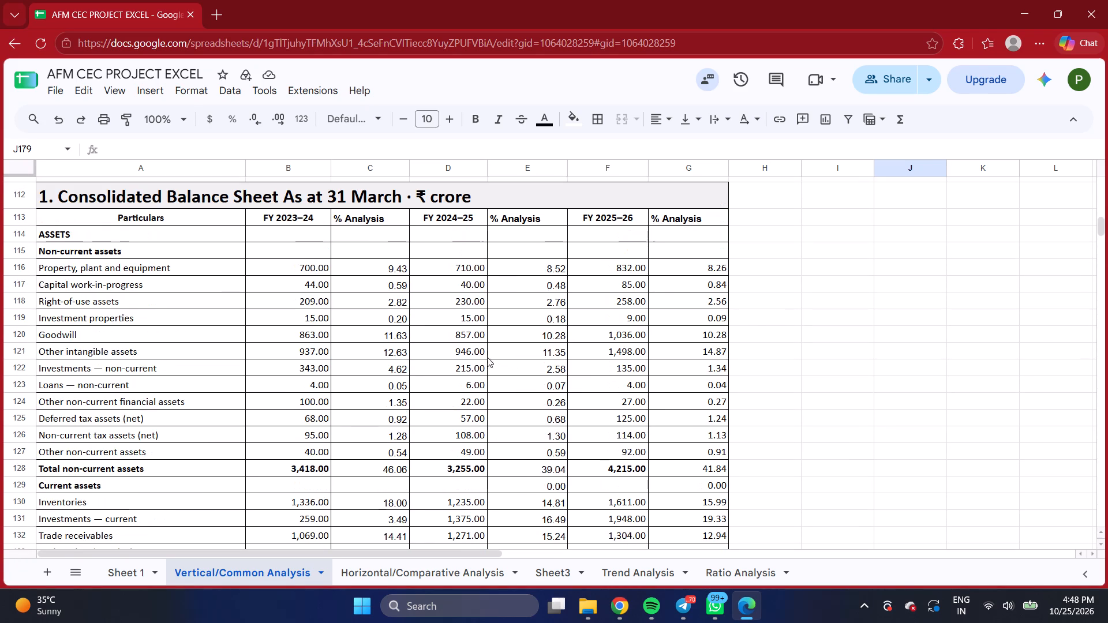
{"action": "left_click", "coordinate": [441, 265]}
{"action": "left_click", "coordinate": [440, 264]}
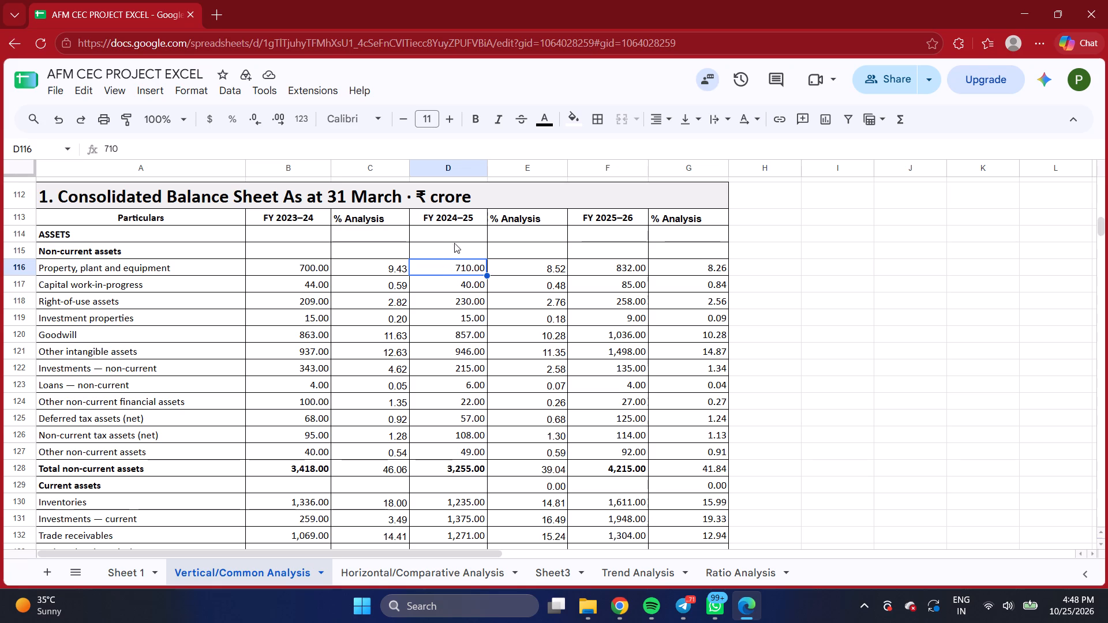
{"action": "double_click", "coordinate": [542, 272]}
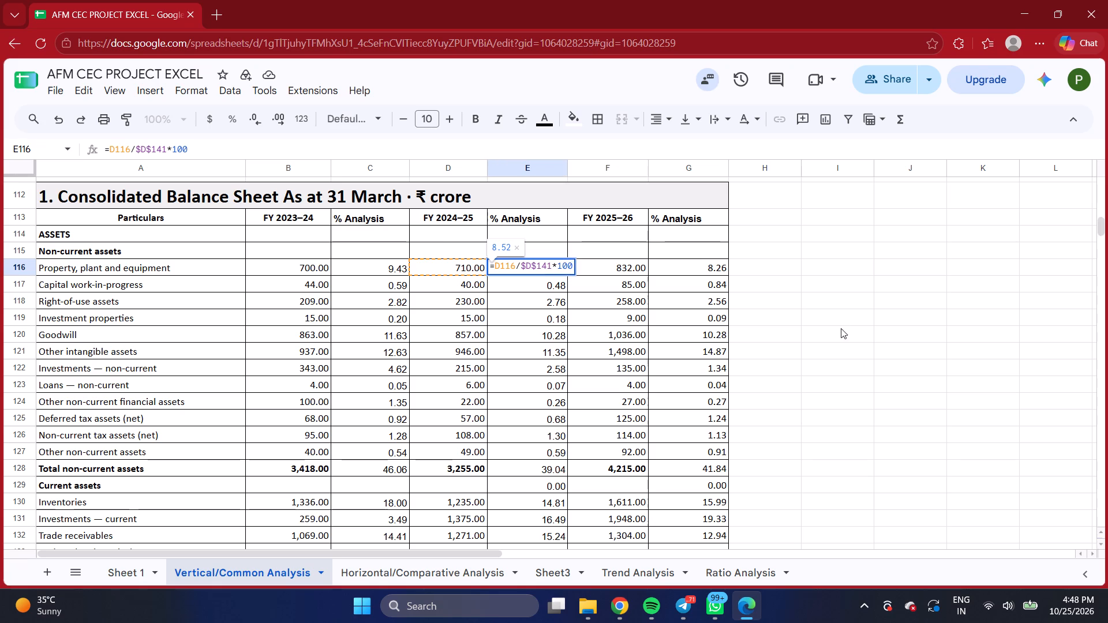
{"action": "left_click", "coordinate": [841, 328]}
{"action": "scroll", "coordinate": [522, 362], "scroll_direction": "down", "scroll_amount": 13}
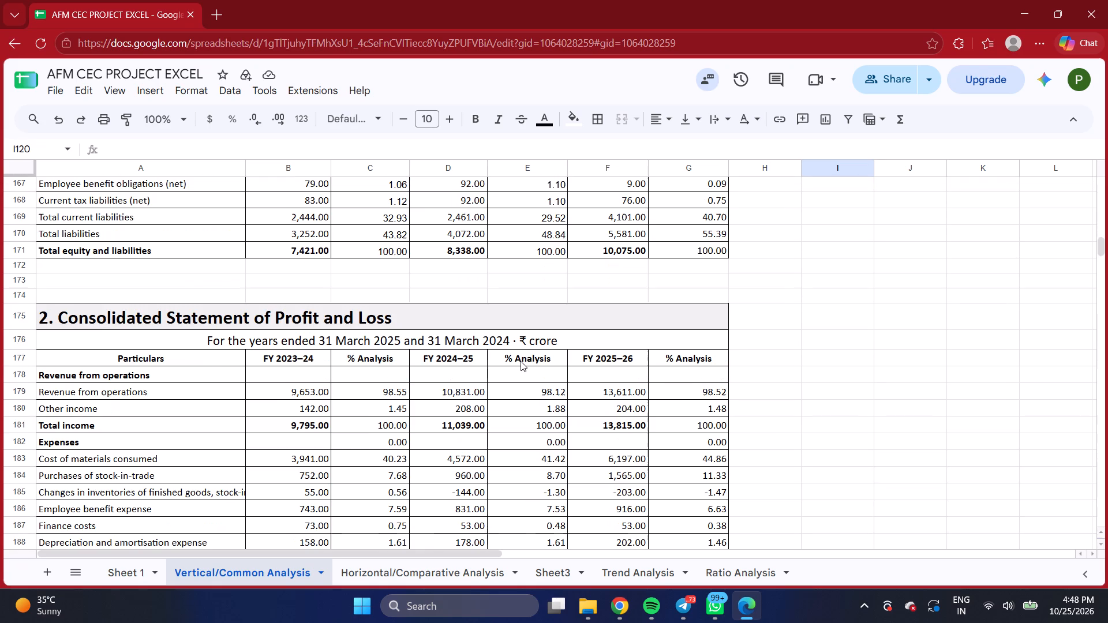
{"action": "scroll", "coordinate": [521, 361], "scroll_direction": "down", "scroll_amount": 8}
{"action": "scroll", "coordinate": [521, 361], "scroll_direction": "up", "scroll_amount": 2}
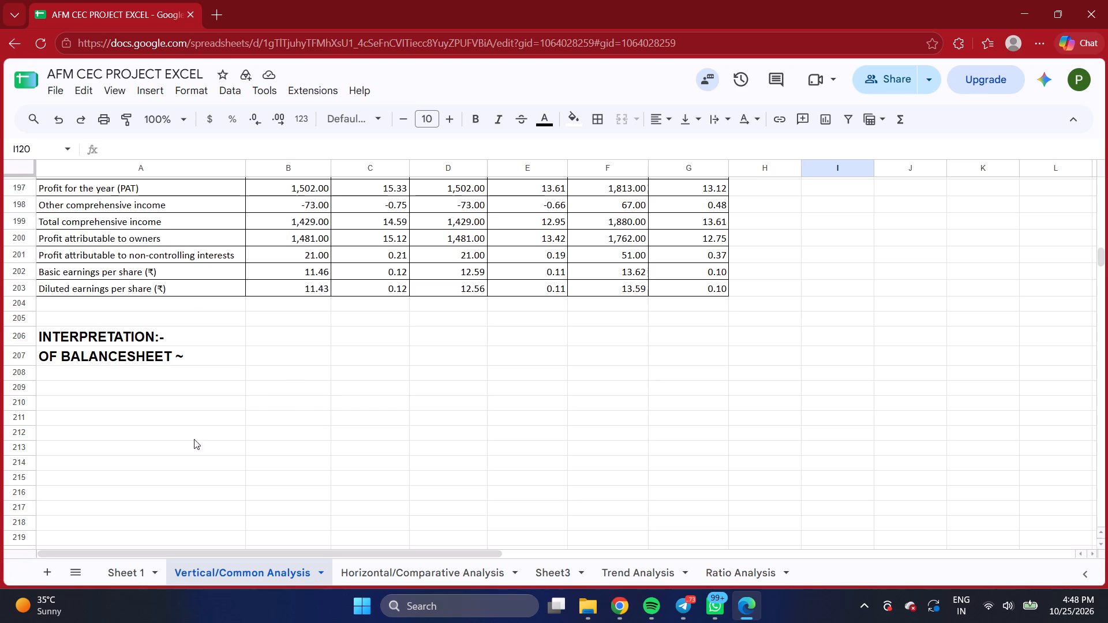
{"action": "scroll", "coordinate": [206, 441], "scroll_direction": "down", "scroll_amount": 1}
Review Marico's and Britannia's year-on-year changes on the Horizontal/Comparative Analysis sheet, from Marico's profit and loss back to Britannia's balance sheet.
{"action": "left_click", "coordinate": [371, 570]}
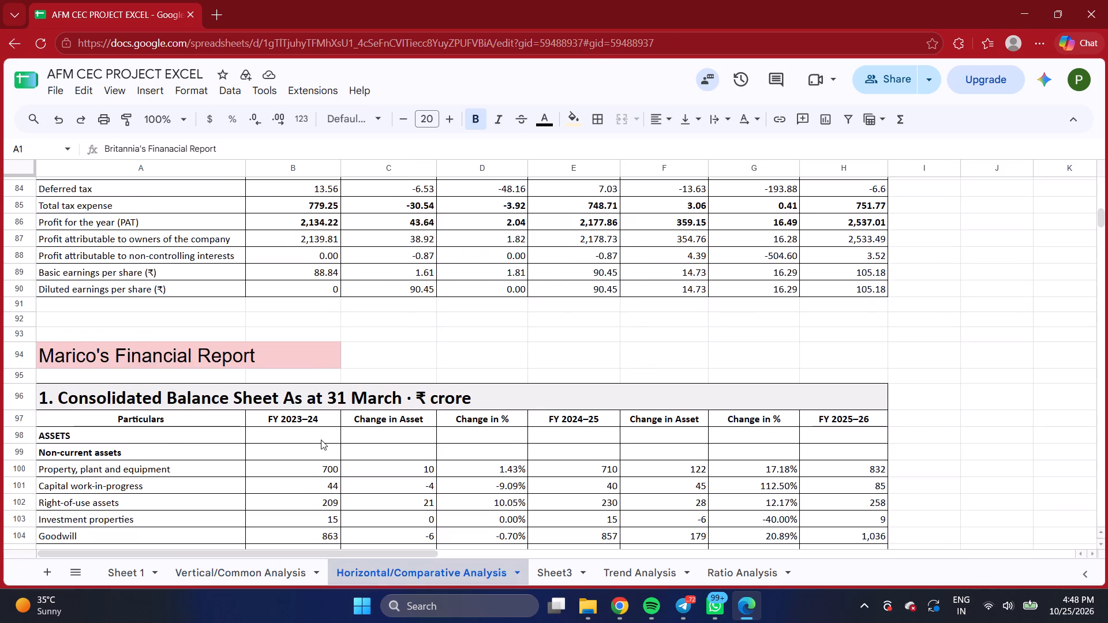
{"action": "scroll", "coordinate": [319, 438], "scroll_direction": "down", "scroll_amount": 16}
{"action": "scroll", "coordinate": [305, 406], "scroll_direction": "down", "scroll_amount": 7}
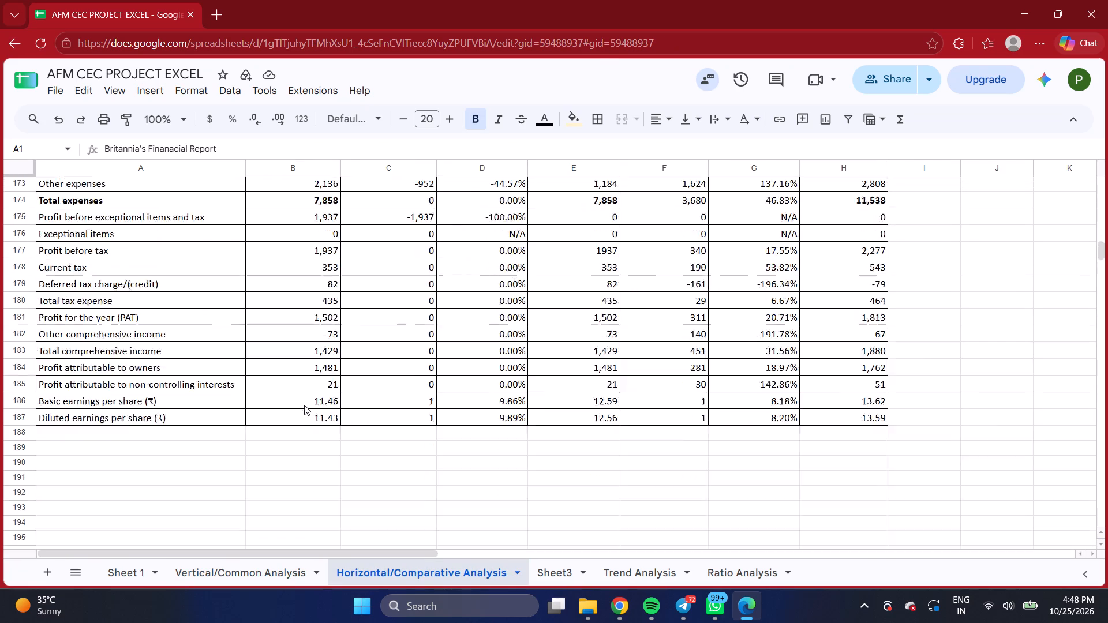
{"action": "scroll", "coordinate": [304, 405], "scroll_direction": "down", "scroll_amount": 2}
{"action": "scroll", "coordinate": [304, 404], "scroll_direction": "up", "scroll_amount": 6}
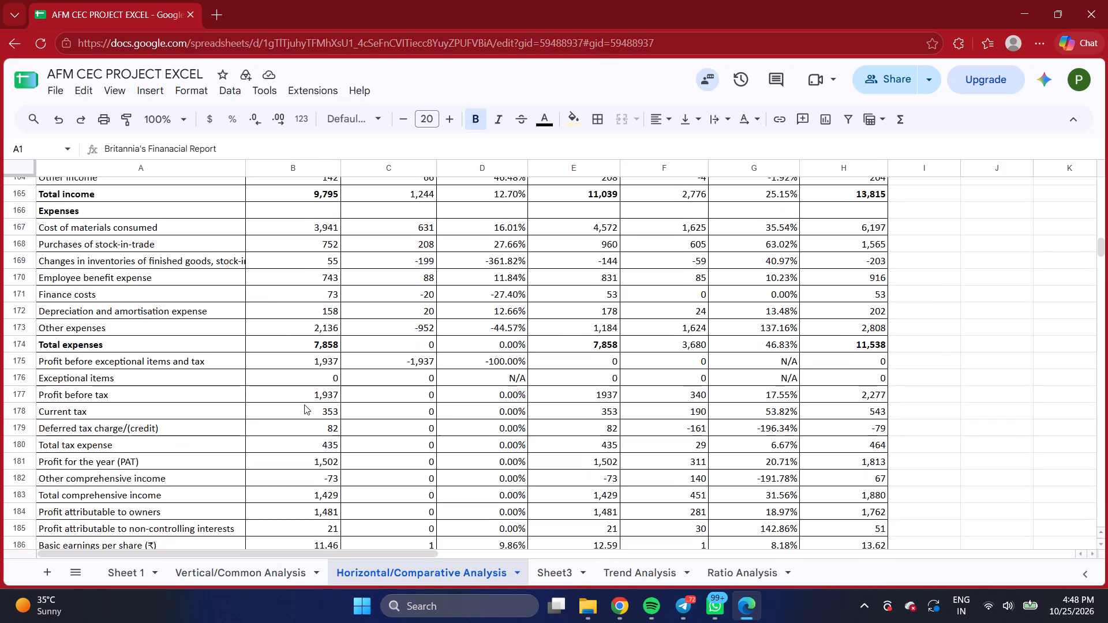
{"action": "scroll", "coordinate": [304, 404], "scroll_direction": "up", "scroll_amount": 20}
{"action": "scroll", "coordinate": [304, 404], "scroll_direction": "up", "scroll_amount": 3}
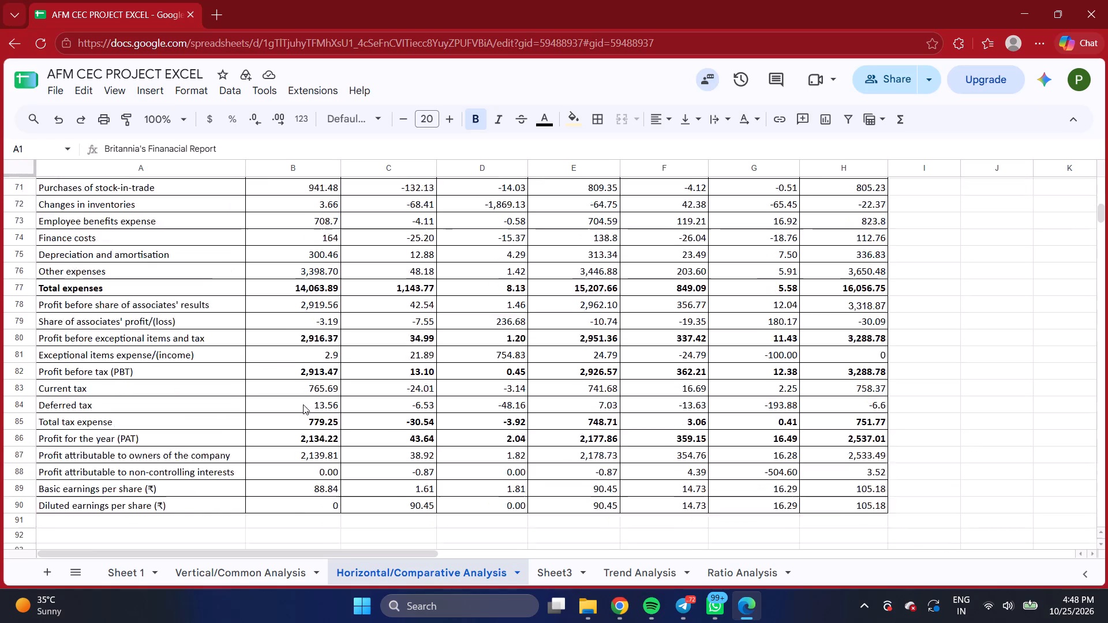
{"action": "scroll", "coordinate": [303, 404], "scroll_direction": "up", "scroll_amount": 20}
{"action": "scroll", "coordinate": [303, 404], "scroll_direction": "up", "scroll_amount": 2}
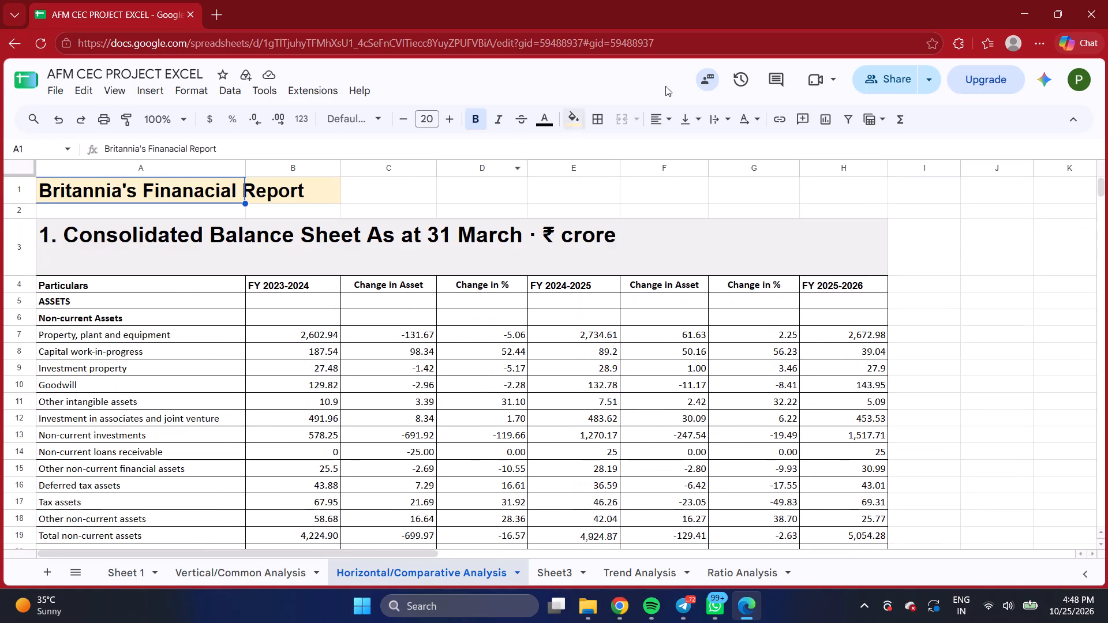